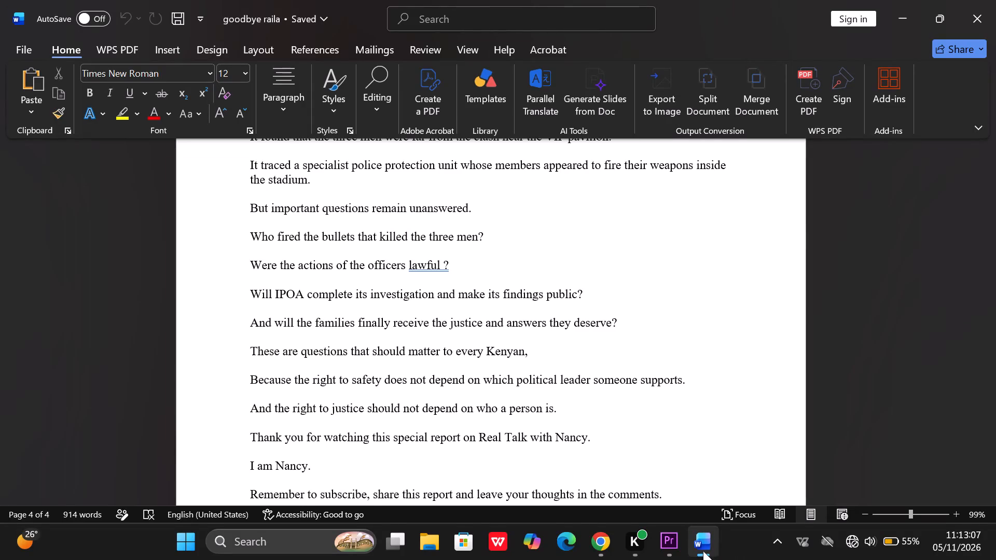
Switch from the Word script to the Get_Started_Edited project in Premiere Pro.
click(649, 548)
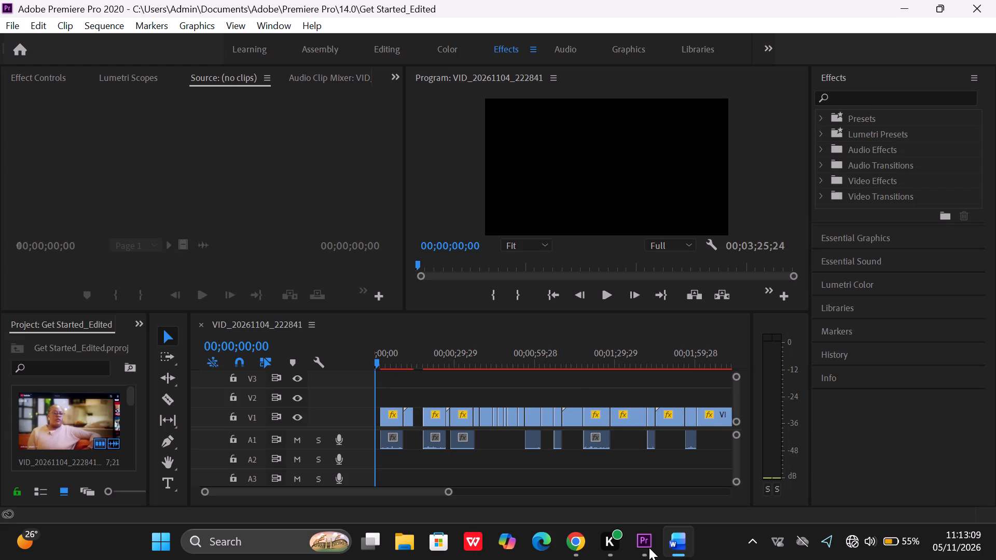
Play the VID_20261104_222841 sequence from its beginning to review the edited cut.
click(610, 297)
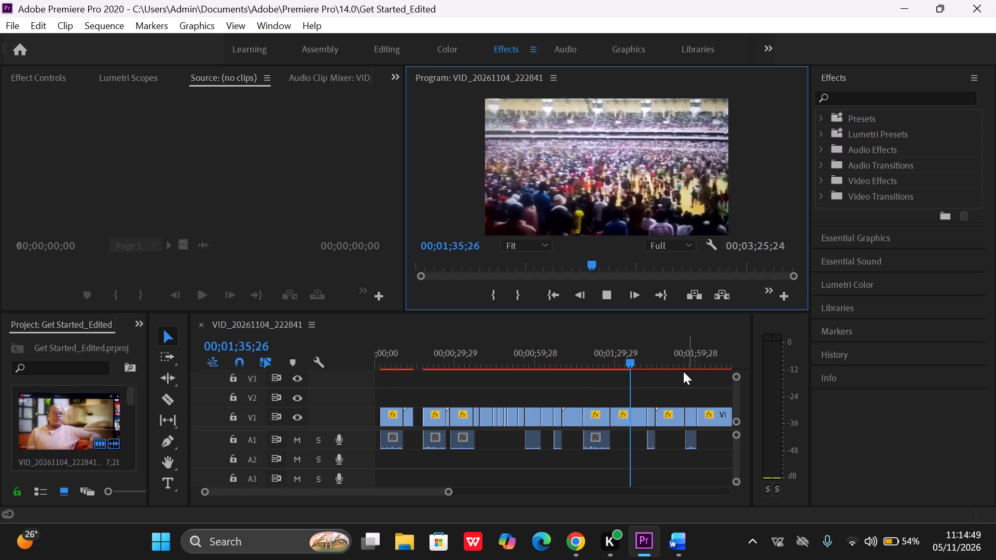
Check the computer's Wi-Fi connection and the list of available networks, and close the list.
click(886, 555)
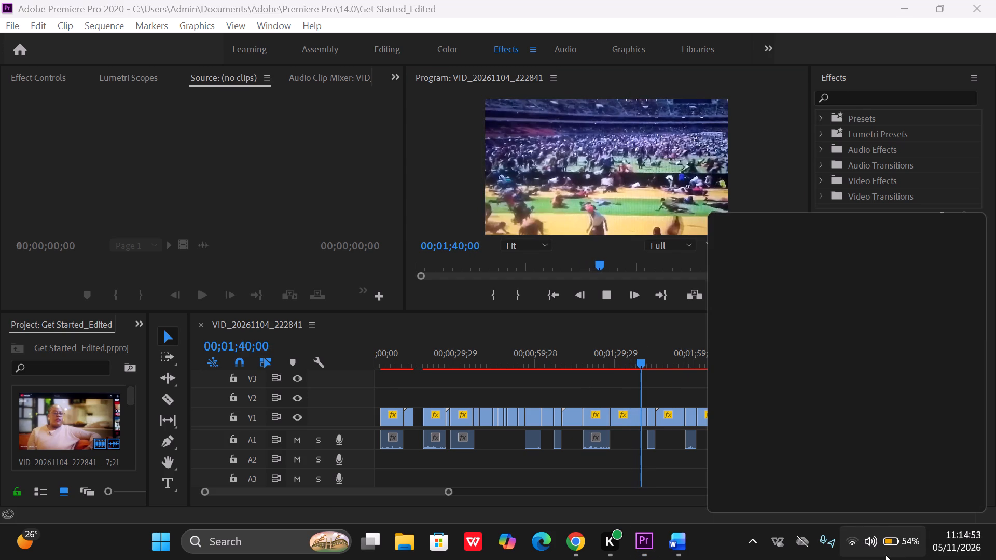
scroll(867, 271, down, 1)
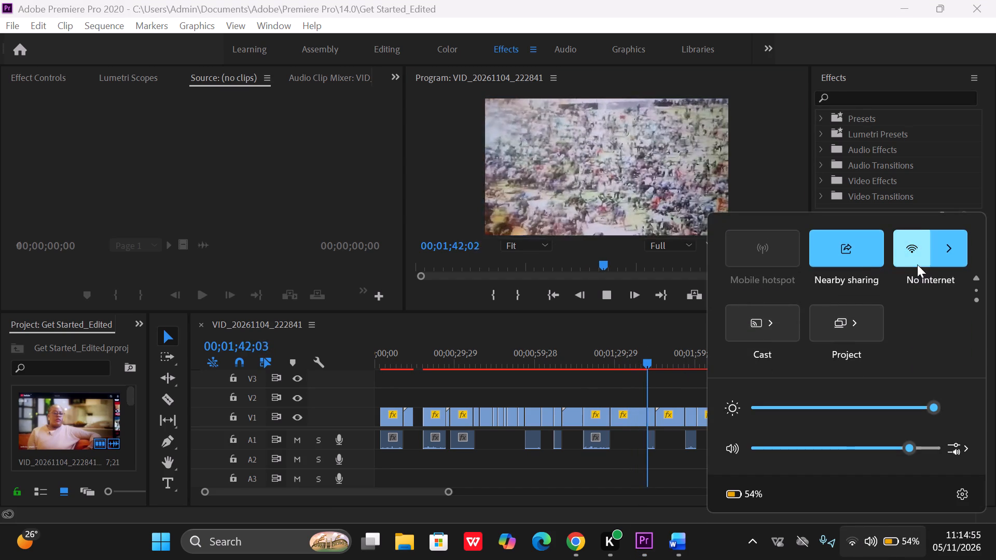
click(946, 252)
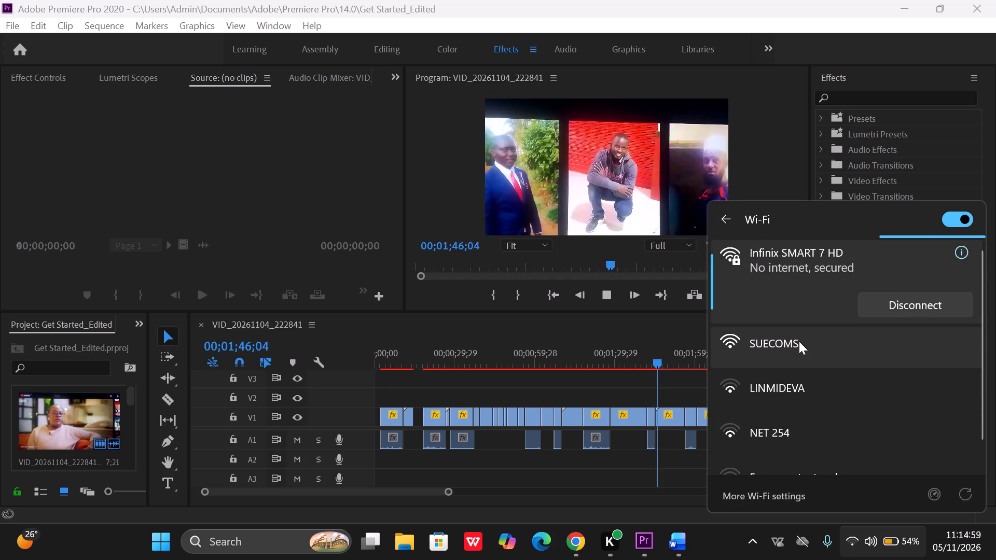
click(725, 216)
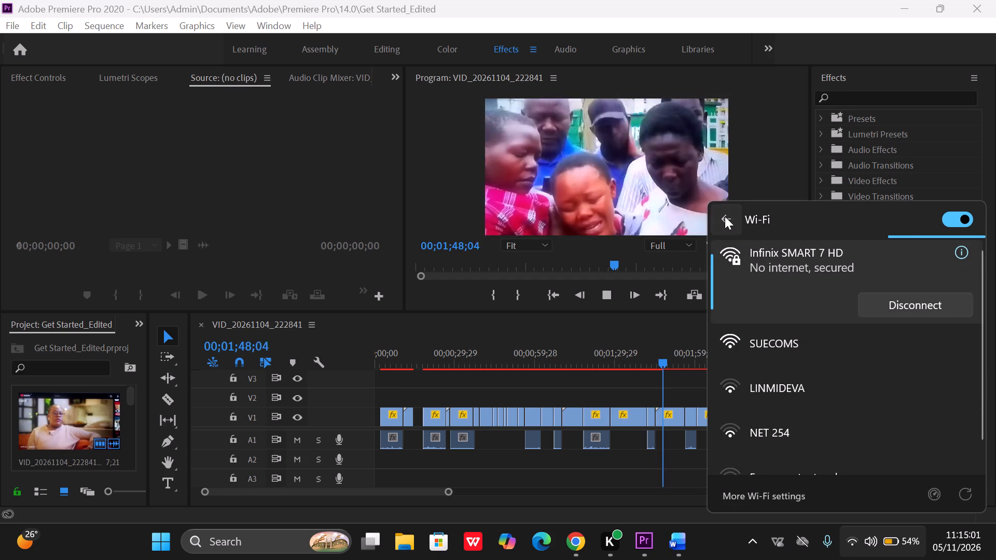
click(710, 543)
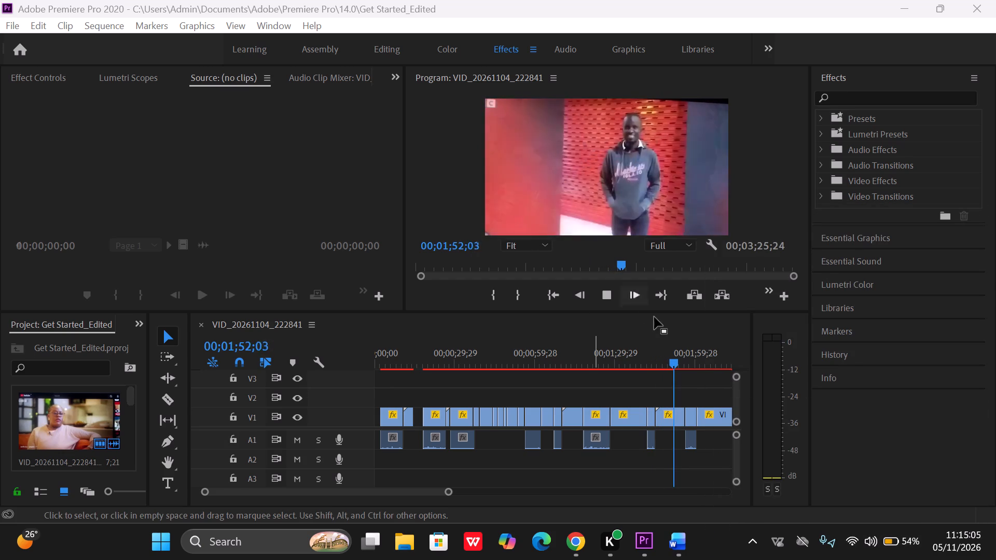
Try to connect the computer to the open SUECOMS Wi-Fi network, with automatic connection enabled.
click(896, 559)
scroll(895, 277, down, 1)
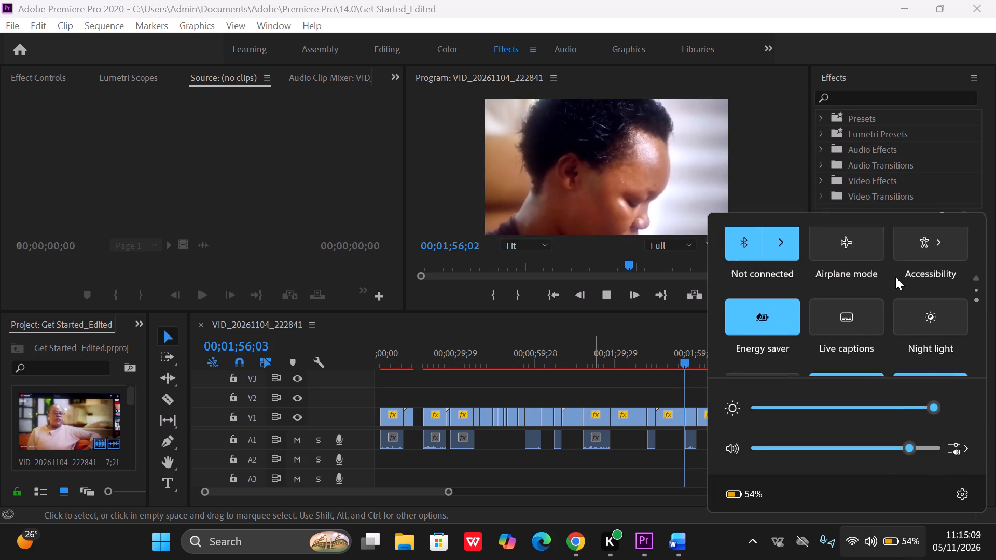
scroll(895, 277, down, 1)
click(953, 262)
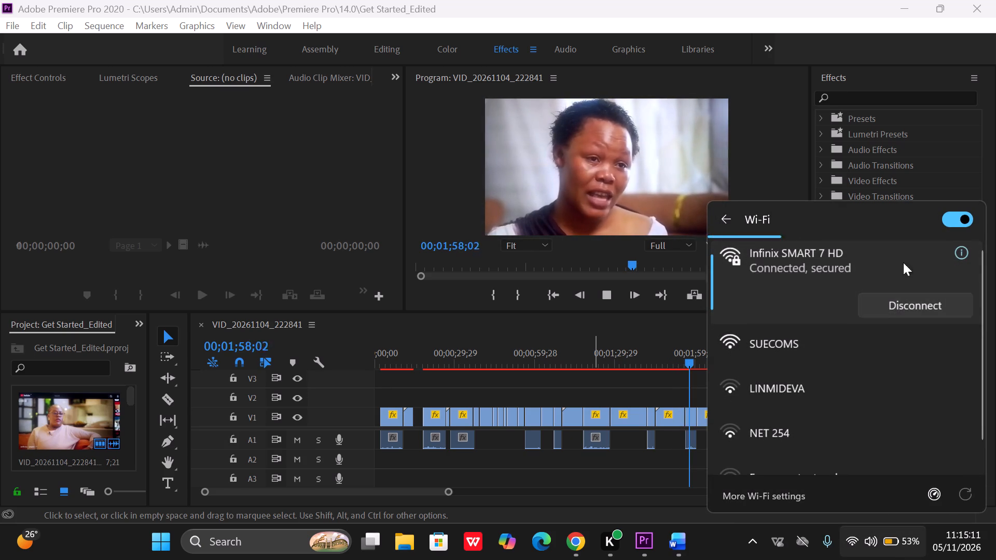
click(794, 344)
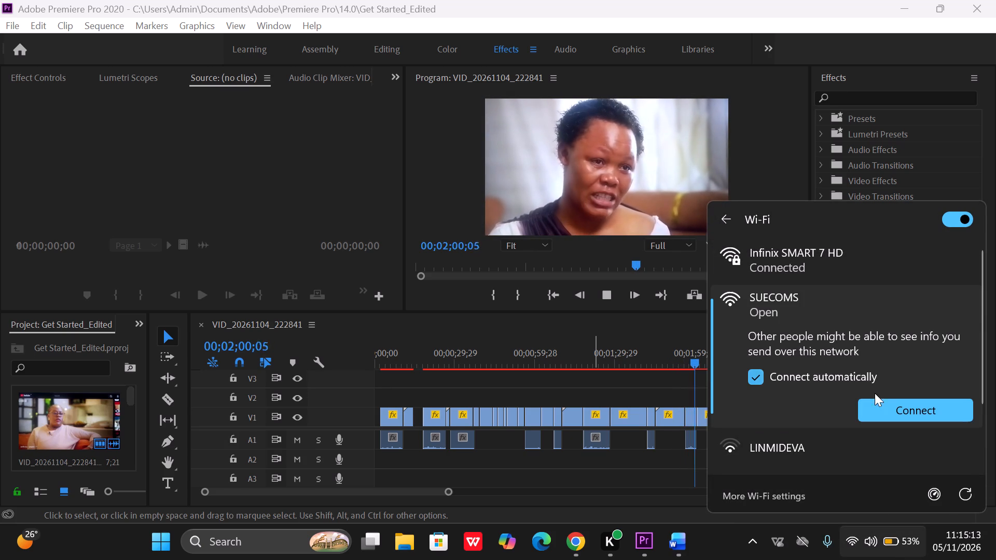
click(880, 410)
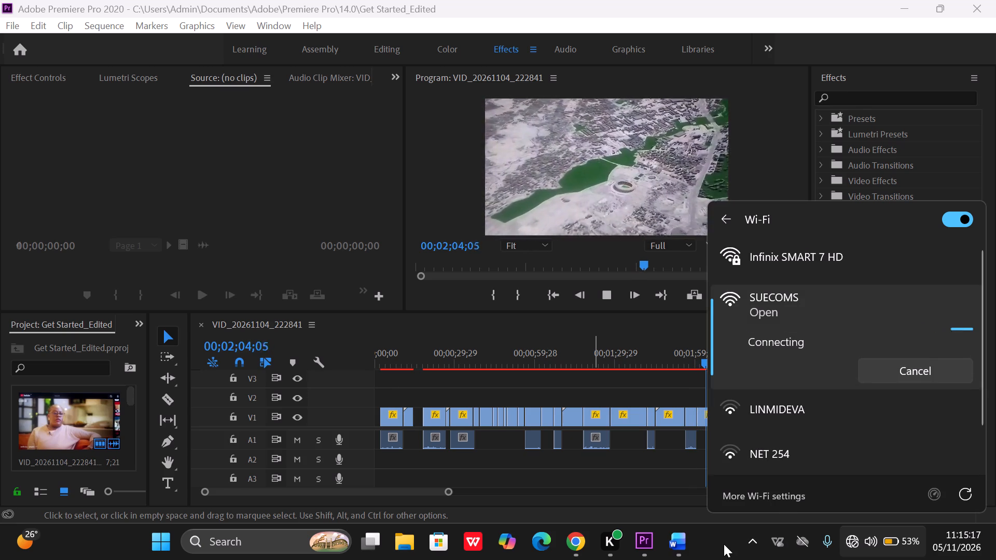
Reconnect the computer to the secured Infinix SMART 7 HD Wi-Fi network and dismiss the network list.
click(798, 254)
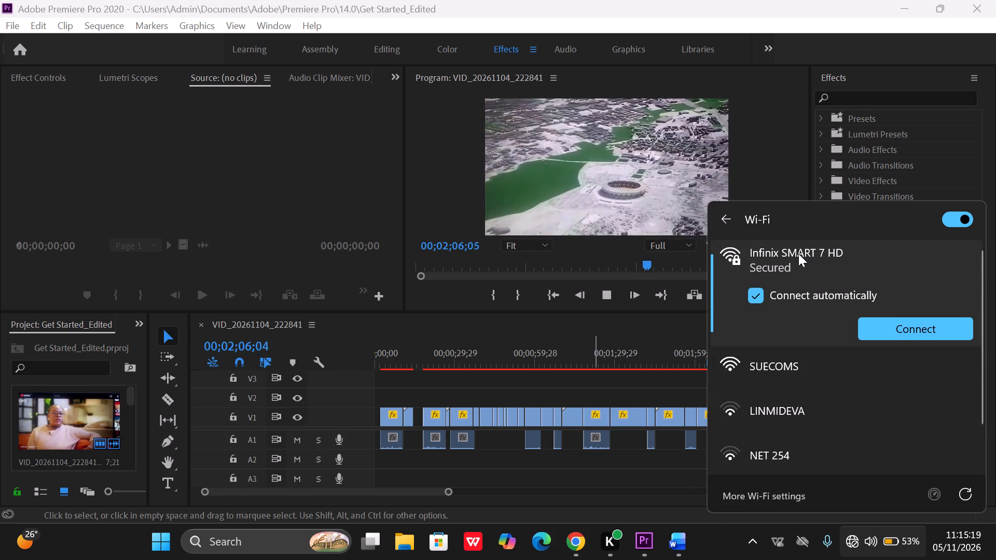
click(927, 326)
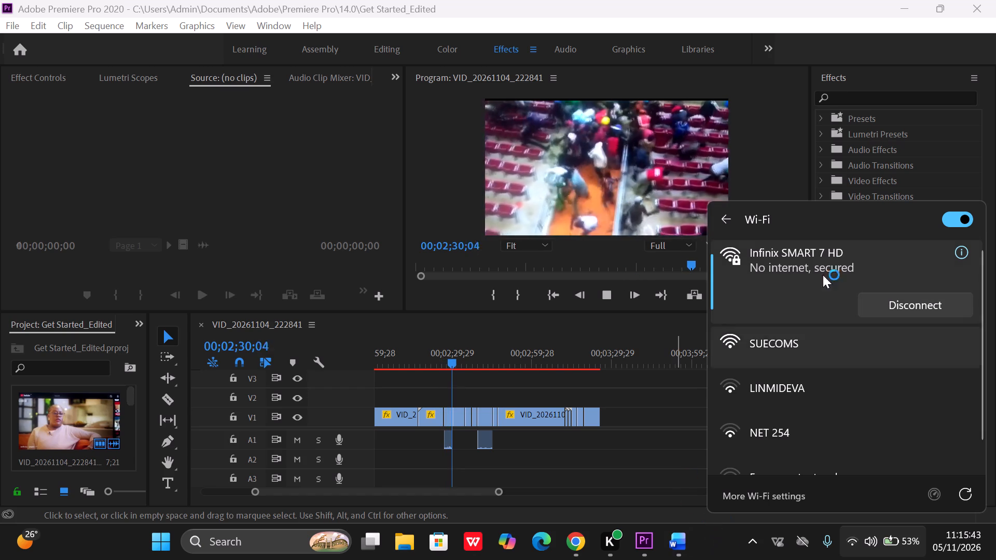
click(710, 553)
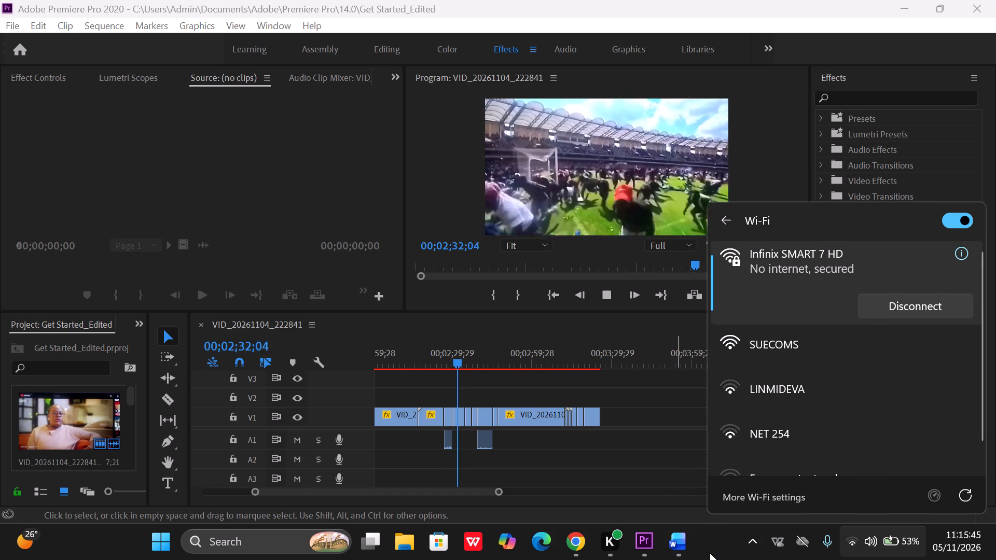
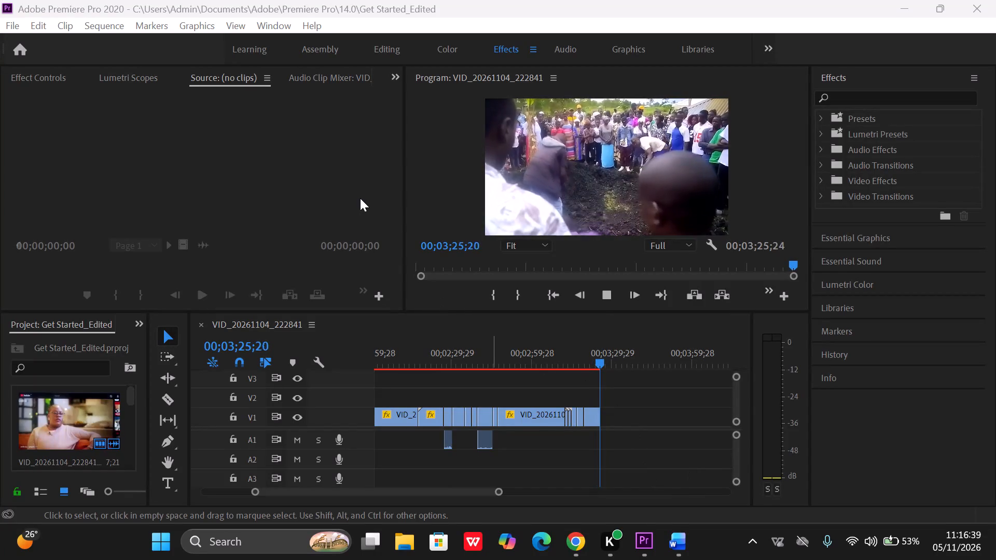
Play the sequence from the start in the Program monitor.
click(605, 291)
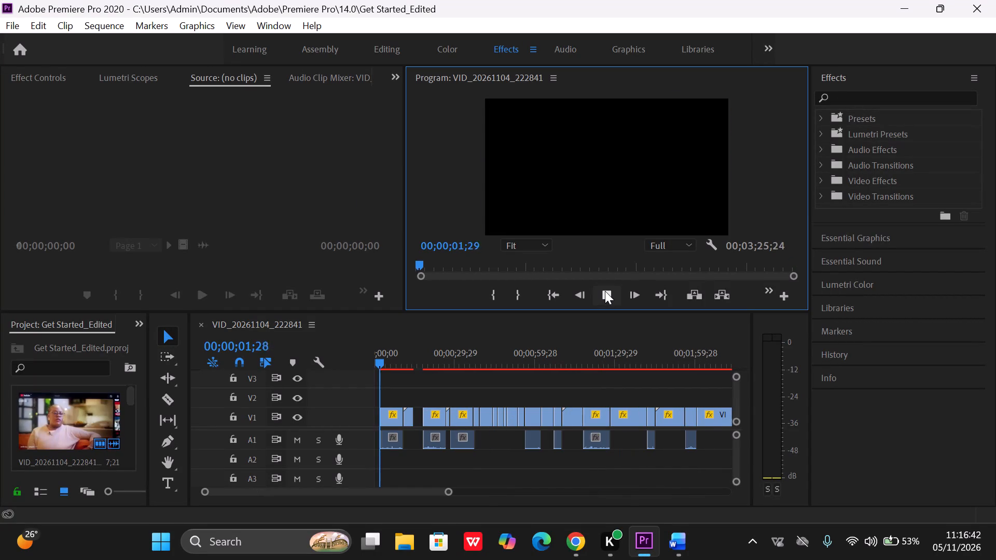
Switch to File Explorer and open the internal shared storage of the connected Infinix SMART 7 HD phone.
click(408, 539)
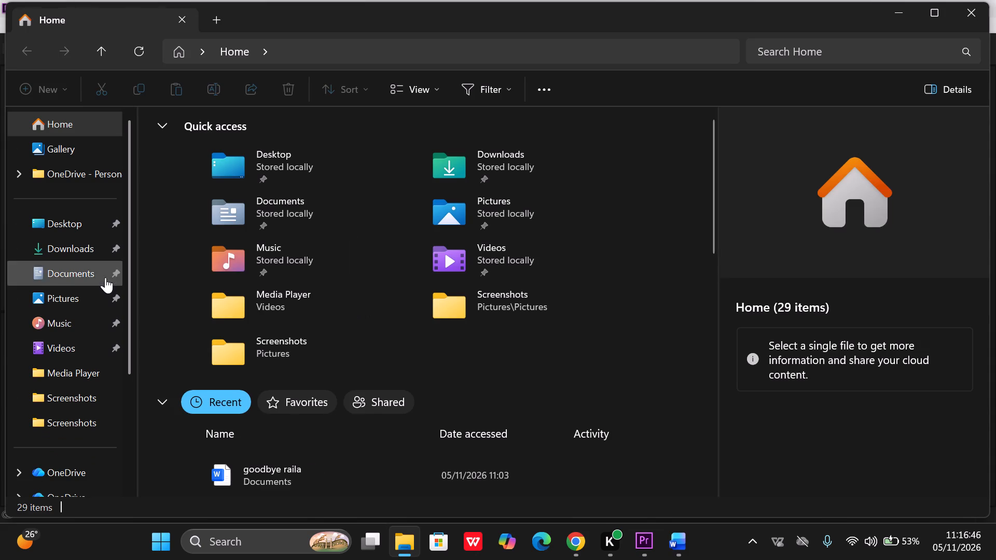
scroll(75, 340, down, 1)
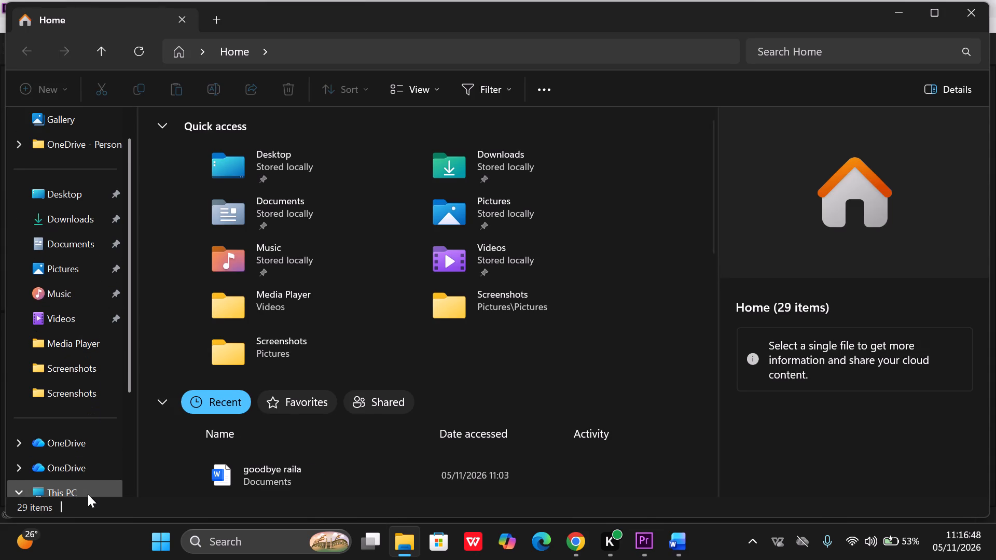
double_click(88, 495)
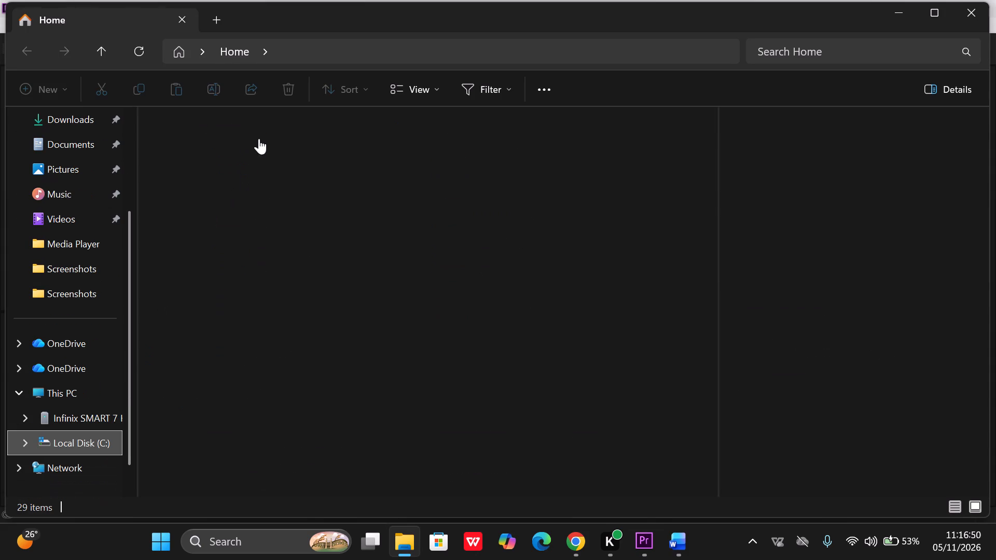
double_click(103, 424)
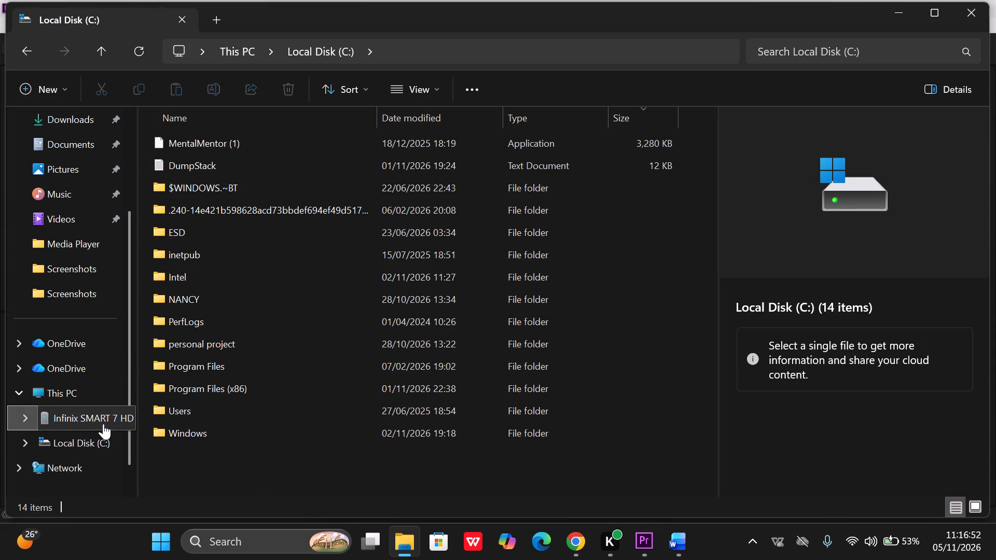
click(227, 140)
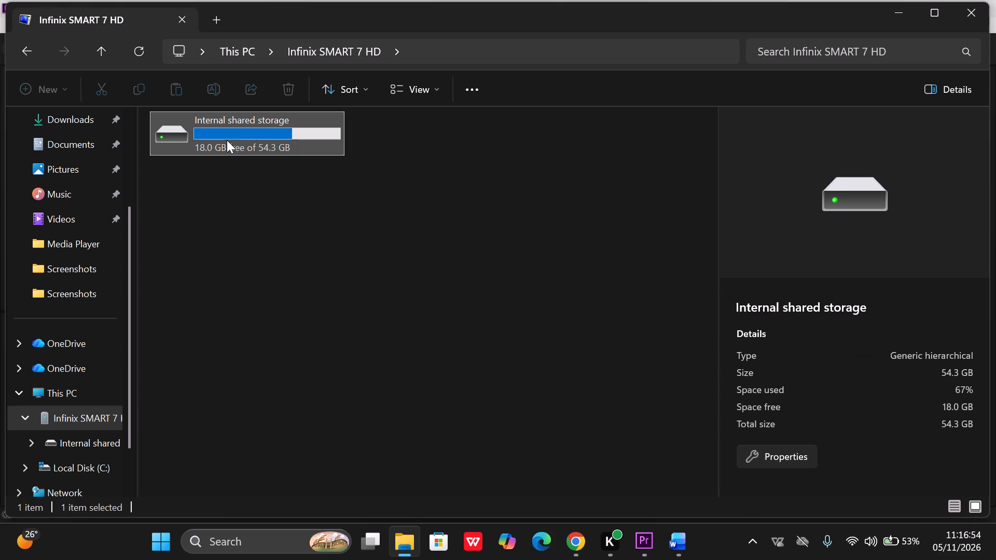
triple_click(283, 129)
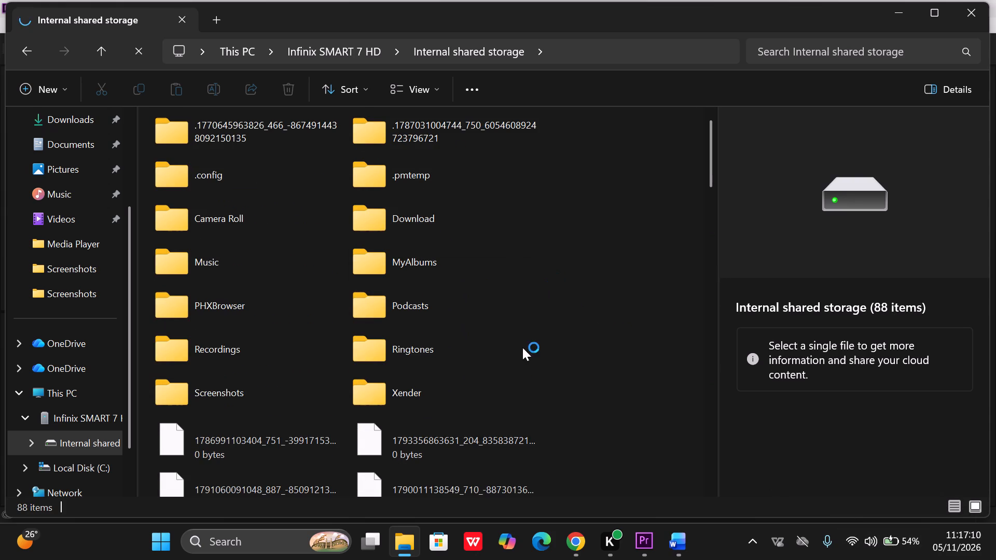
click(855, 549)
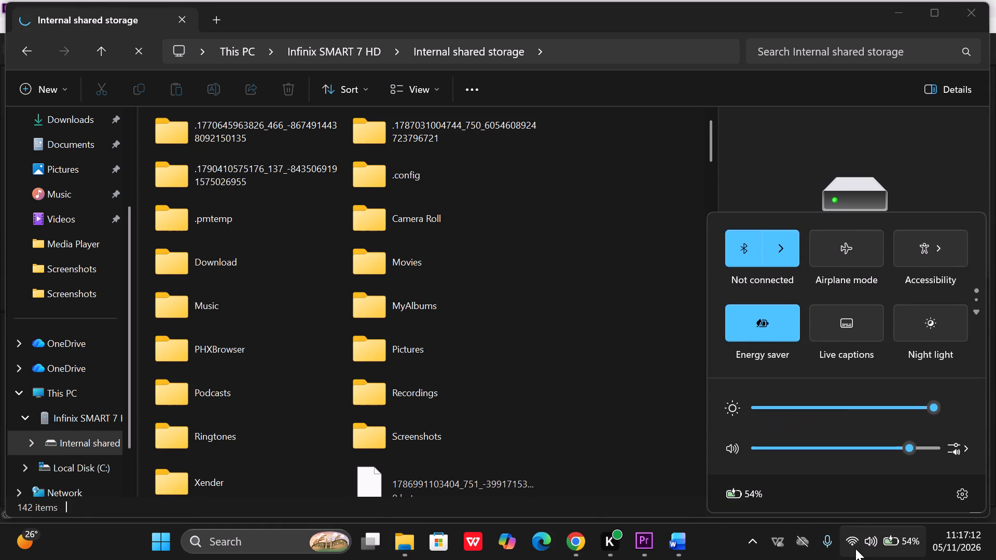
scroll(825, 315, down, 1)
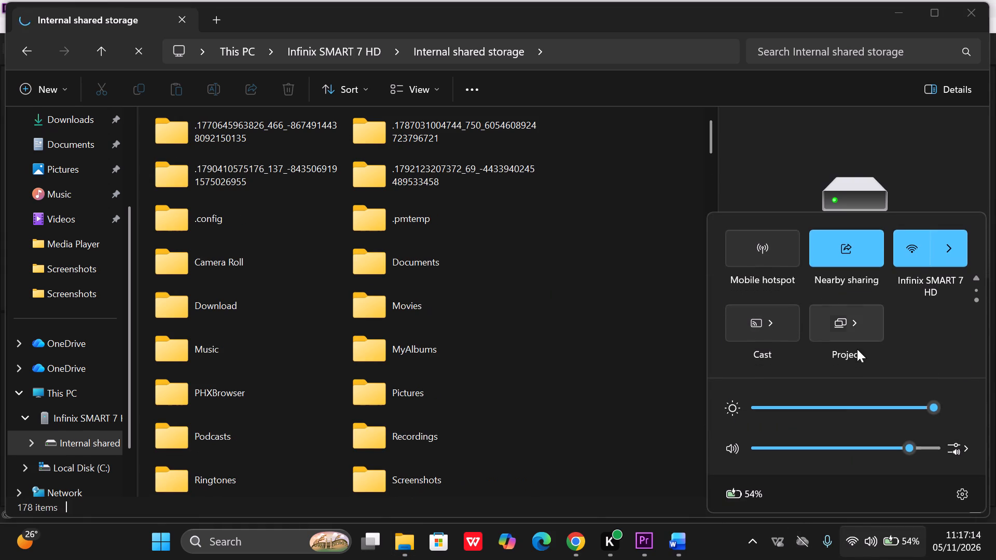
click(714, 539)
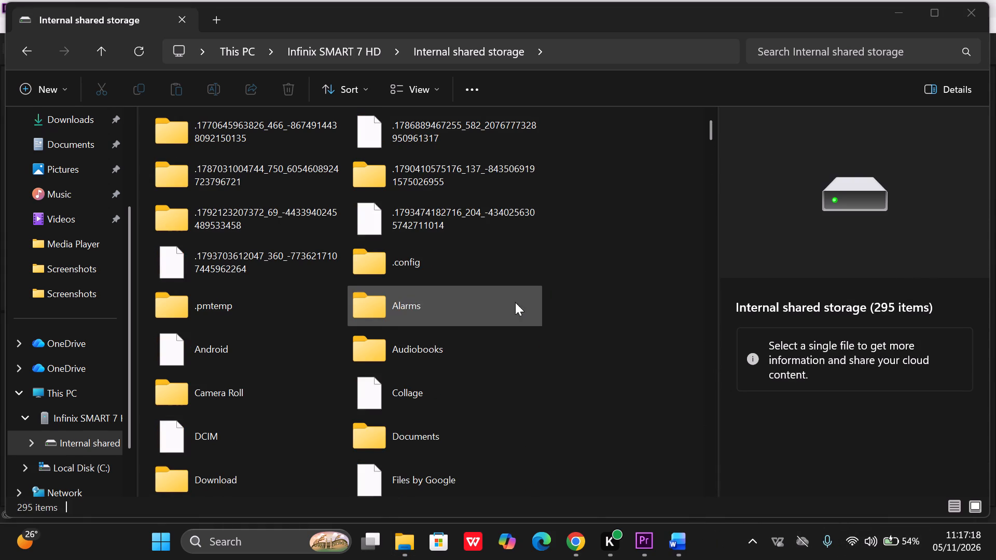
Copy the MP3 files 1-1, 3-1 and 6-1 from the phone's Files by Google > Scanned folder into the computer's Music folder.
double_click(482, 475)
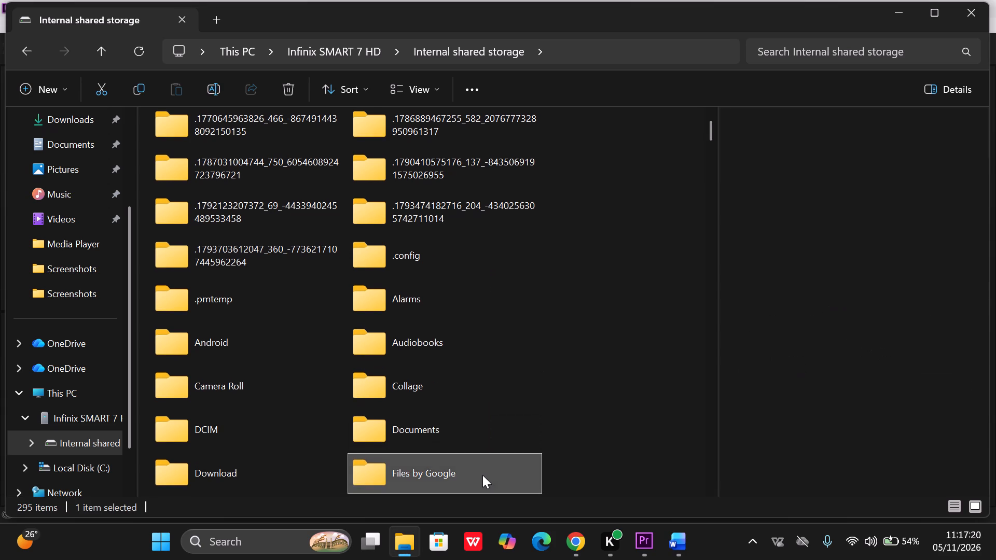
double_click(189, 121)
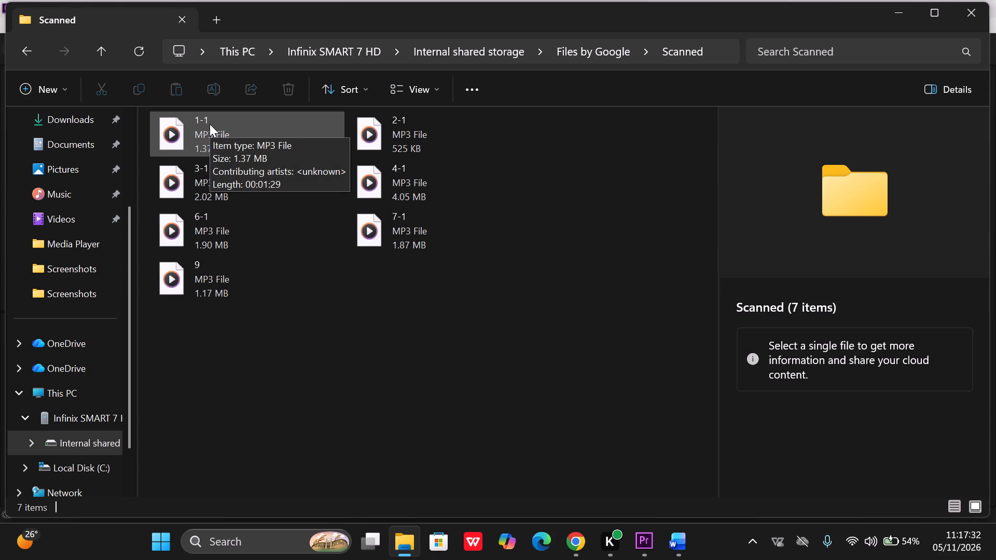
drag(205, 130, 86, 190)
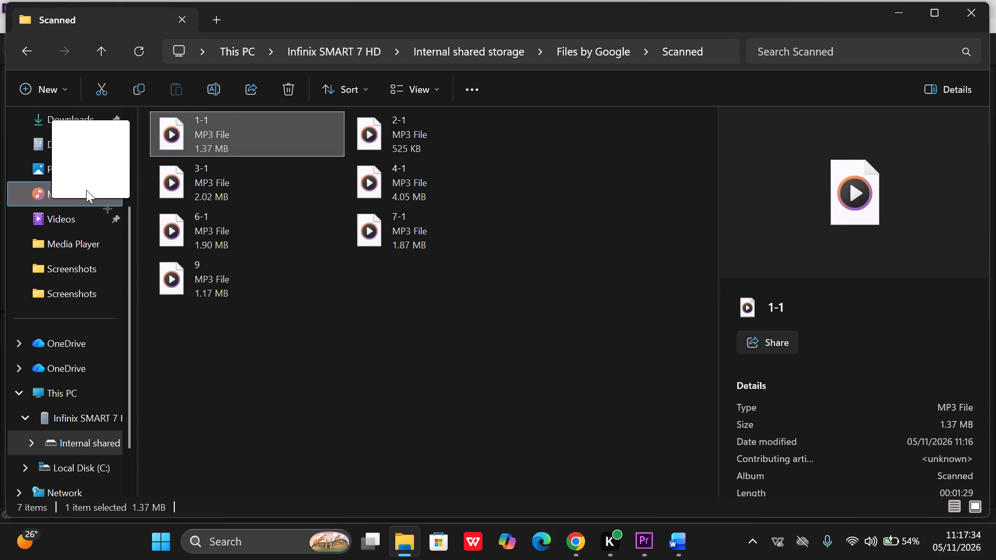
drag(86, 190, 78, 196)
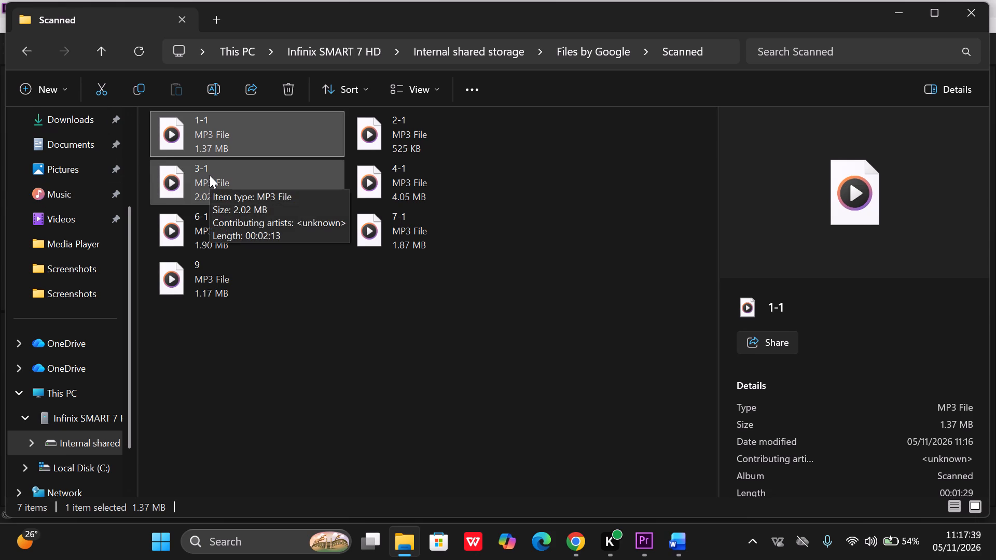
drag(210, 175, 65, 193)
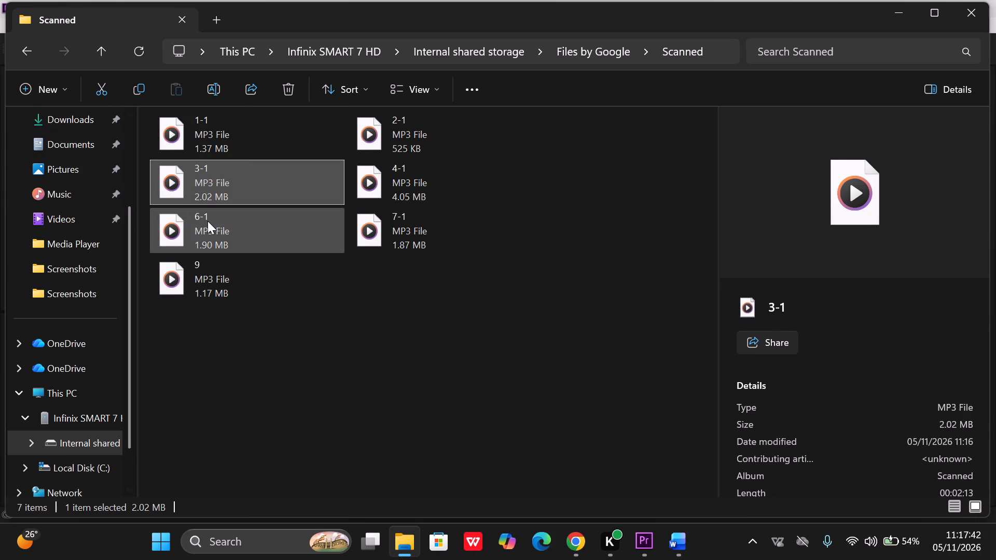
drag(208, 221, 75, 190)
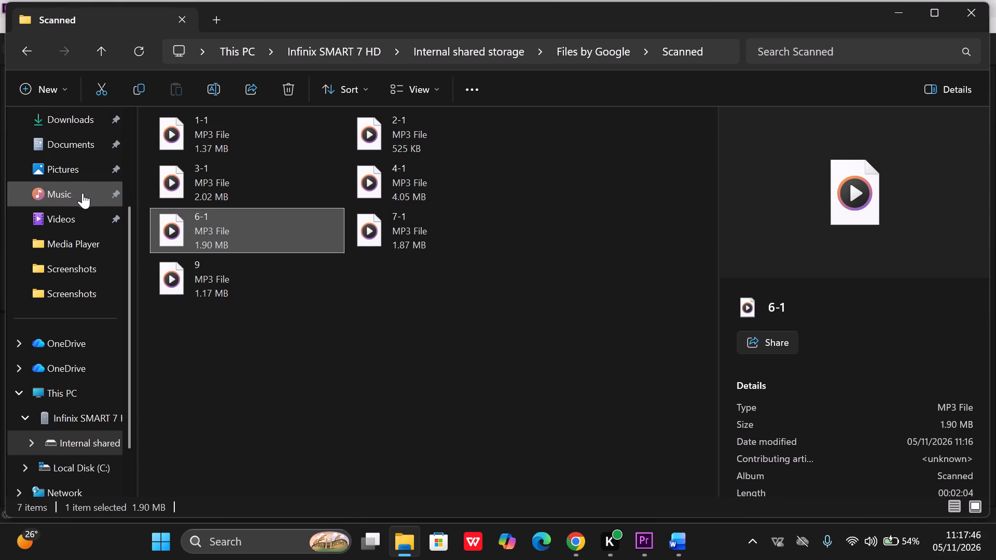
Copy the MP3 files 9, 2-1, 4-1 and 7-1 from the phone's Scanned folder into the computer's Music folder.
drag(199, 269, 78, 214)
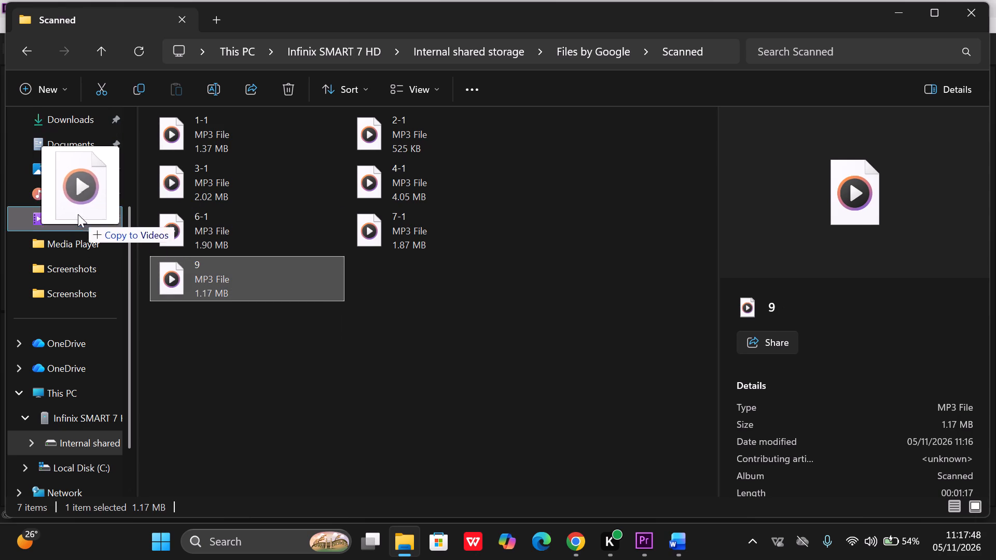
drag(78, 214, 78, 195)
drag(399, 123, 281, 138)
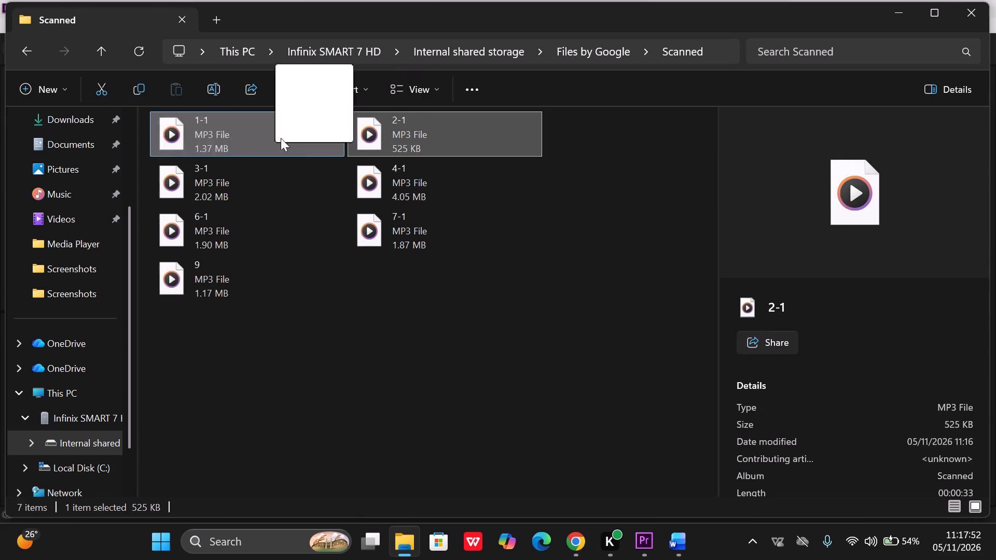
drag(281, 138, 79, 192)
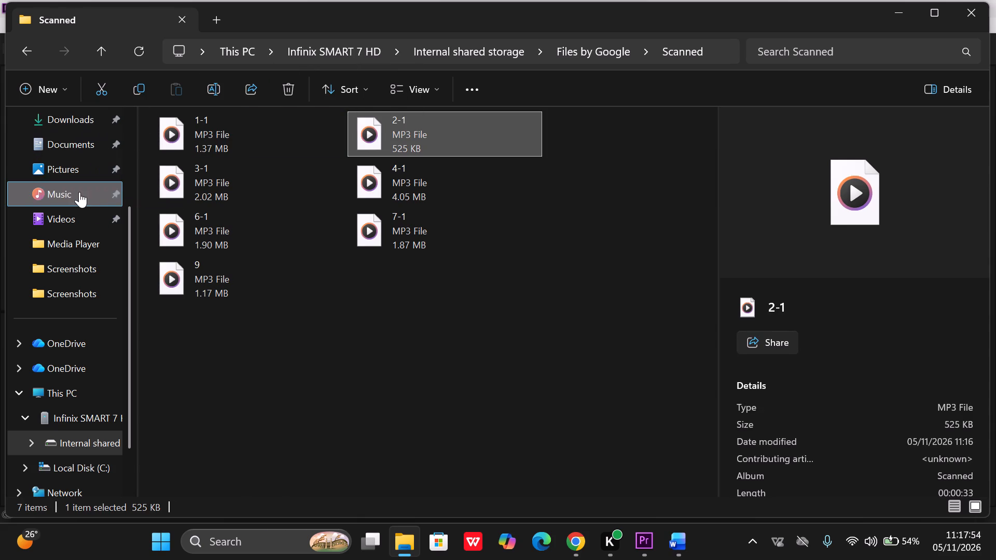
drag(393, 180, 93, 190)
drag(428, 229, 120, 214)
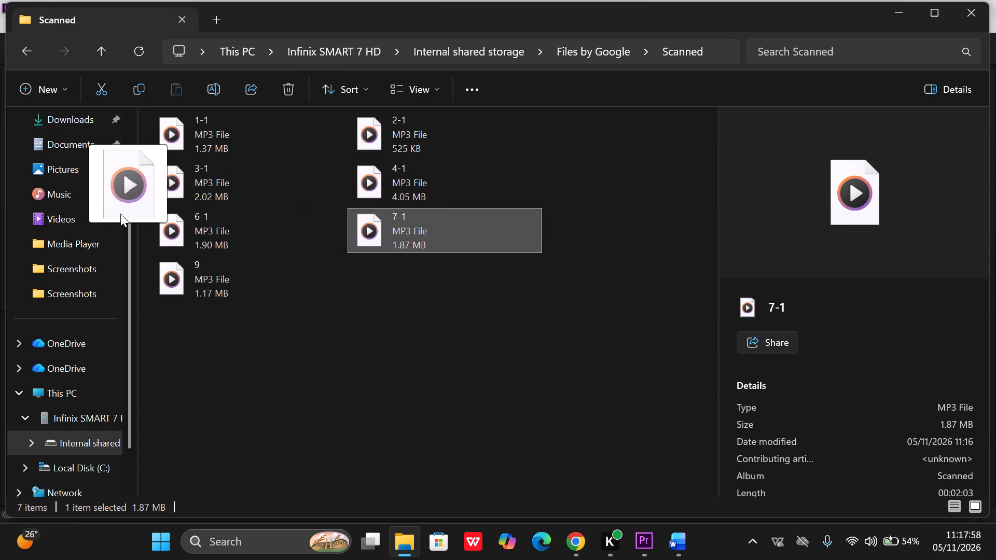
drag(120, 214, 82, 200)
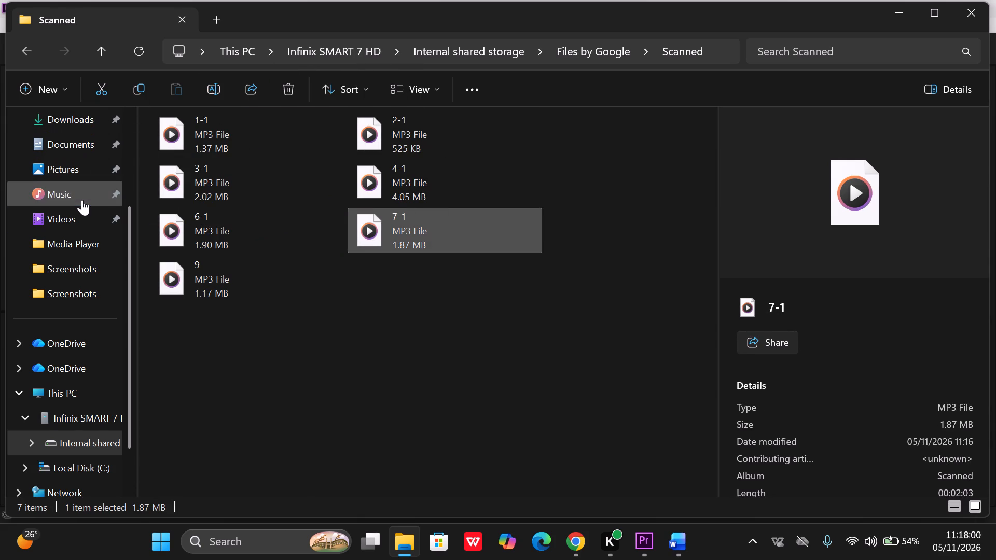
Open the computer's Music folder and delete the MP3 file named 1.
click(82, 200)
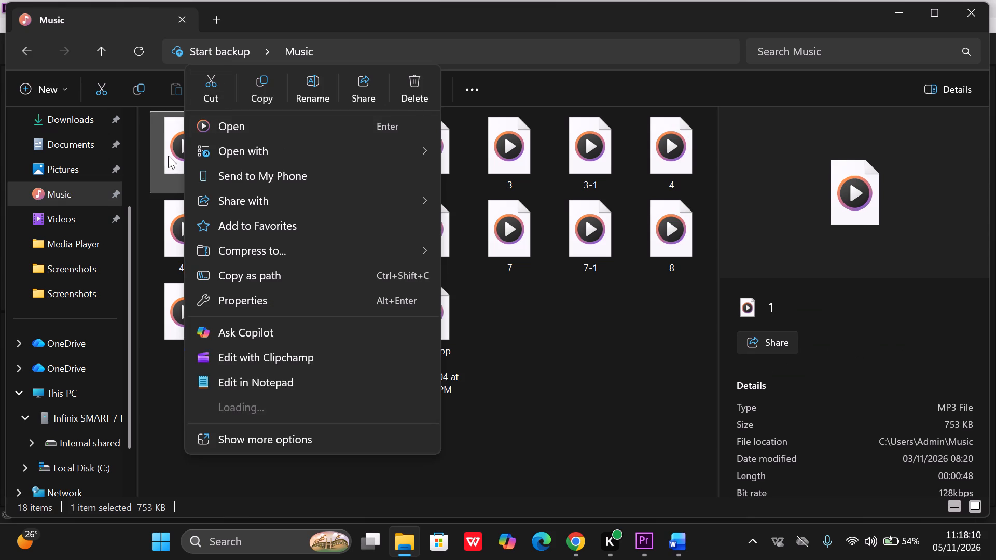
click(416, 86)
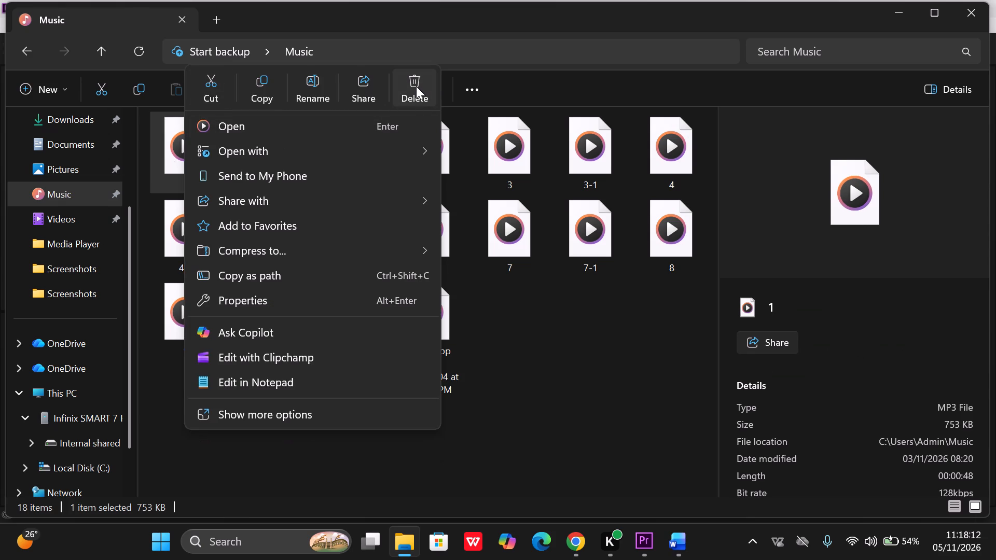
click(416, 86)
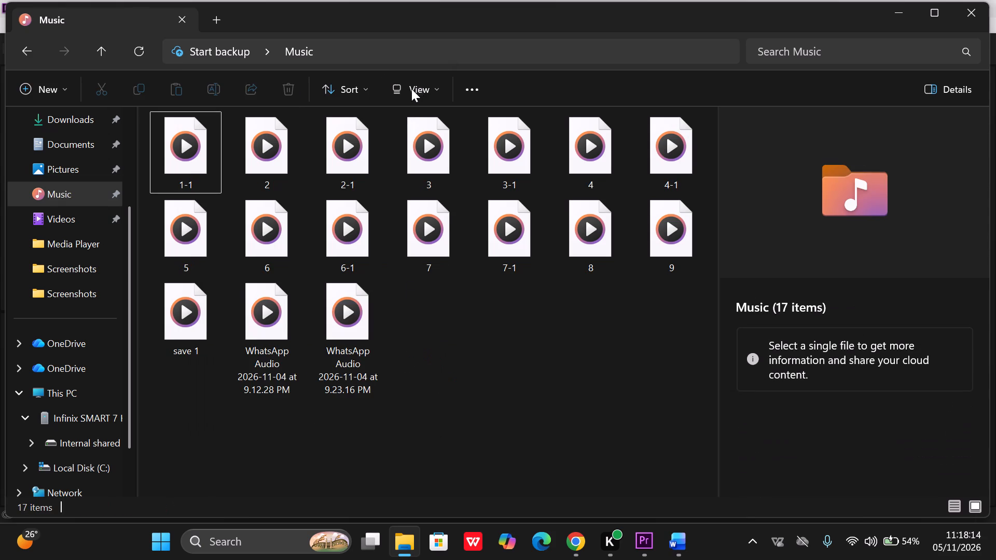
Delete the old MP3 files 2, 3, 4, 5, 6 and 7 from the Music folder.
right_click(262, 158)
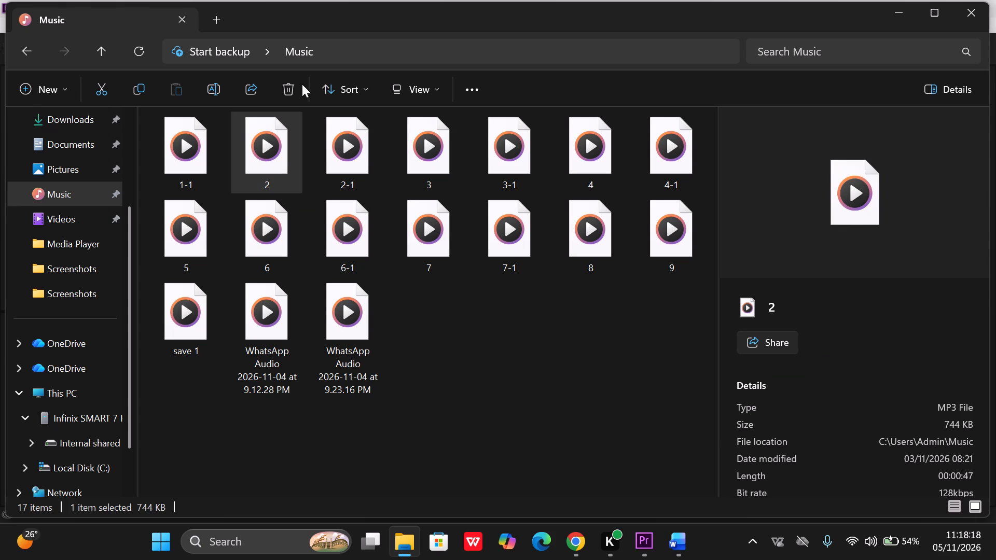
click(488, 91)
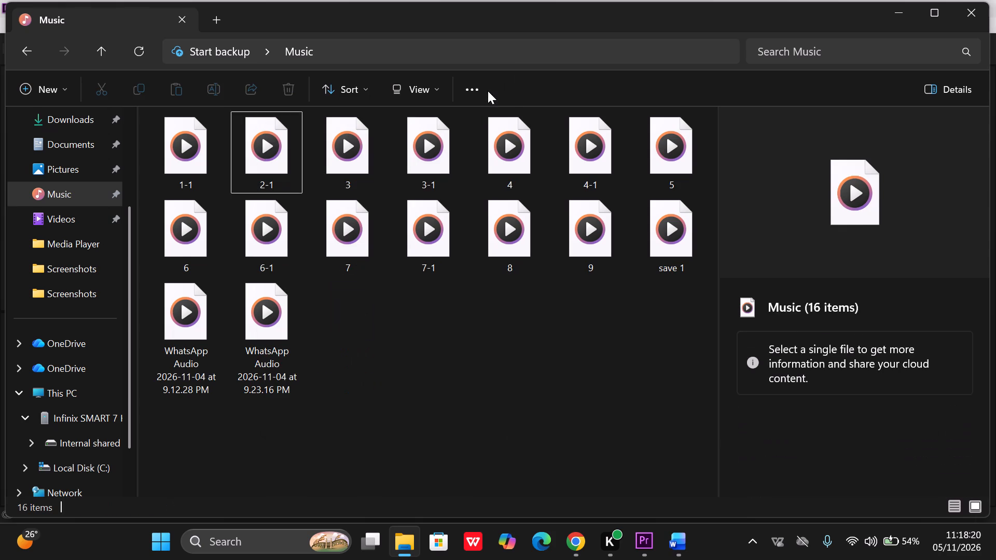
click(343, 158)
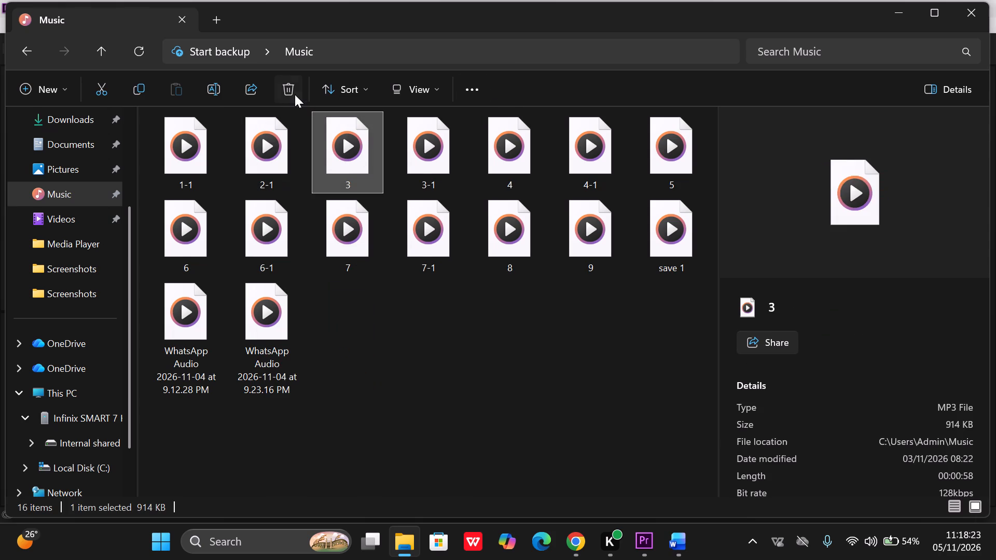
click(287, 91)
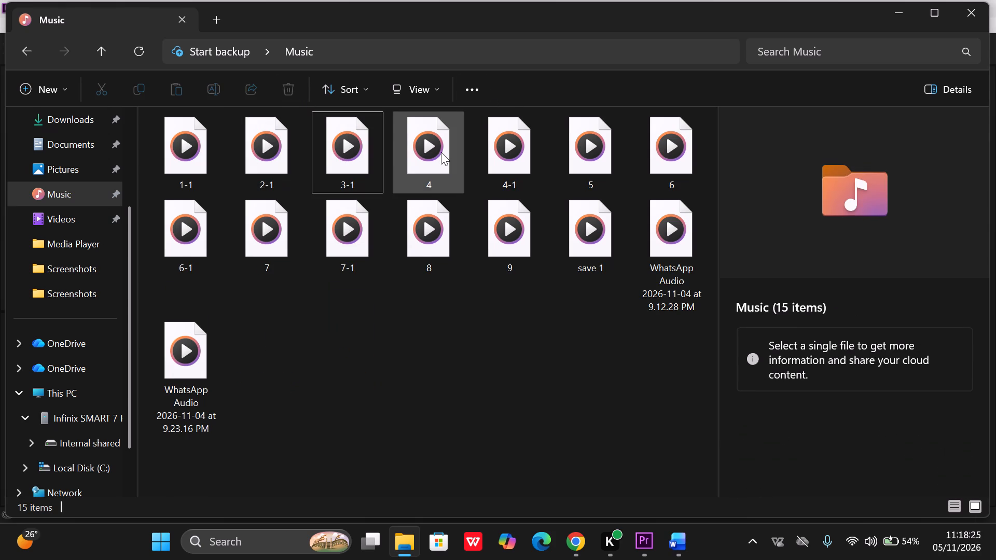
click(441, 152)
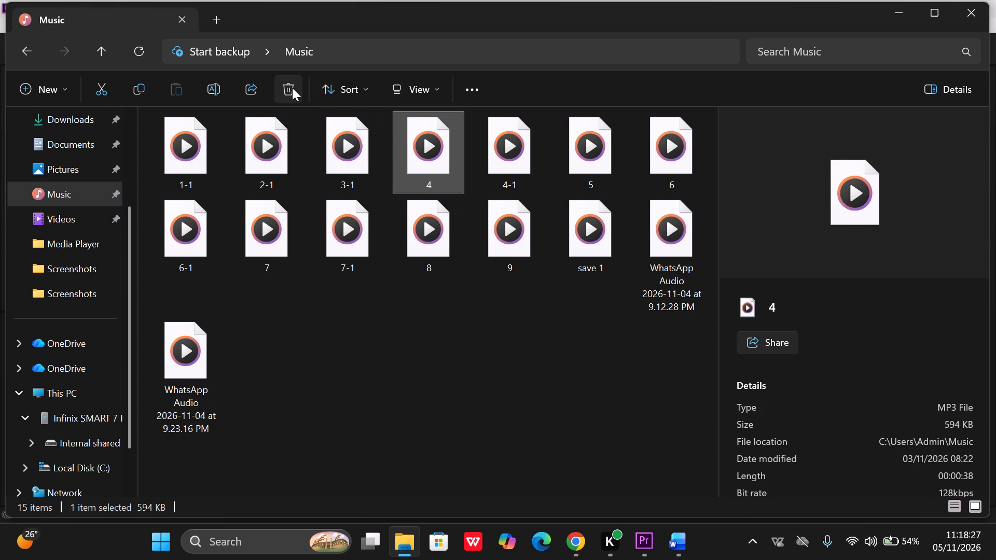
click(292, 88)
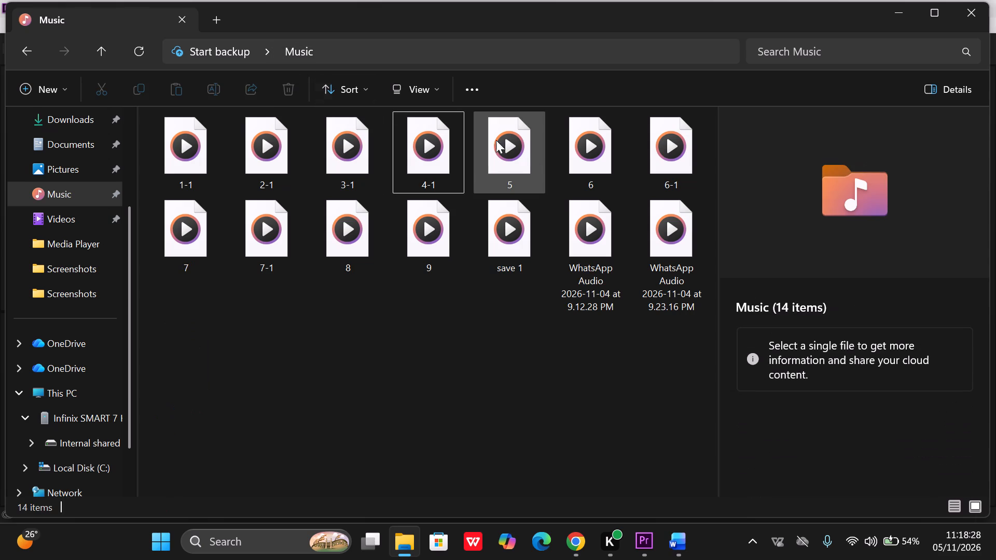
click(515, 160)
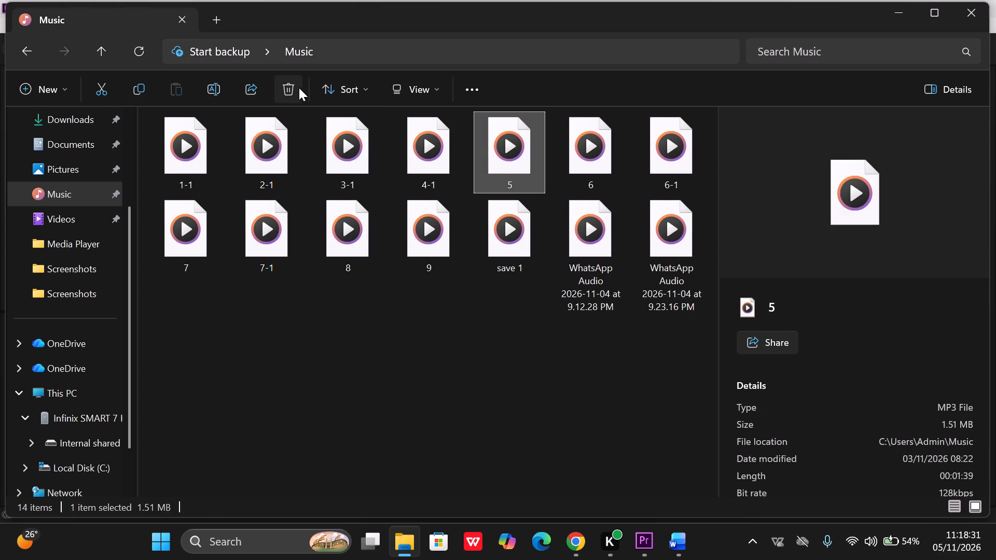
click(290, 90)
click(525, 183)
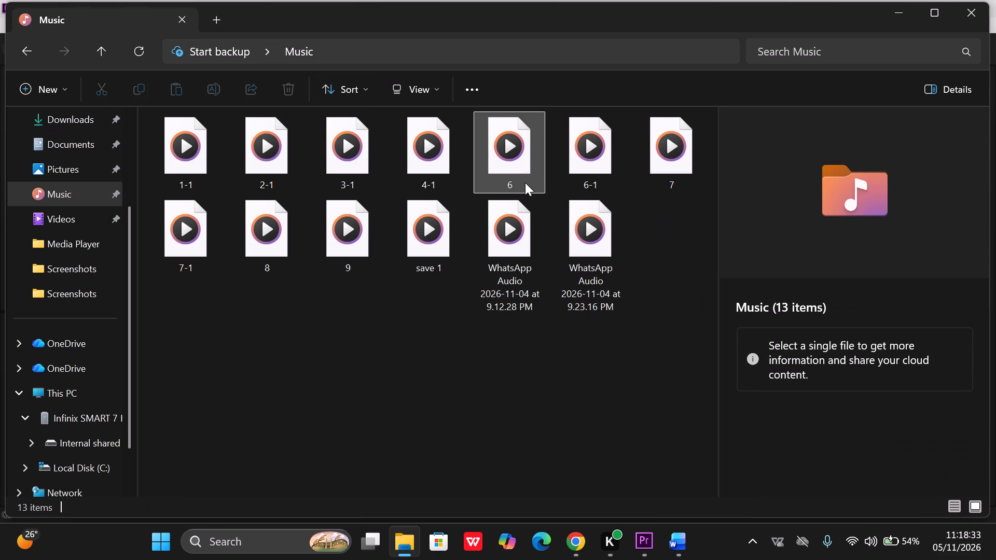
click(280, 83)
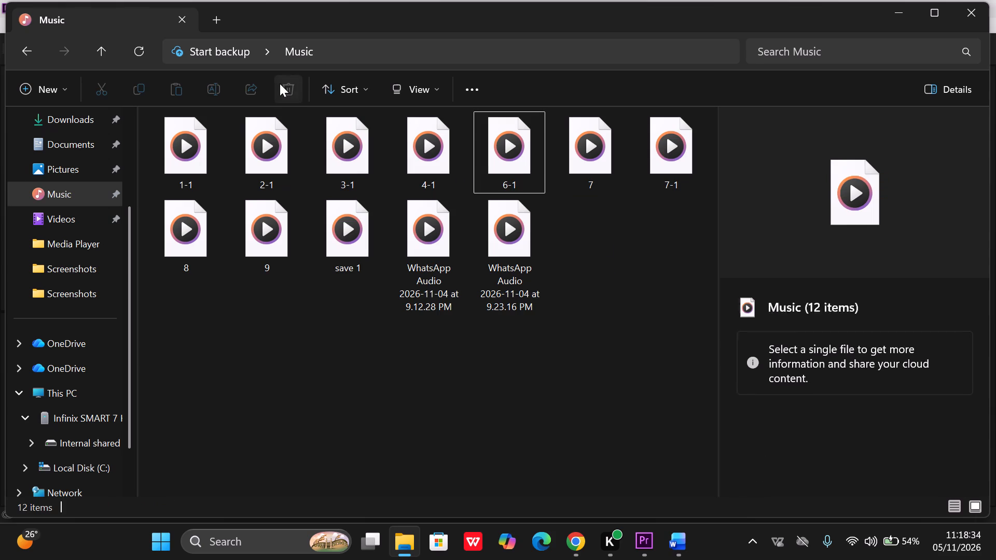
click(593, 164)
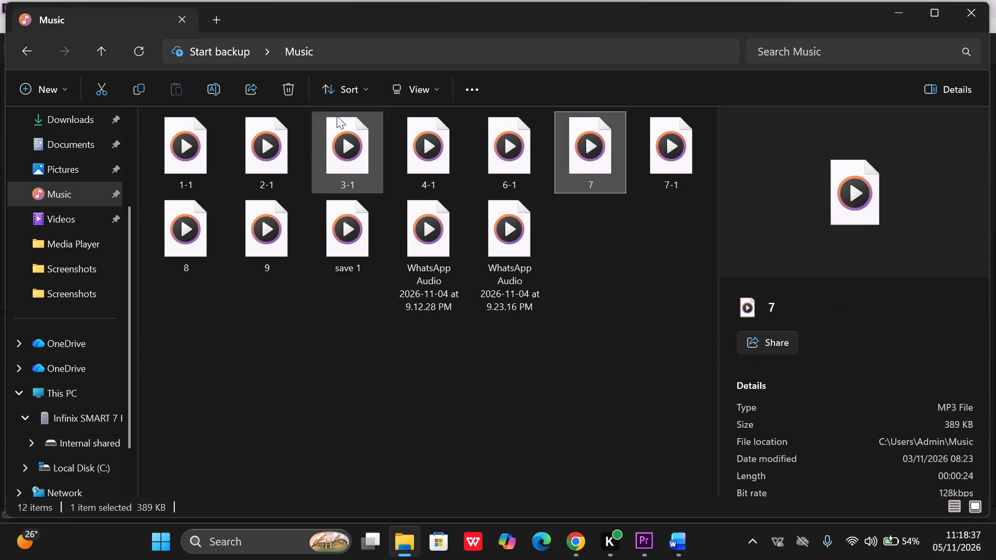
click(288, 90)
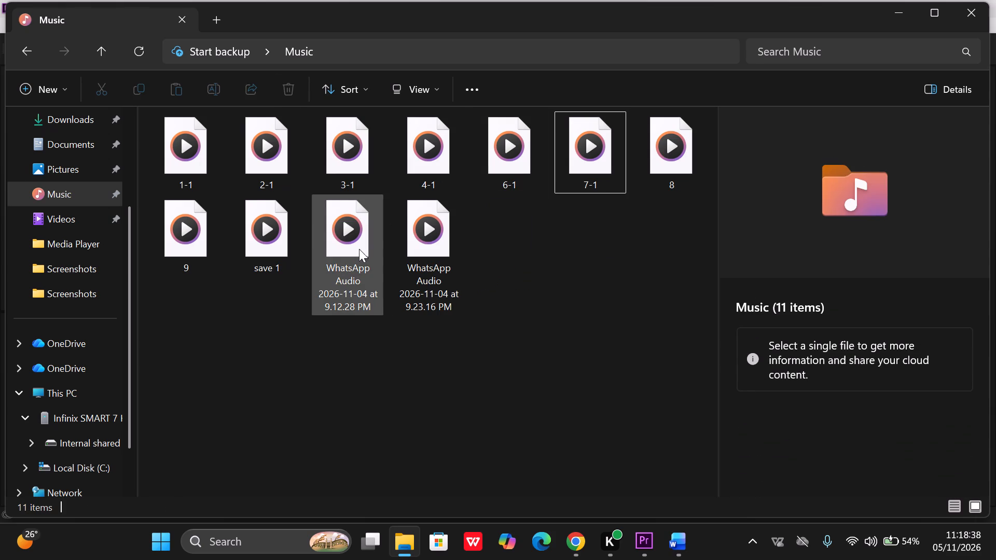
Delete the two WhatsApp Audio files dated 2026-11-04 and the save 1 file from the Music folder.
drag(348, 248, 381, 254)
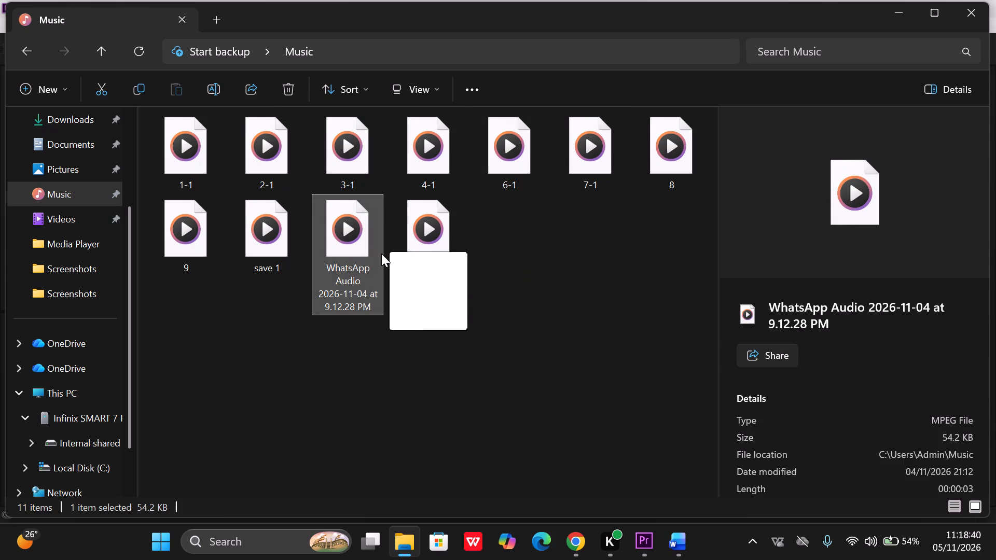
drag(381, 254, 339, 224)
drag(314, 214, 353, 223)
drag(306, 209, 447, 275)
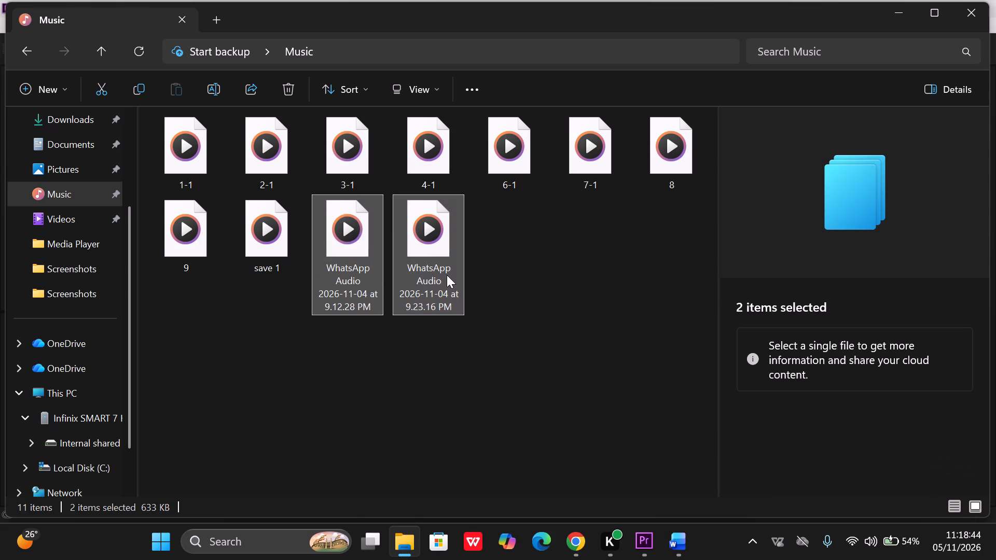
click(295, 86)
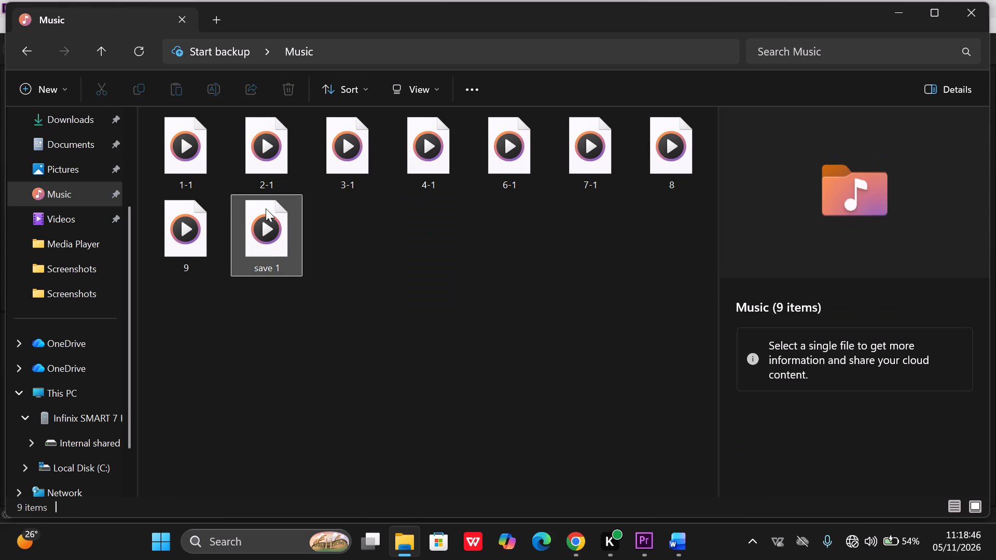
click(258, 232)
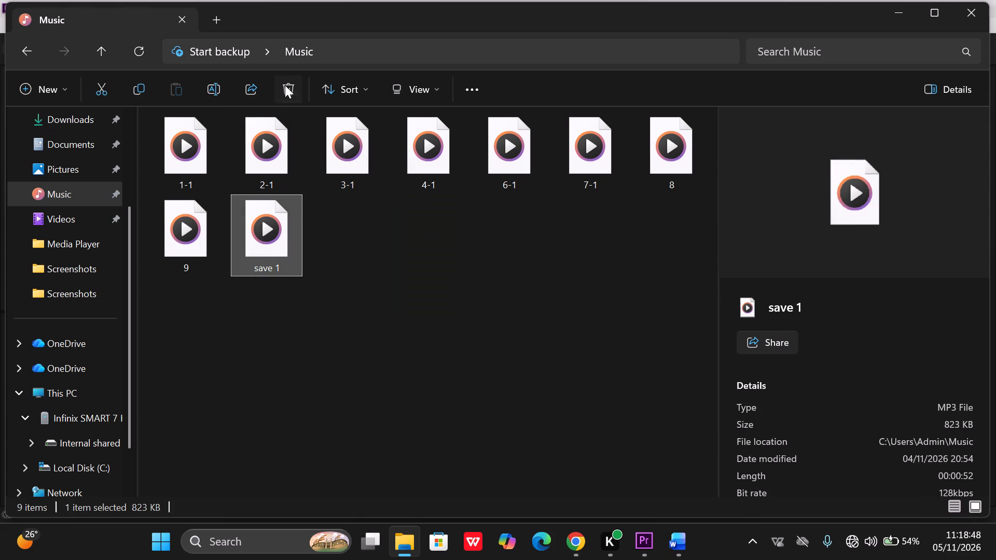
click(285, 84)
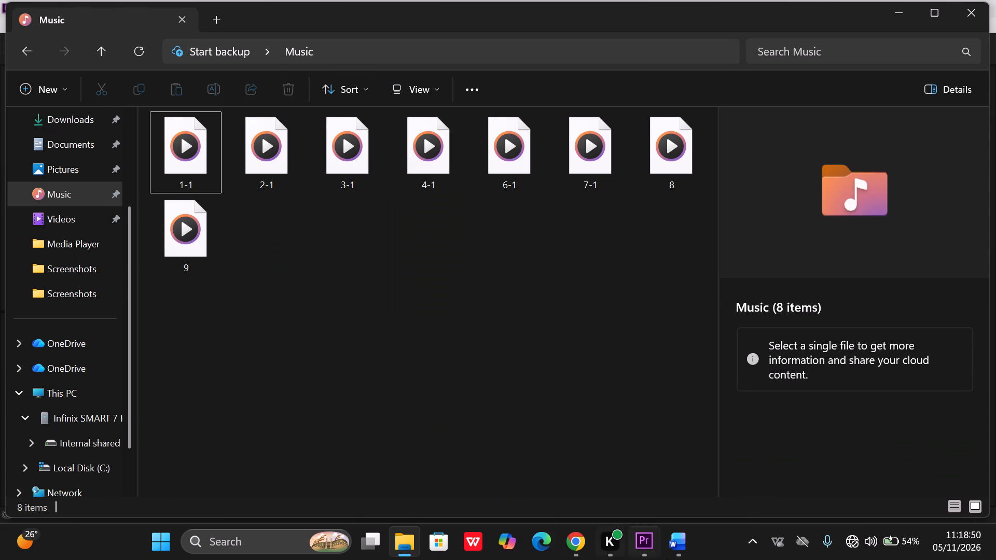
Switch to Premiere Pro and import the audio files 1-1, 2-1, 3-1, 4-1, 6-1 and 7-1 from the Music folder.
click(645, 551)
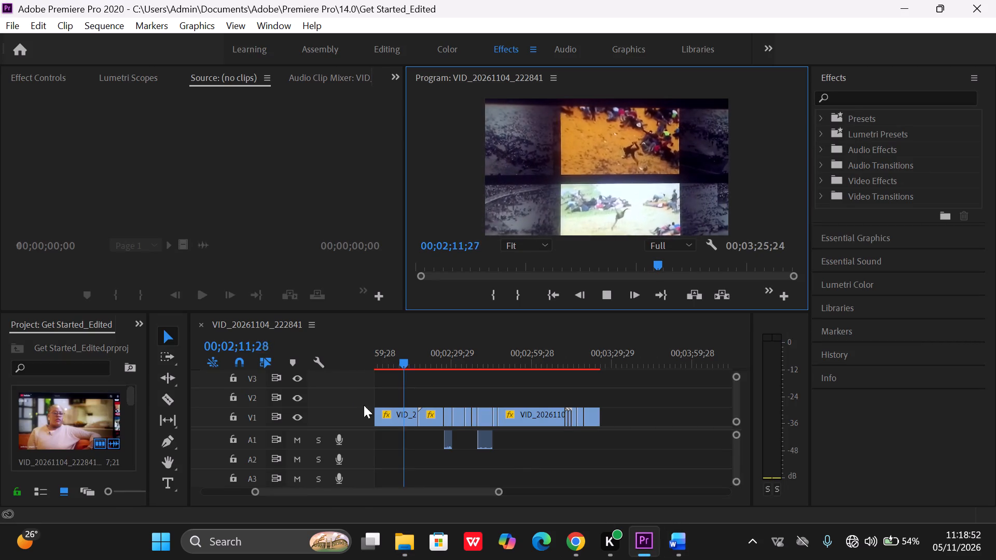
scroll(406, 411, right, 6)
scroll(63, 447, down, 4)
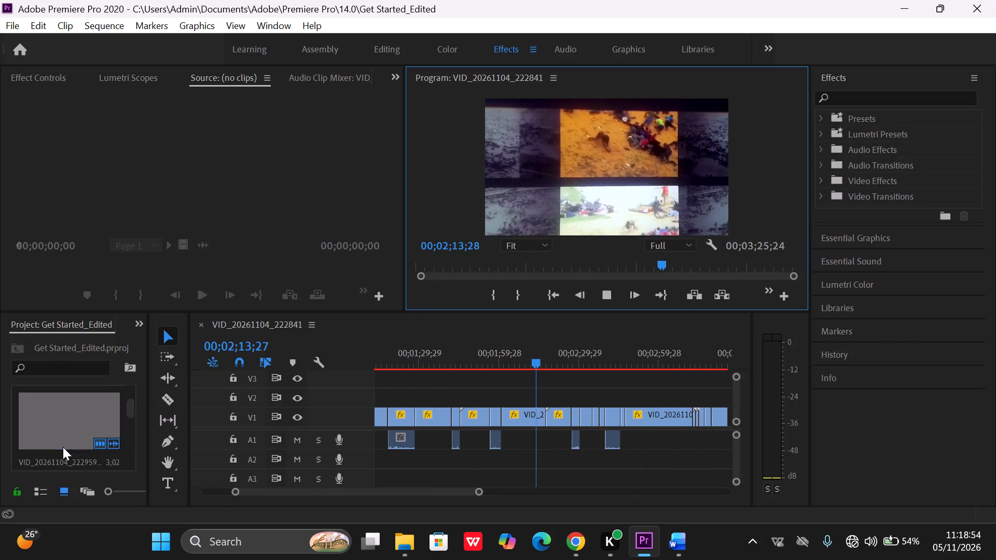
double_click(11, 21)
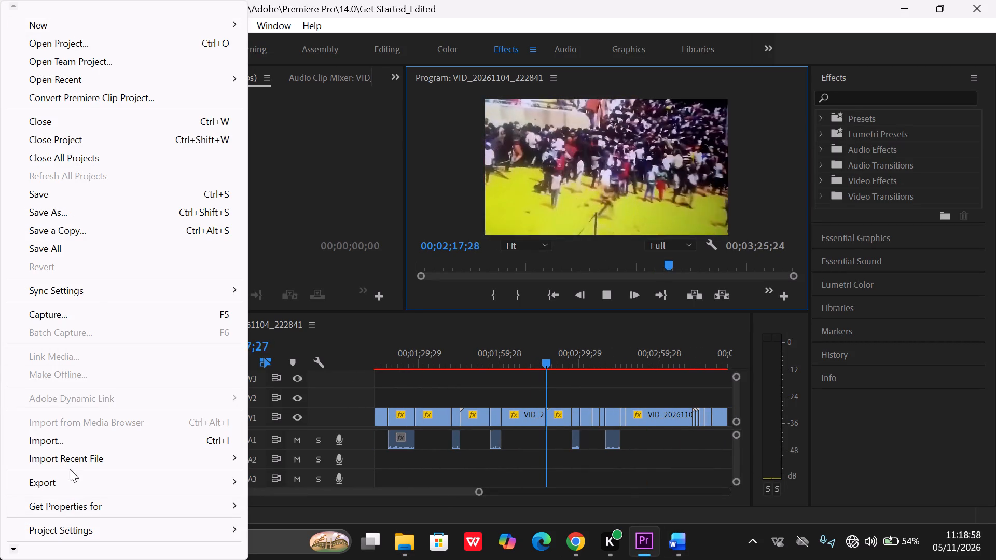
double_click(79, 442)
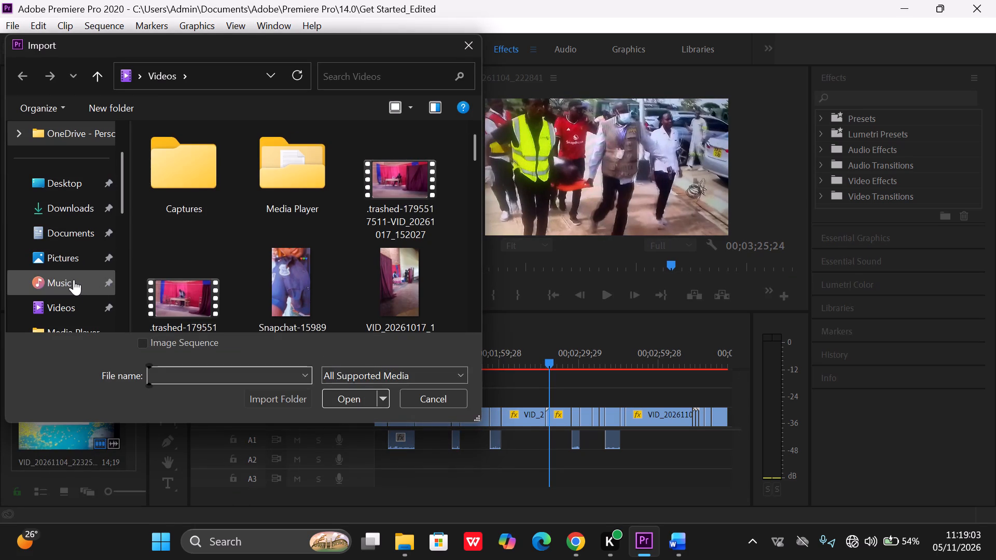
double_click(74, 279)
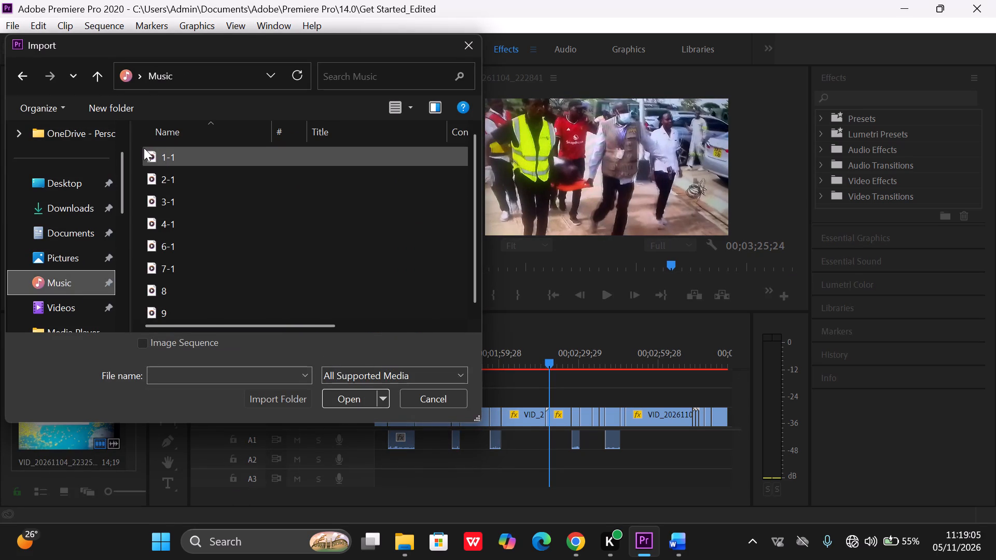
drag(141, 145, 197, 232)
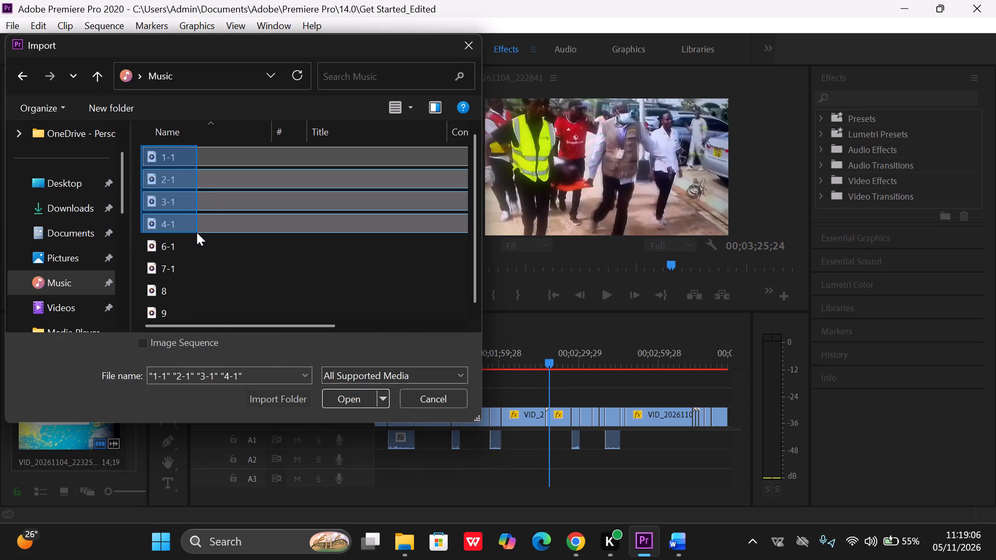
drag(197, 232, 228, 323)
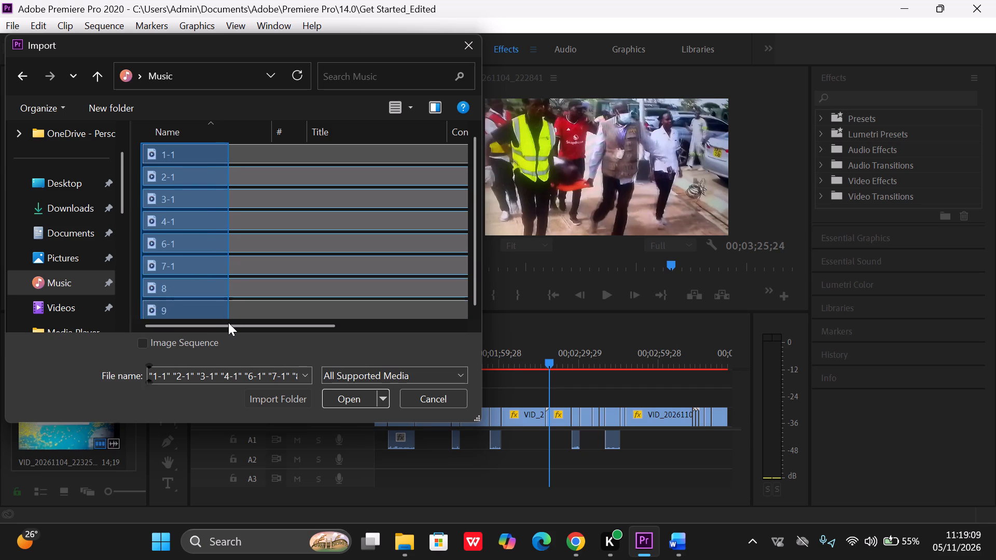
drag(228, 323, 232, 270)
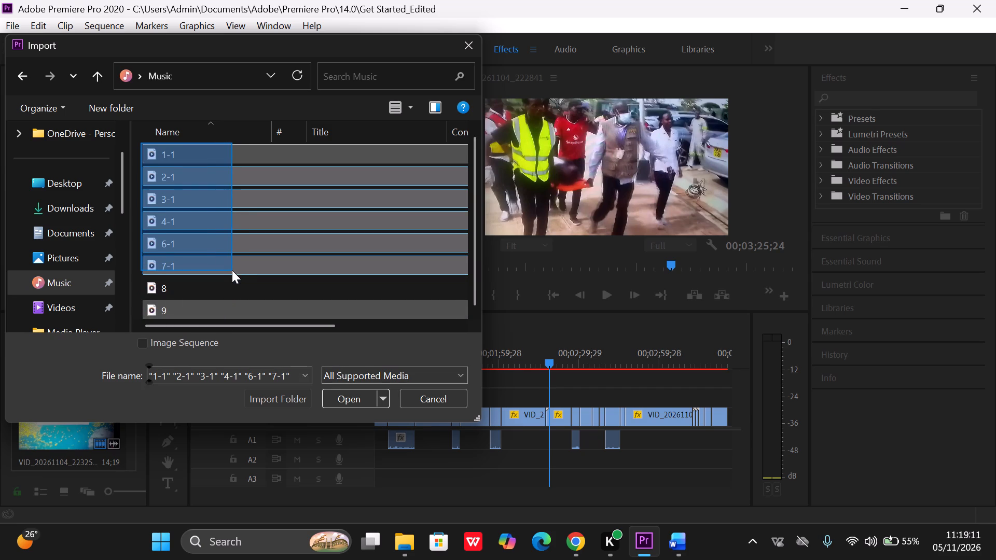
drag(232, 270, 233, 273)
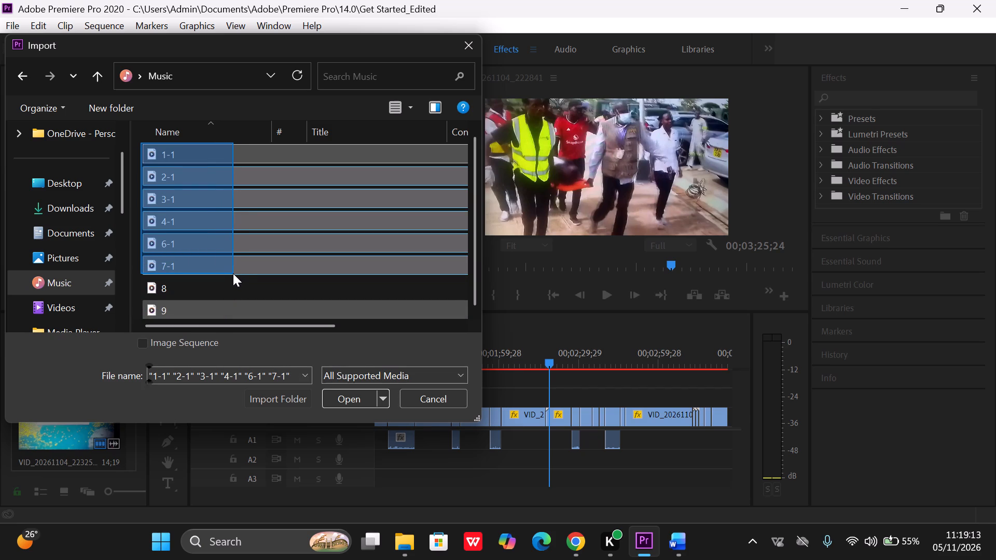
drag(233, 273, 234, 273)
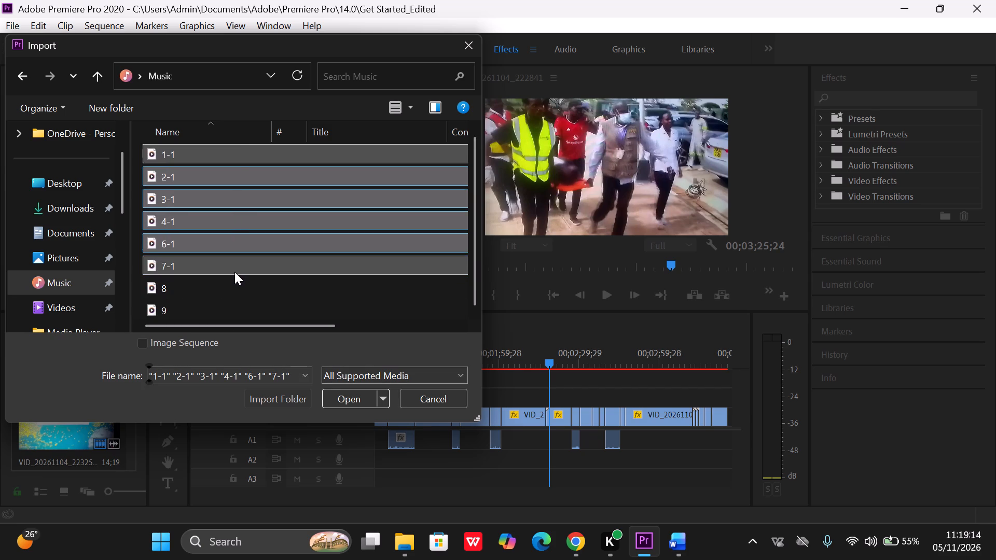
click(341, 402)
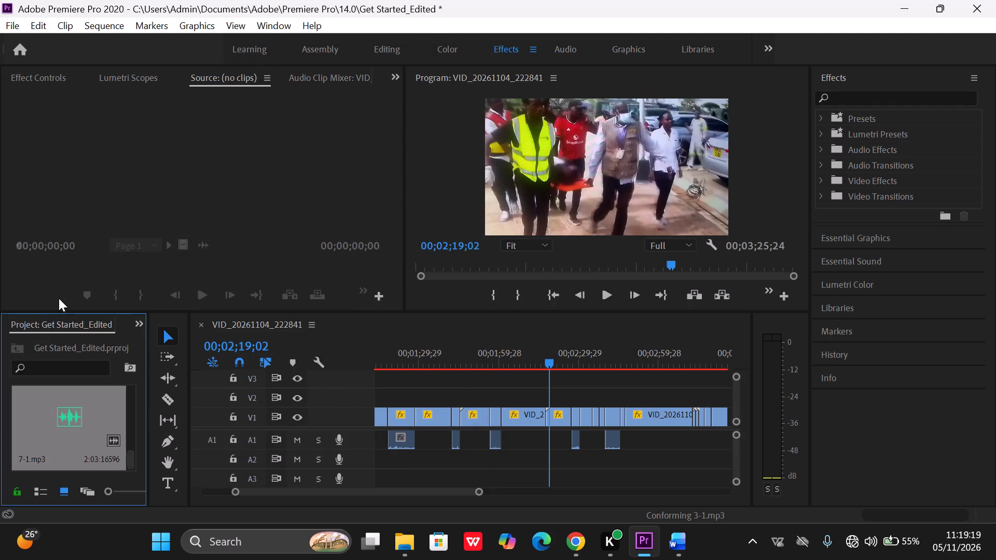
Import the audio file 9 from the Music folder into the project.
click(12, 27)
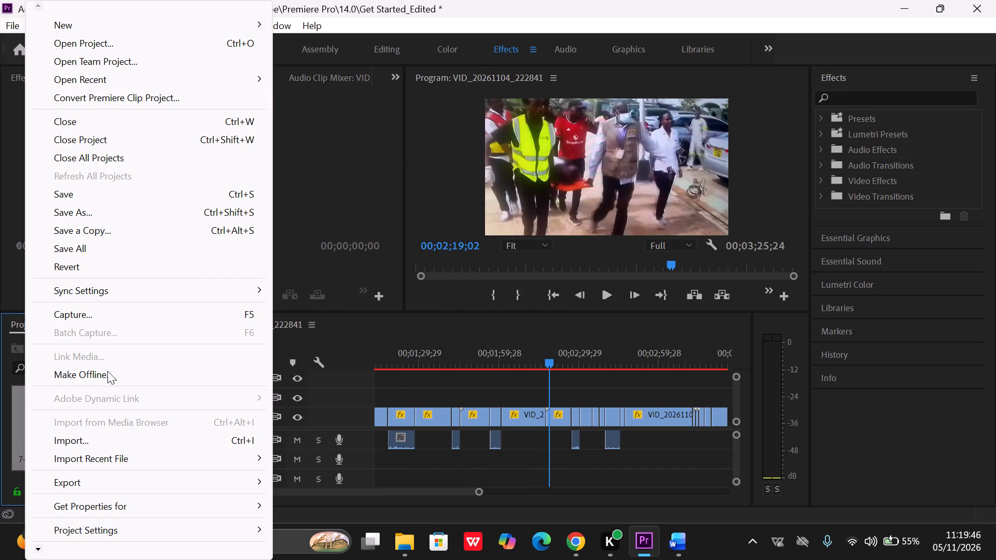
double_click(116, 440)
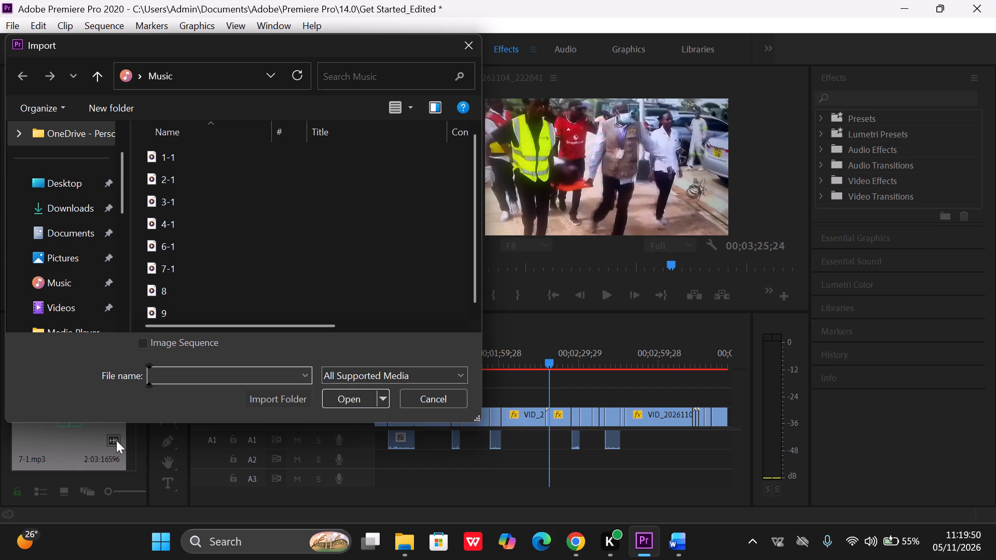
double_click(159, 310)
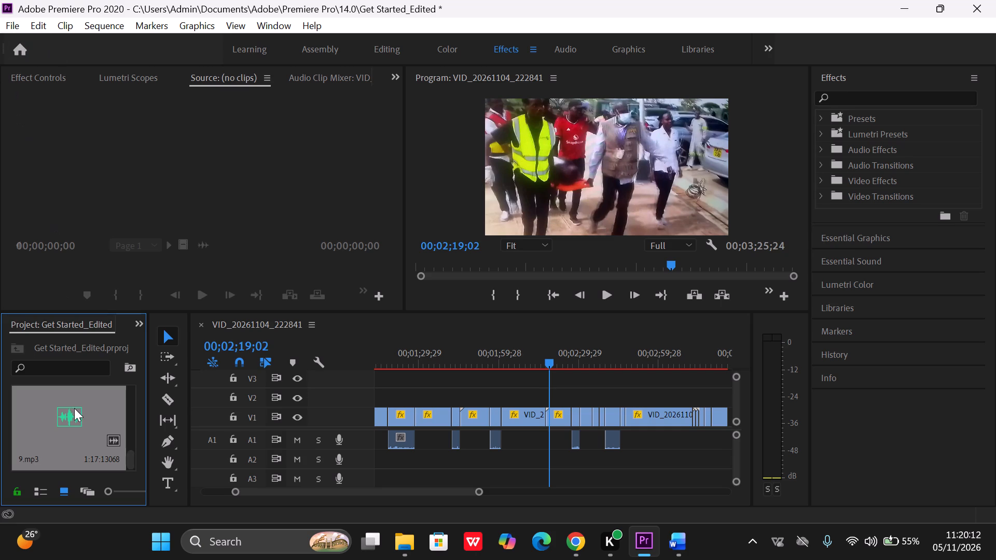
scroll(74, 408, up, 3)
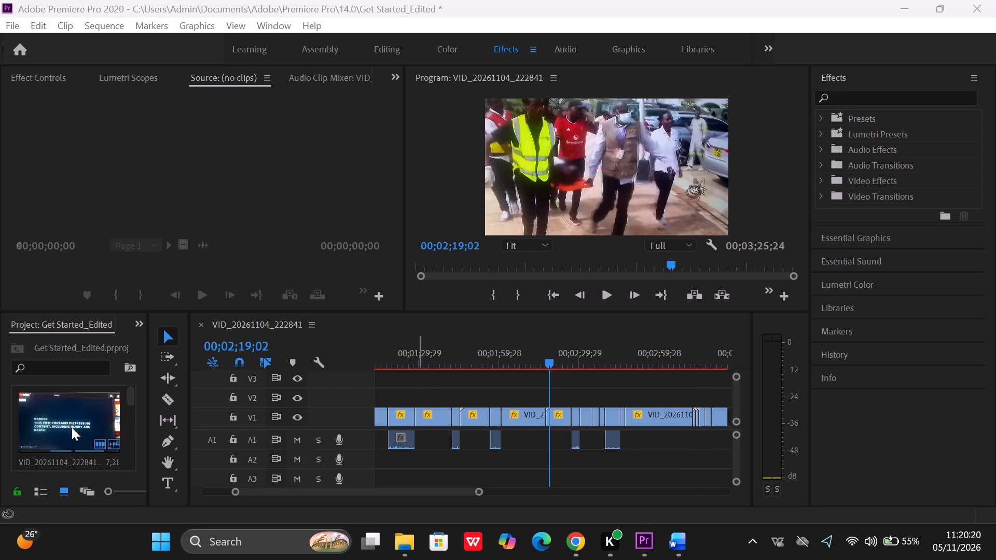
Browse the imported audio files in the project bin and switch the bin to Freeform view.
scroll(71, 426, down, 1)
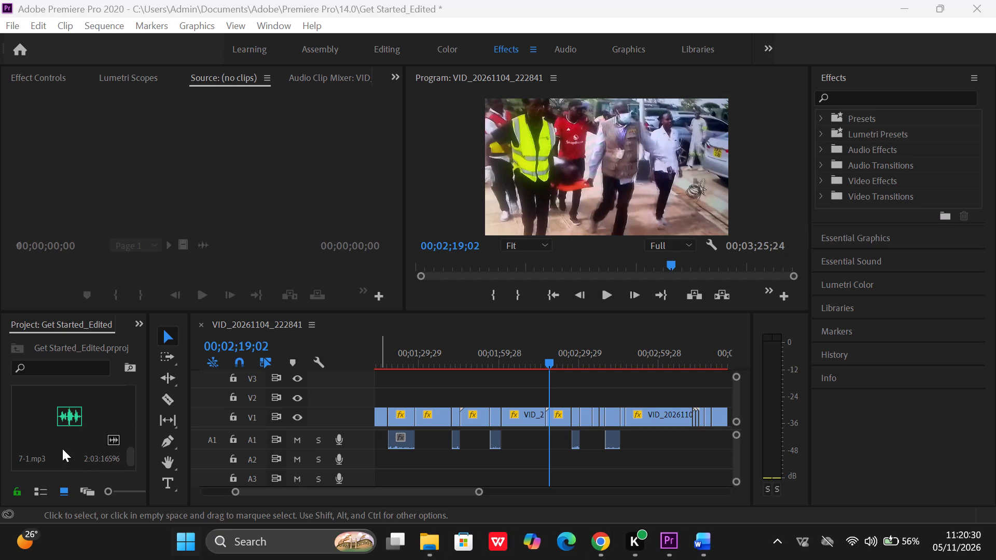
scroll(81, 436, up, 7)
scroll(81, 436, down, 1)
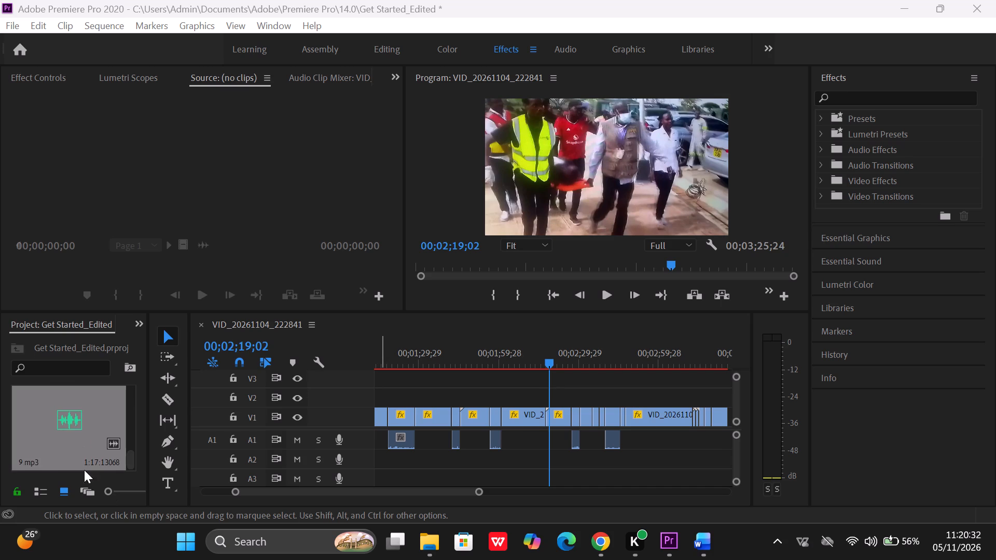
double_click(82, 484)
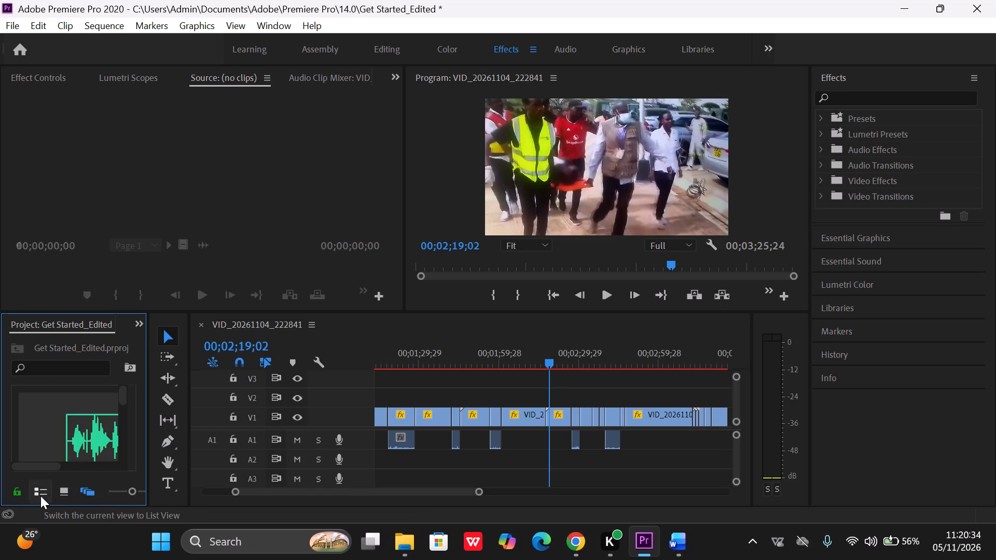
Show the project items in List View and open 1-1.mp3 in the Source monitor.
double_click(36, 492)
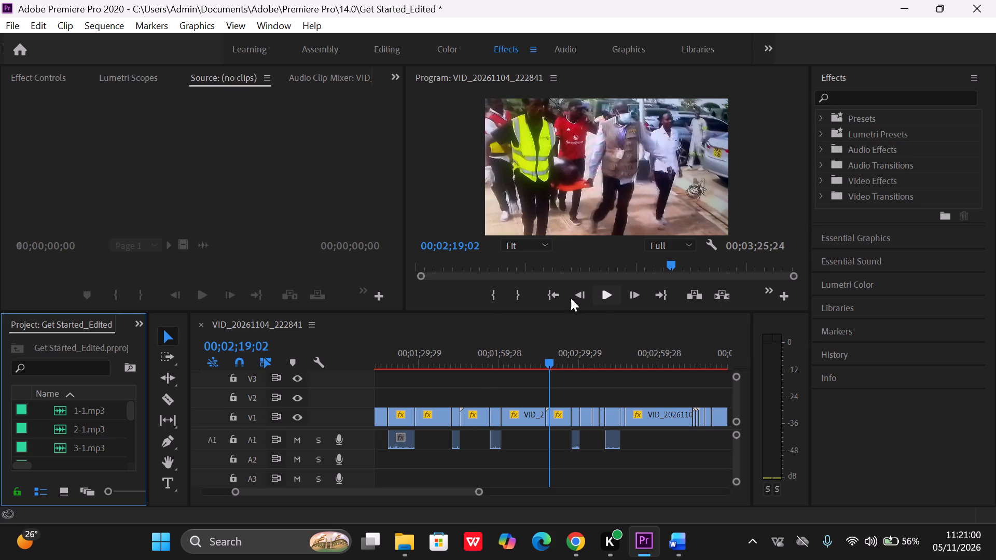
double_click(88, 412)
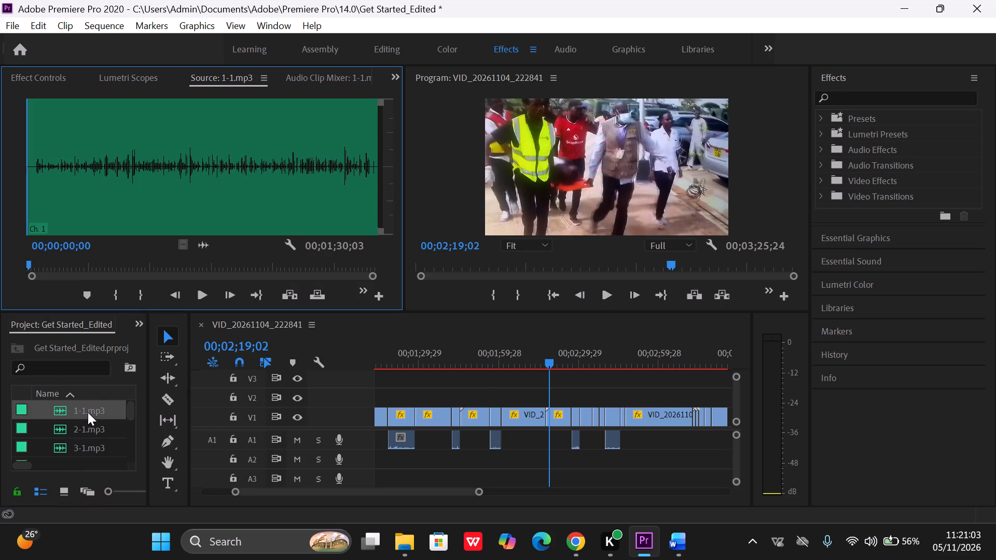
Play the VID_20261104_222841 sequence onward from the playhead to review the edit.
click(603, 296)
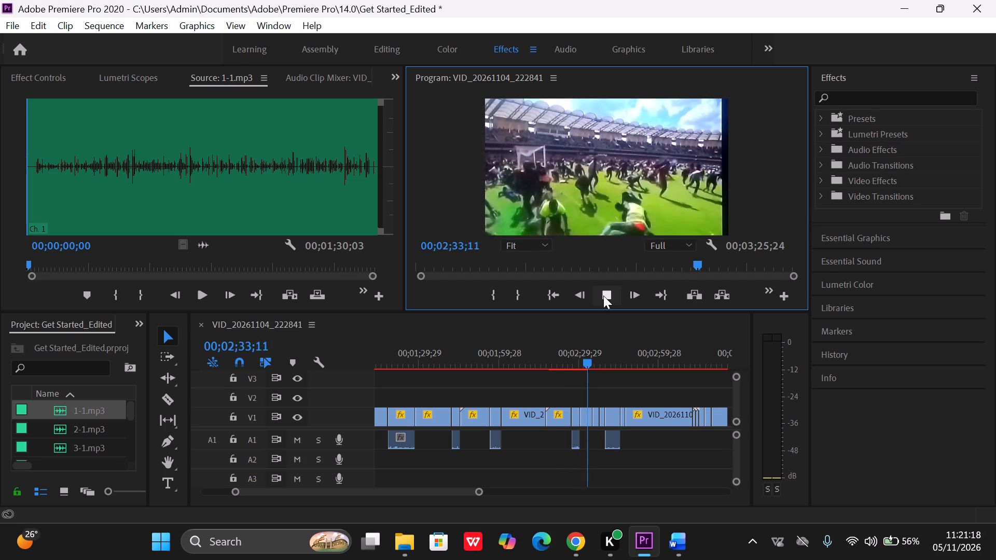
click(603, 296)
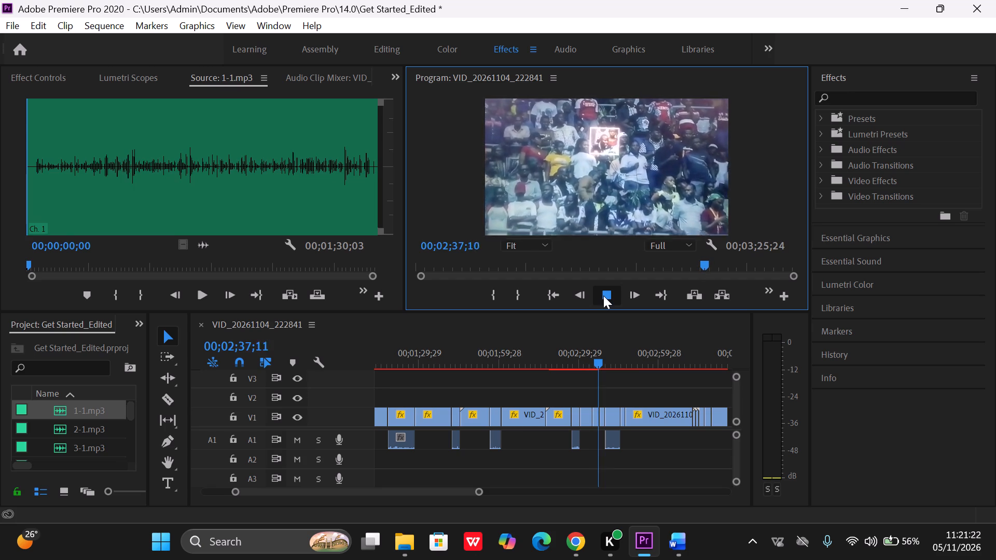
click(596, 297)
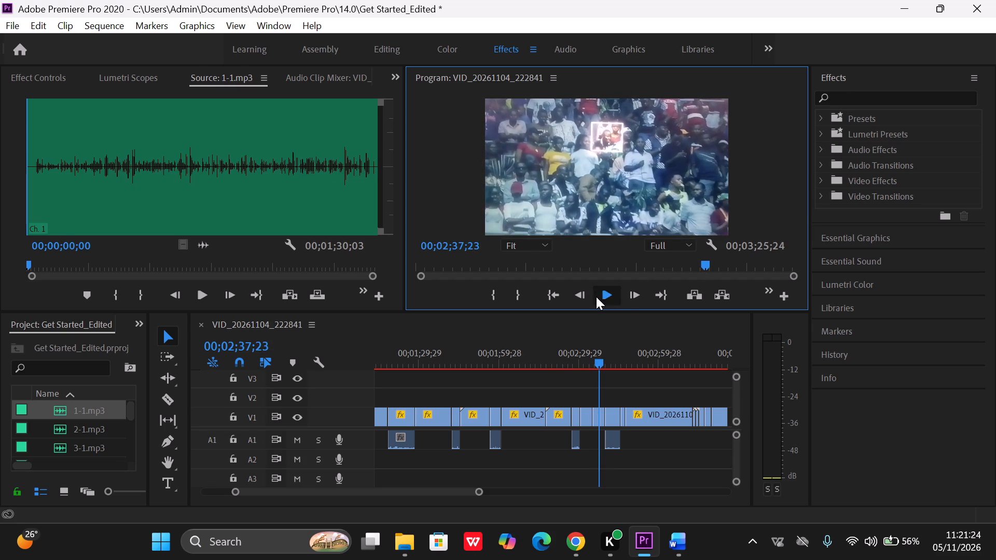
Find WhatsApp through the Windows search and launch it.
click(284, 543)
text(wh)
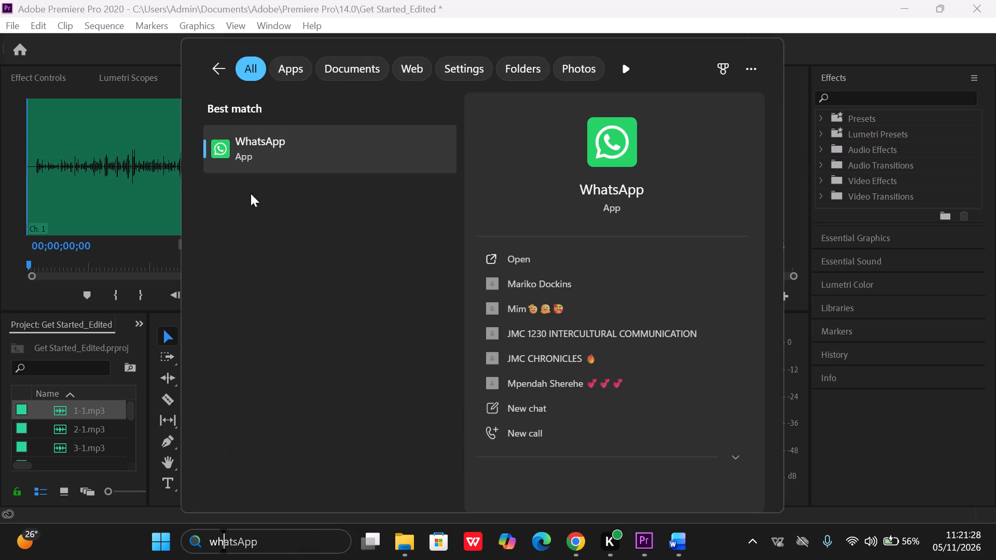
double_click(270, 148)
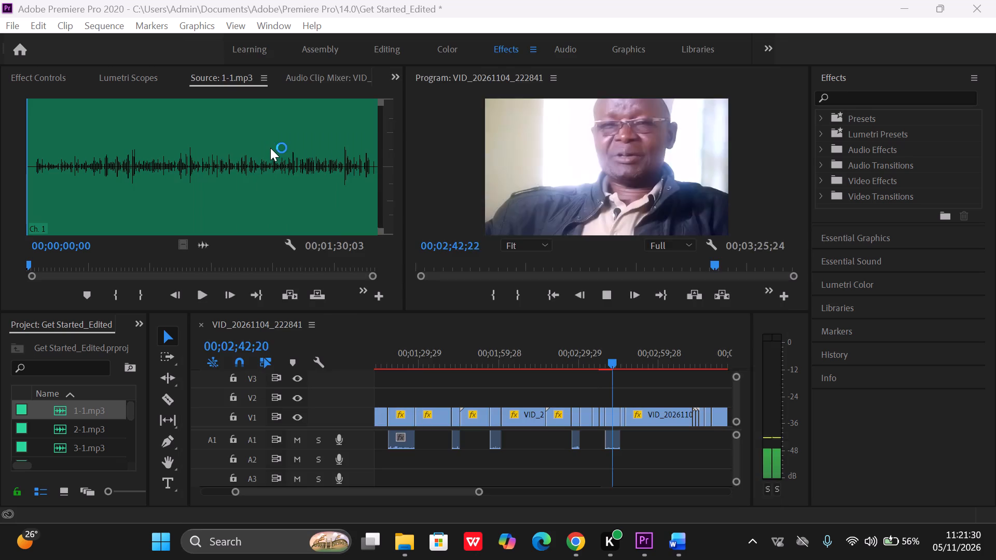
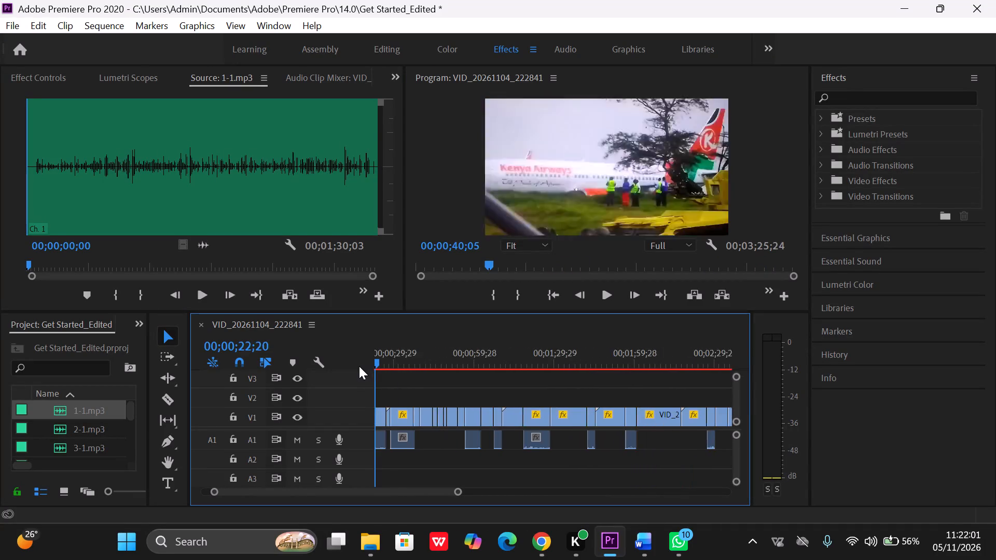
Play part of the VID_20261104_222841 sequence and return its playhead to 00;00;00;00.
click(612, 298)
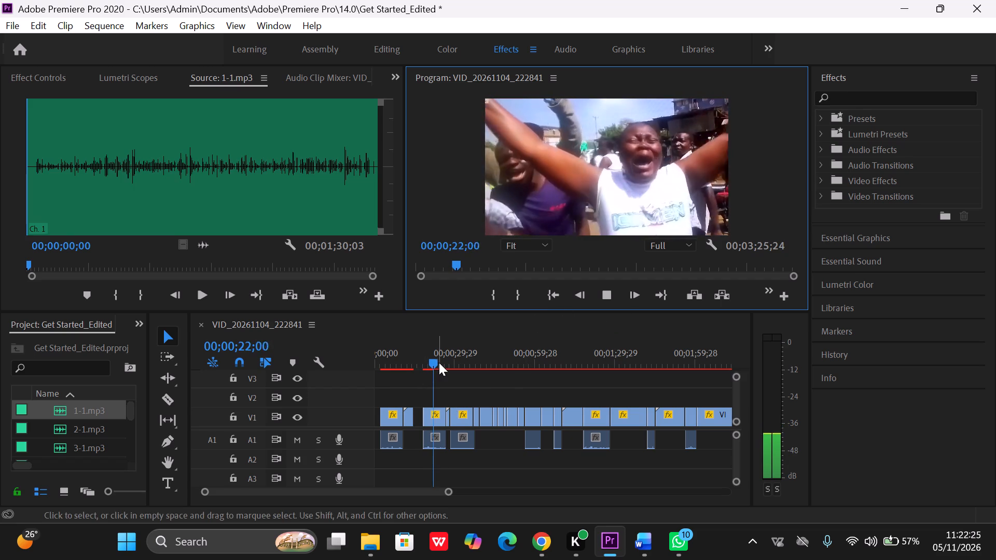
drag(433, 362, 356, 391)
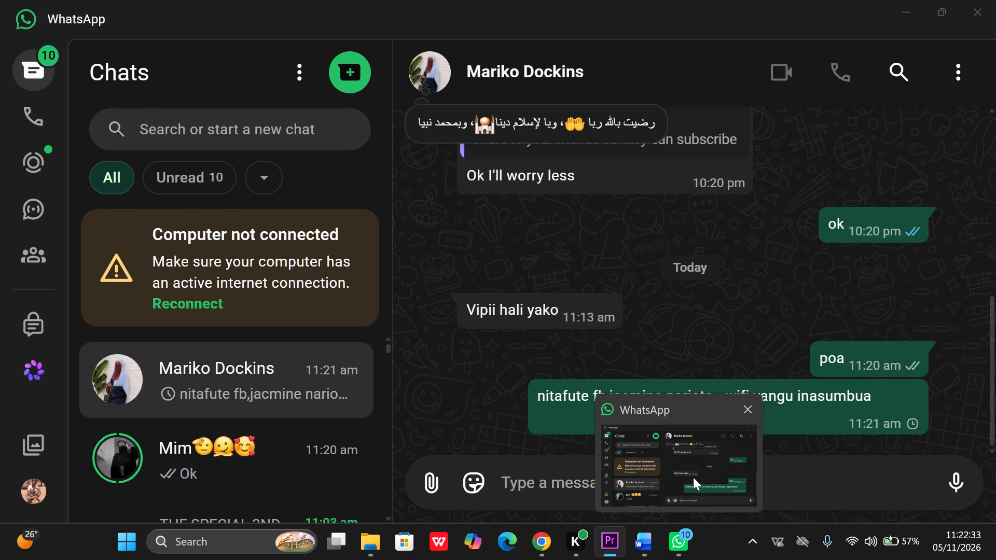
Close the WhatsApp window.
click(749, 403)
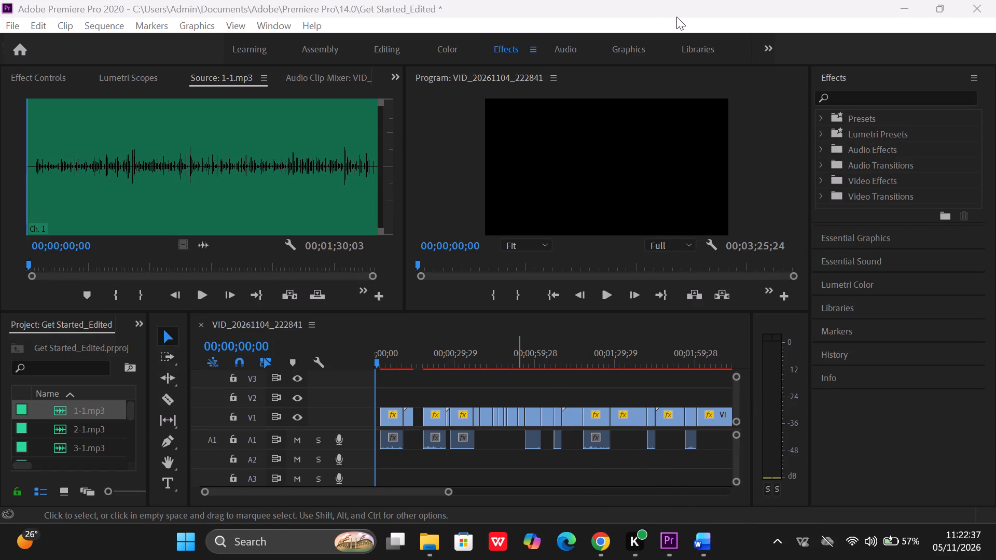
Switch Premiere Pro to the Graphics workspace.
click(637, 48)
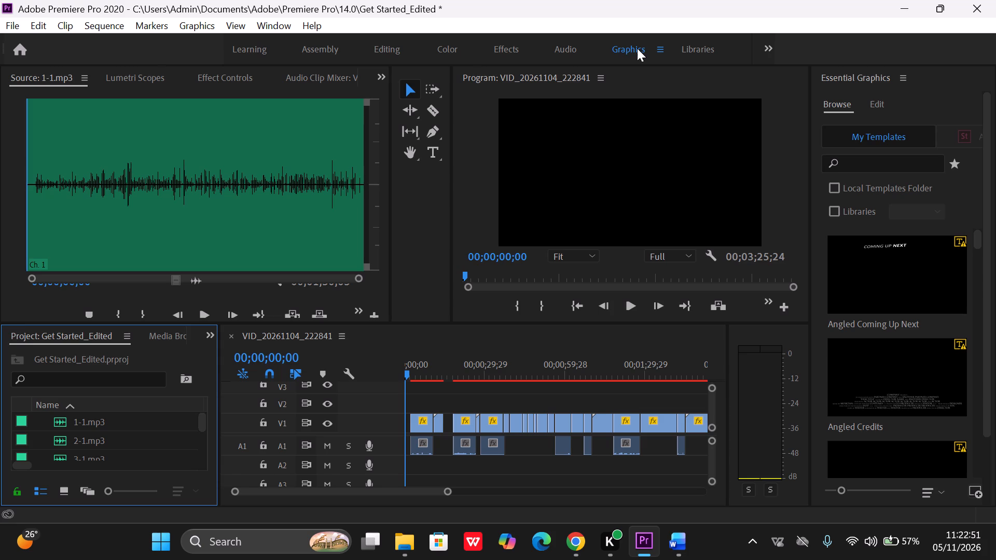
Play the VID_20261104_222841 sequence from its beginning to review the edit.
click(638, 305)
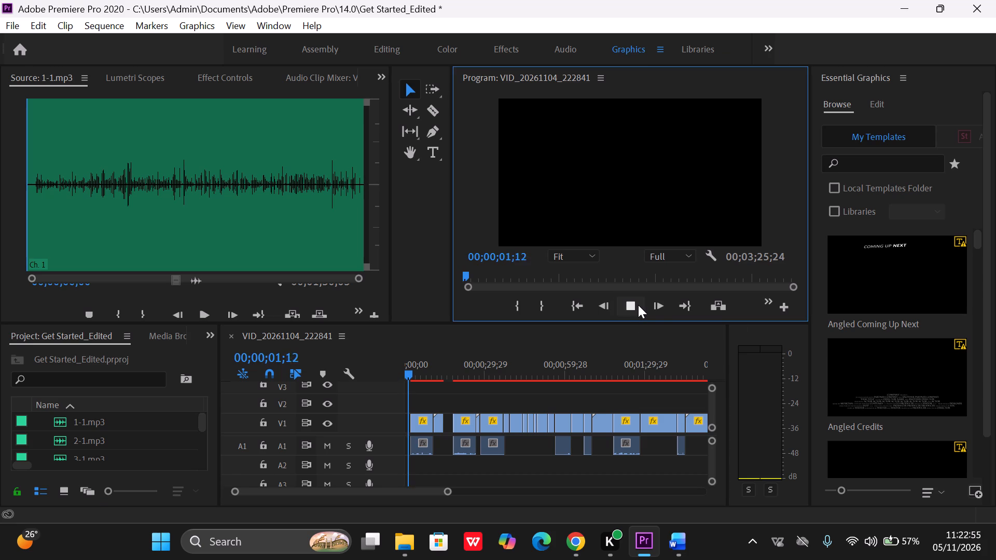
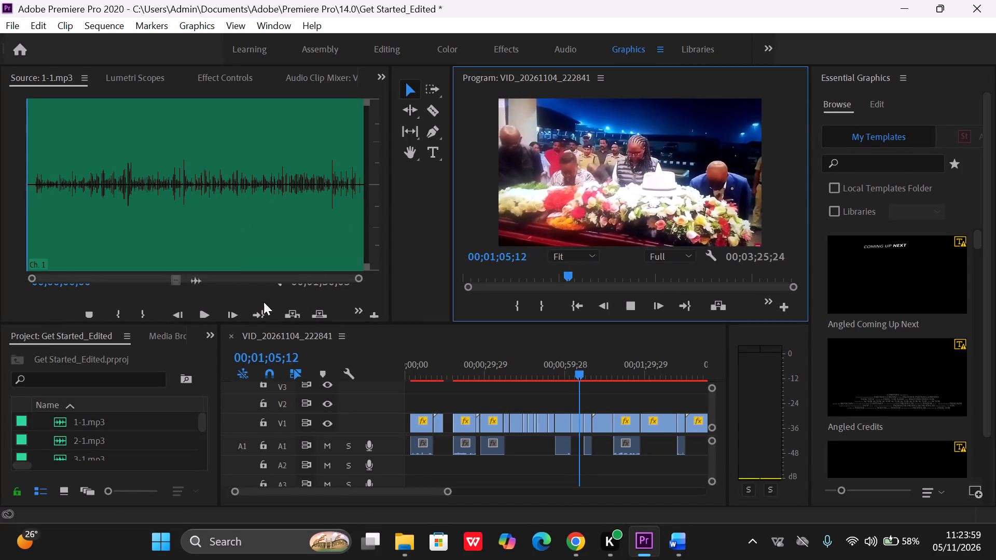
Play the 1-1.mp3 recording in the Source monitor to listen to it.
click(200, 317)
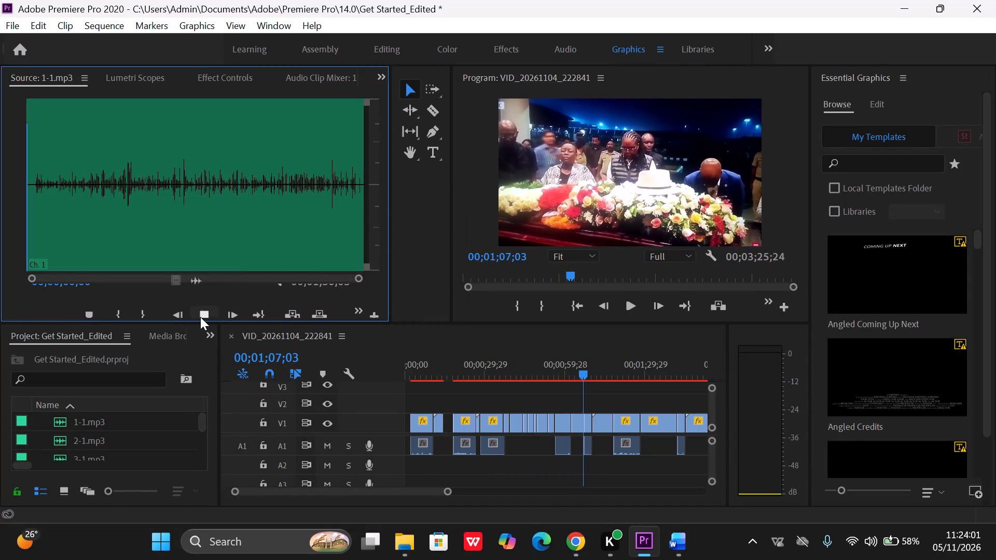
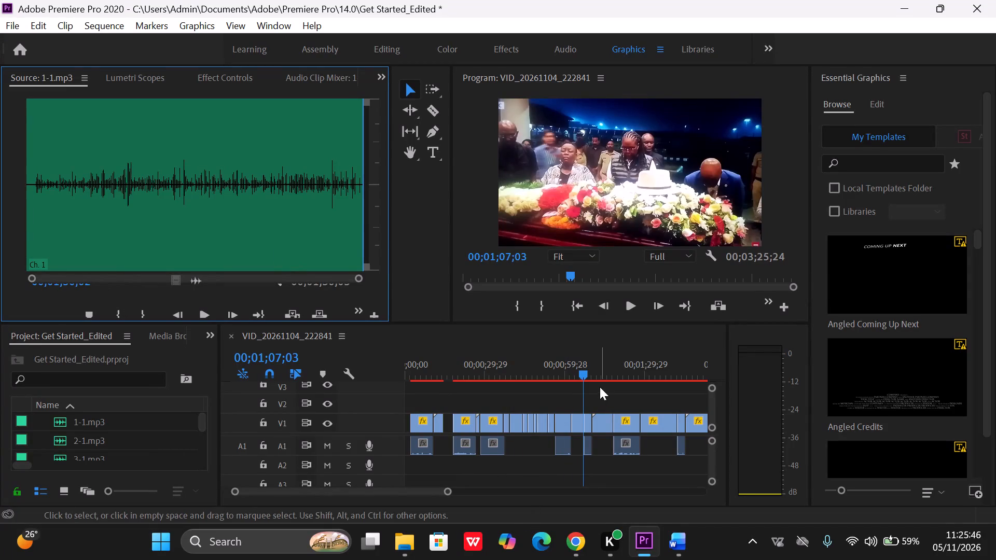
Add an empty text layer at the very start of the sequence, in the upper-left area of the video frame.
drag(582, 375, 398, 358)
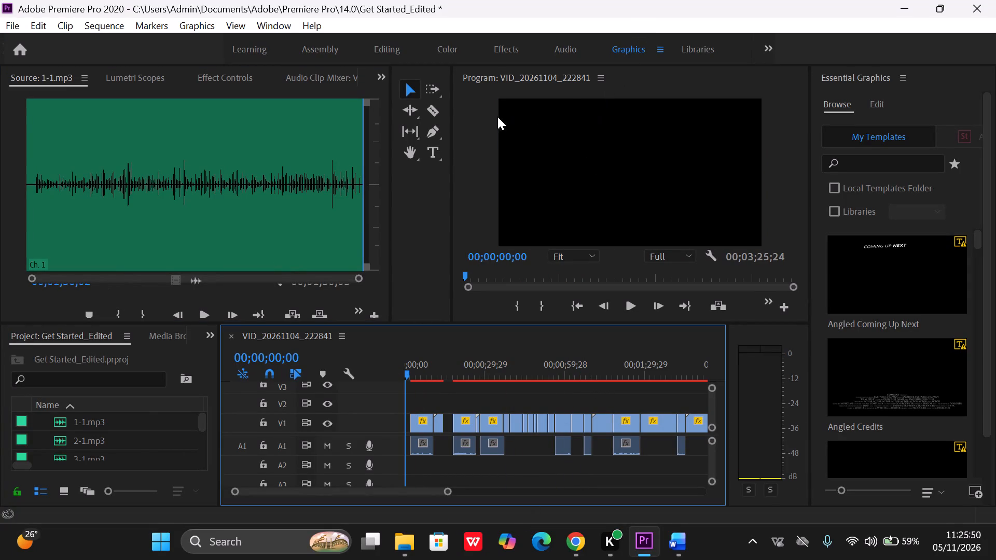
click(433, 144)
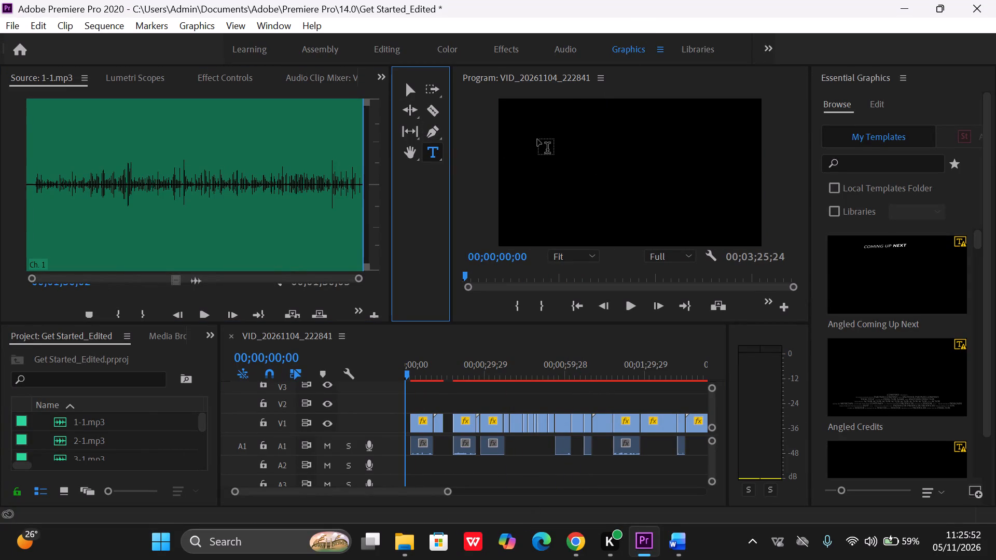
click(537, 139)
click(405, 91)
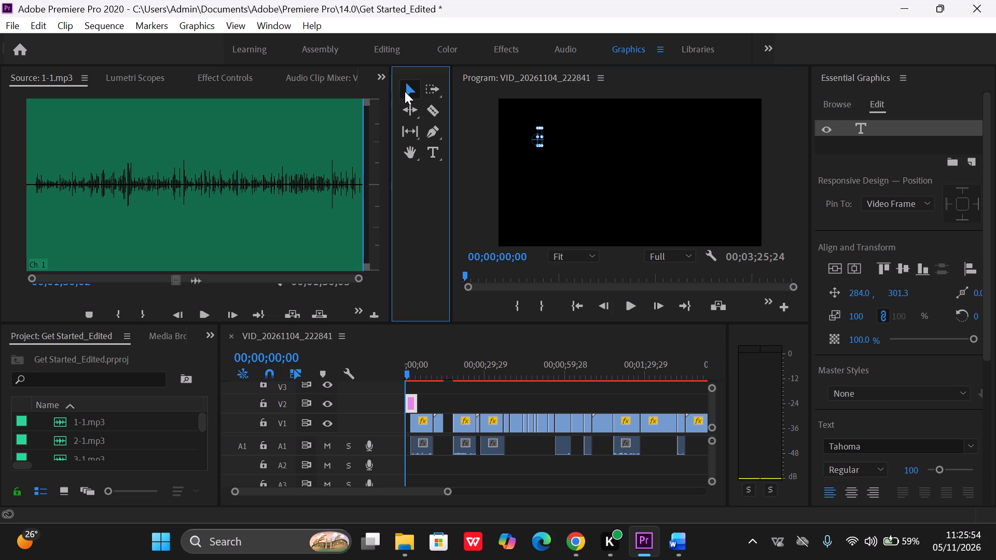
Shift the empty text layer's anchor point to its lower left, at about 125, 392, and scale the layer to 97%.
drag(537, 136, 523, 142)
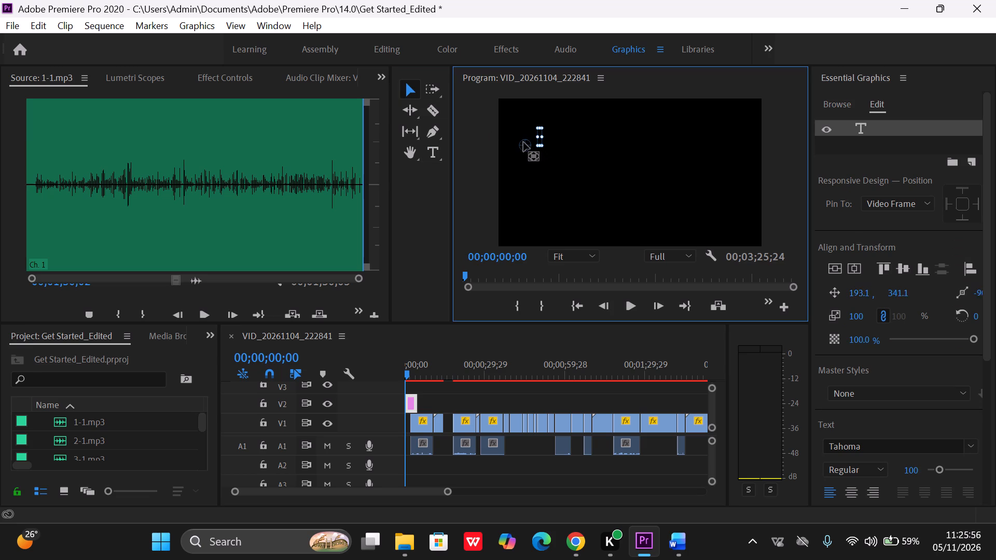
drag(523, 142, 515, 149)
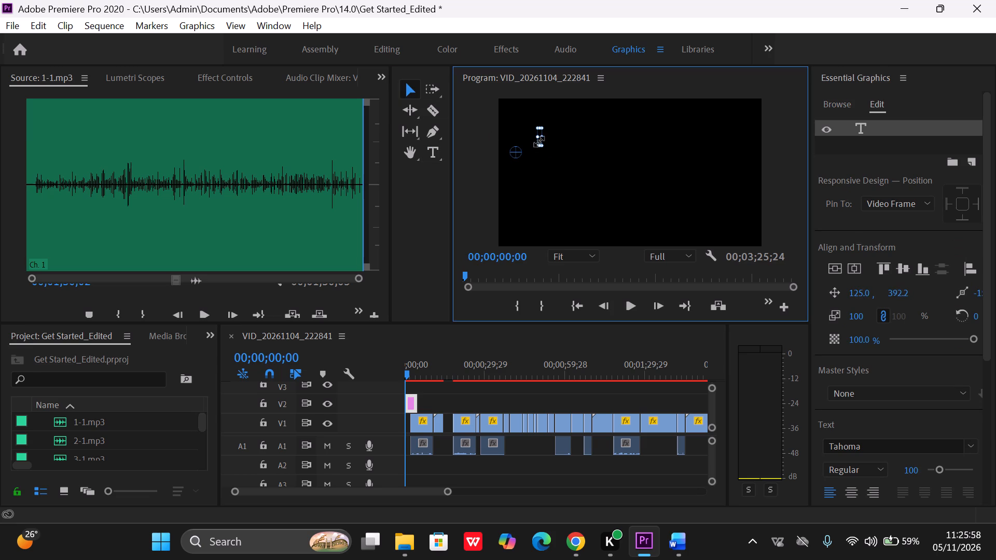
click(540, 141)
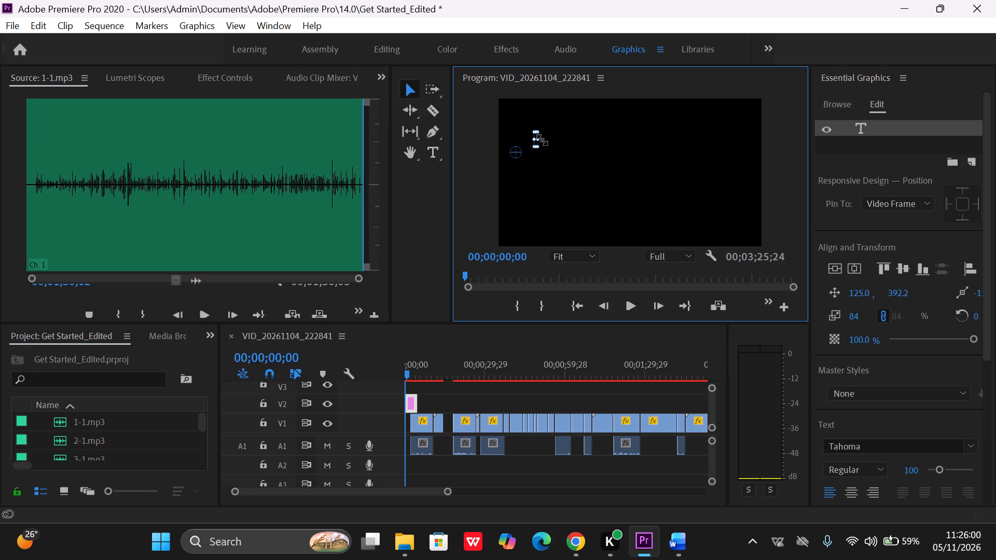
click(542, 140)
Reposition the empty text layer in the frame with the Type tool, settling at position 90, 534.
click(436, 150)
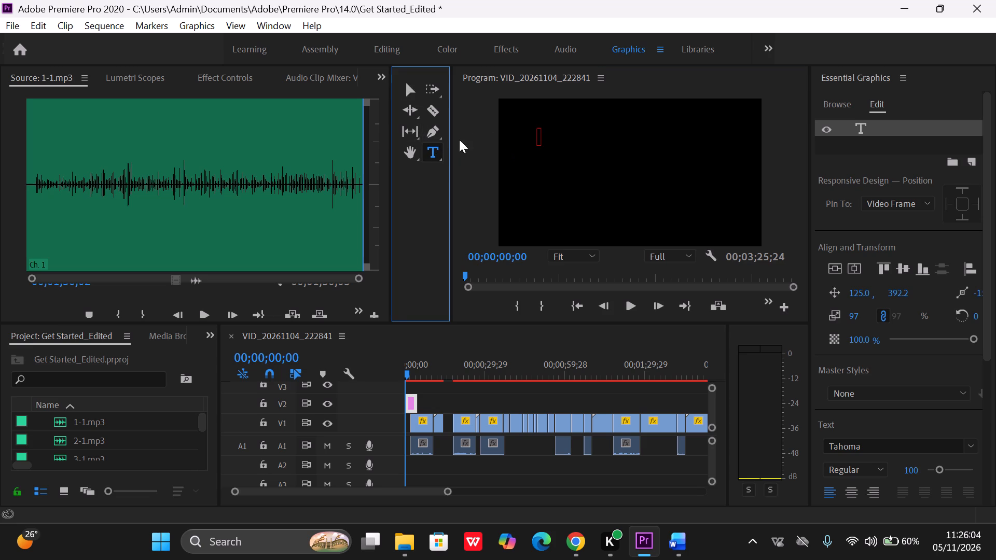
click(505, 112)
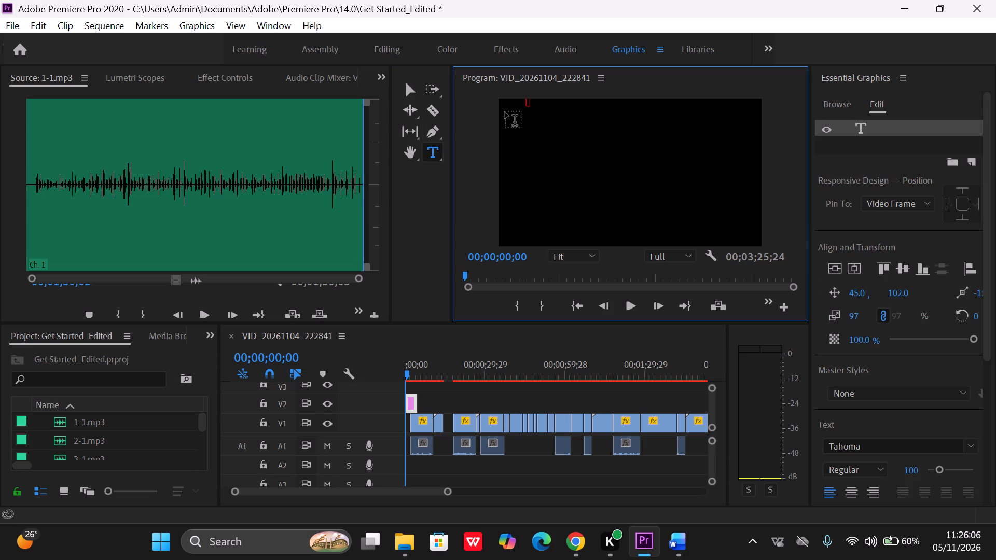
click(508, 145)
click(510, 160)
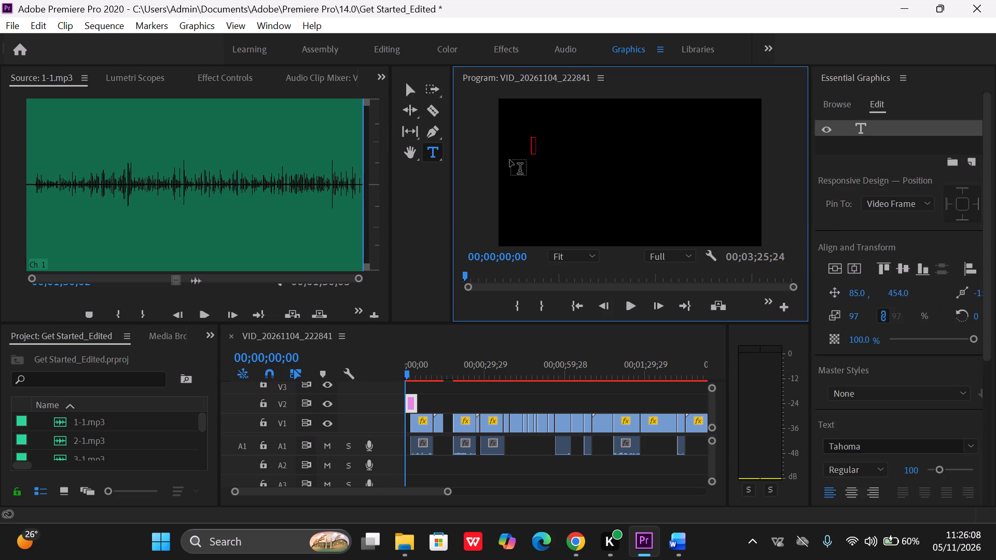
click(511, 171)
drag(536, 157, 532, 157)
drag(532, 157, 518, 158)
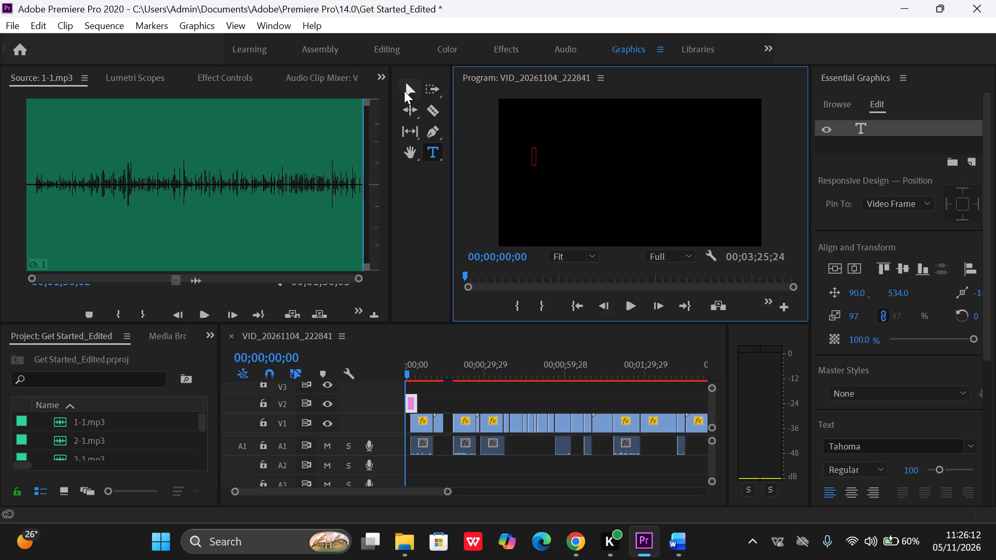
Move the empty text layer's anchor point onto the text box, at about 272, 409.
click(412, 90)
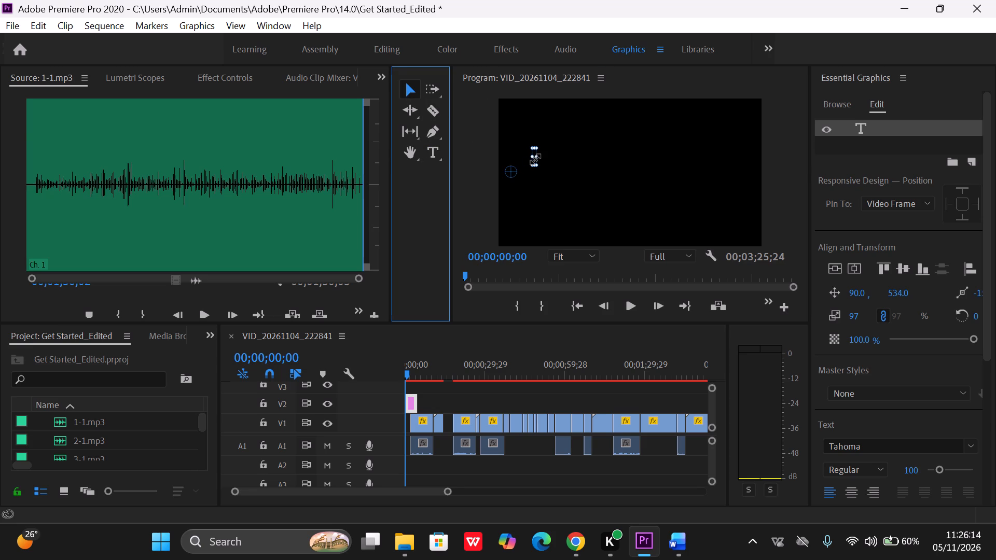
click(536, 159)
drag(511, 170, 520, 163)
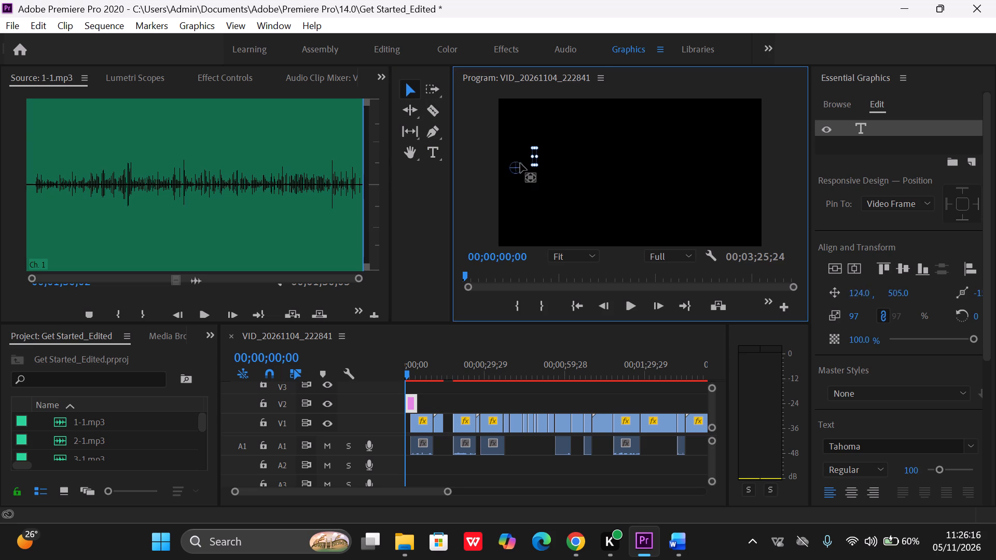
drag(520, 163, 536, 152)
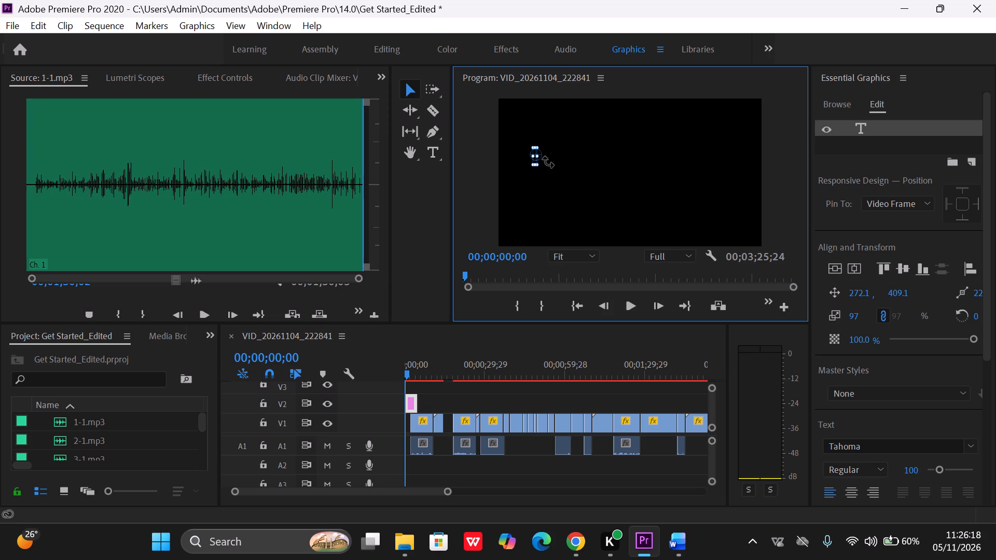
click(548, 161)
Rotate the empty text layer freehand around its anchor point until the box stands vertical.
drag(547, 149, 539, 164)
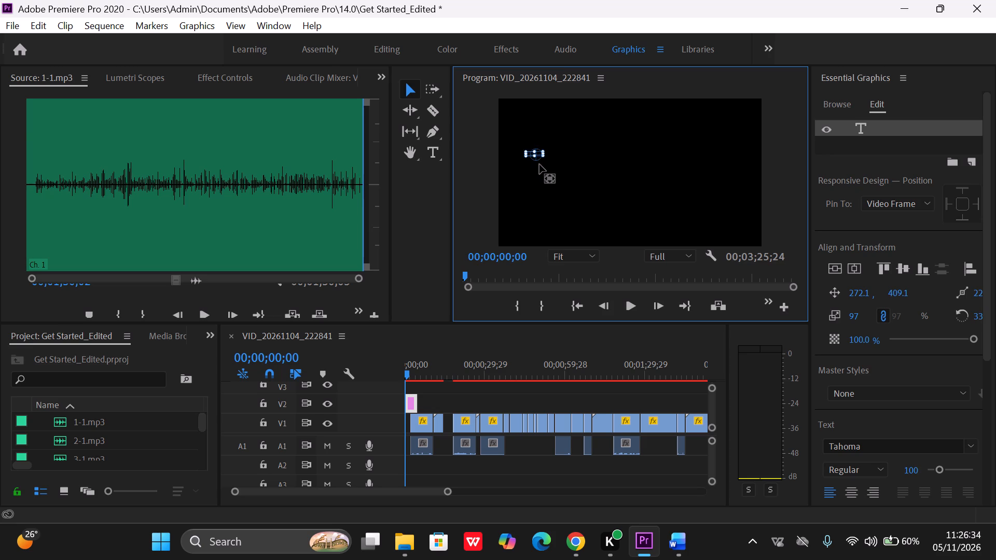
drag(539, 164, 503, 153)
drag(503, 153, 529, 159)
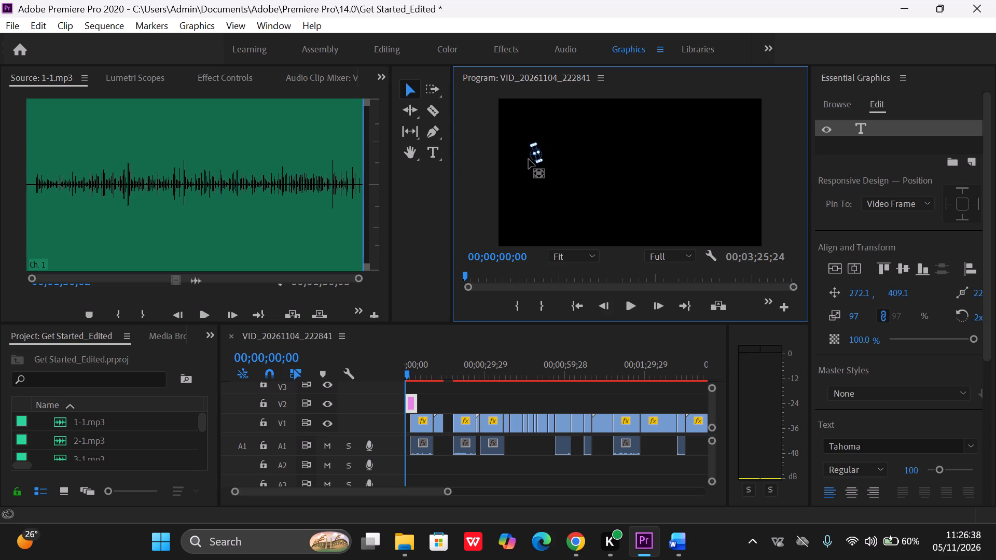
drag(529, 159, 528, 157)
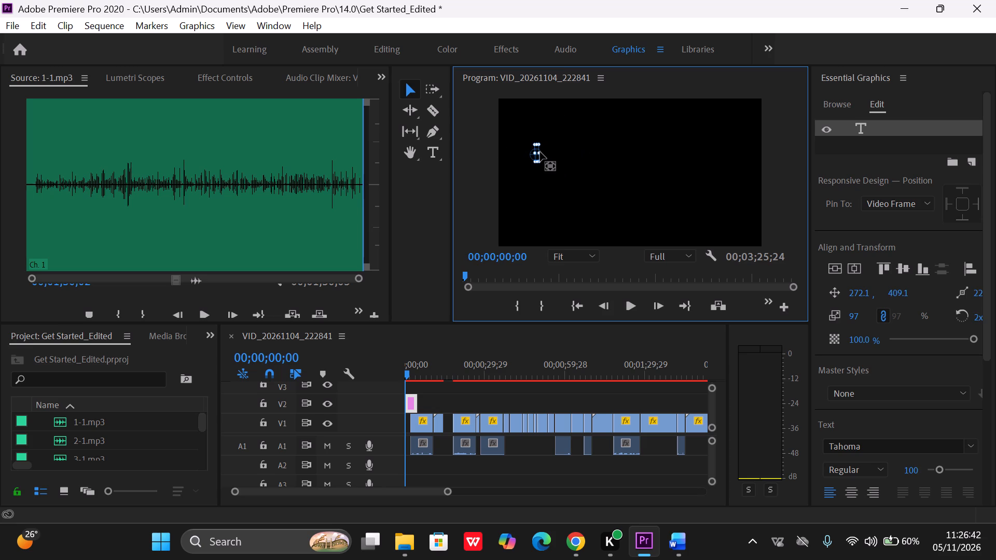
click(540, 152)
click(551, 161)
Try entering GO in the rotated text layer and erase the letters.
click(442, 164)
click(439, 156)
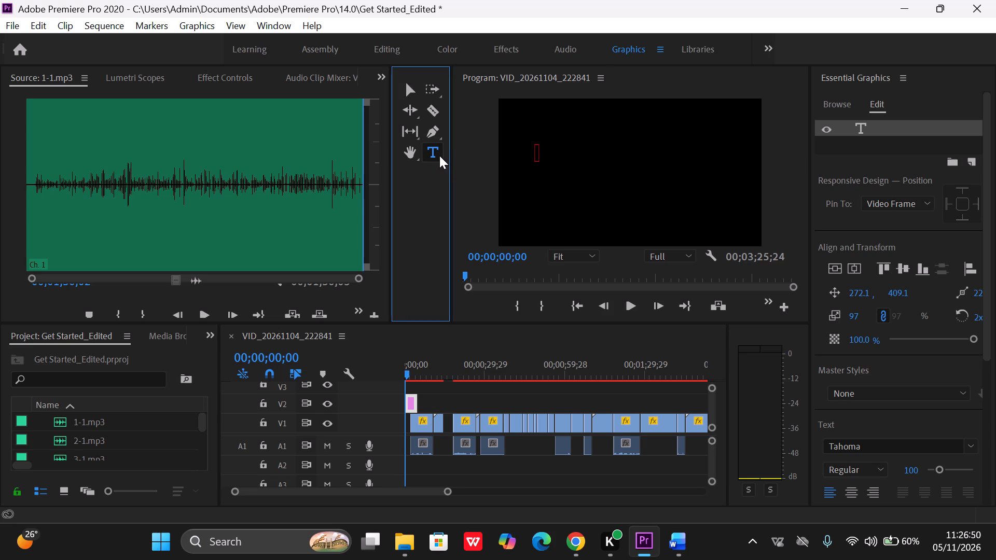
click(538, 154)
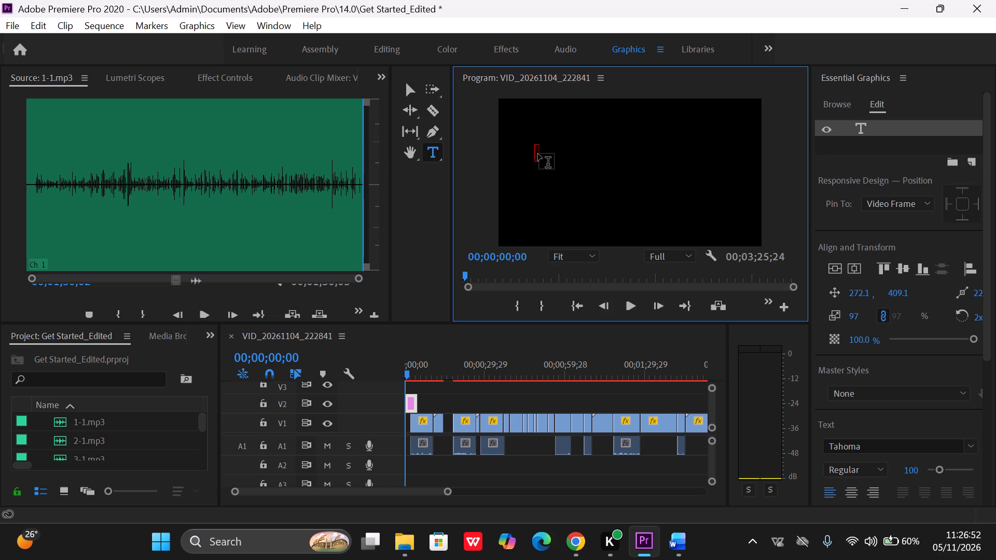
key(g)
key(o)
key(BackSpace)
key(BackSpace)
Move the empty text layer's anchor point to about 227, 414 and rotate the layer so its text reads roughly upright.
click(403, 90)
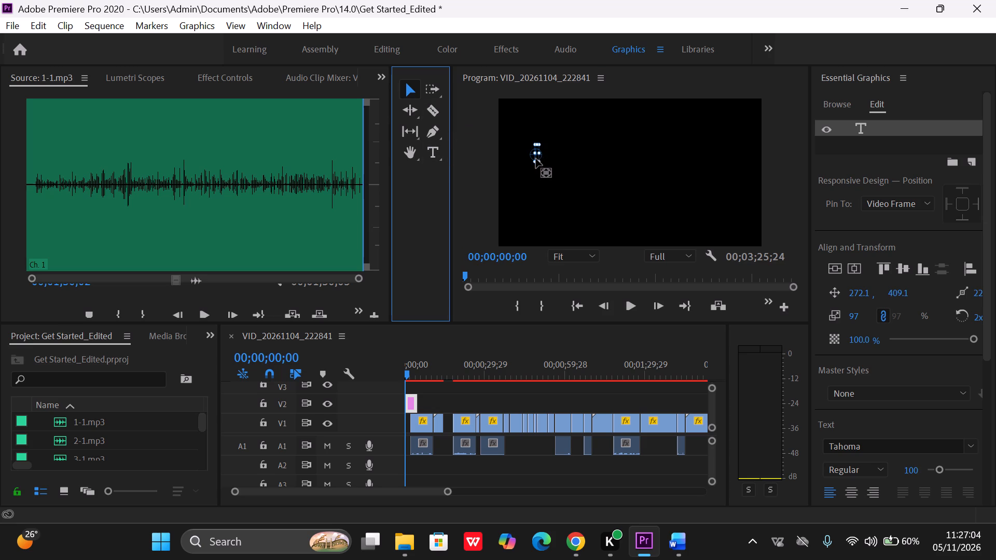
drag(535, 160, 529, 160)
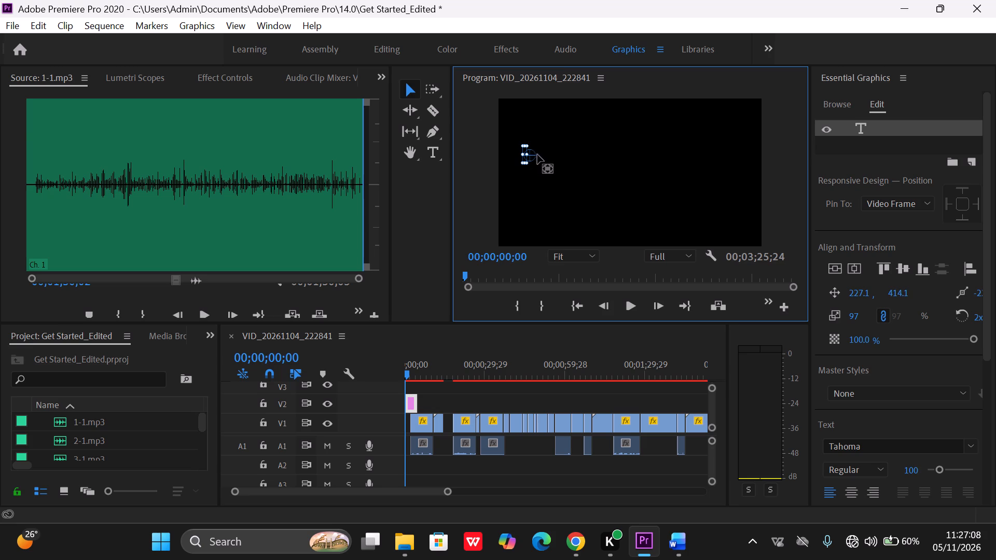
drag(539, 159, 516, 163)
drag(516, 163, 514, 143)
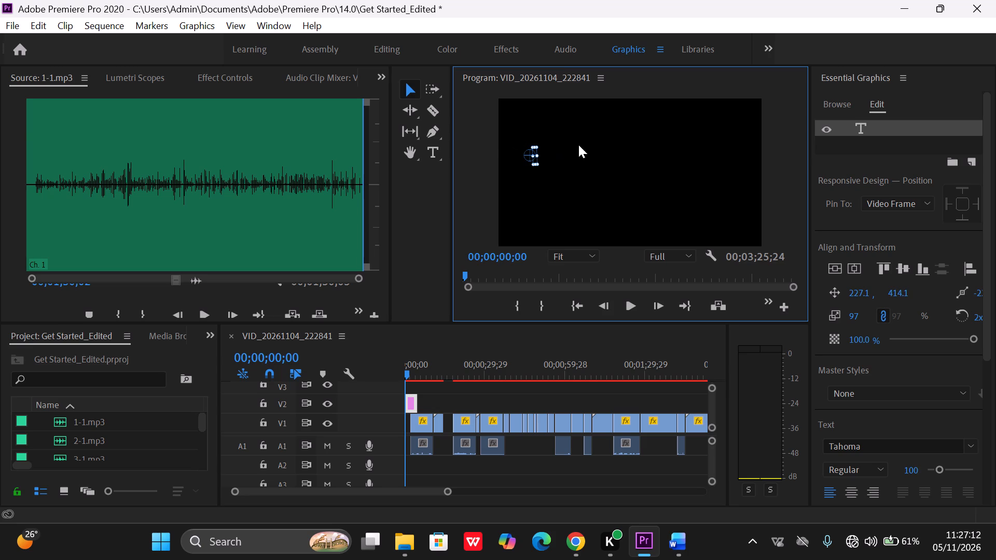
Enter the text GOOD in the text layer at the start of the sequence.
click(433, 154)
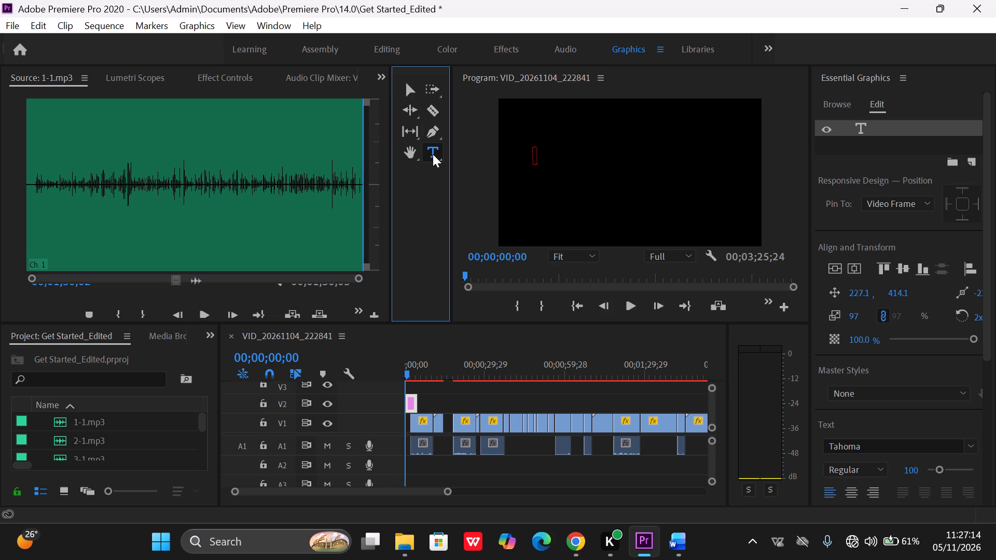
click(536, 157)
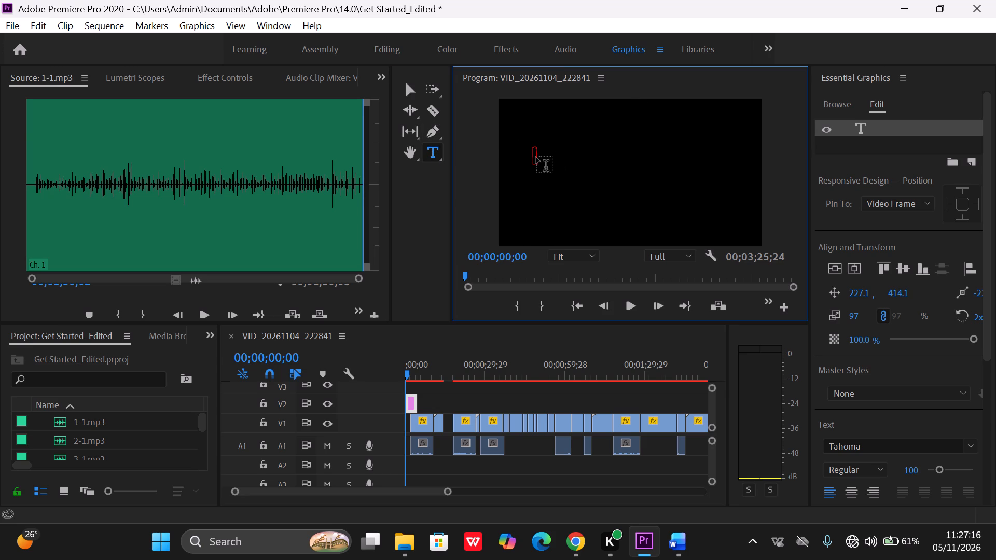
key(g)
text(OO)
key(d)
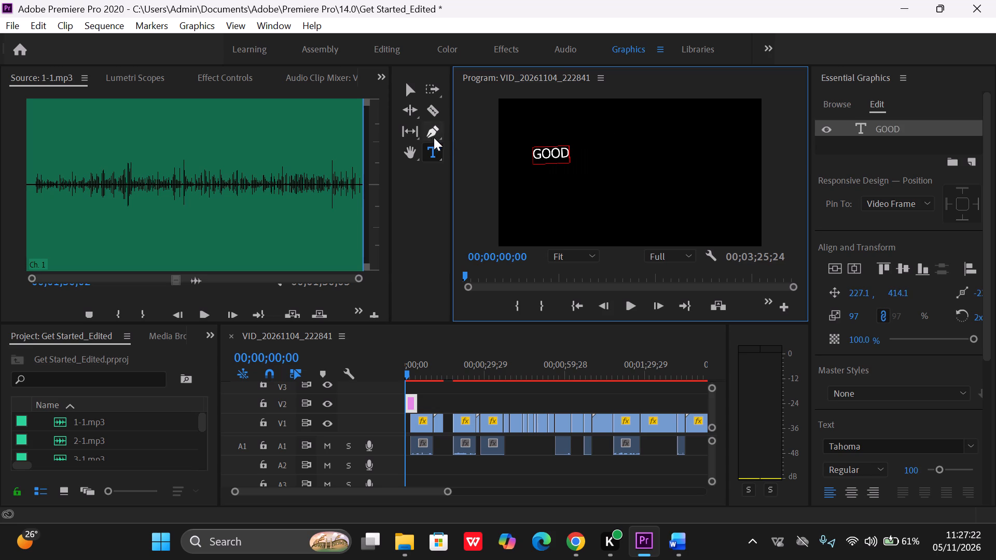
click(409, 84)
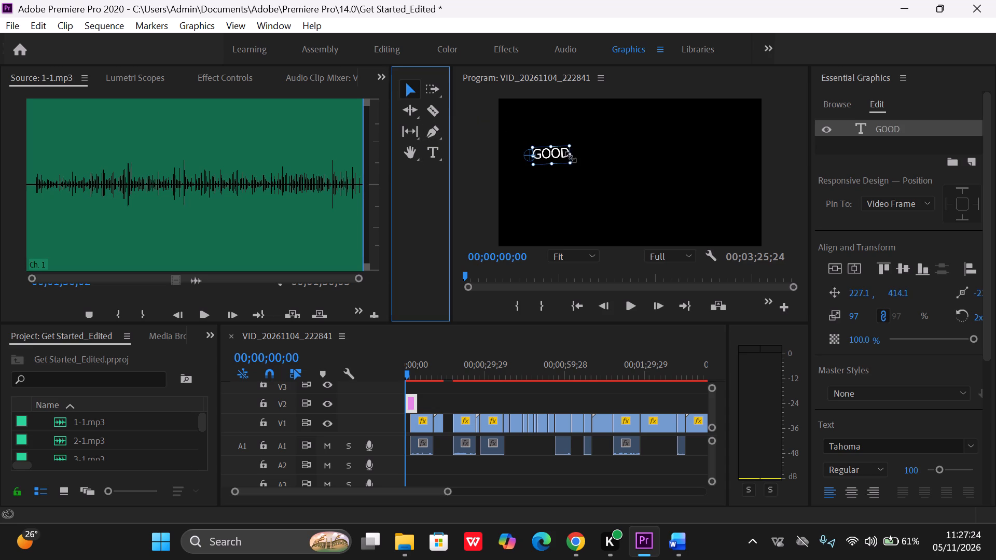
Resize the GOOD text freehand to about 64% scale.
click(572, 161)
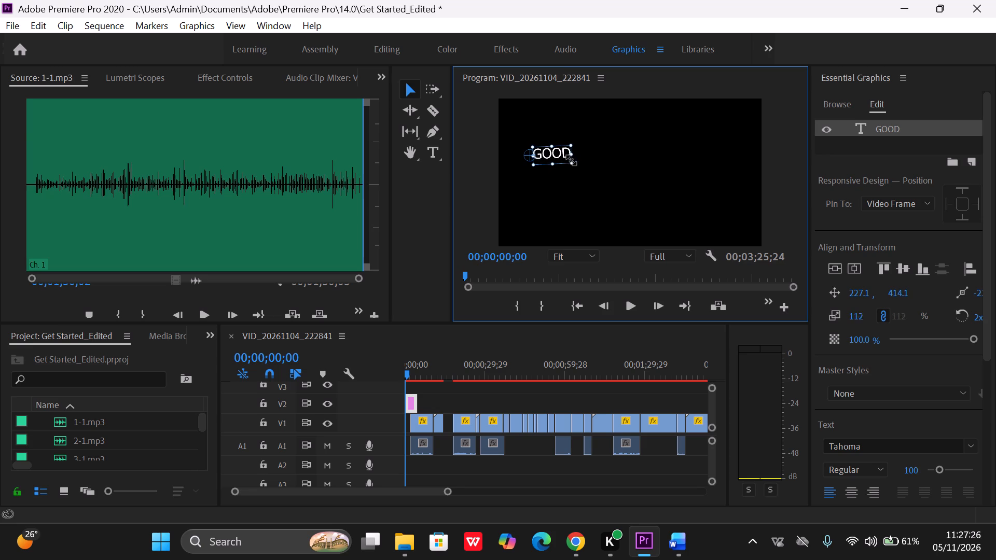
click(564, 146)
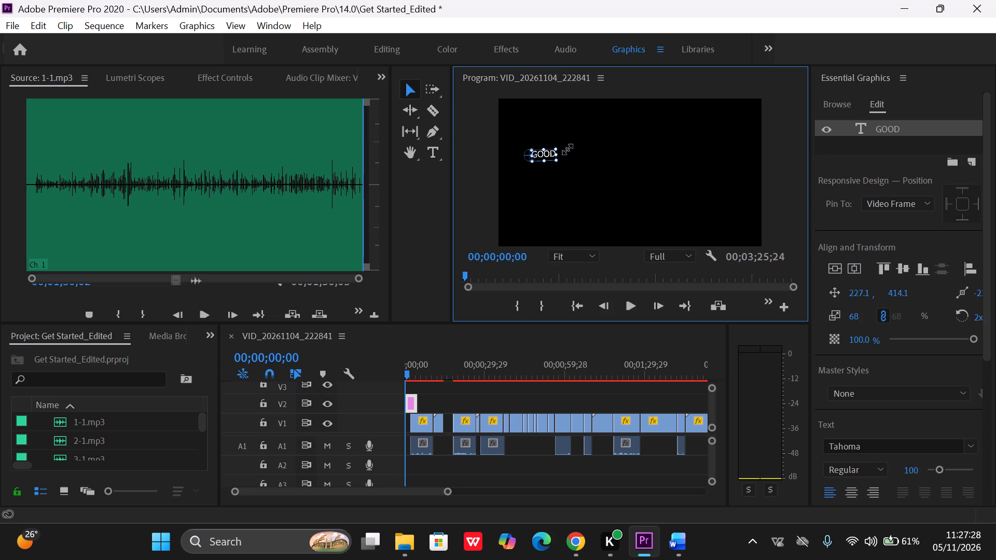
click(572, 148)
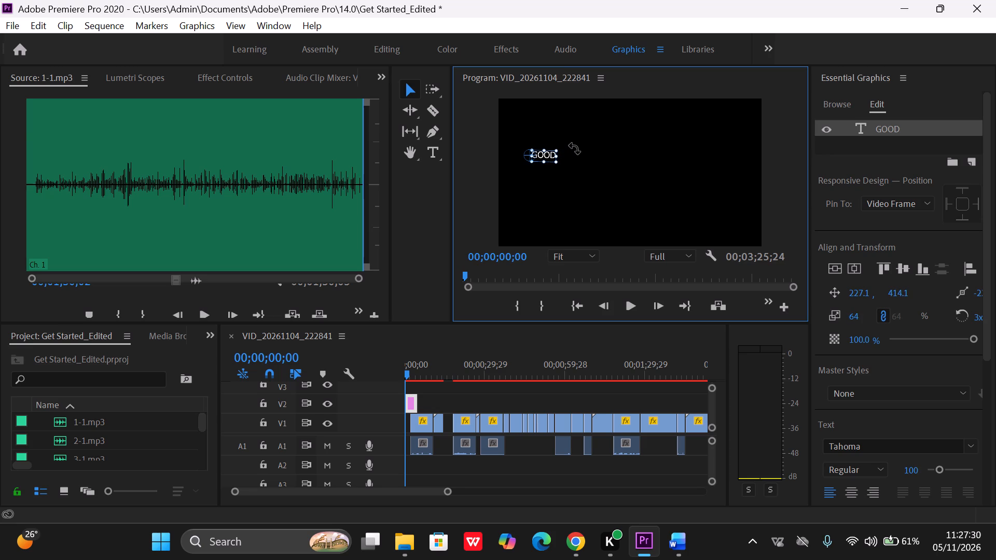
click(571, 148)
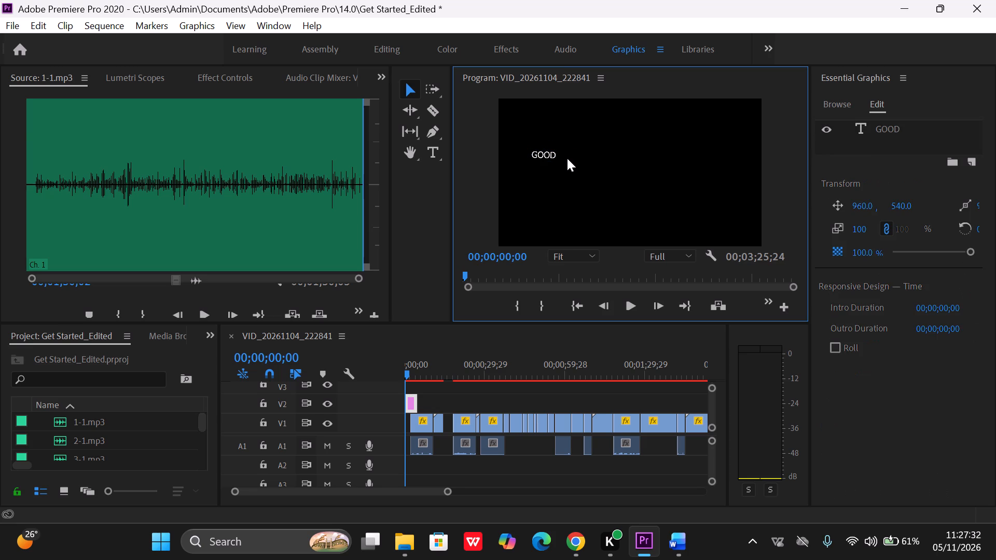
Delete the GOOD text layer from the opening graphic.
drag(562, 151, 550, 158)
drag(550, 158, 525, 163)
key(Delete)
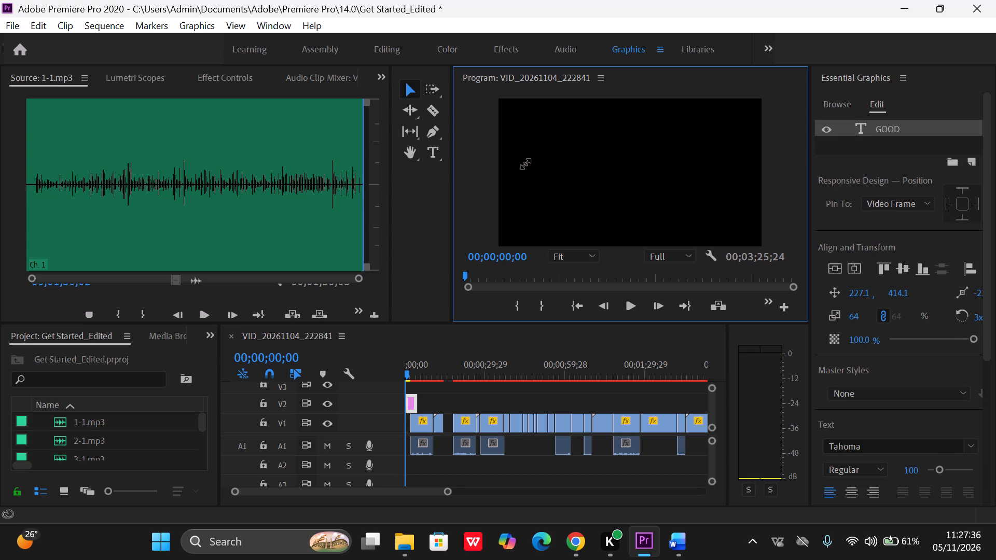
Add a new text layer at about 39, 284 near the frame's upper-left edge and enter GOODBYE RAILA.
click(432, 150)
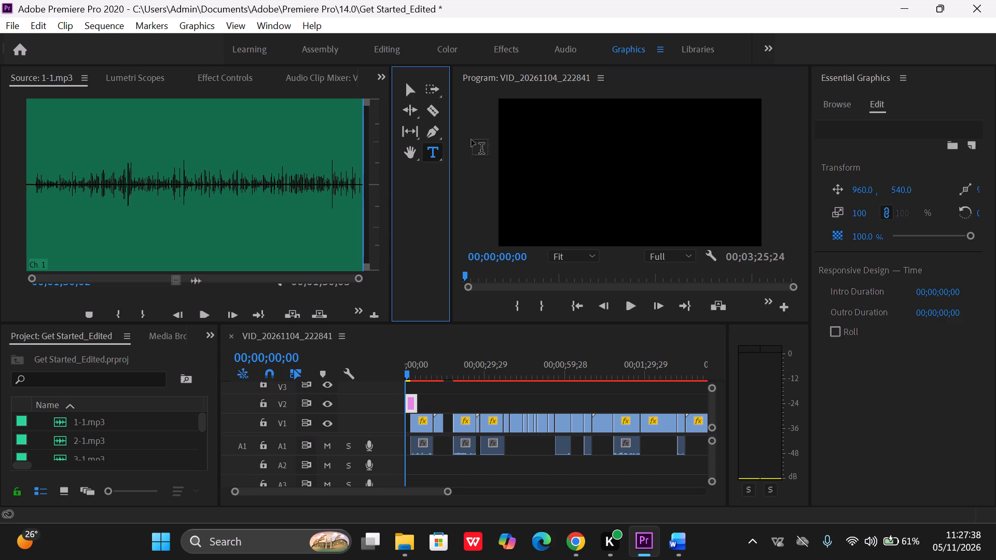
click(504, 137)
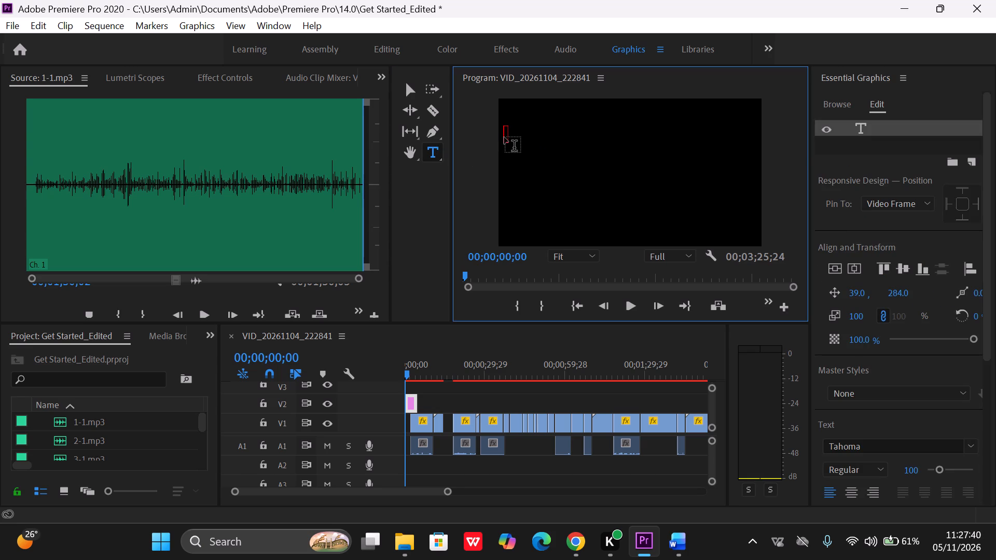
click(408, 93)
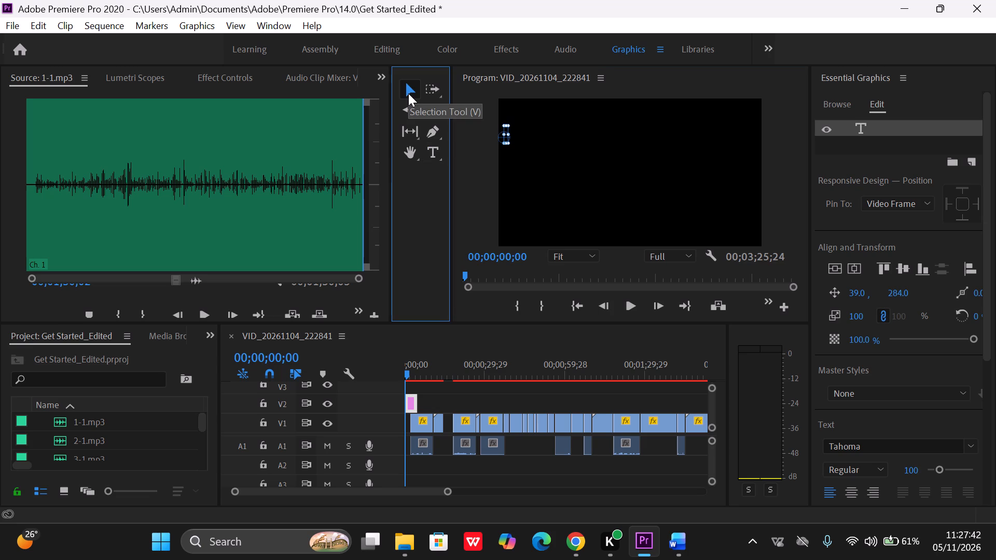
click(437, 157)
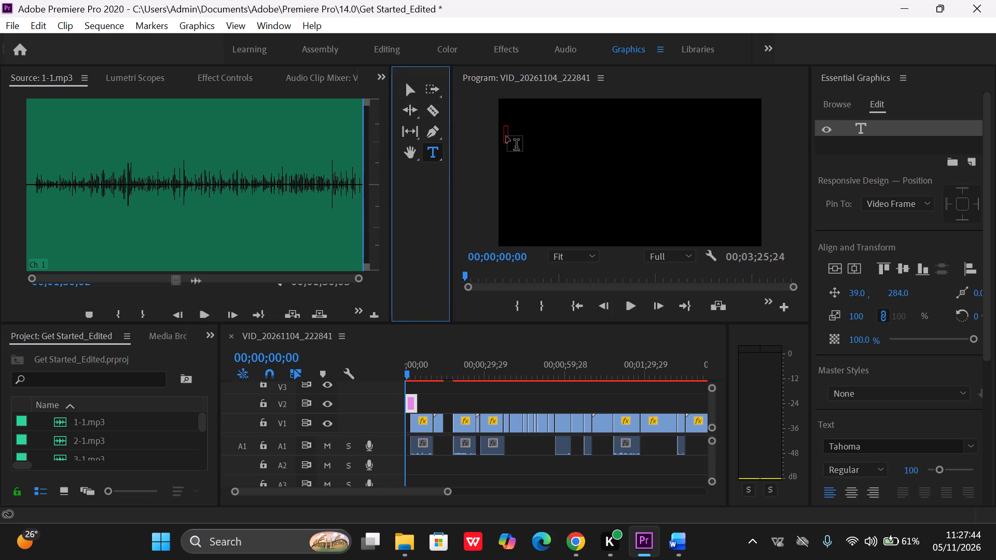
click(507, 136)
click(507, 136)
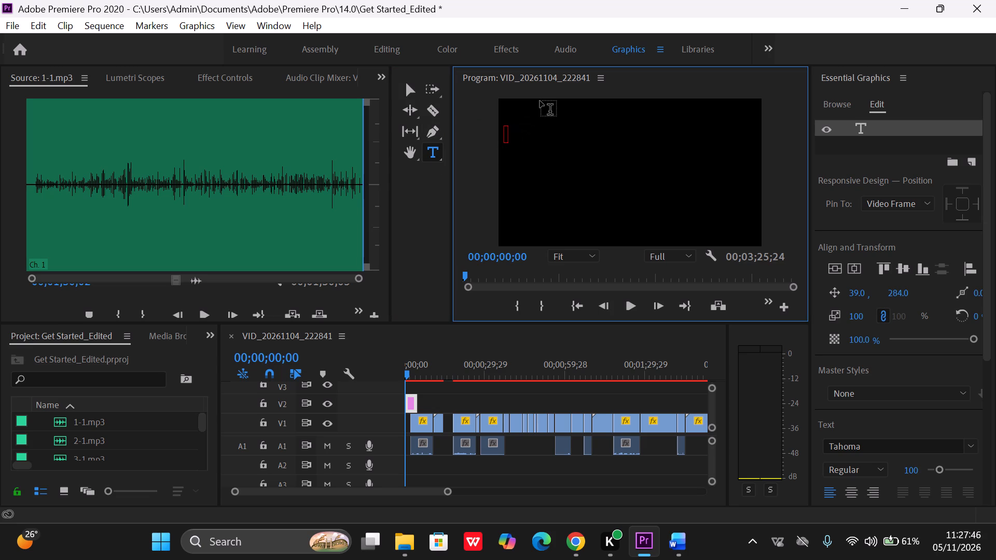
key(g)
text(OOD)
text(BYE RAILA)
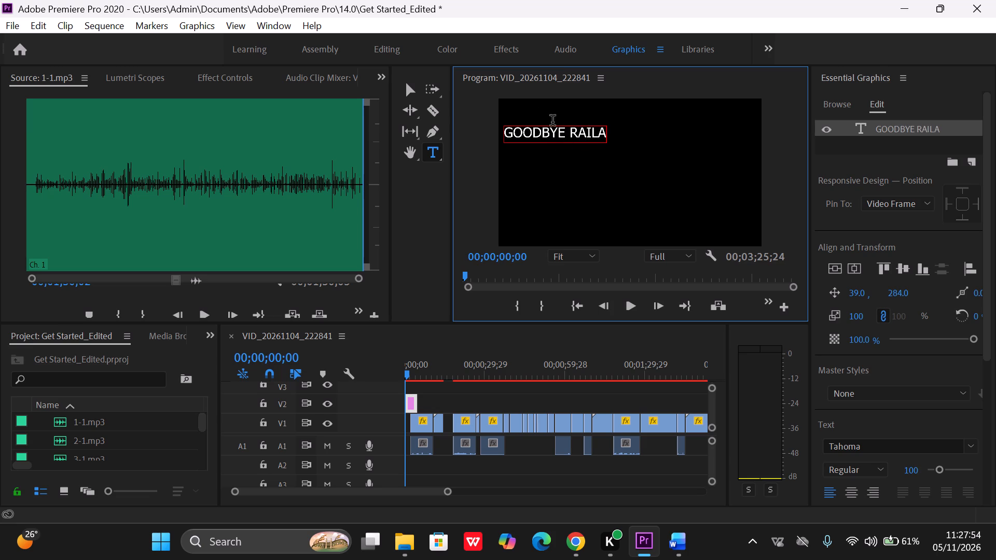
Scale the GOODBYE RAILA title freehand to about 141%.
click(419, 85)
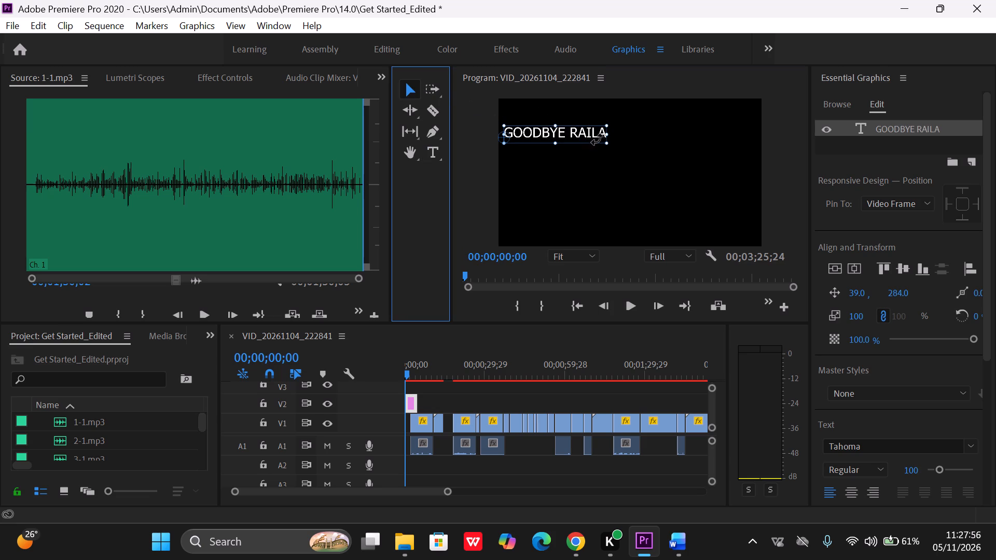
drag(607, 142, 623, 163)
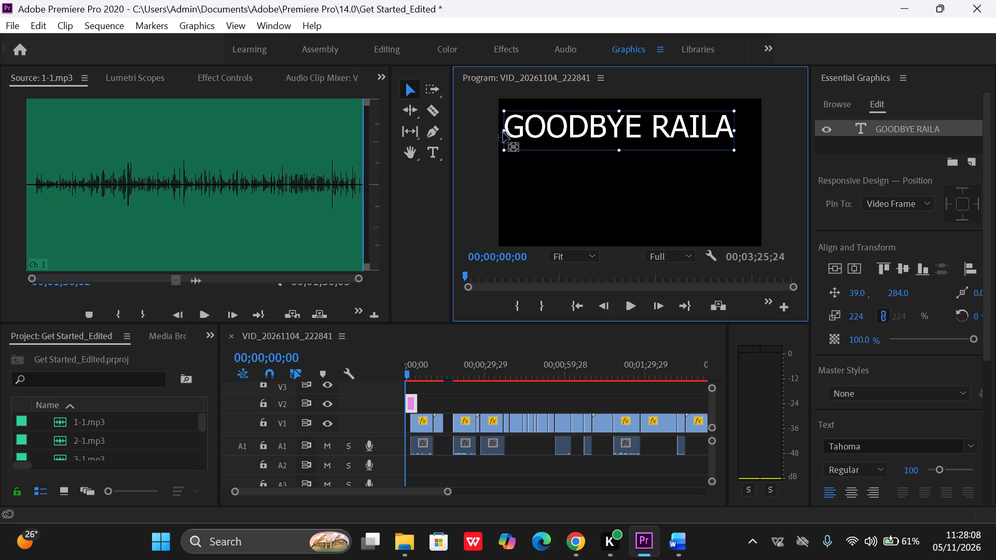
click(507, 151)
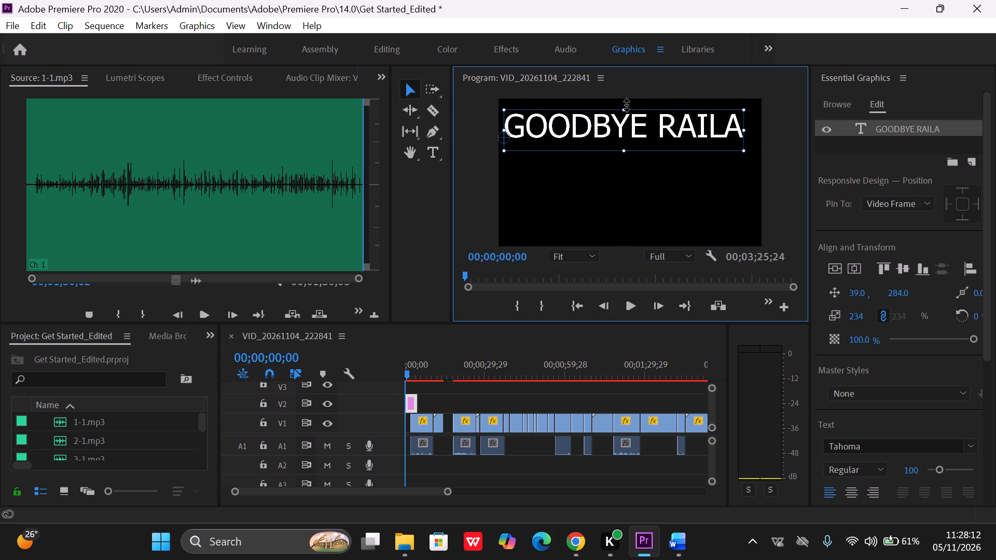
drag(626, 107, 623, 123)
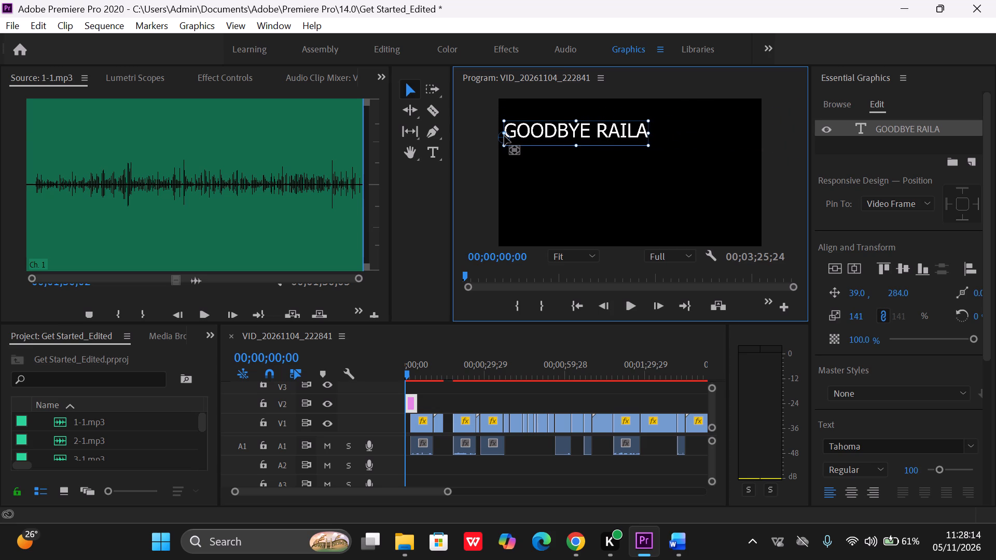
Move the title's anchor point outside the frame to about -853, -296, shifting the text toward the middle of the frame.
drag(502, 130, 524, 143)
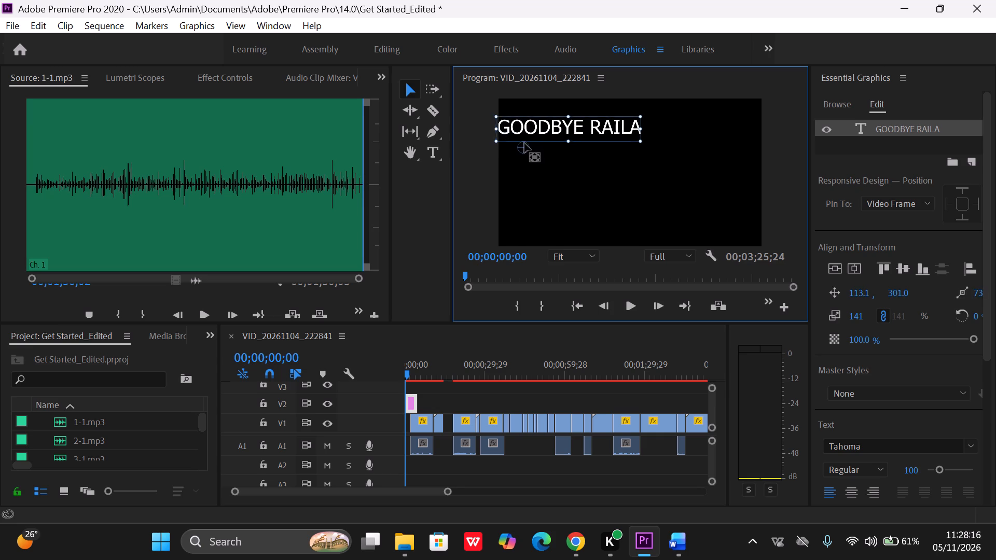
drag(524, 143, 484, 102)
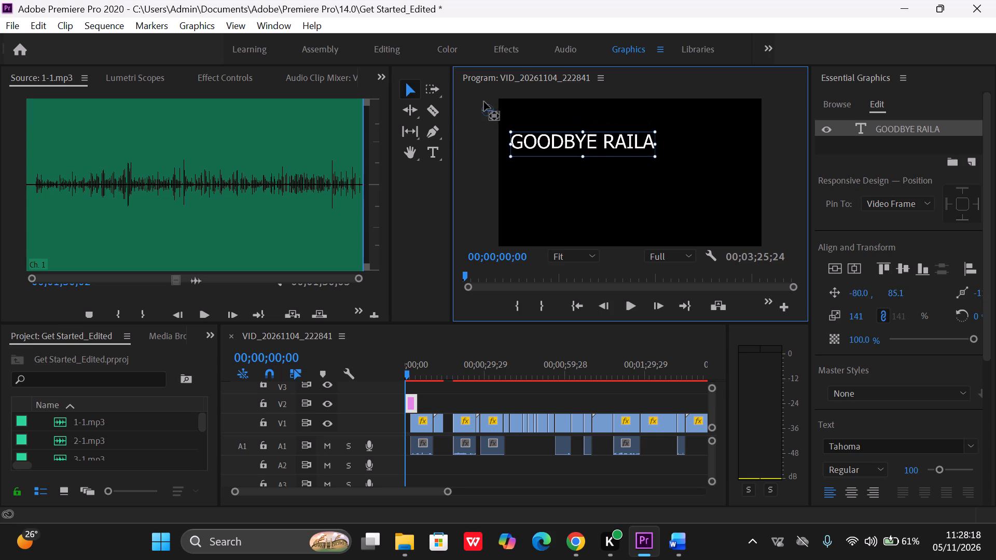
drag(484, 102, 412, 44)
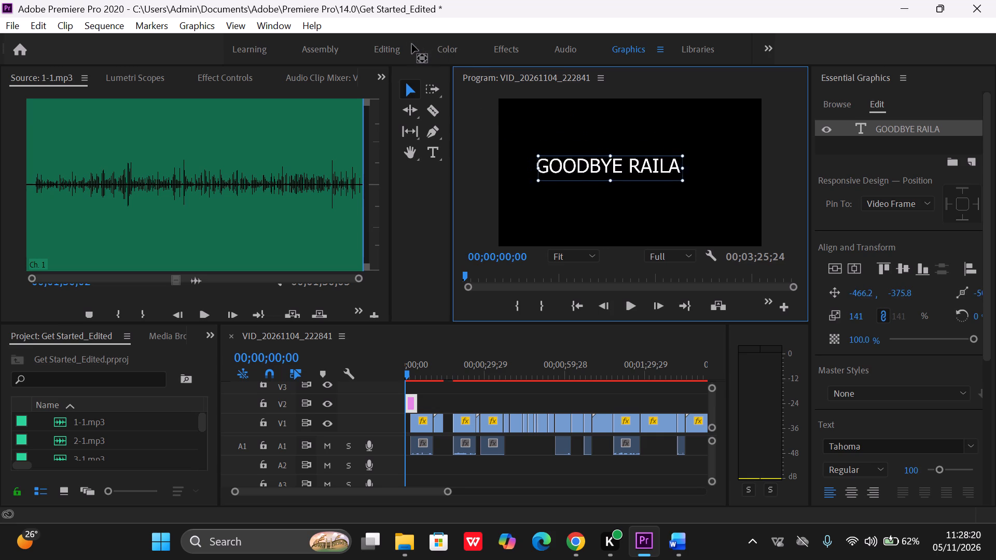
drag(412, 44, 380, 51)
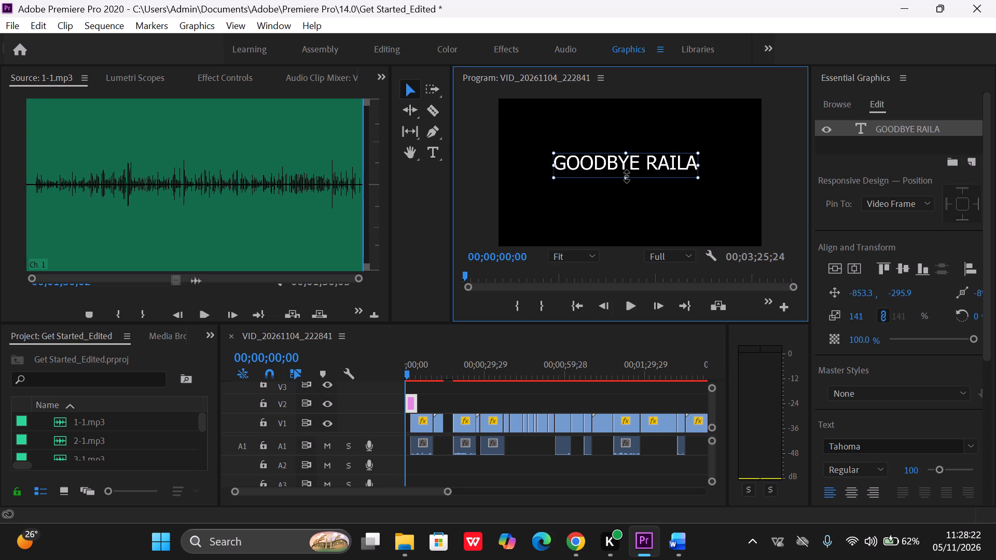
Enlarge the GOODBYE RAILA title to about 166% and reposition it near the frame's centre, at about -1171, -347.
drag(624, 153, 624, 148)
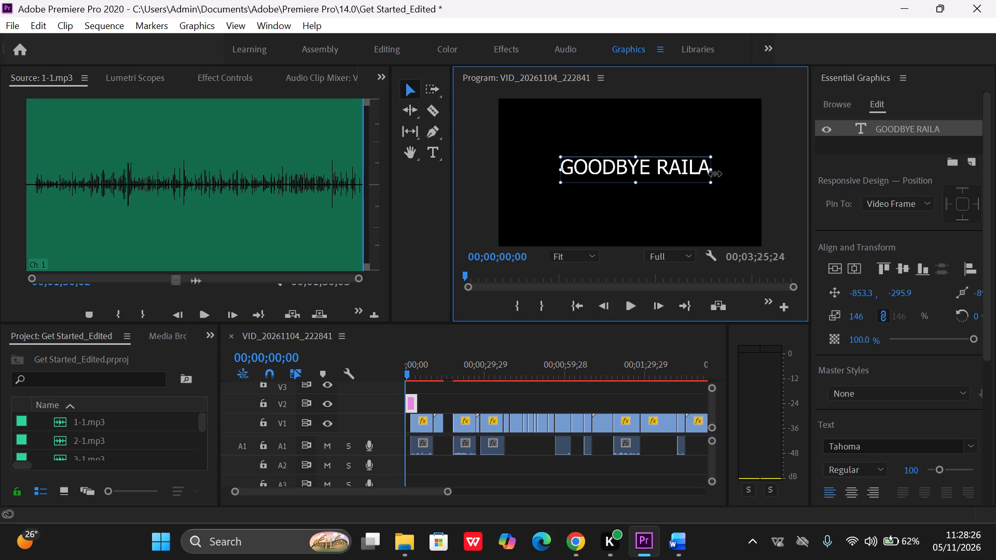
drag(710, 171, 722, 172)
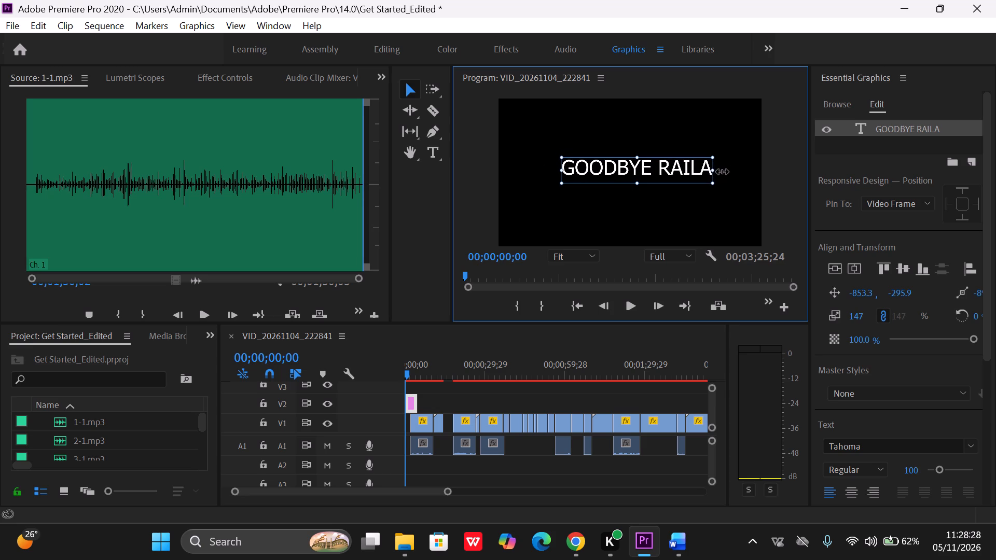
drag(722, 172, 721, 171)
drag(717, 158, 718, 150)
drag(569, 192, 557, 197)
drag(671, 184, 635, 187)
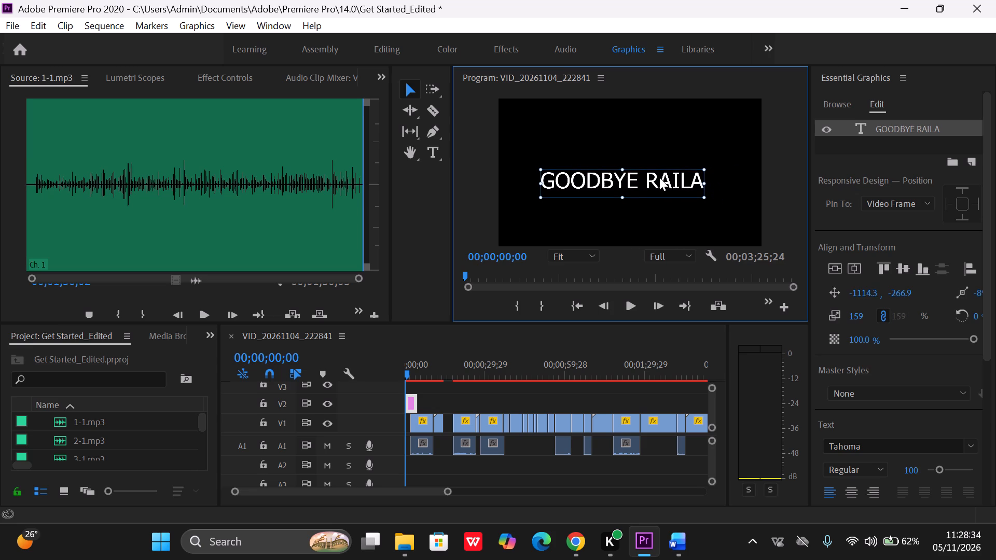
drag(703, 172, 703, 164)
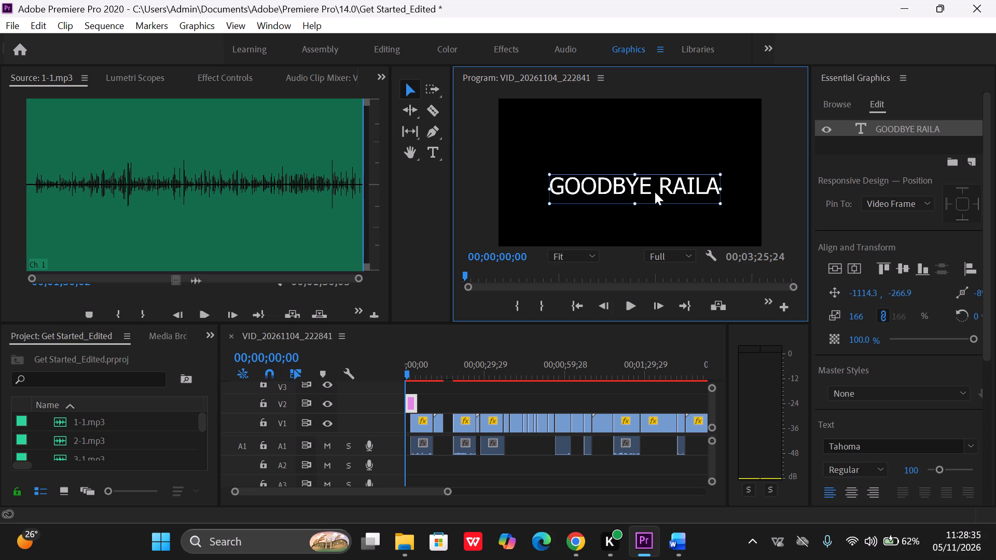
drag(655, 192, 647, 180)
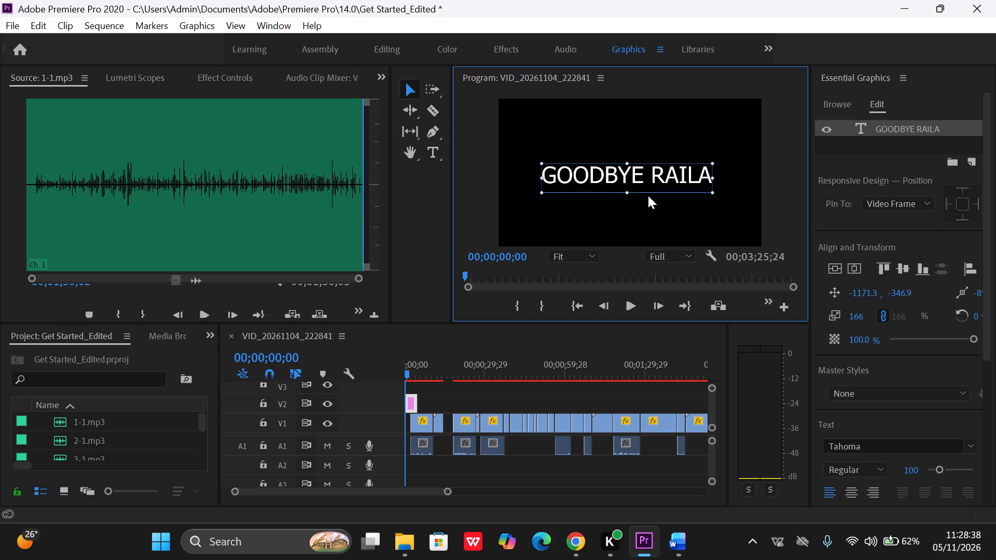
click(648, 195)
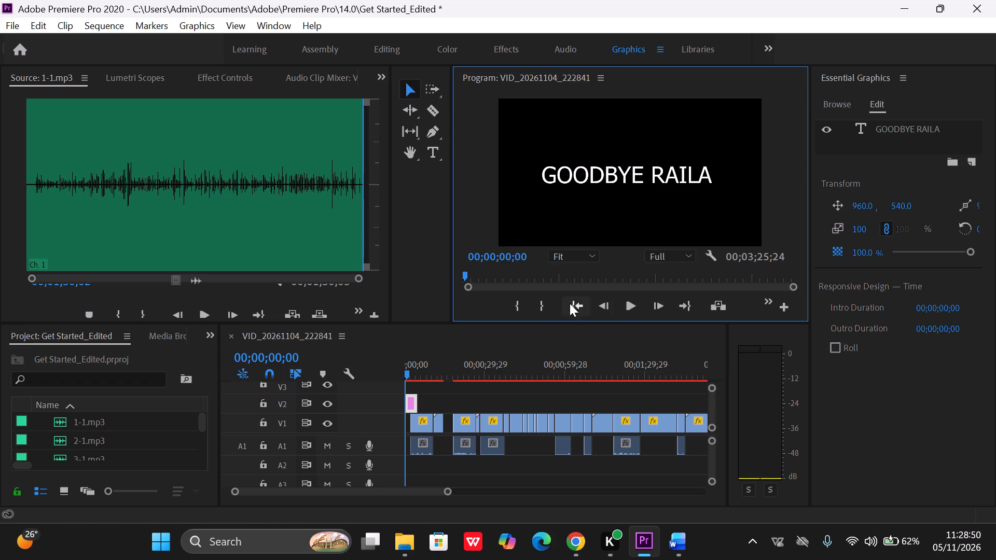
Play the sequence from the start to review the opening title and the clips that follow.
click(627, 311)
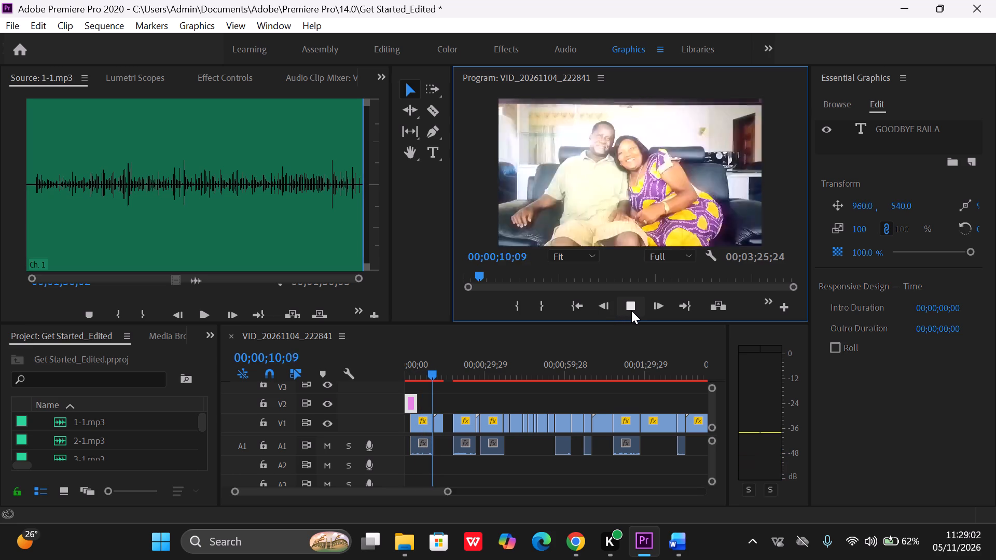
Stop the sequence playback and return the playhead to the opening title at 00;00;00;00.
click(631, 311)
drag(434, 372, 405, 376)
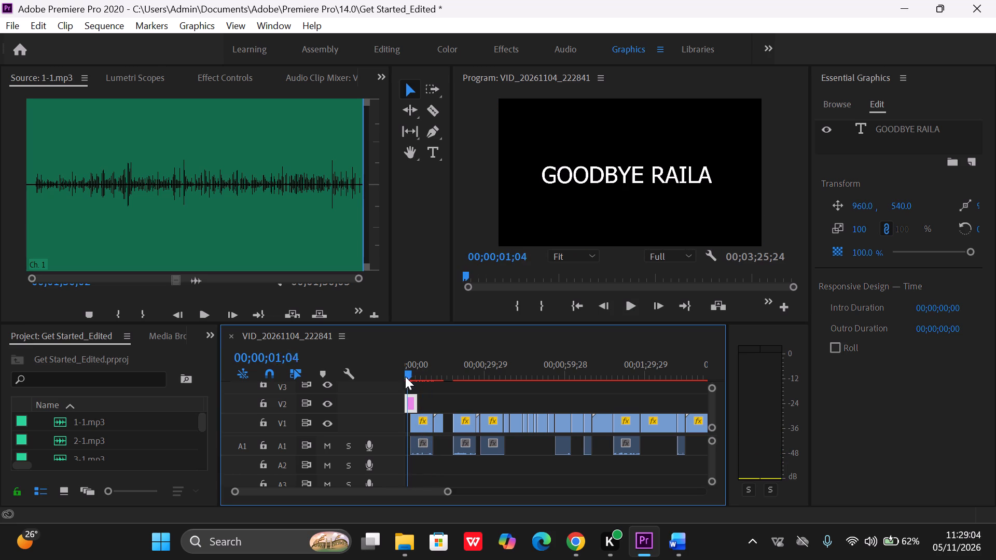
drag(405, 376, 391, 376)
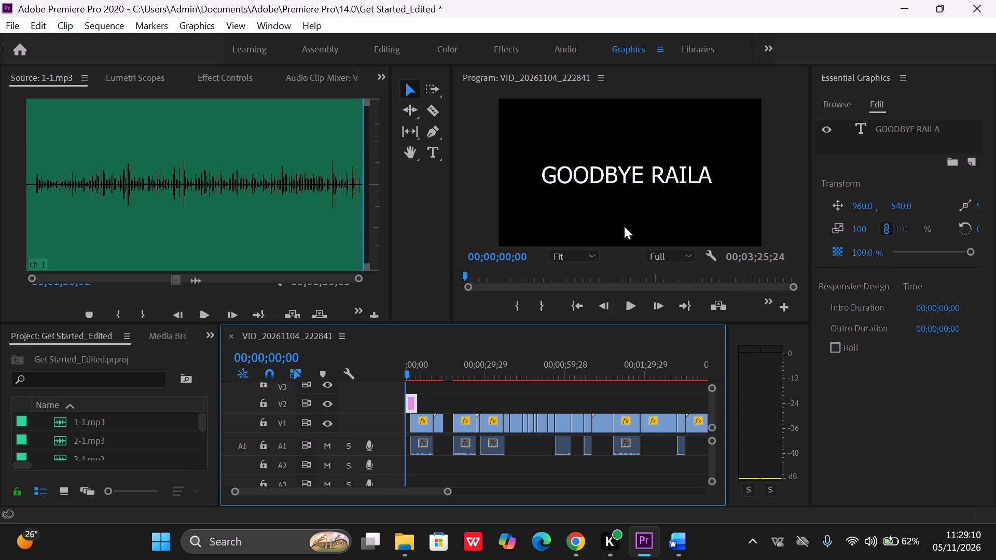
Switch to the Effects workspace.
double_click(502, 40)
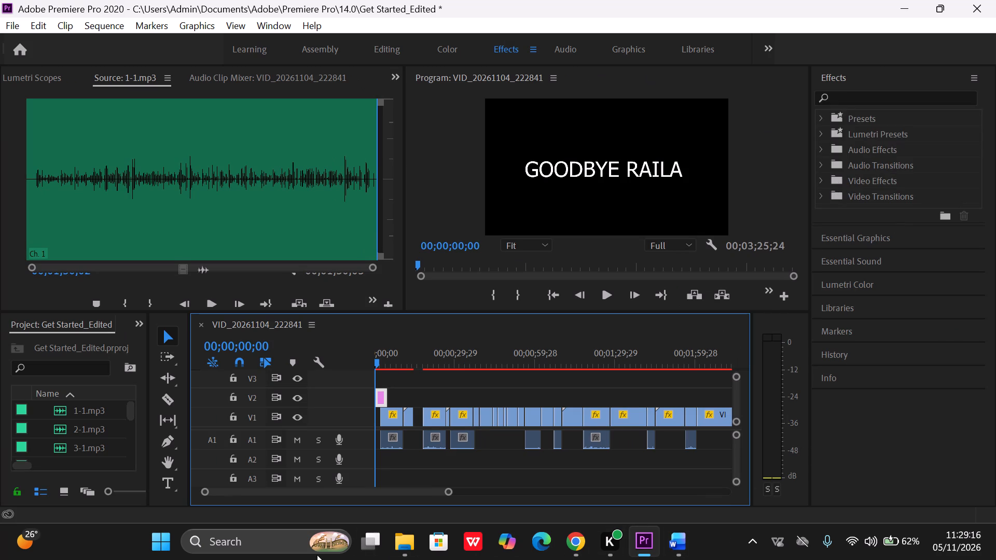
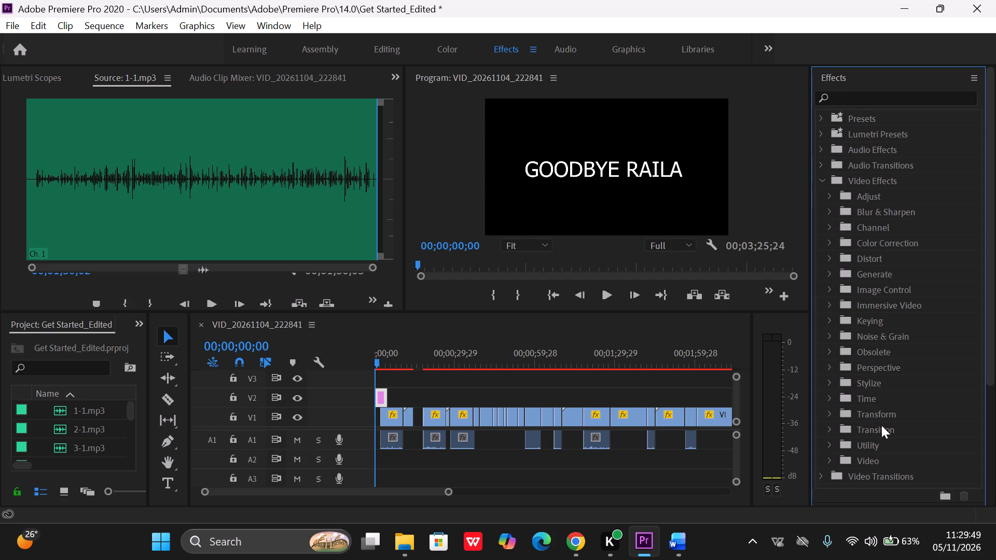
click(825, 179)
click(820, 195)
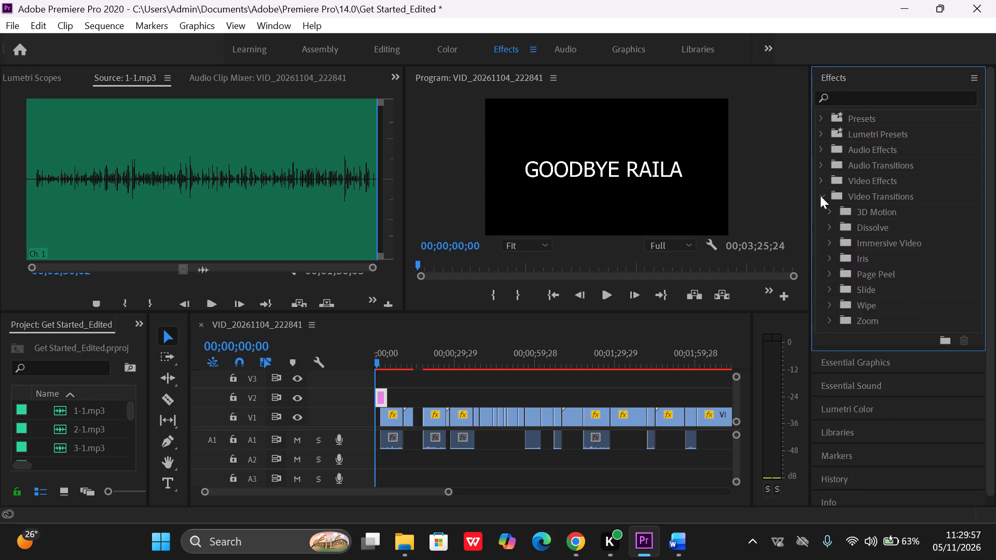
Apply a Cross Dissolve transition to the start of the GOODBYE RAILA title clip on V2.
click(828, 225)
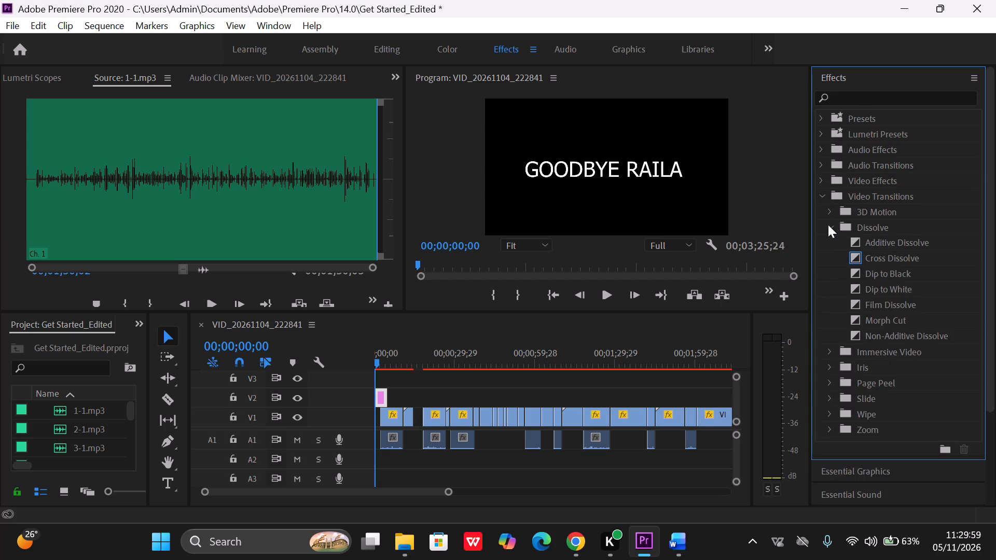
click(851, 255)
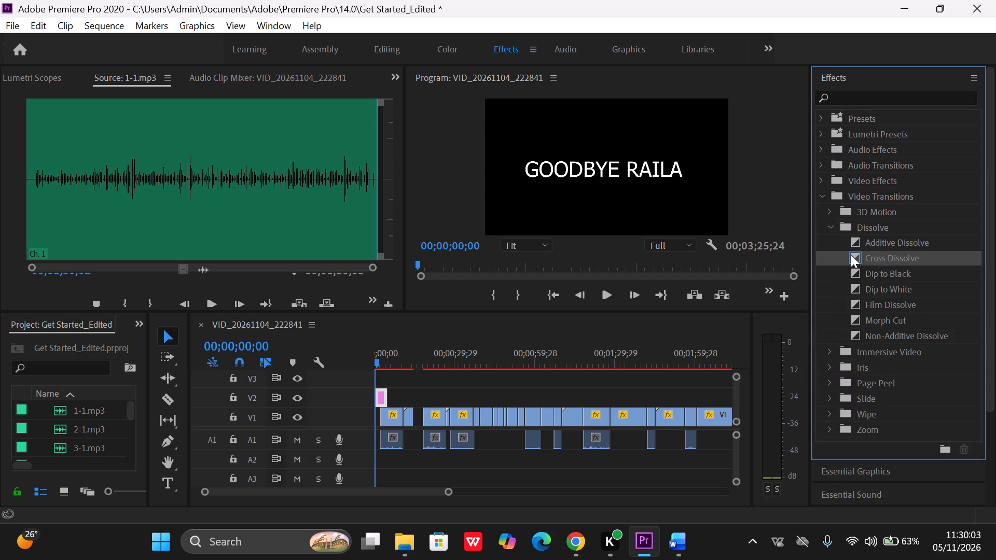
drag(851, 255, 632, 299)
drag(632, 299, 372, 399)
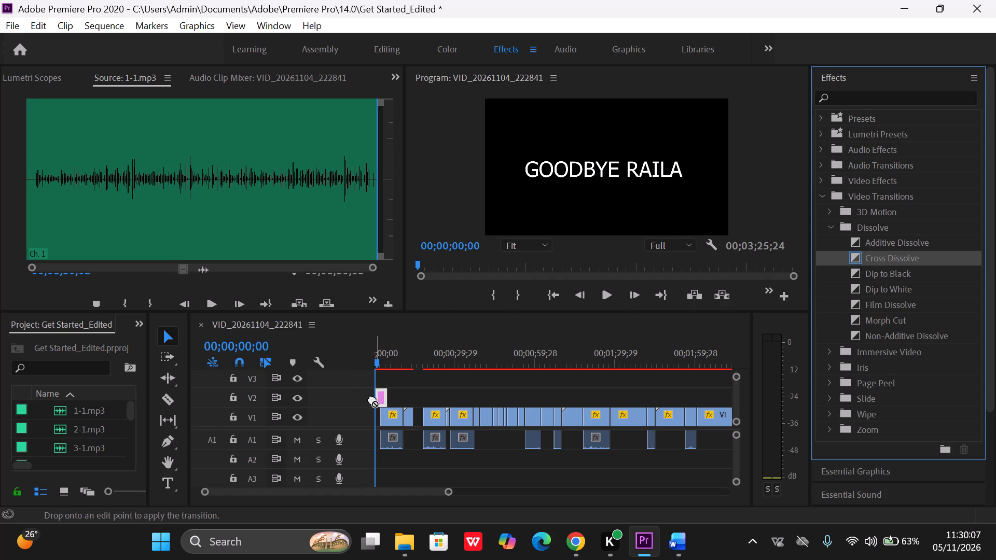
drag(372, 399, 378, 397)
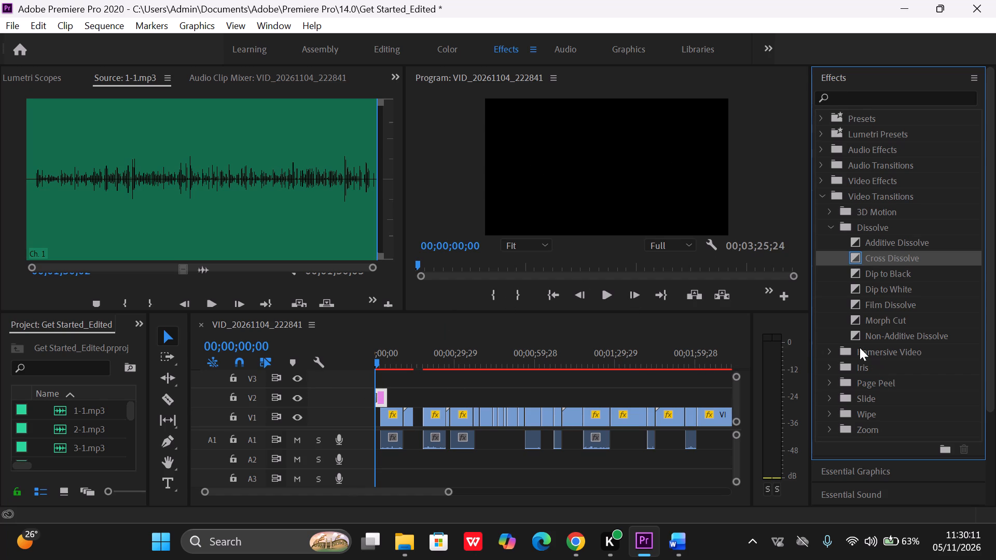
Apply a Clock Wipe transition to the end of the GOODBYE RAILA title clip on V2.
click(831, 415)
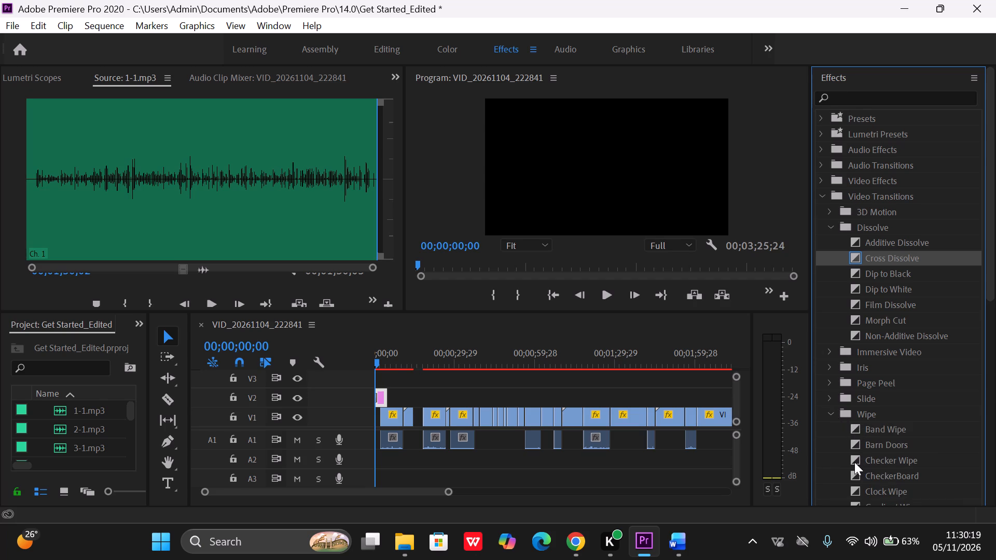
click(857, 491)
drag(857, 491, 575, 461)
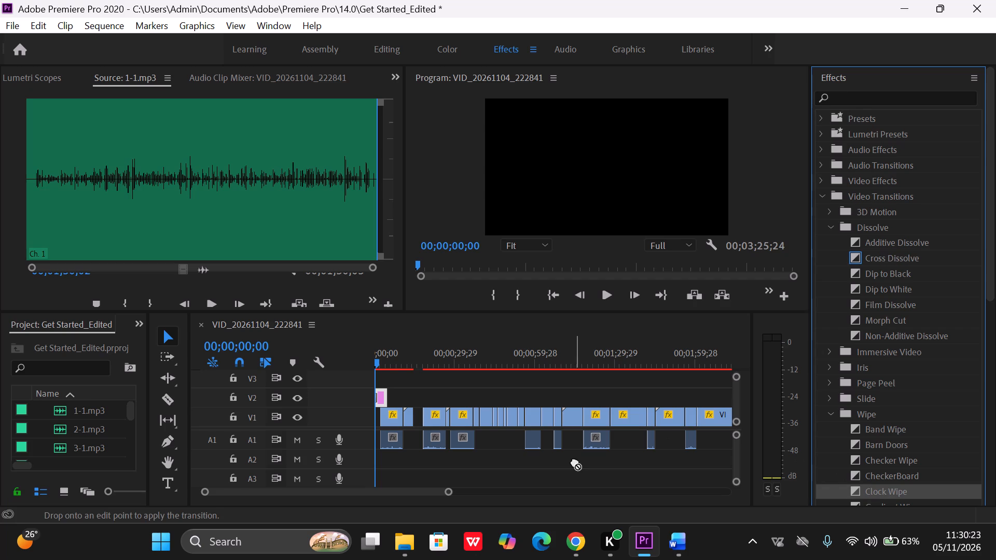
drag(575, 461, 385, 399)
drag(385, 399, 385, 400)
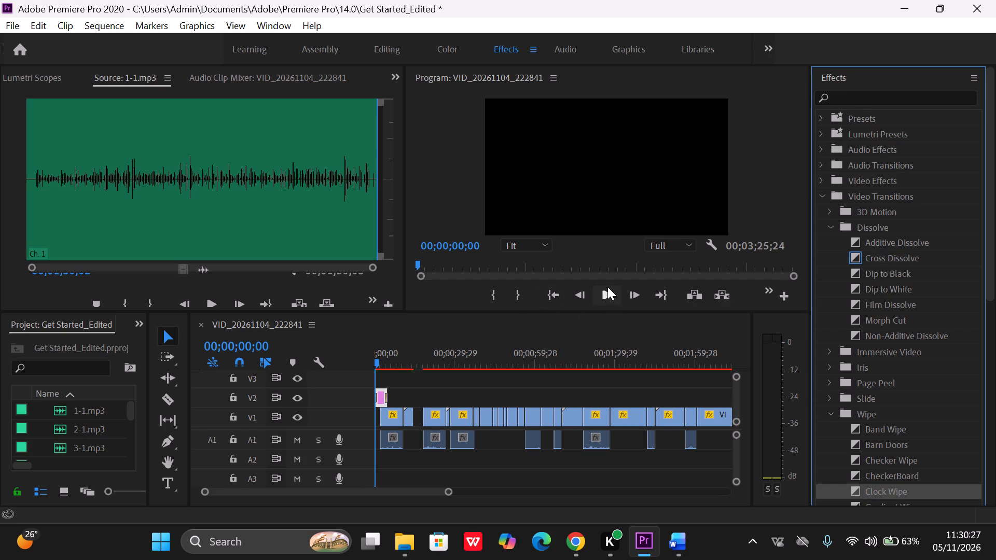
Play the sequence from the start to review the title's transitions and the first interview clip.
click(607, 287)
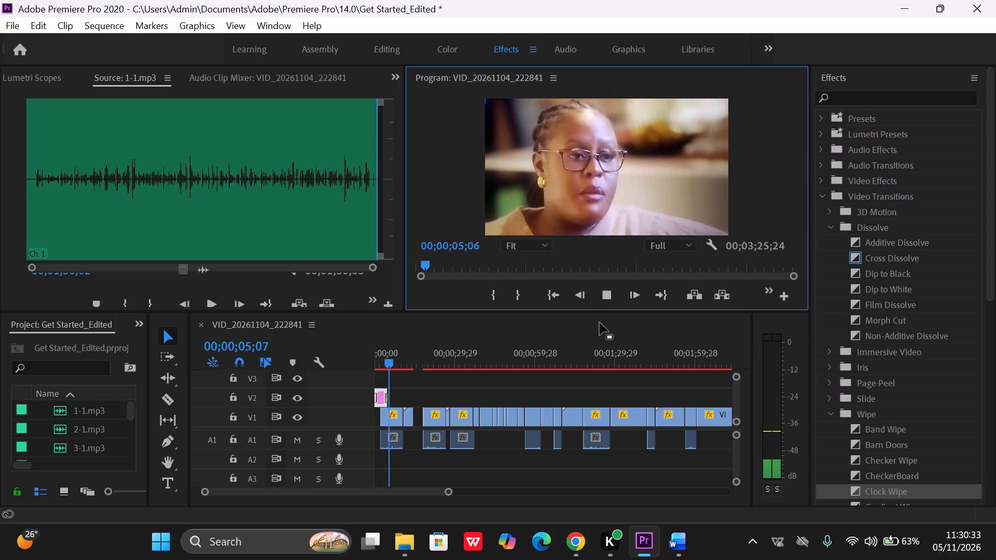
click(609, 299)
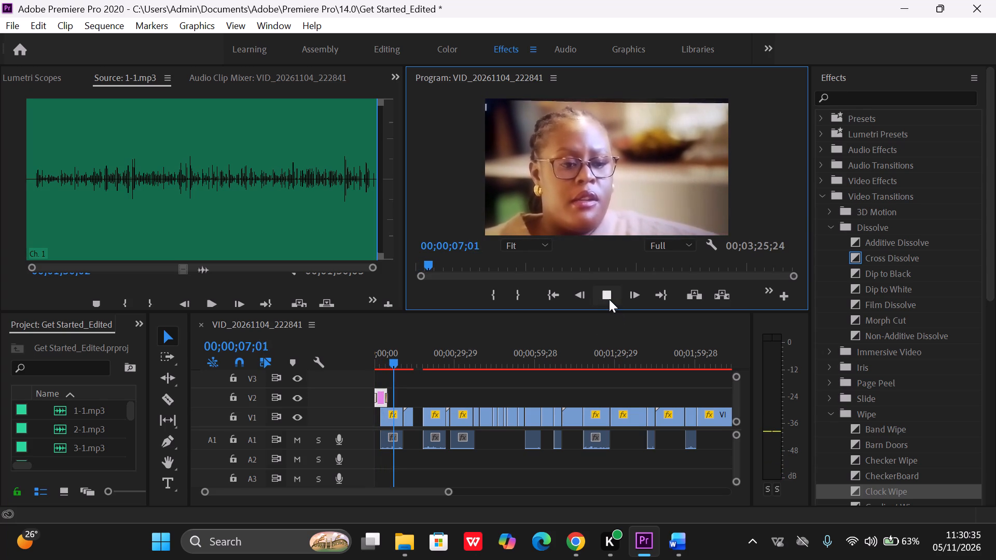
click(609, 299)
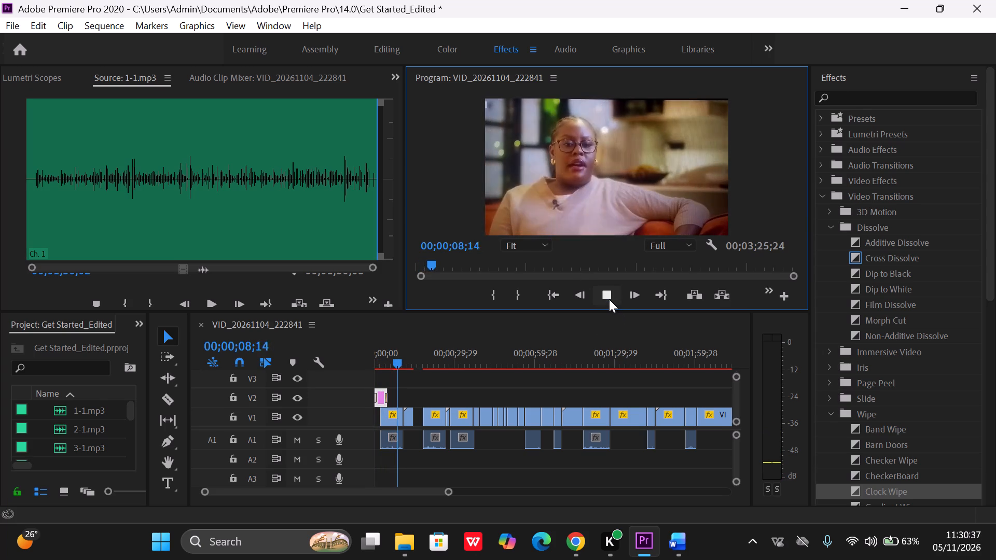
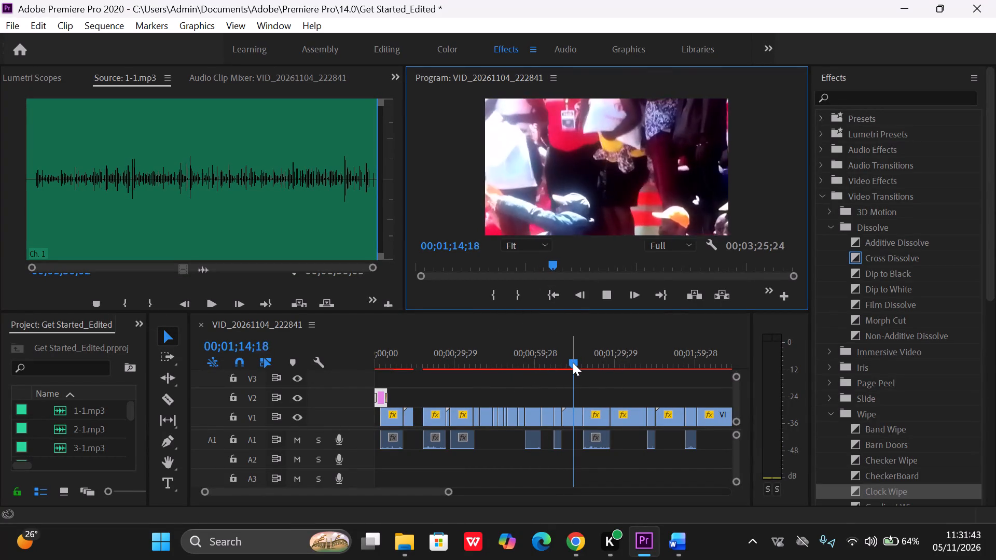
Scrub the sequence back through its opening to view the GOODBYE RAILA title at 00;00;00;26.
drag(573, 362, 420, 391)
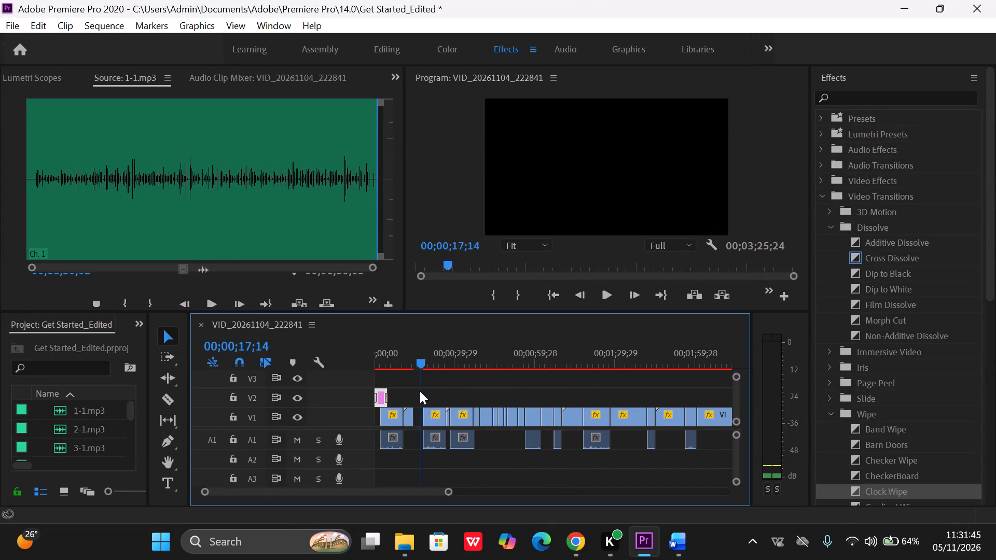
drag(420, 391, 368, 397)
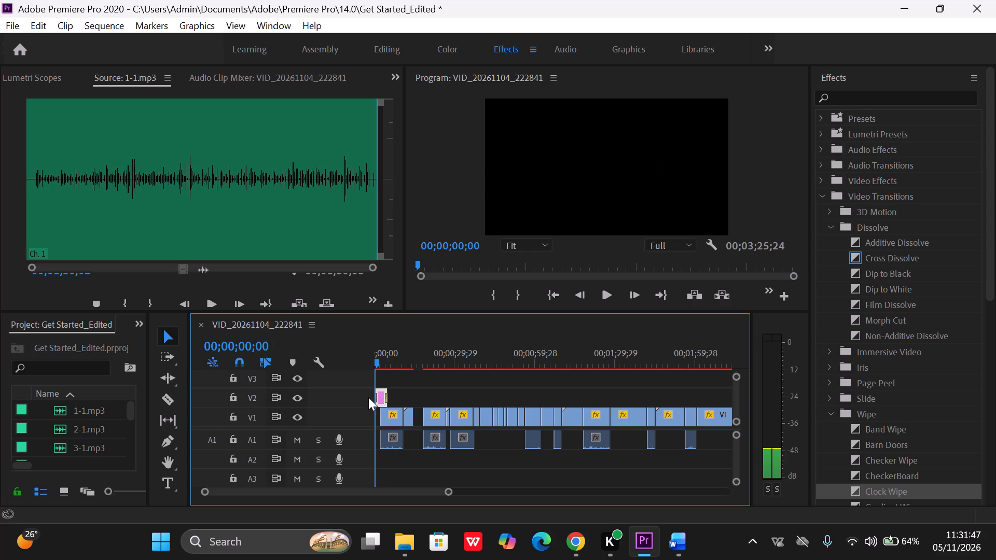
drag(368, 397, 416, 397)
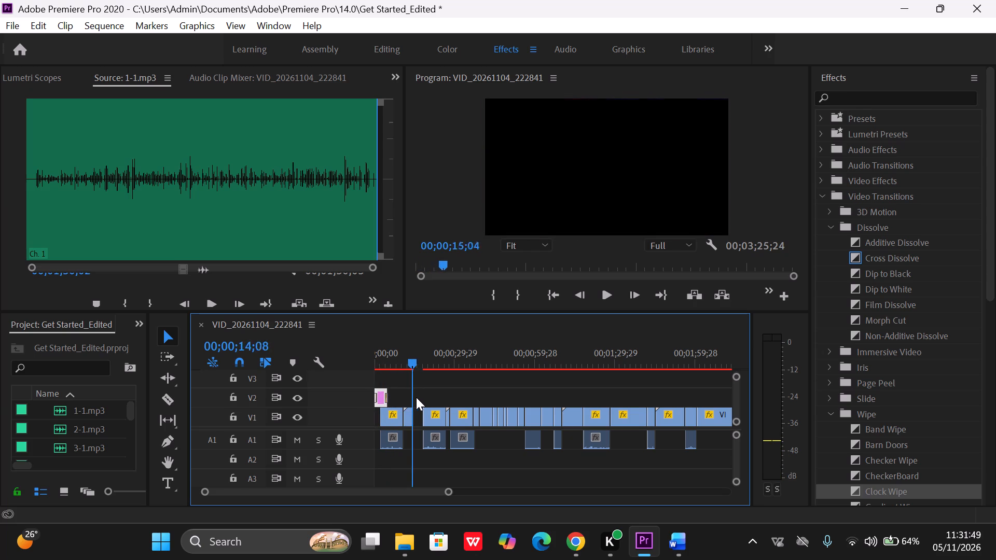
drag(416, 397, 375, 397)
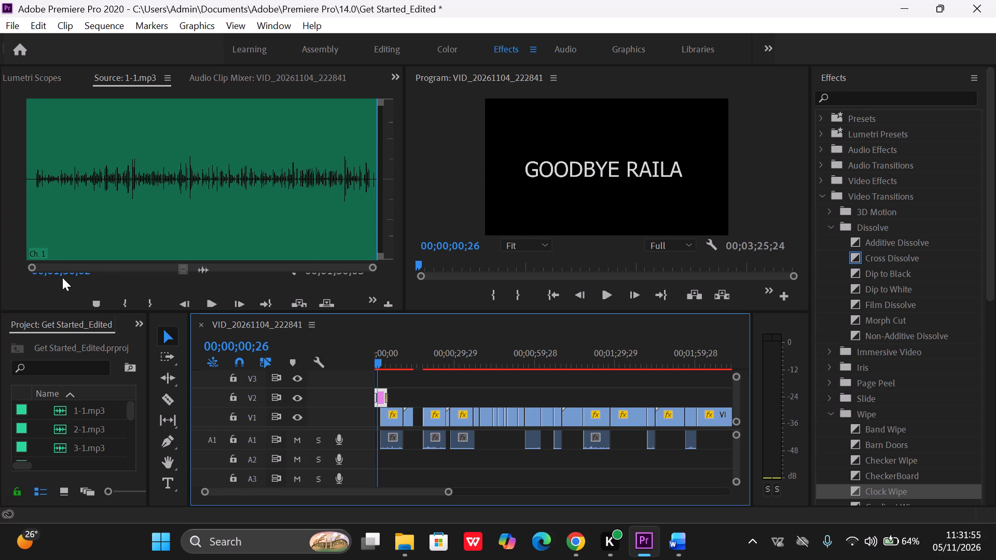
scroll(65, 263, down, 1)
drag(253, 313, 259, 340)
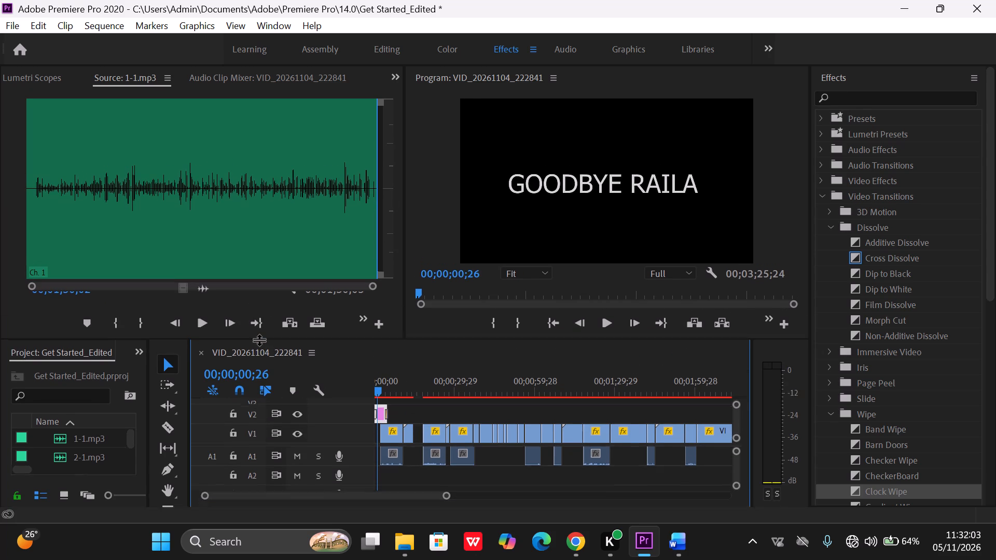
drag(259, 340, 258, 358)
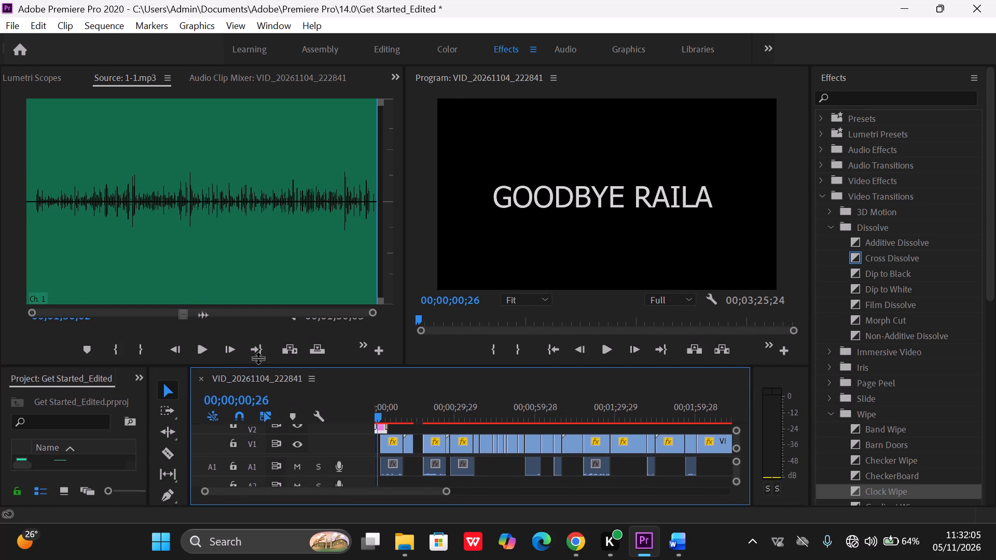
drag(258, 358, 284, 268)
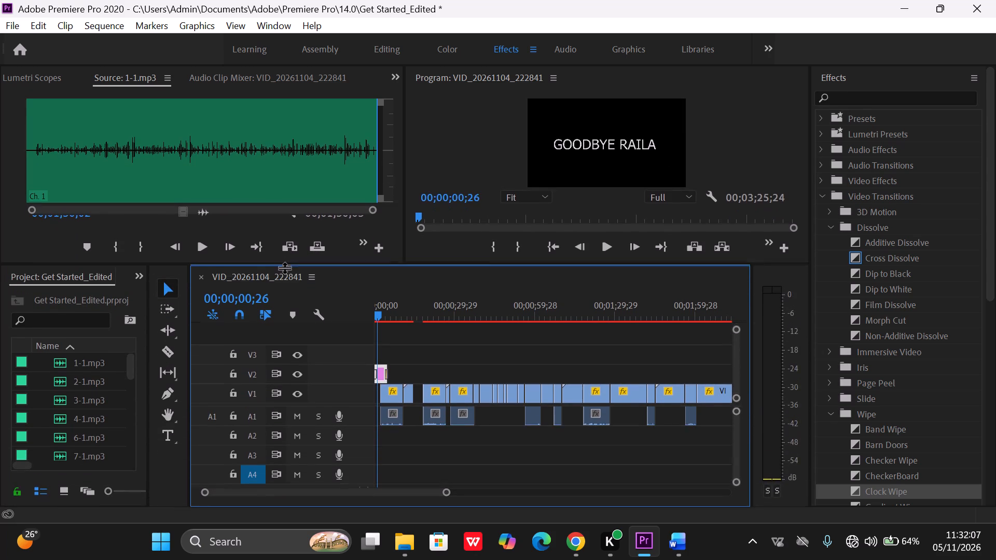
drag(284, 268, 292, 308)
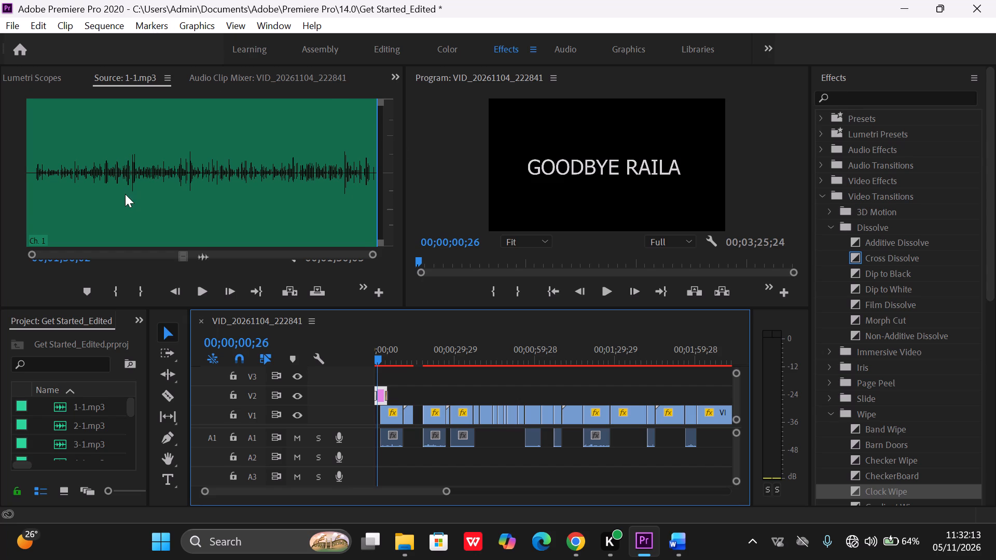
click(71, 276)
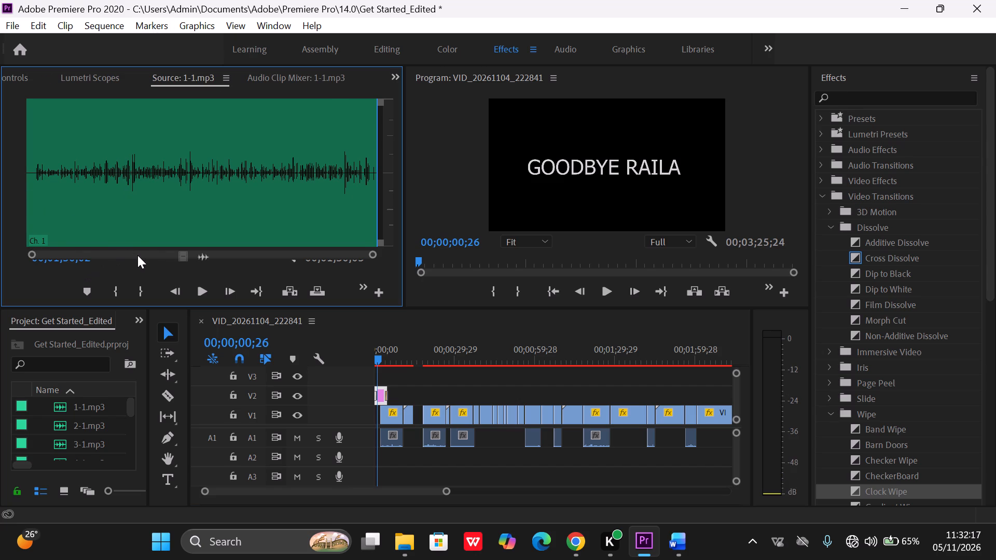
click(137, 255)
Load the 2-1.mp3 recording into the Source Monitor to view its waveform.
double_click(82, 420)
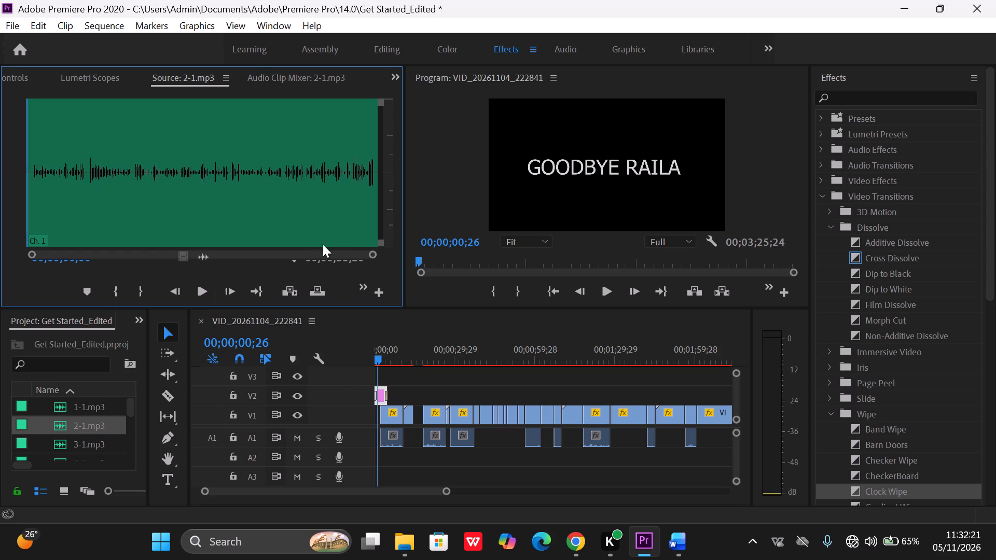
click(389, 215)
drag(389, 215, 389, 190)
drag(389, 190, 385, 157)
drag(385, 156, 384, 230)
Look through the Lumetri Scopes, Audio Clip Mixer and Effect Controls for 2-1.mp3, ending back on its source waveform.
click(92, 80)
click(189, 76)
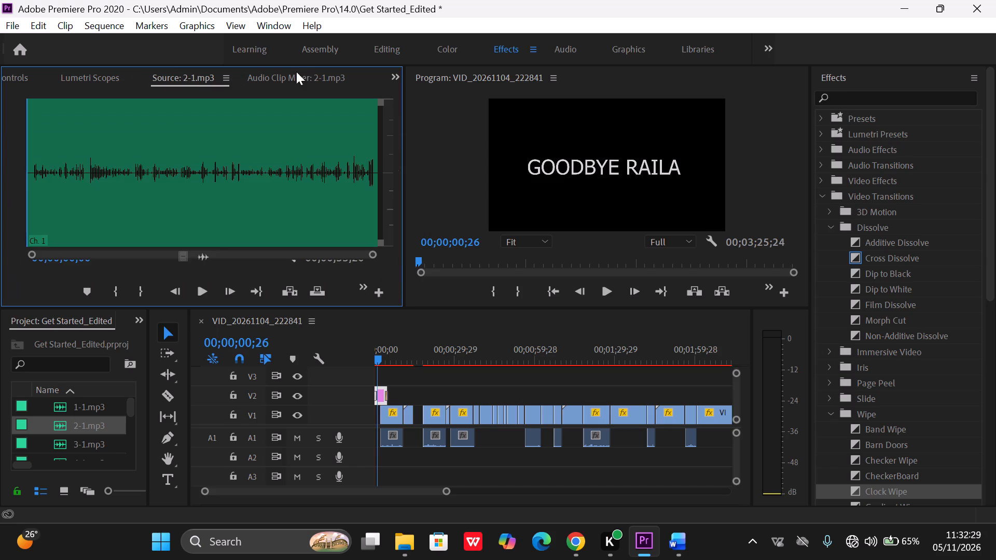
click(305, 72)
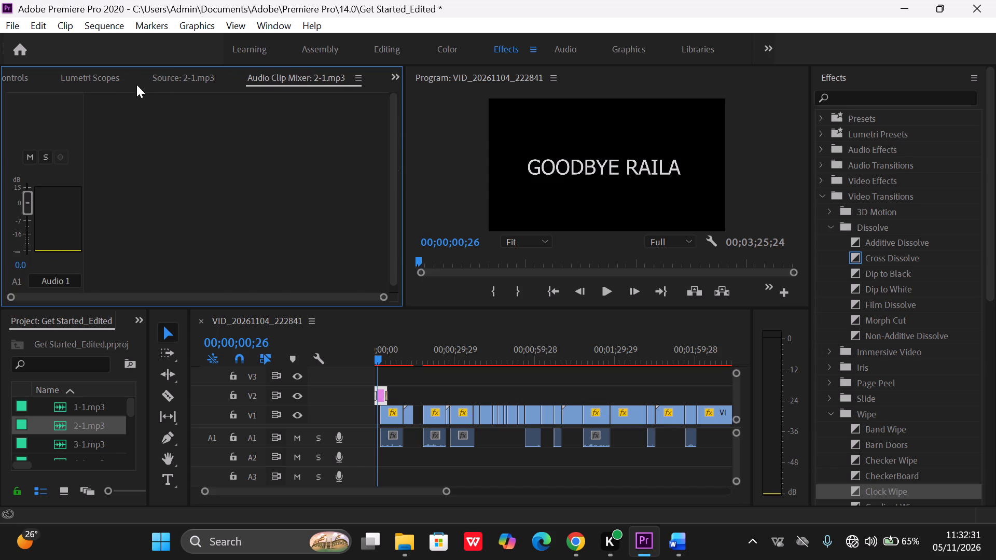
click(195, 81)
click(25, 76)
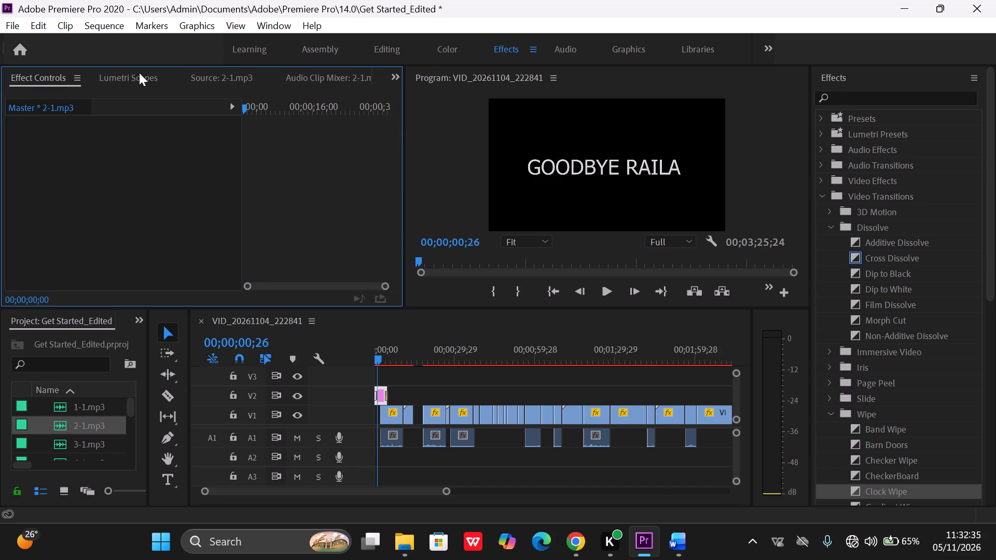
scroll(247, 178, left, 2)
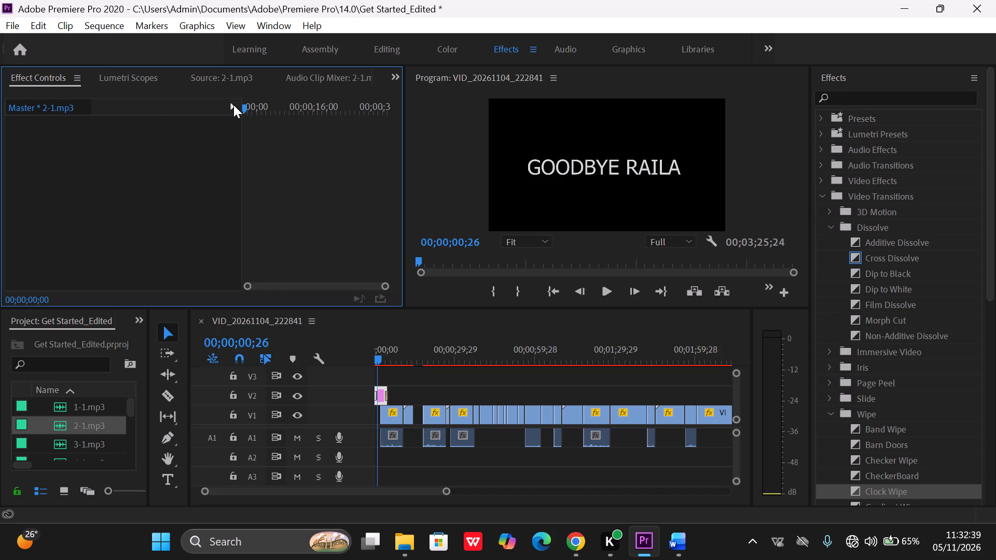
click(233, 105)
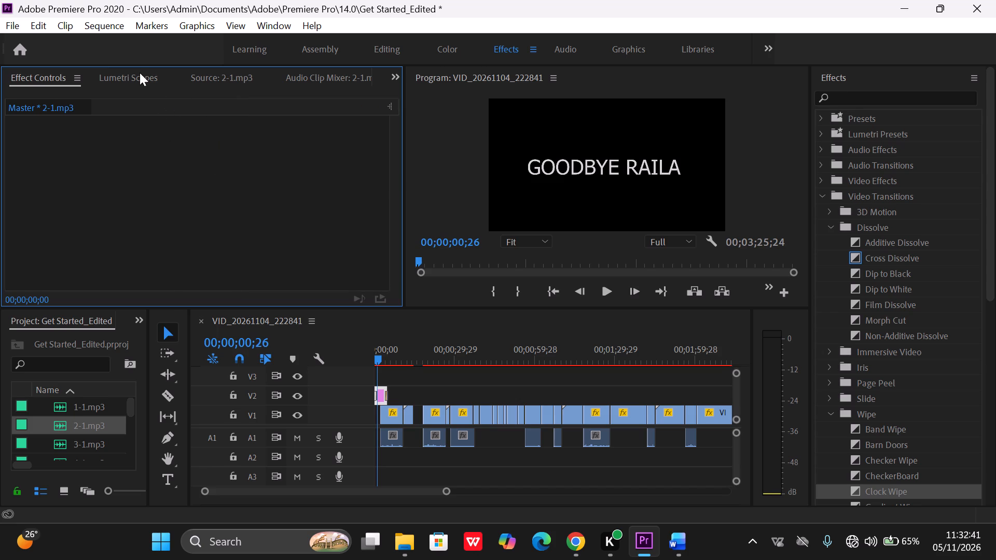
click(140, 73)
click(213, 73)
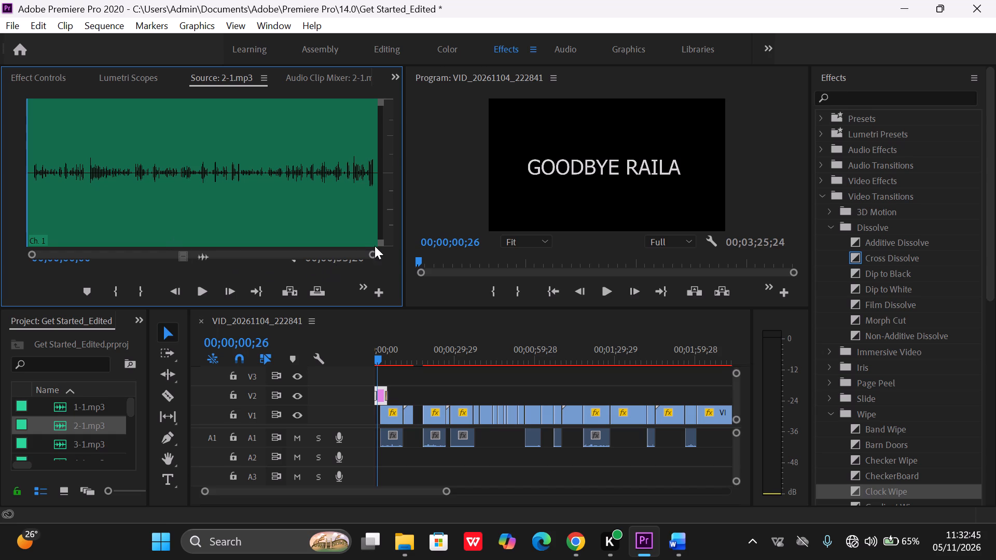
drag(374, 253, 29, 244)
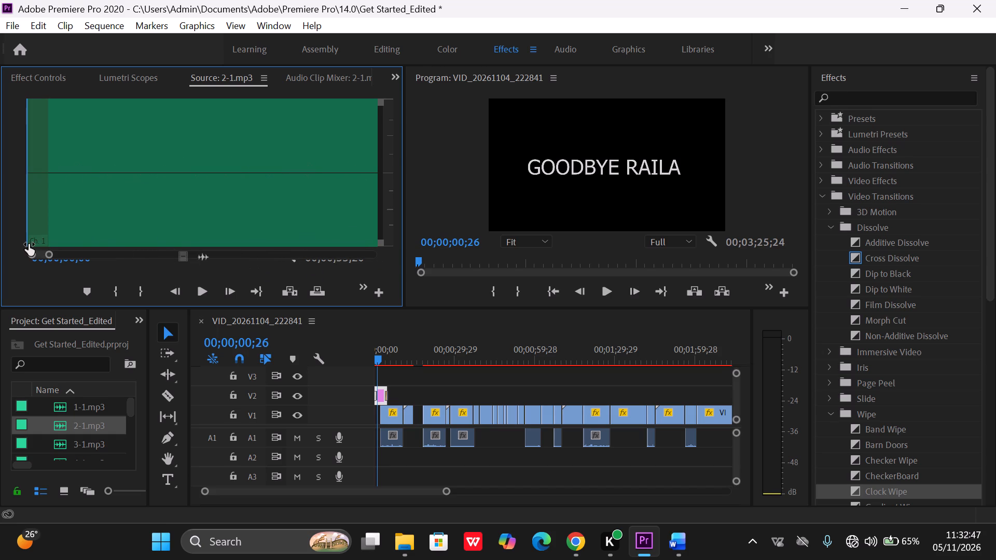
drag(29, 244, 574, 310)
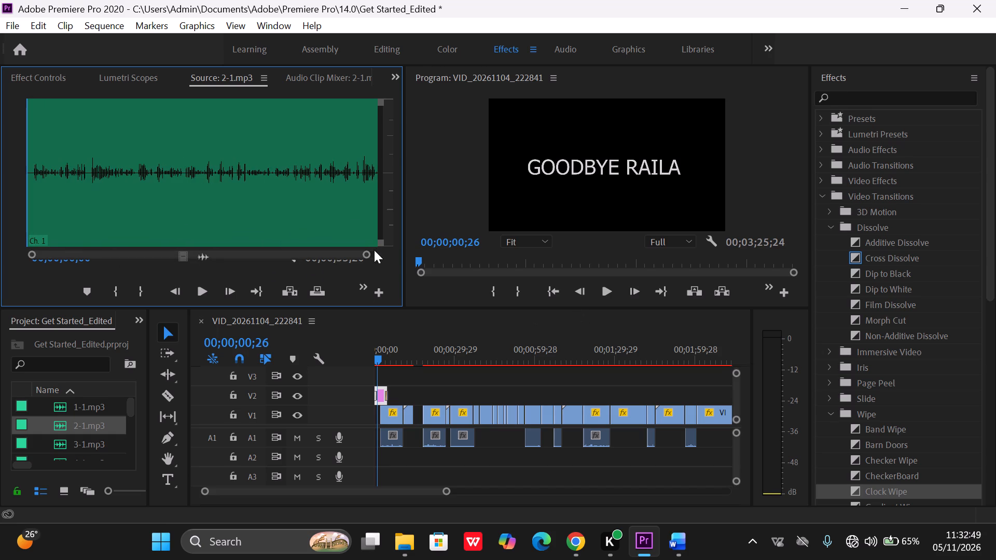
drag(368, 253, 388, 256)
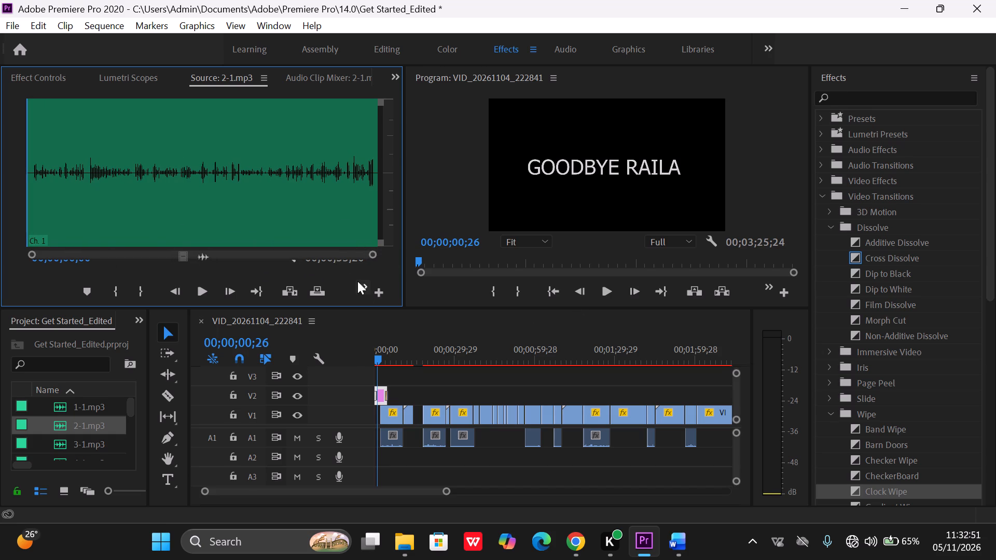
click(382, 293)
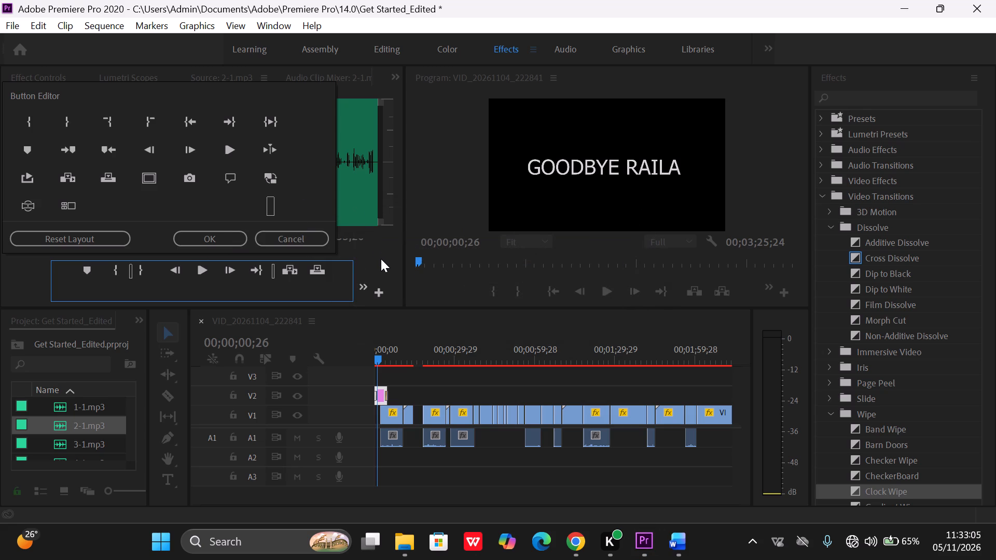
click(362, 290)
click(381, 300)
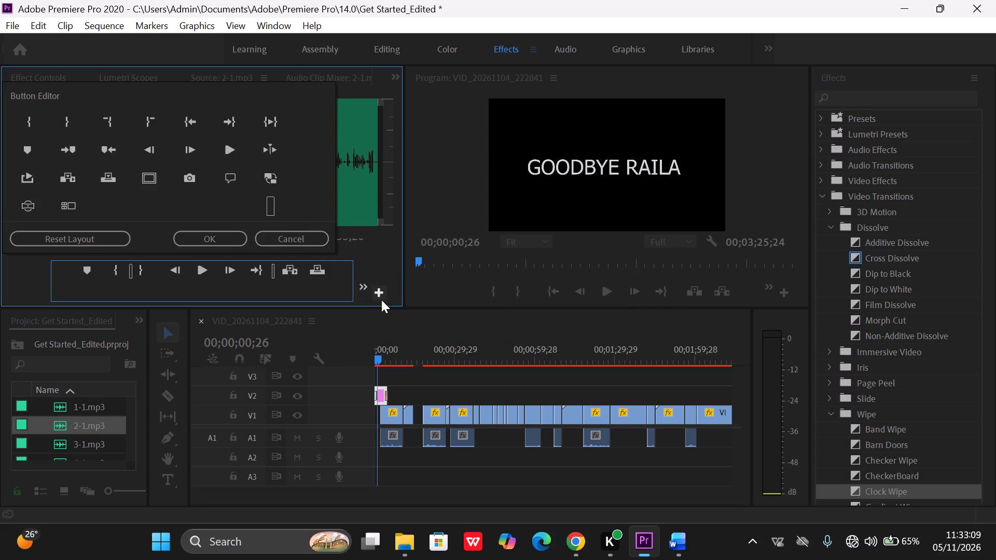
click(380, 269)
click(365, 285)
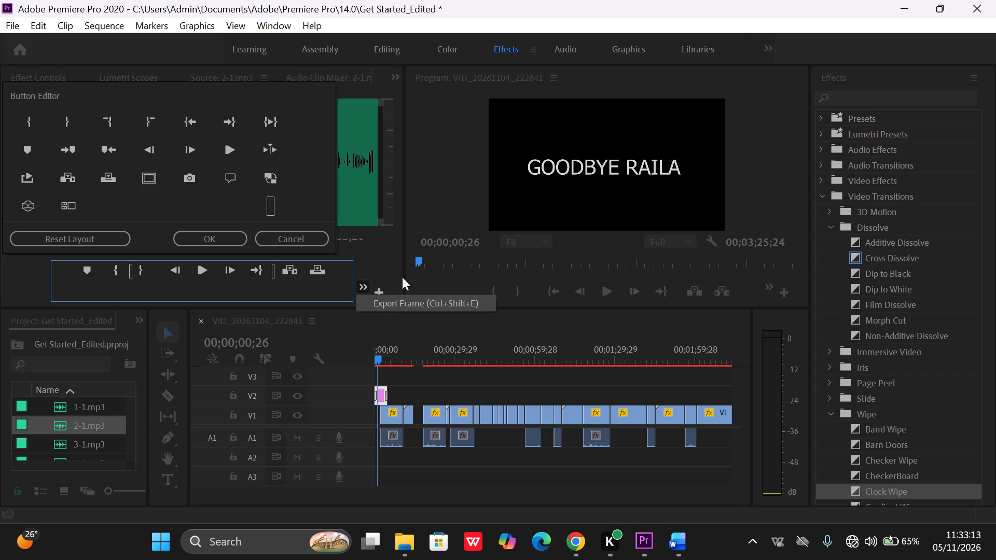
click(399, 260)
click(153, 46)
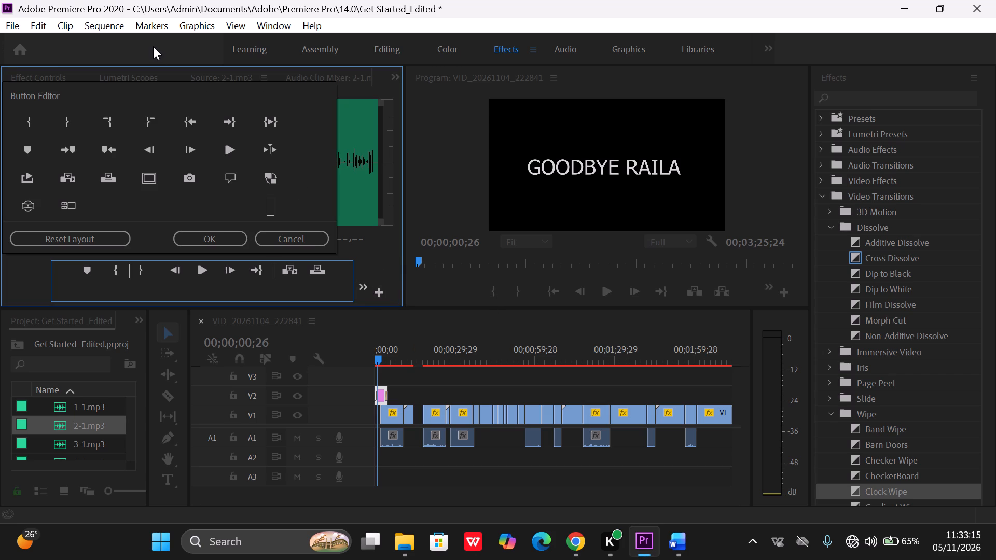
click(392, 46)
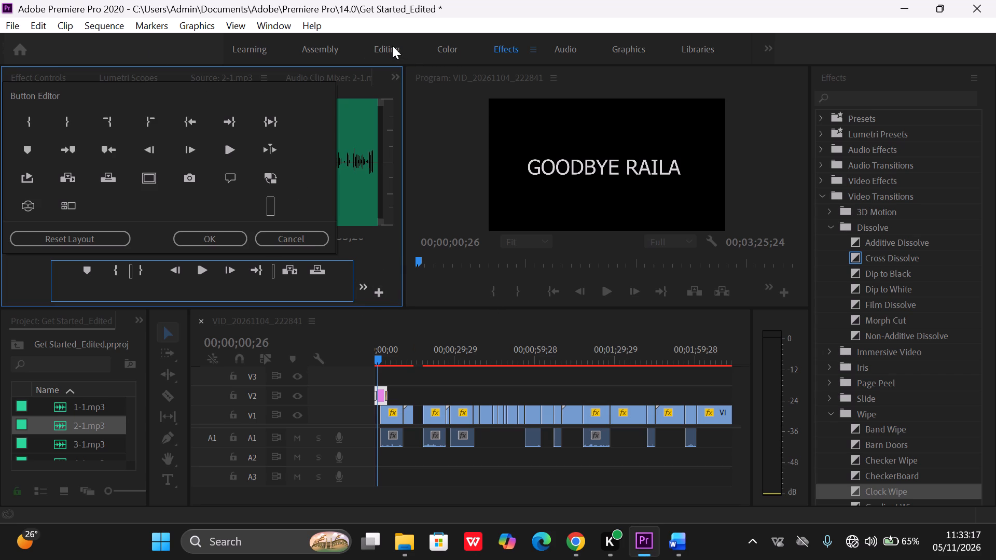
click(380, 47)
Close Premiere Pro, saving the changes to Get Started_Edited.prproj.
click(974, 2)
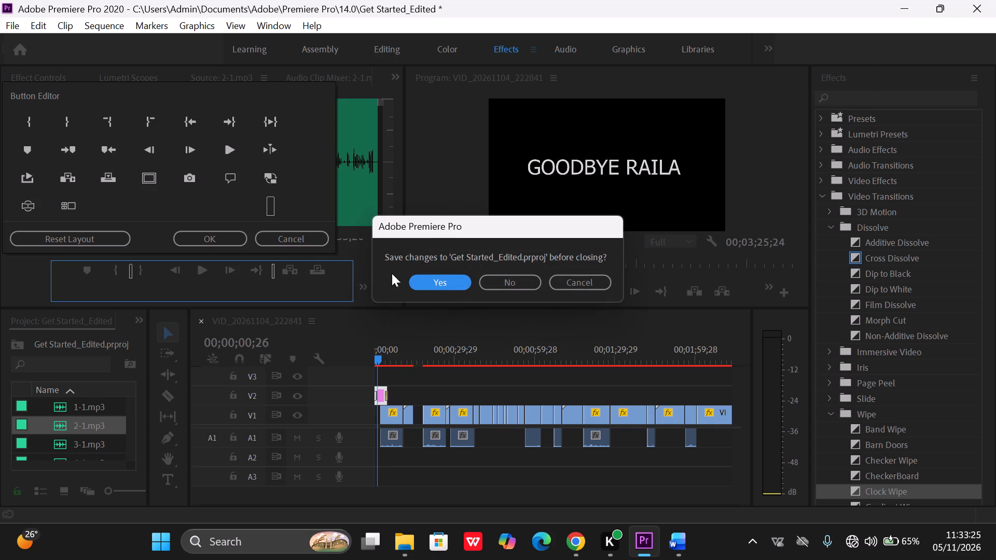
click(438, 274)
click(425, 286)
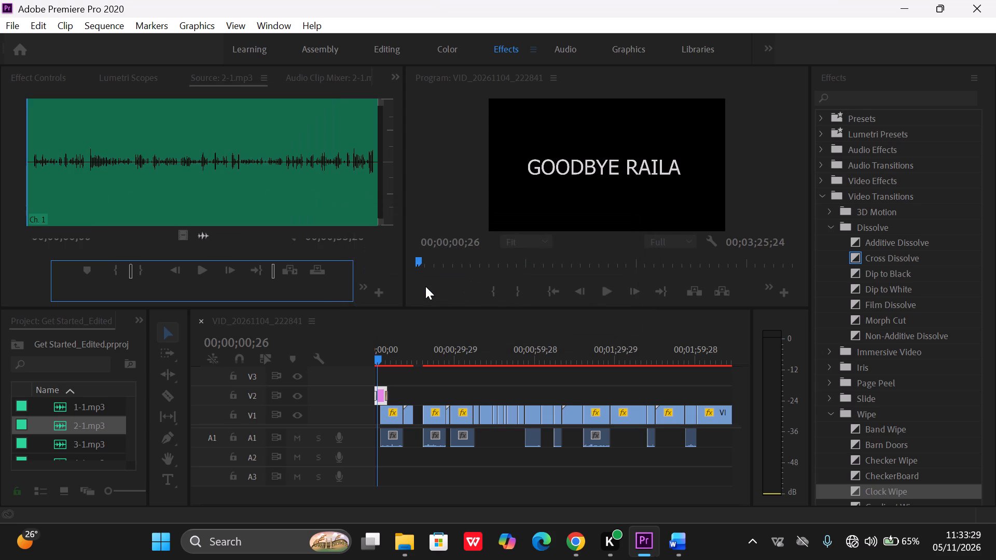
Search Windows for Adobe Premiere Pro 2020 and relaunch it to reach its Home screen.
click(261, 534)
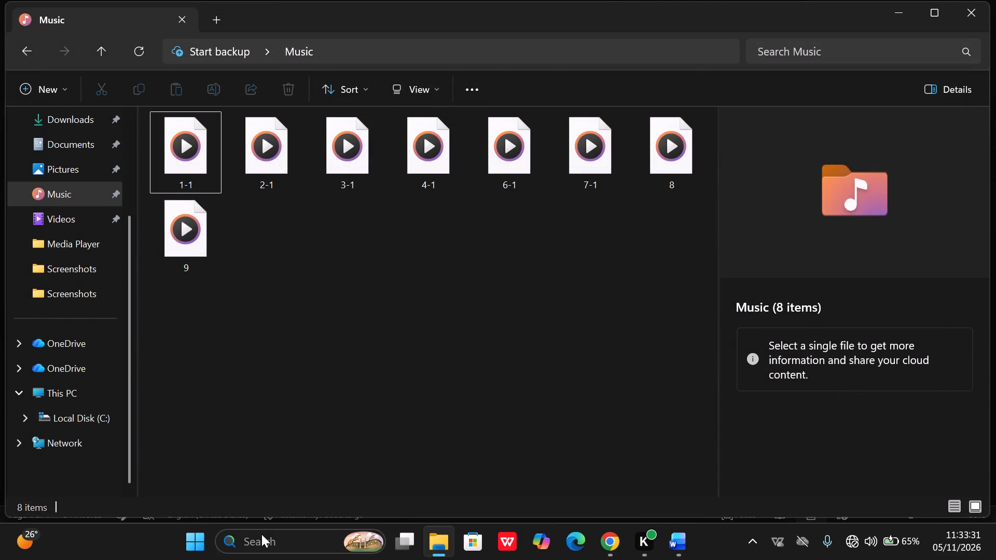
text(ADO)
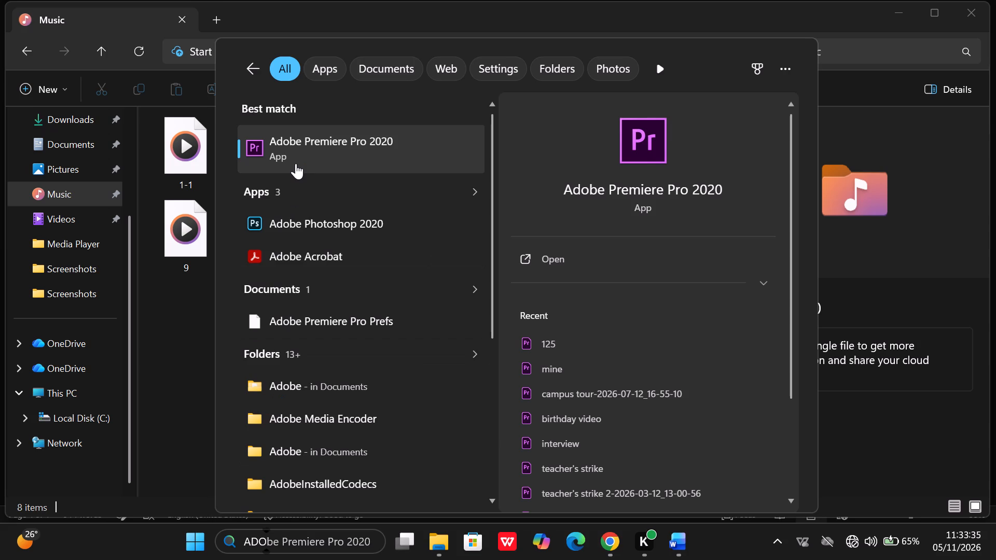
click(296, 163)
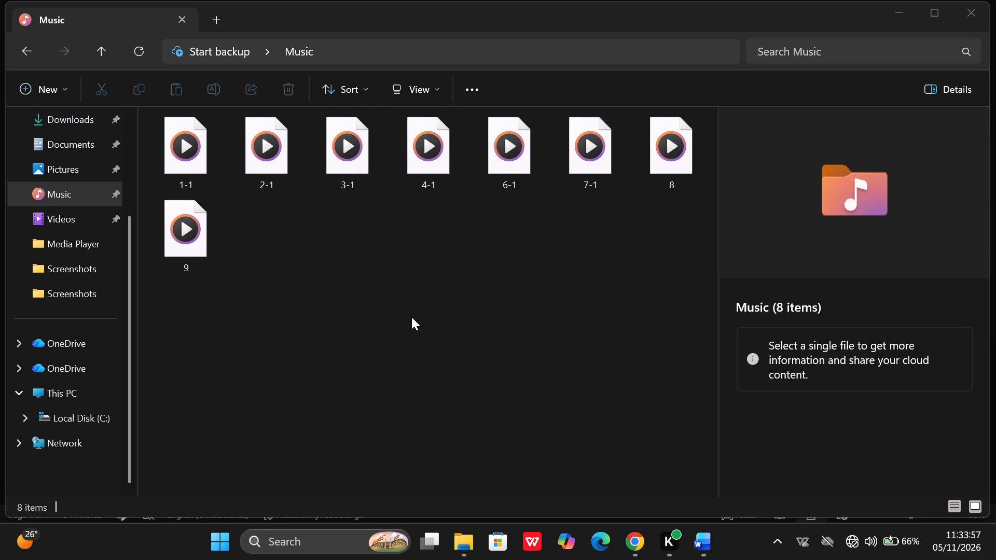
scroll(438, 270, down, 2)
click(335, 537)
text(ad)
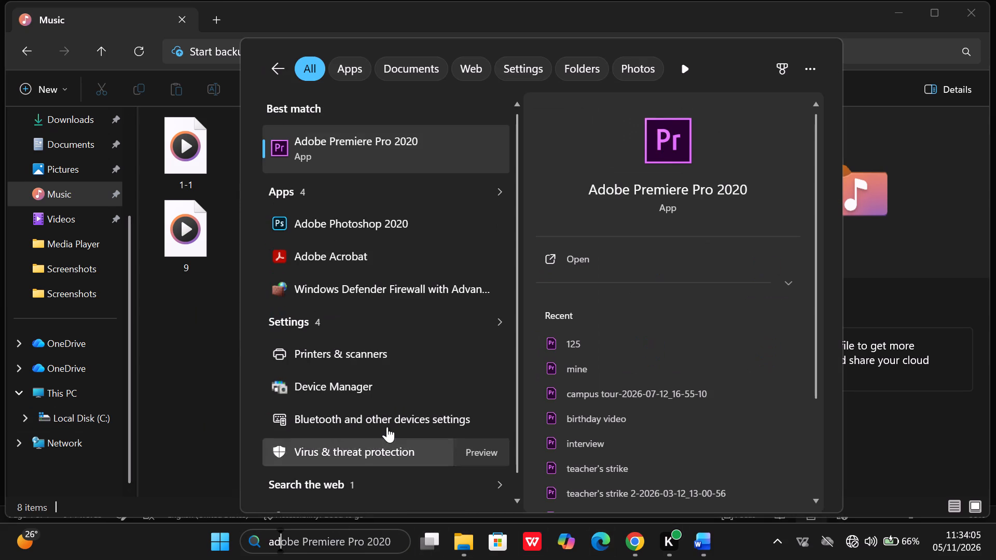
double_click(365, 156)
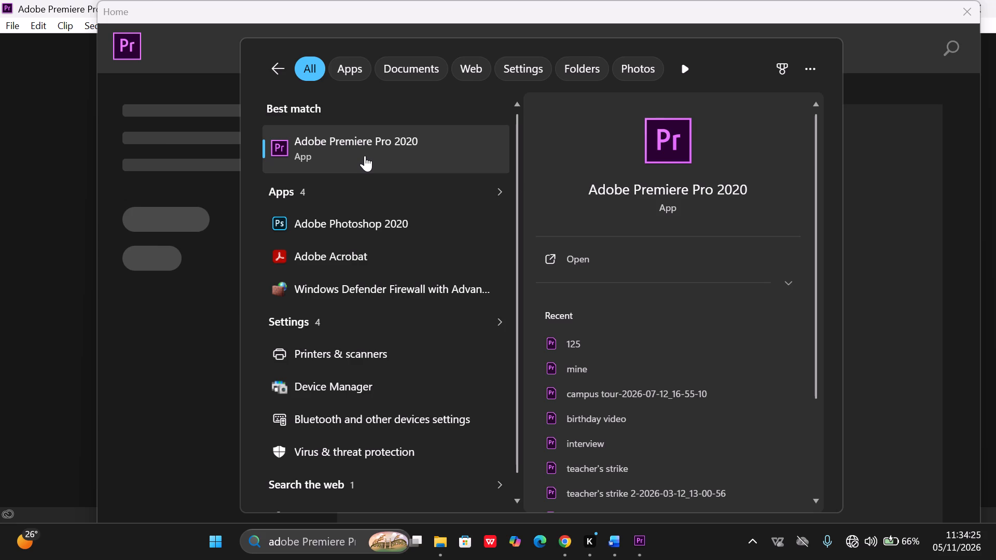
double_click(390, 166)
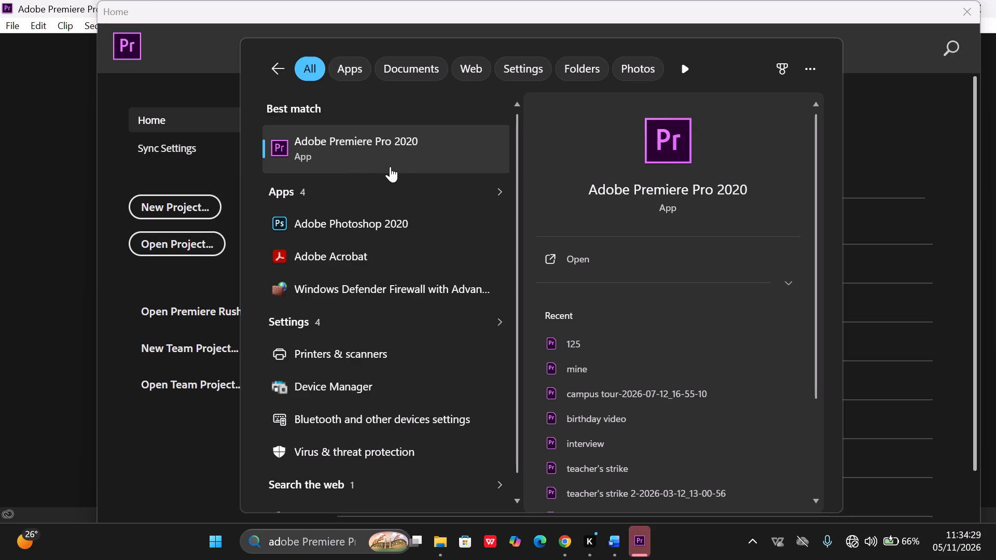
click(894, 158)
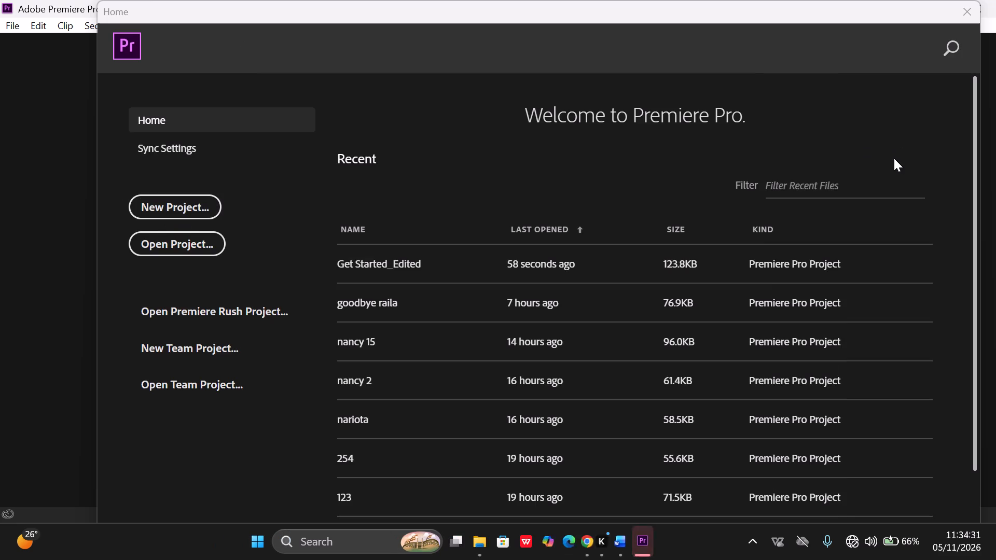
Open the recent project Get Started_Edited and bring Premiere Pro back to the front.
double_click(556, 267)
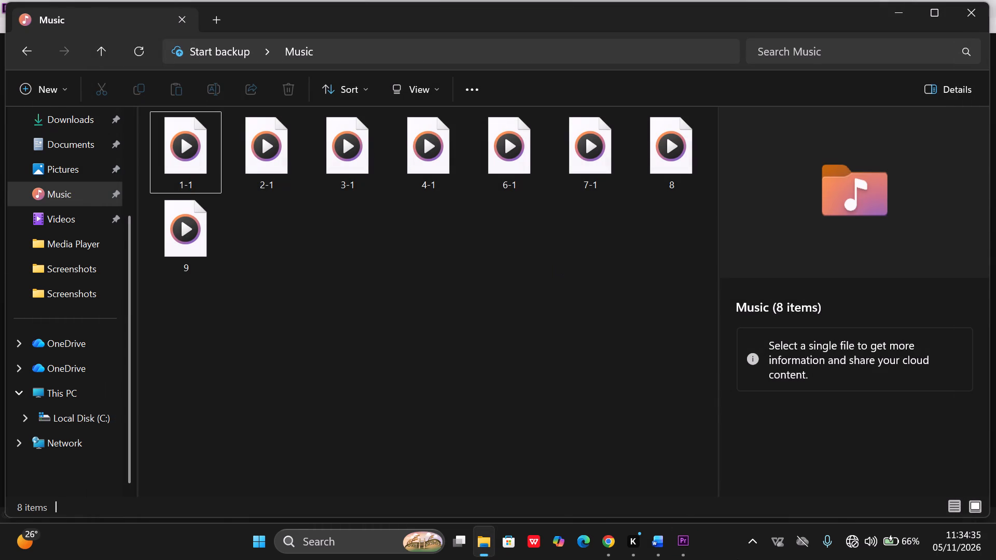
click(680, 540)
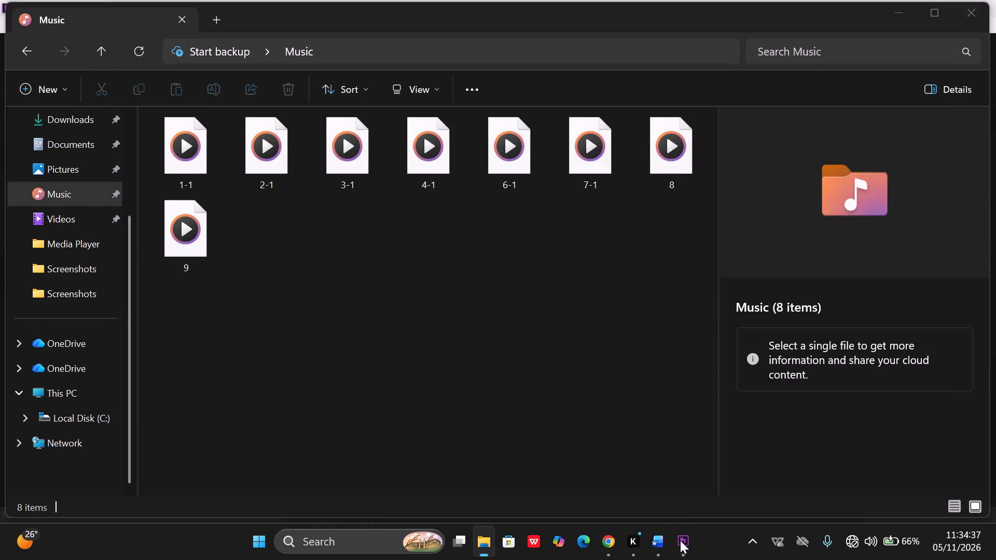
click(680, 540)
click(680, 540)
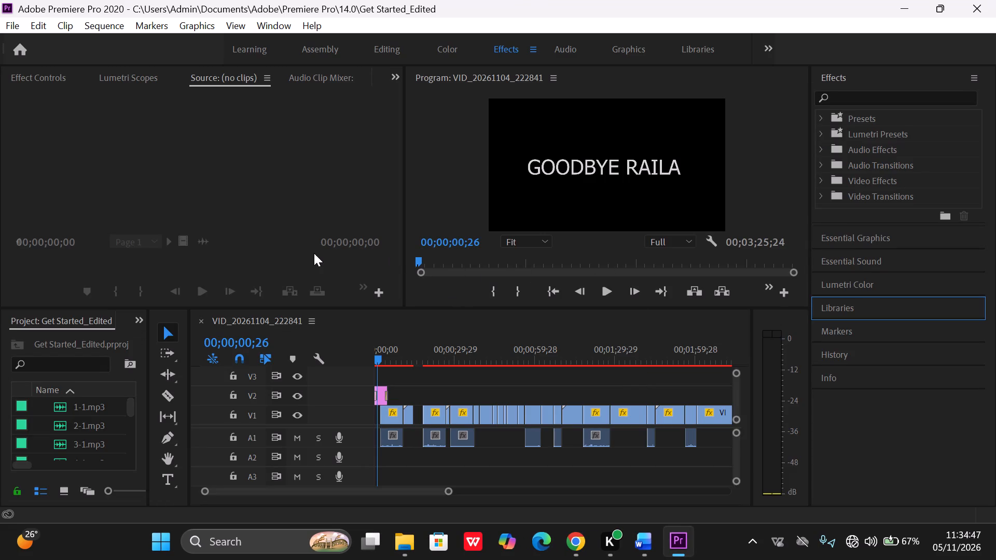
Load the 1-1.mp3 recording into the Source Monitor and play it from 00;00;00;00.
click(100, 405)
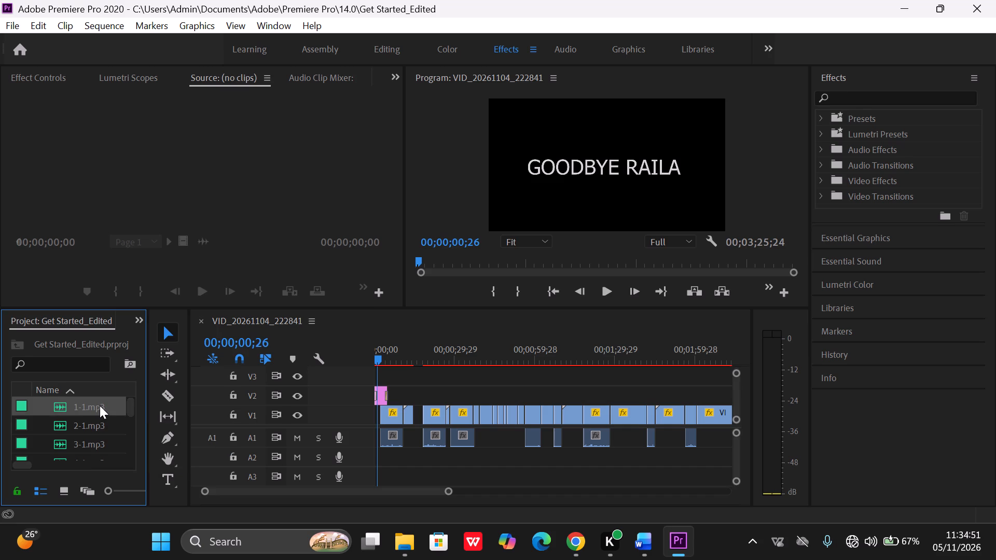
double_click(100, 405)
double_click(50, 405)
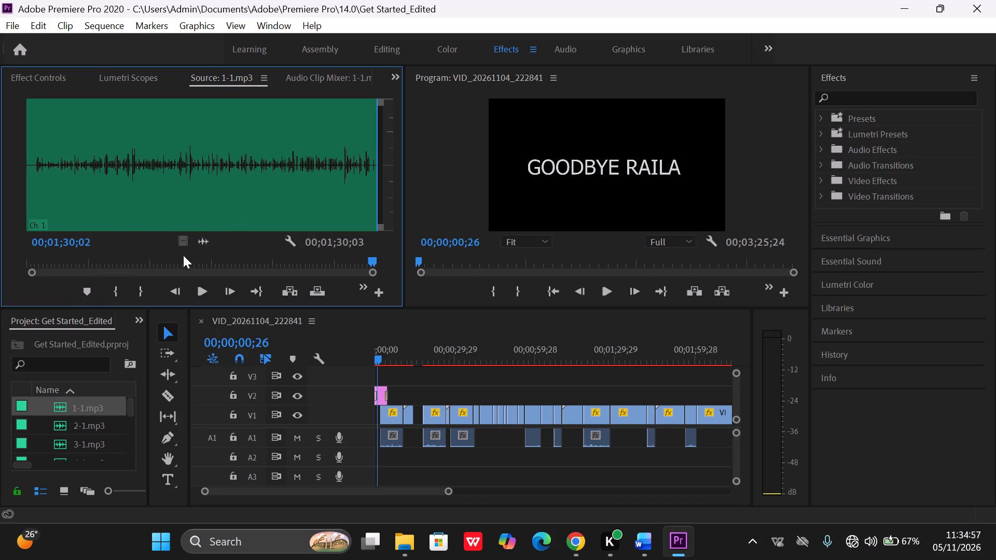
drag(369, 262, 367, 263)
drag(367, 263, 23, 278)
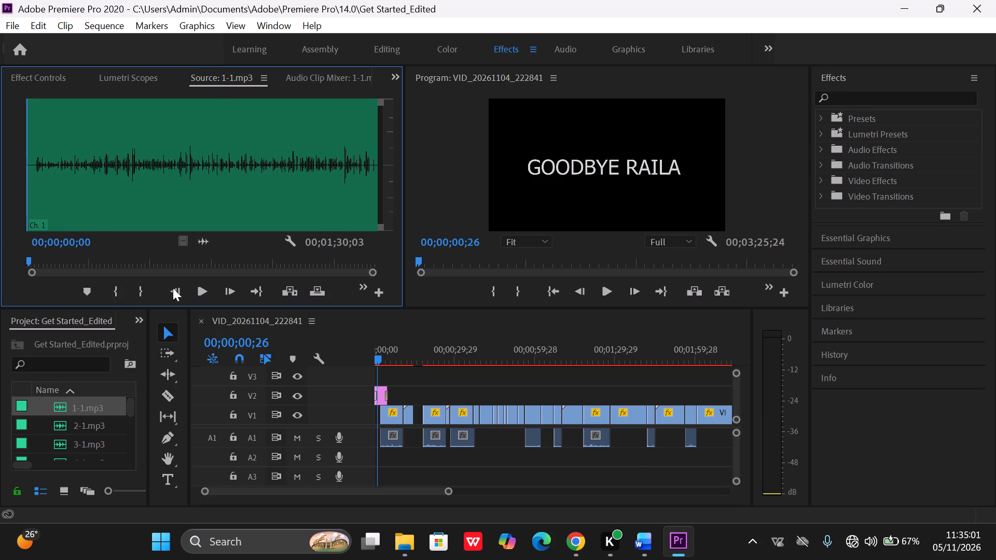
click(206, 282)
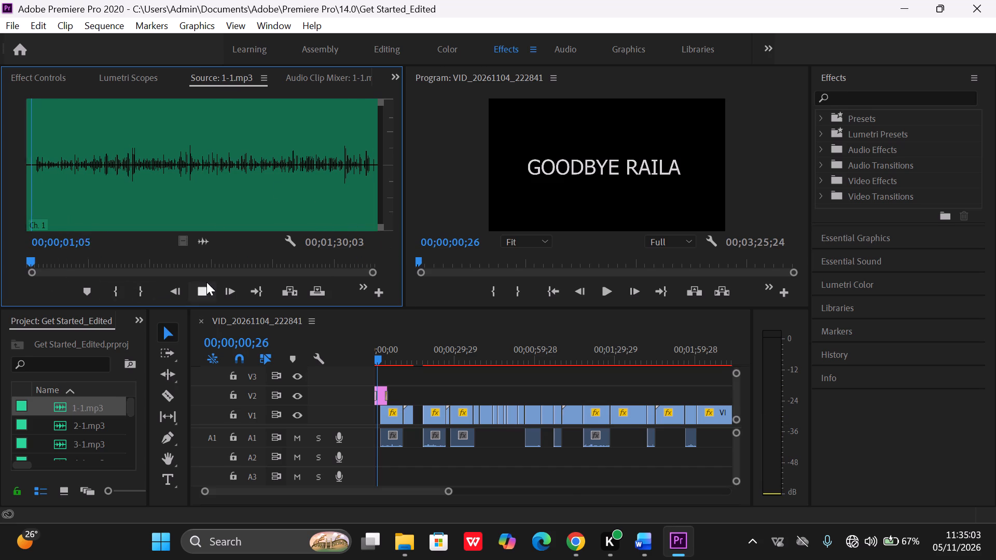
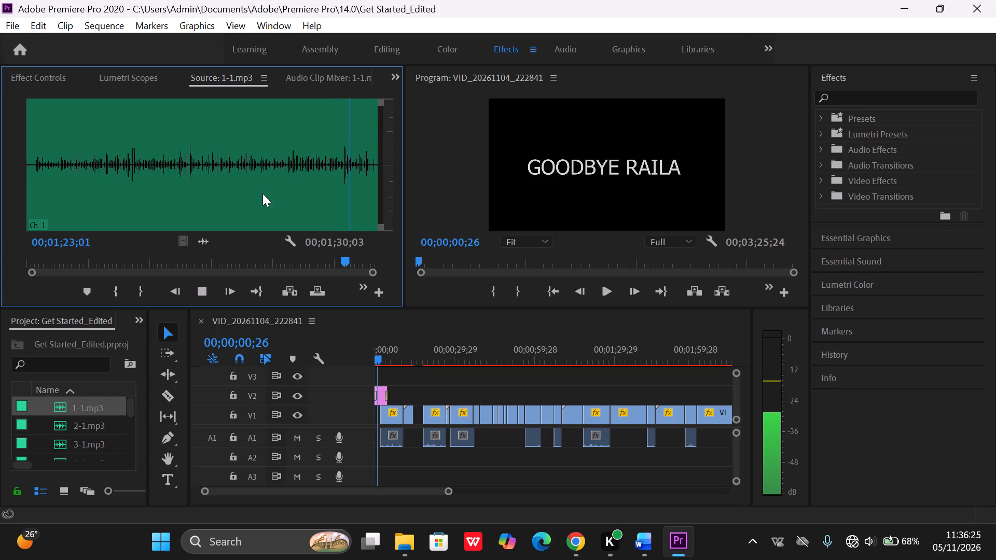
Stop the 1-1.mp3 playback in the Source Monitor at about 00;01;26;00.
click(204, 299)
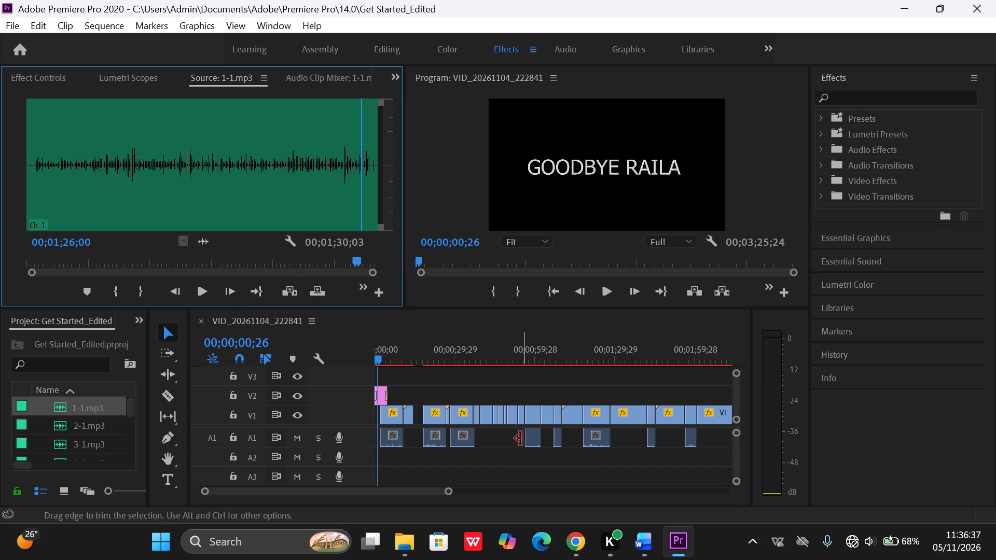
Switch the computer's Wi-Fi connection from SUECOMS to the secured Lawrence network in the Windows network settings.
click(895, 552)
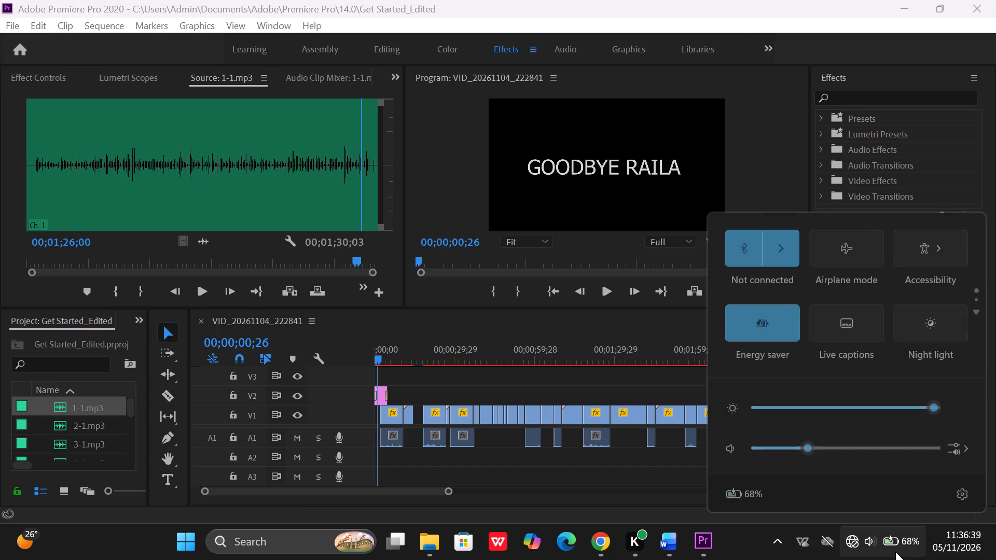
scroll(854, 330, down, 1)
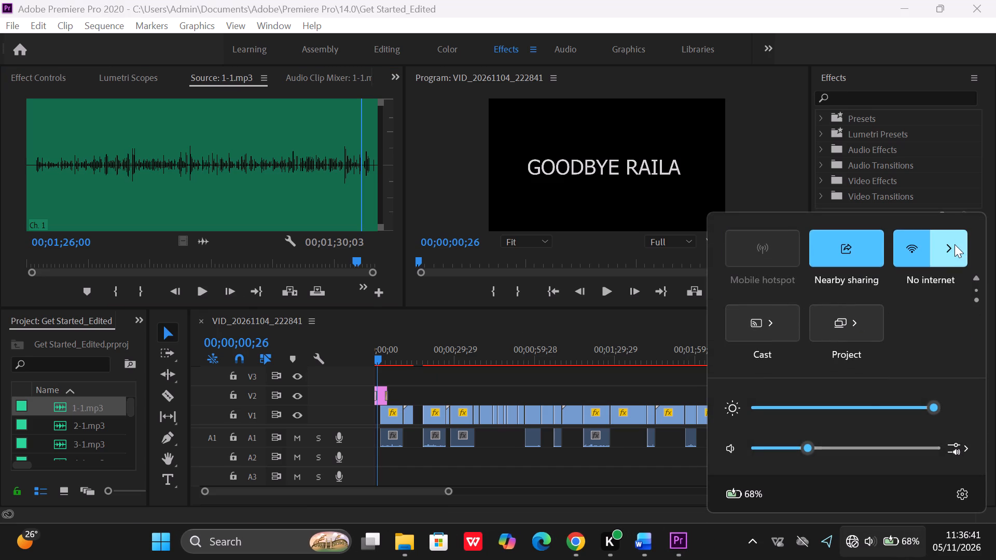
click(955, 244)
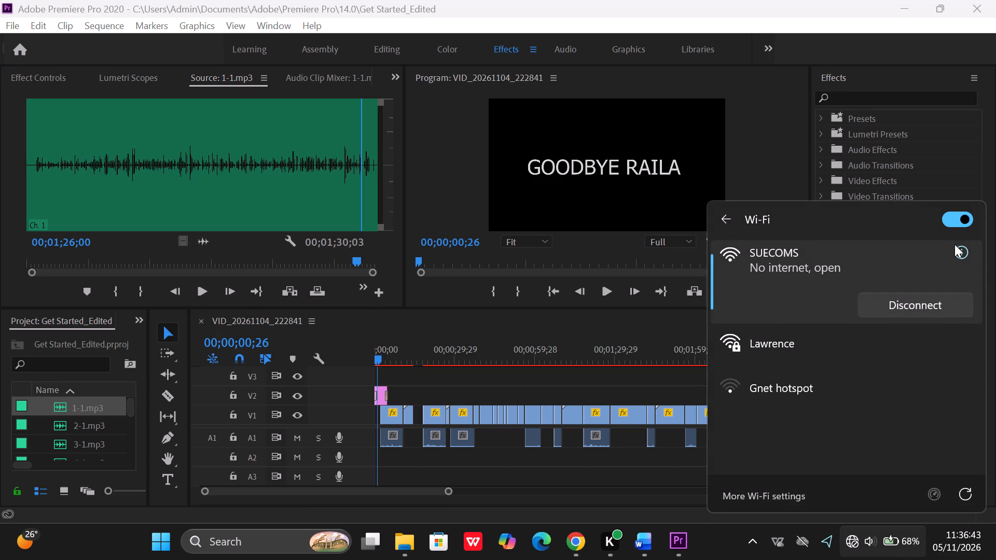
click(780, 343)
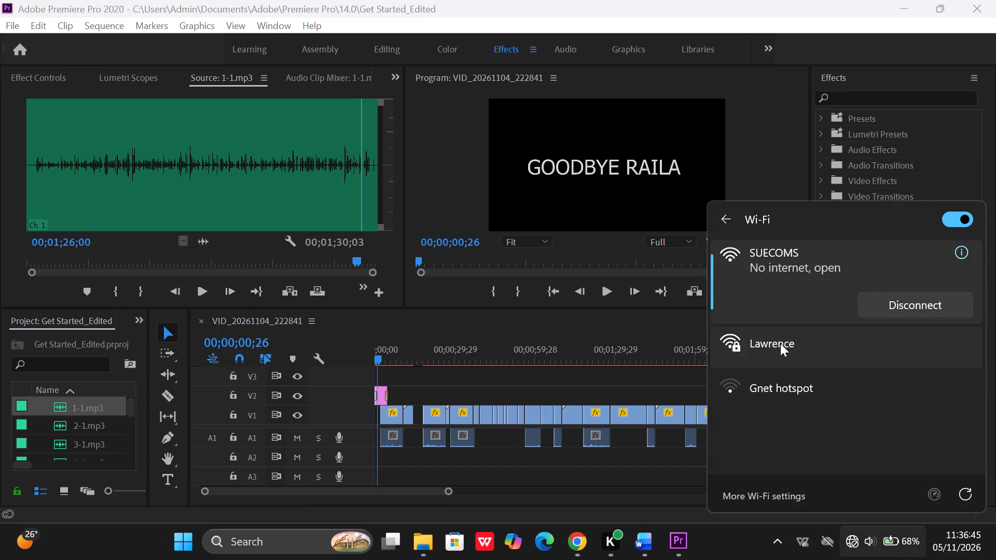
click(879, 374)
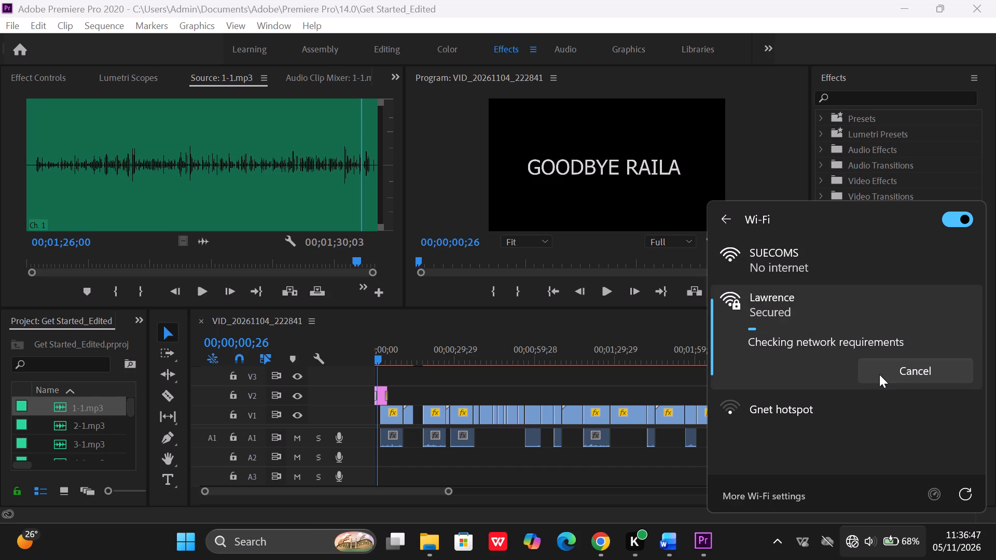
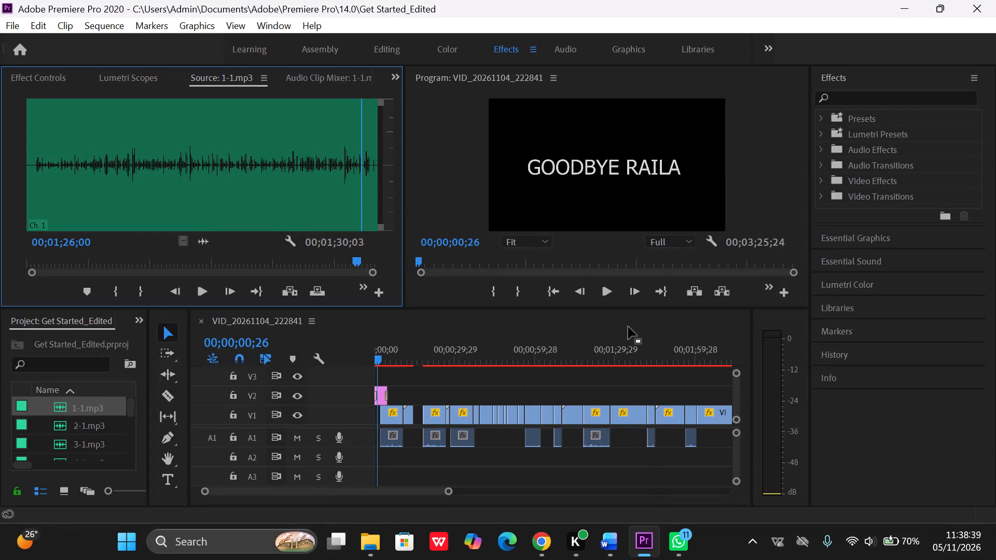
Move the playhead of the VID_20261104_222841 sequence back to its start at 00;00;00;00.
scroll(628, 327, down, 4)
scroll(628, 327, up, 1)
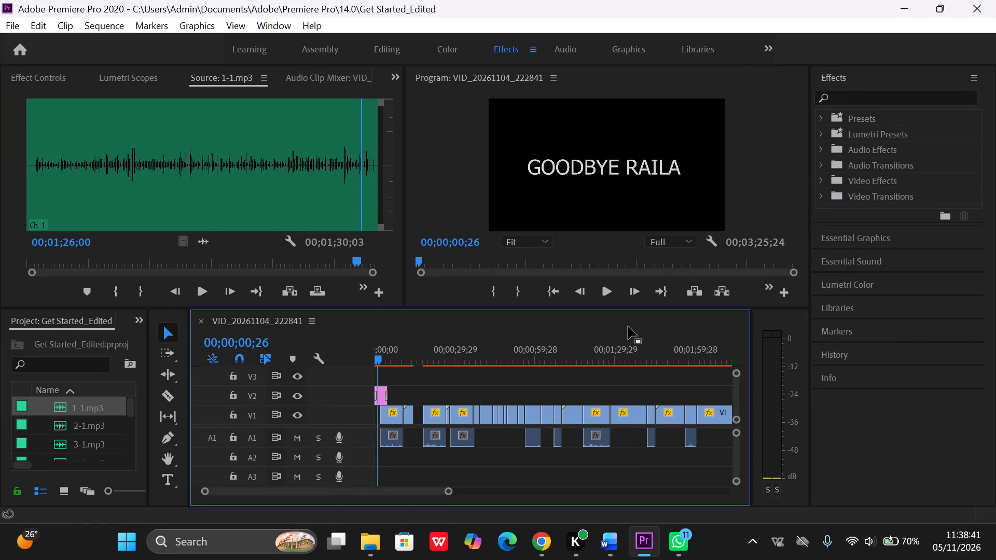
scroll(584, 464, down, 4)
scroll(584, 464, right, 6)
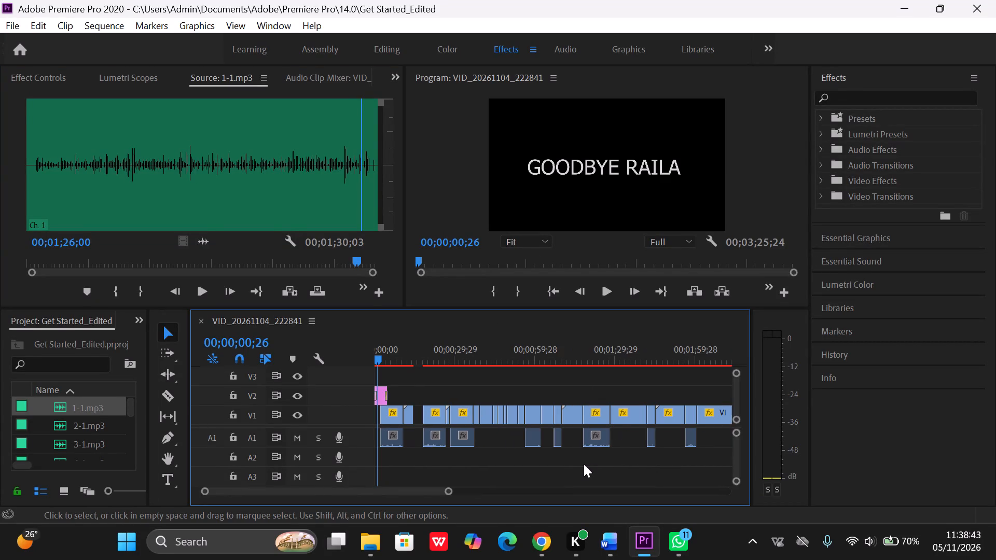
scroll(584, 464, right, 1)
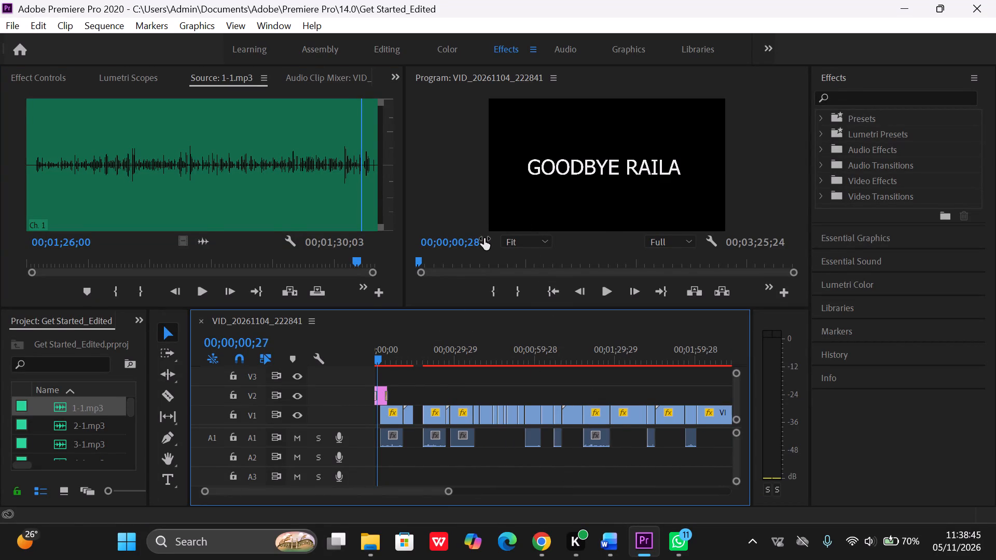
scroll(484, 239, up, 1)
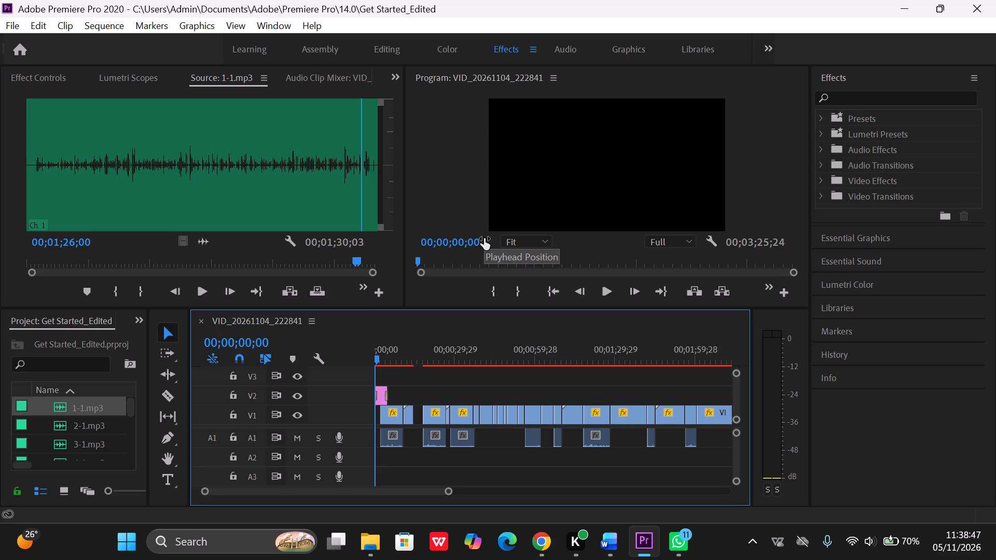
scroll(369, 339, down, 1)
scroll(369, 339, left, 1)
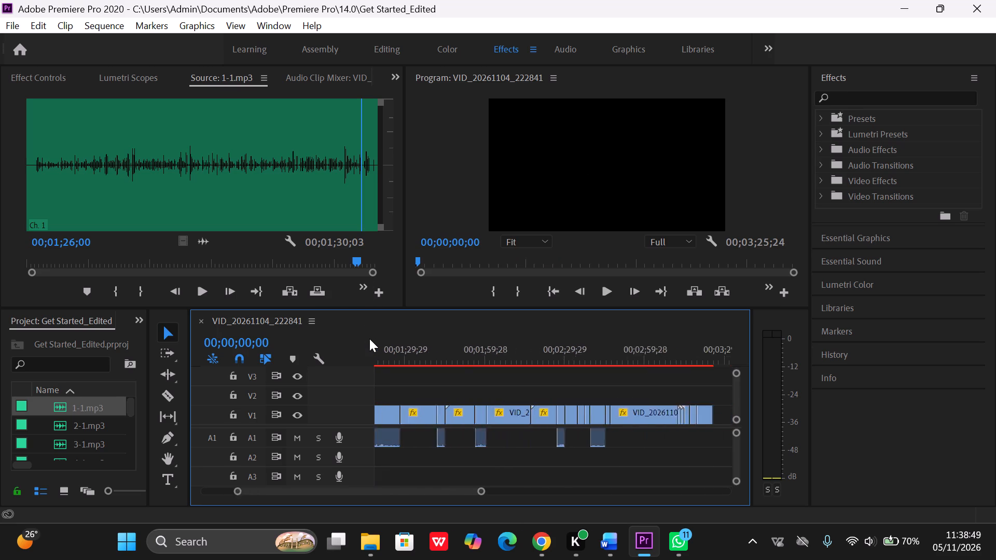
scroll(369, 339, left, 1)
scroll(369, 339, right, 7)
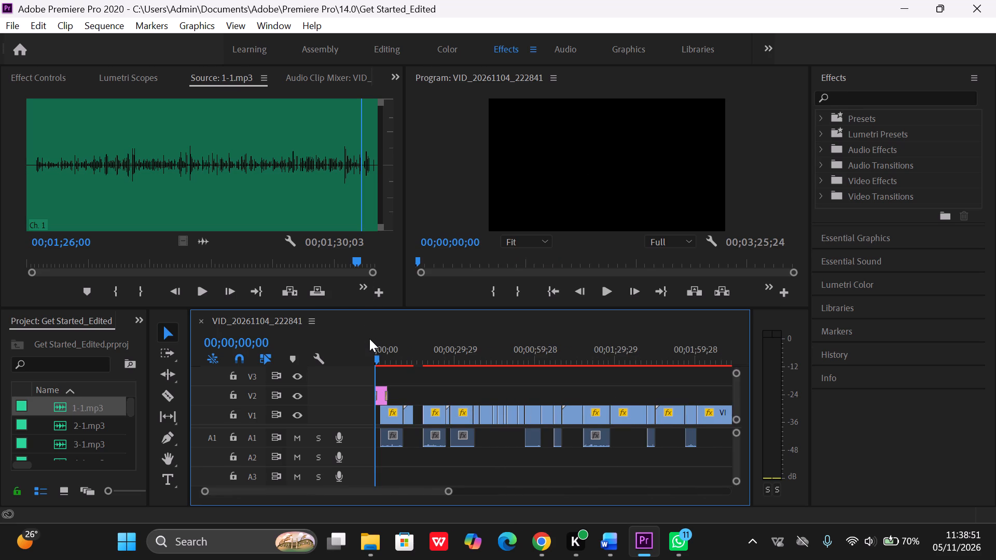
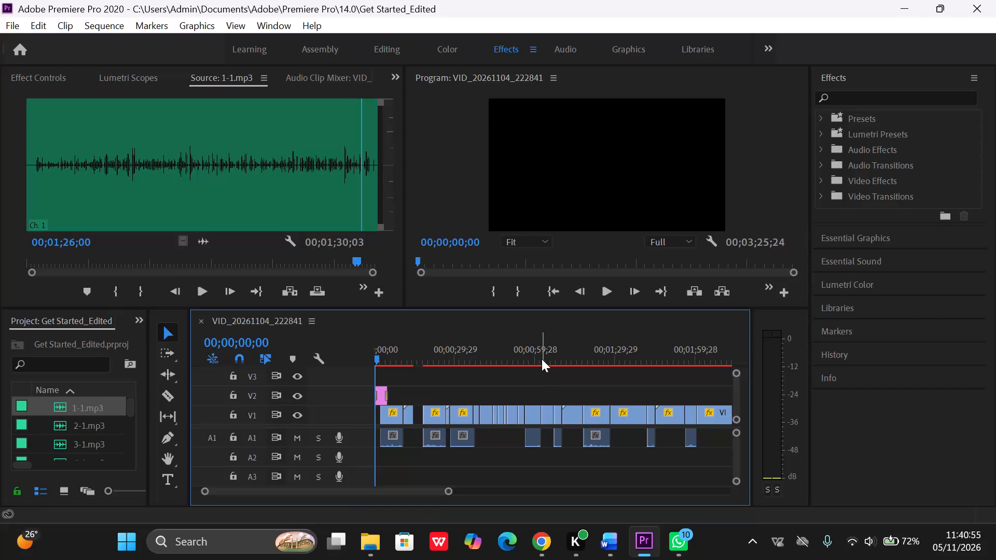
Preview the sequence's opening title, and replay the 1-1.mp3 recording in the Source Monitor from 00;00;03;01.
click(612, 288)
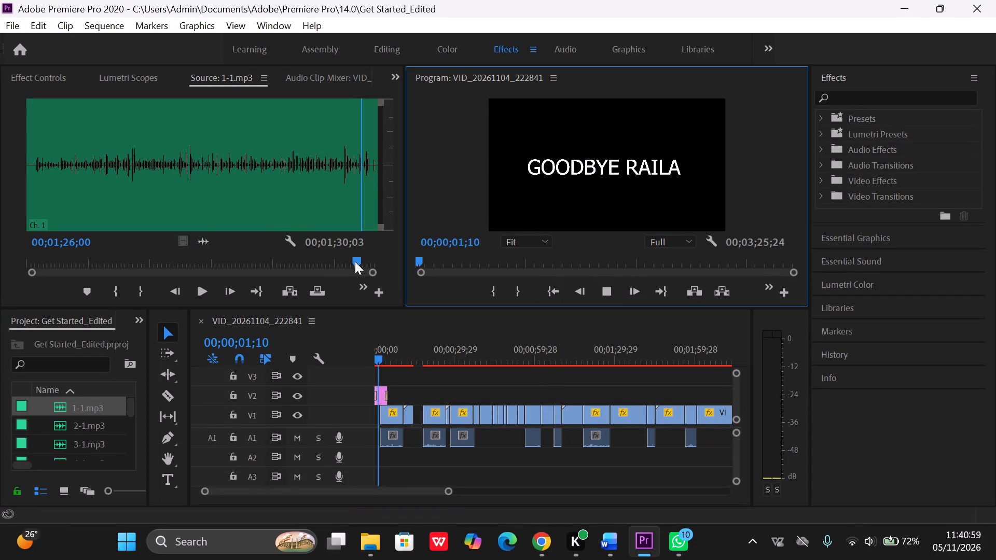
drag(358, 261, 37, 277)
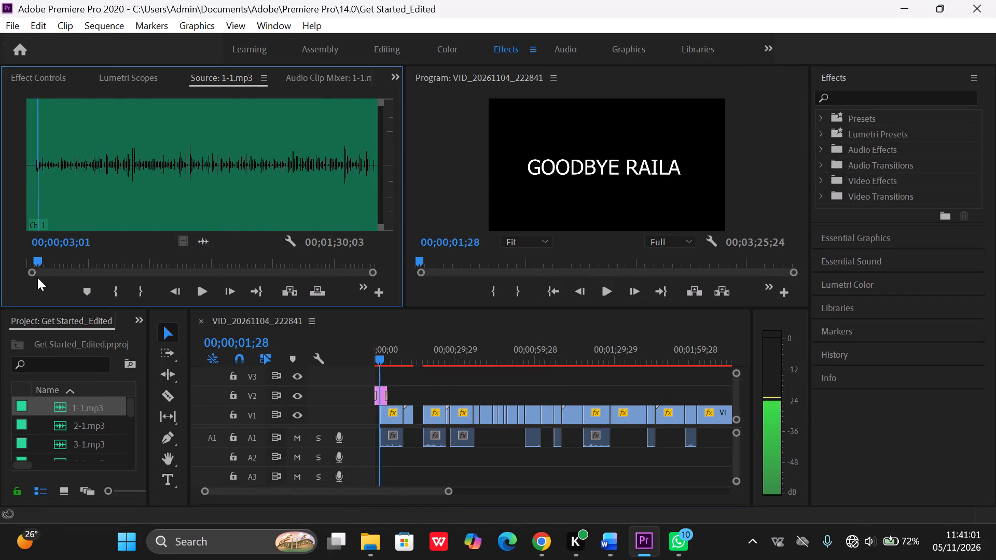
drag(37, 277, 37, 277)
click(201, 296)
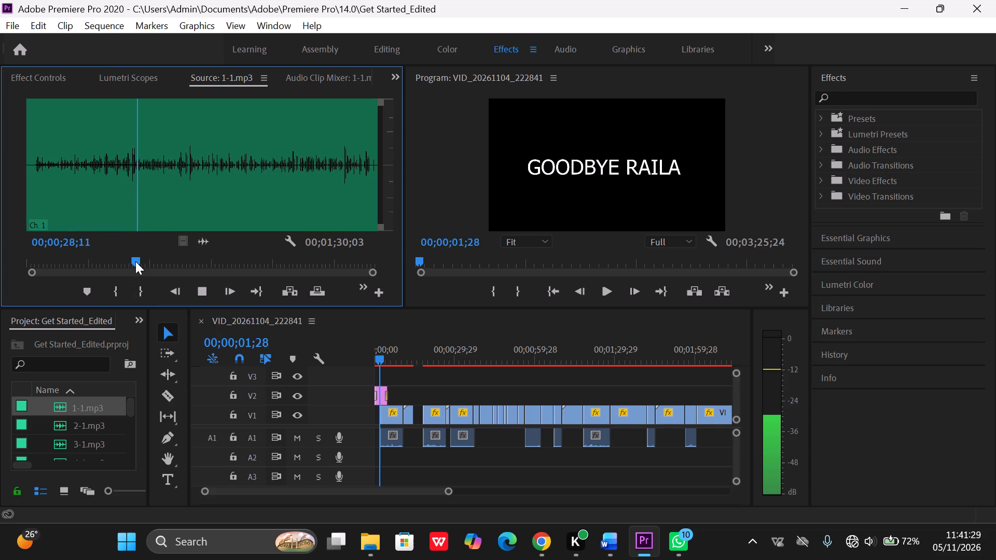
Mark the 1-1.mp3 source clip with an In point at 00;00;01;00 and an Out point at 00;01;29;16.
drag(135, 261, 27, 267)
click(120, 293)
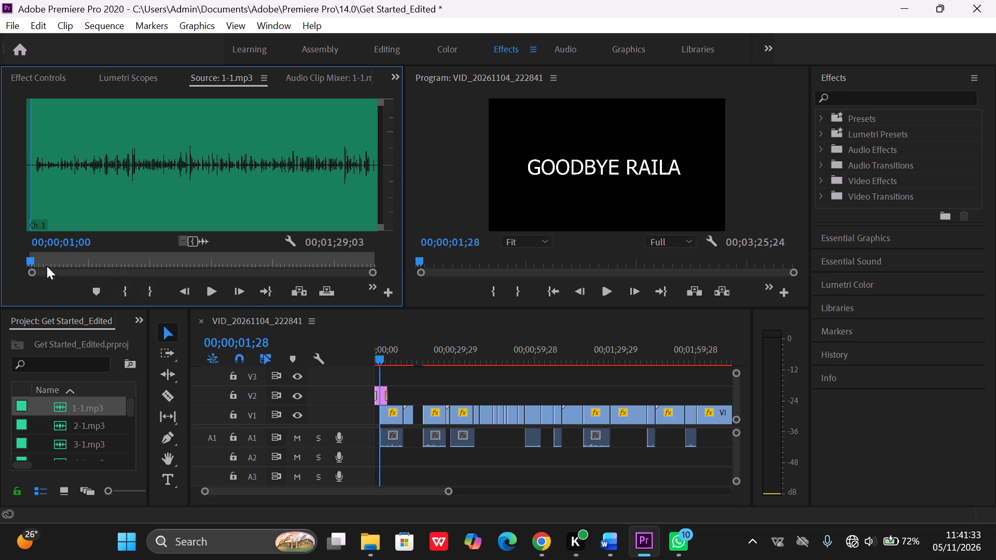
drag(22, 255, 133, 281)
drag(31, 259, 371, 272)
click(153, 292)
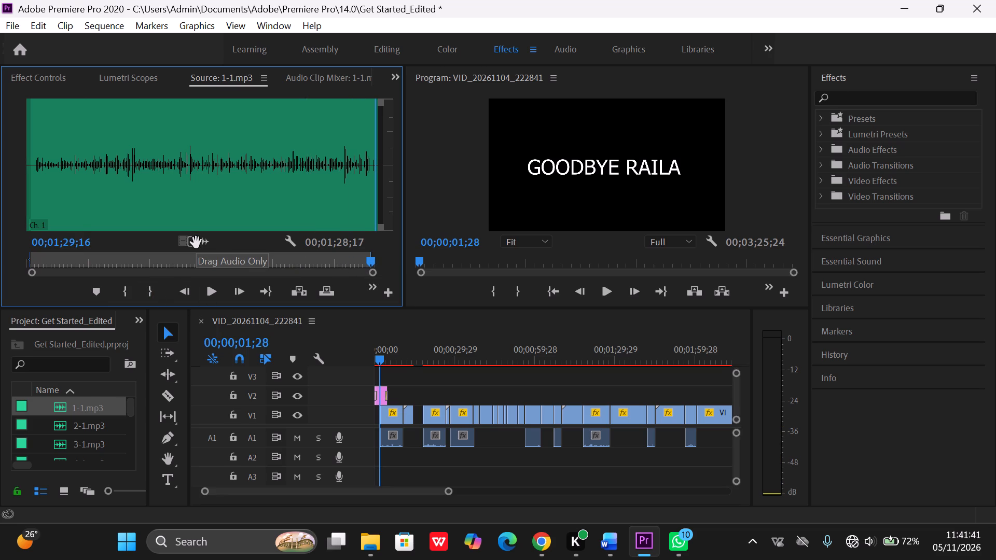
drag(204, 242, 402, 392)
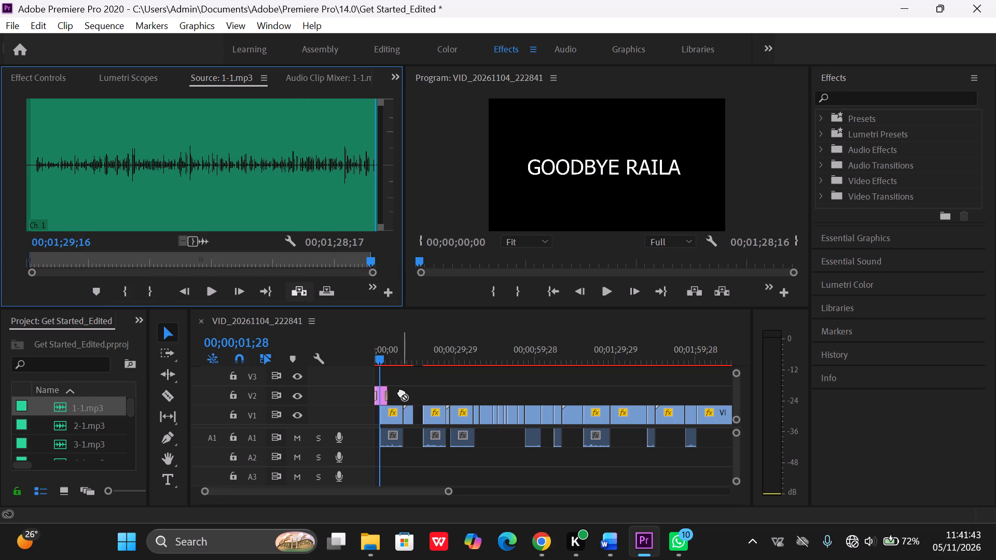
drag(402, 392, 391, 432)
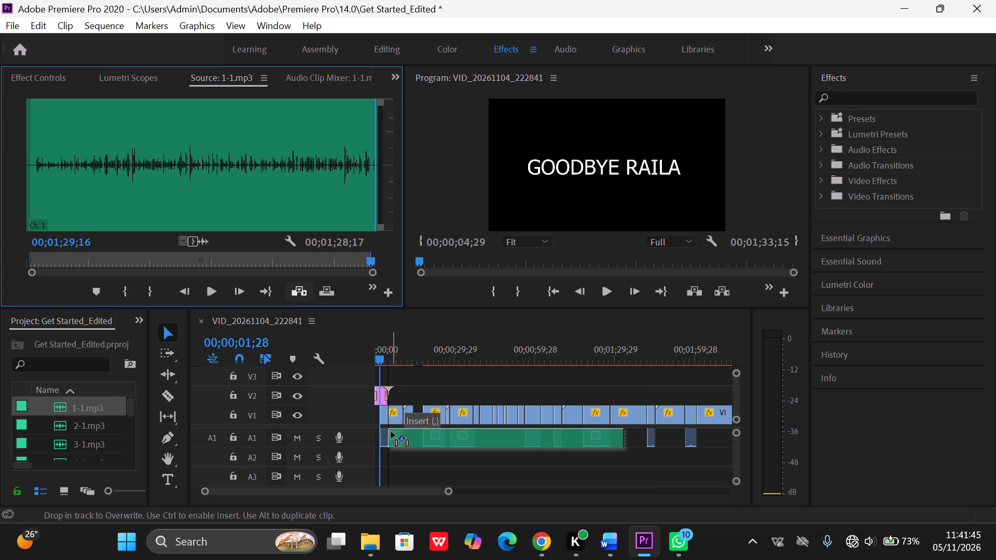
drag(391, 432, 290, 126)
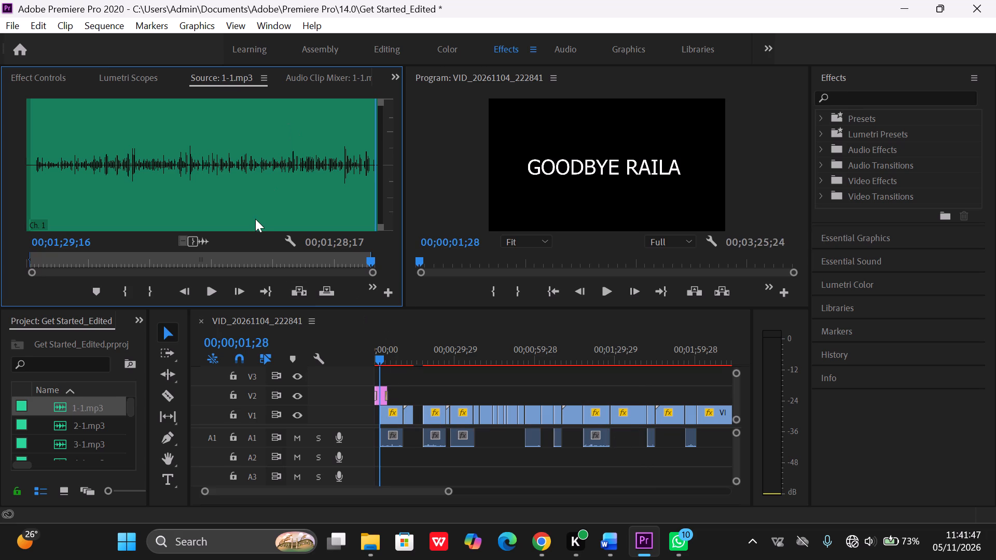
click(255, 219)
Load the 2-1.mp3 recording into the Source Monitor and start playing it.
double_click(86, 427)
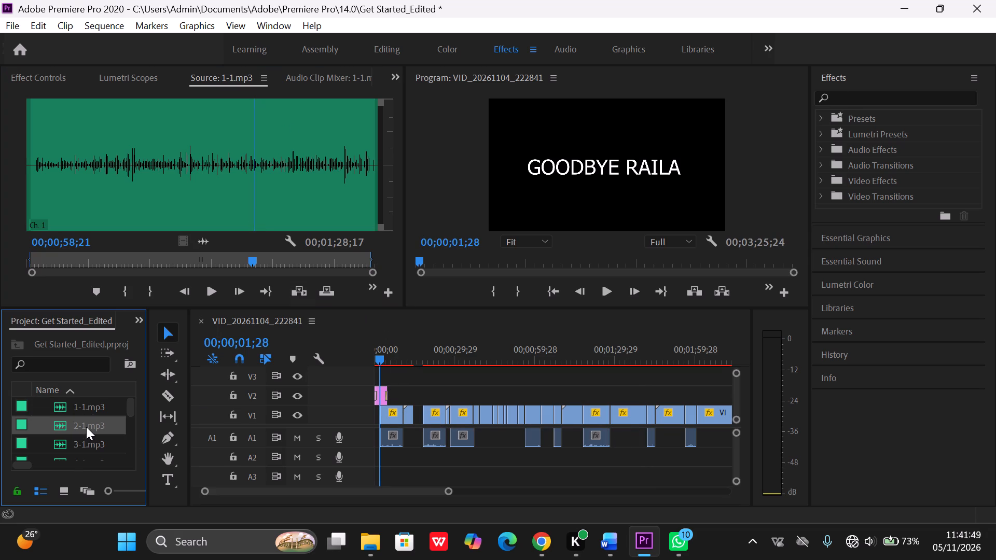
click(197, 293)
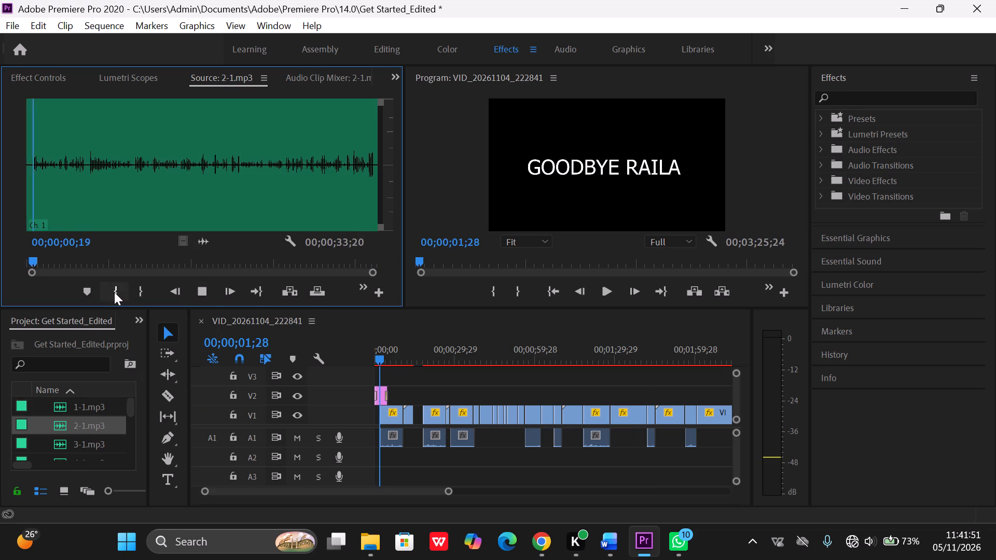
Mark an In point near the start of the 2-1.mp3 source clip, adjust it to leave a 00;00;33;00 duration, and resume playback.
click(114, 292)
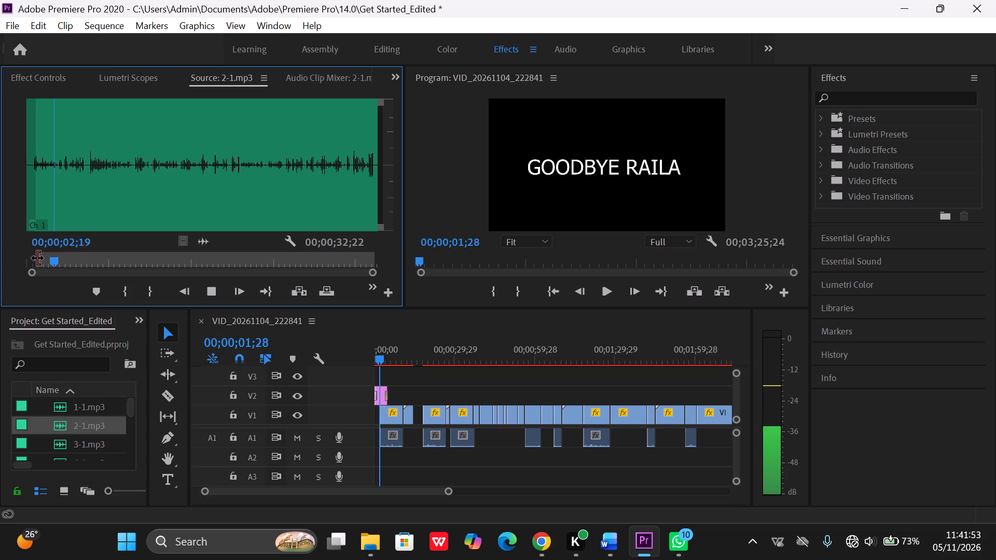
click(37, 258)
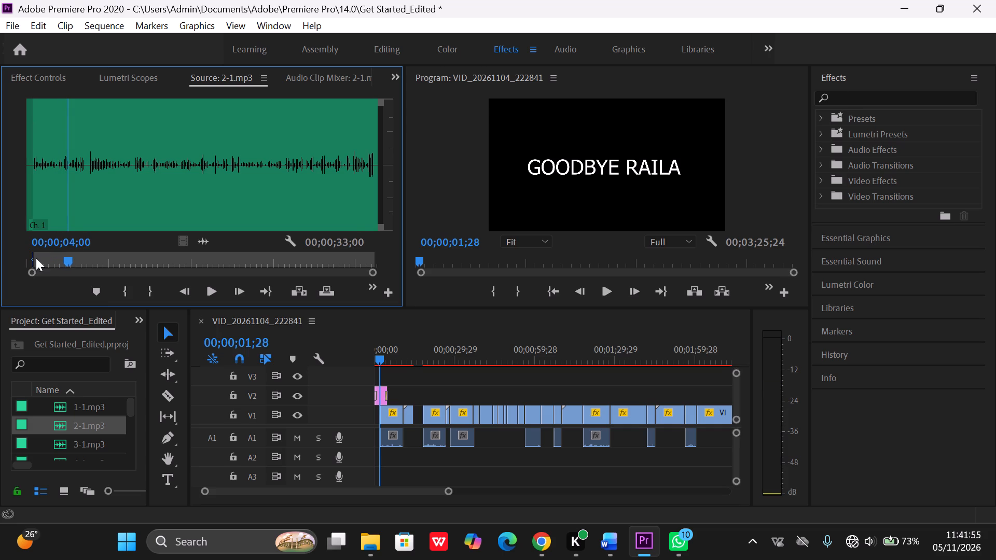
click(203, 285)
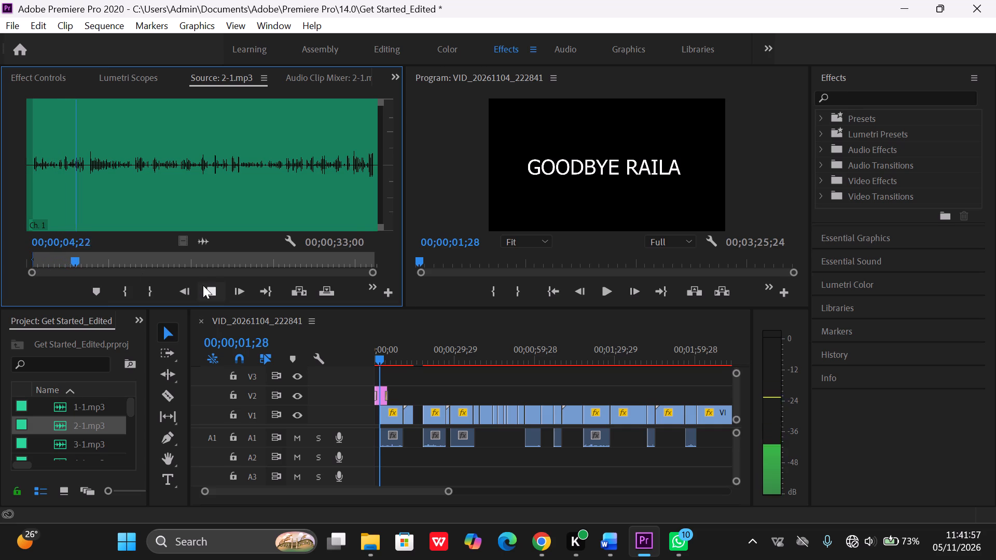
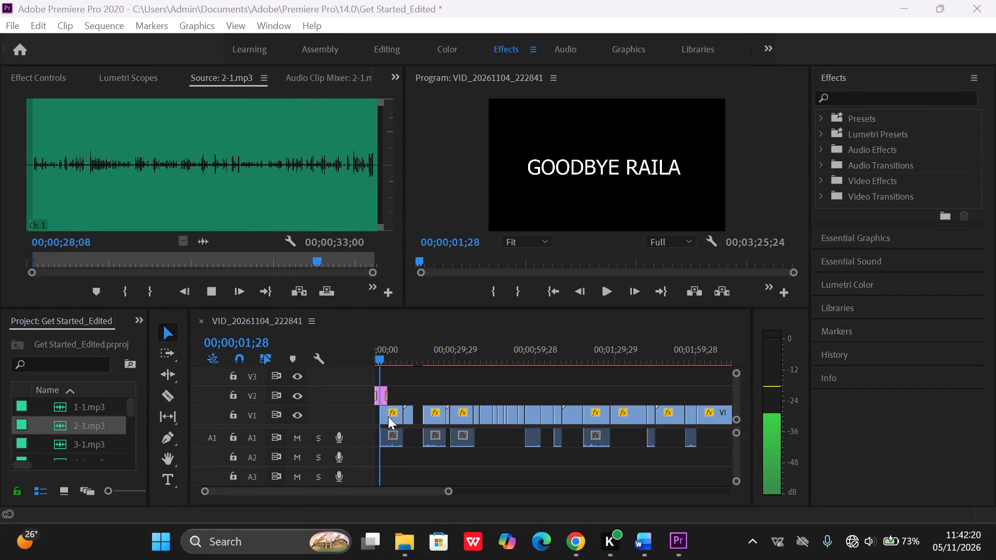
Play the remainder of the 2-1.mp3 recording in the Source Monitor from 00;00;30;04 to its end.
click(434, 415)
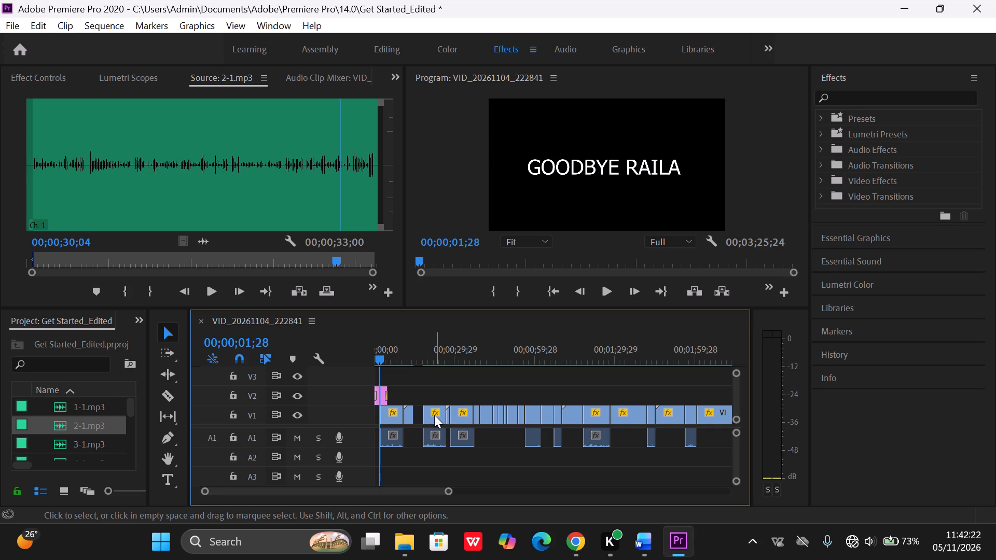
click(434, 415)
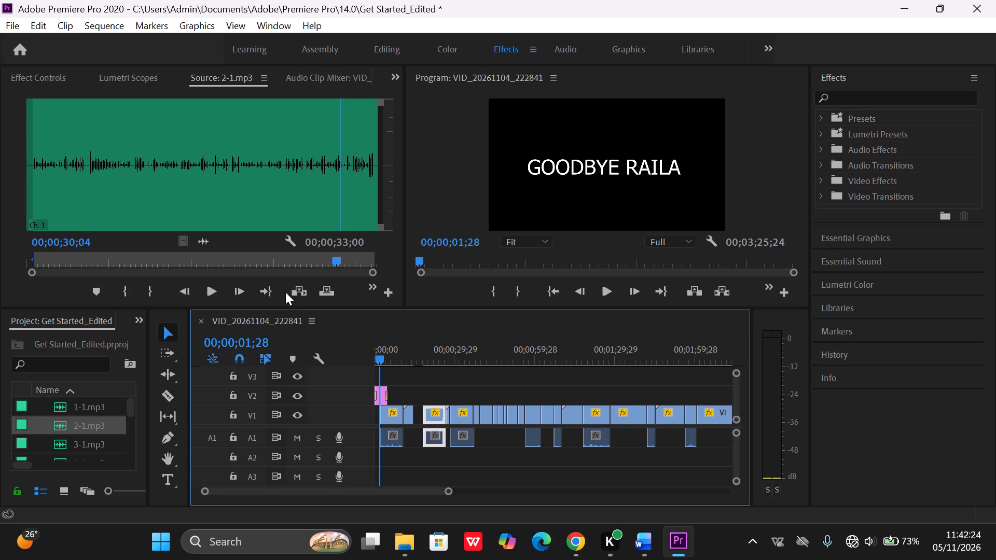
click(212, 296)
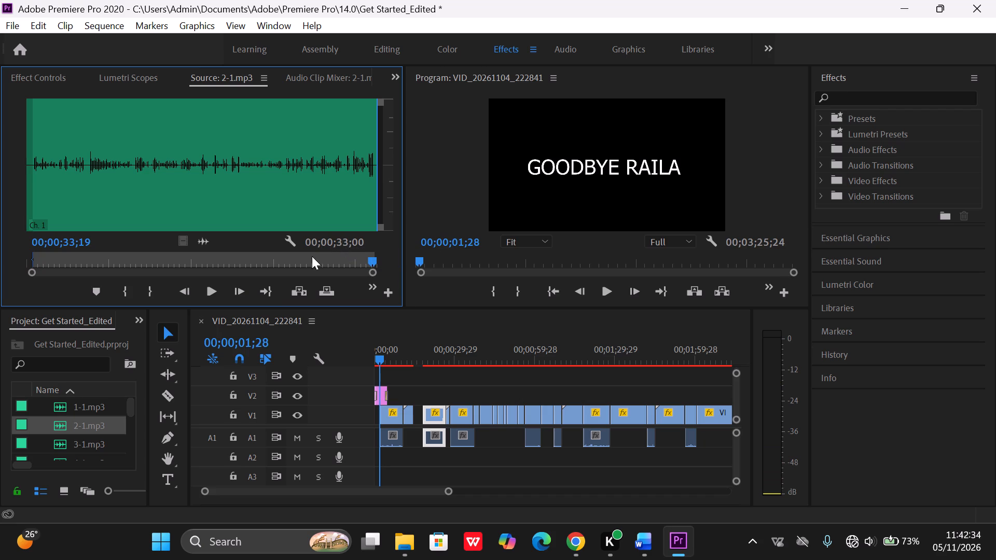
Load the 3-1.mp3 recording into the Source Monitor.
double_click(71, 444)
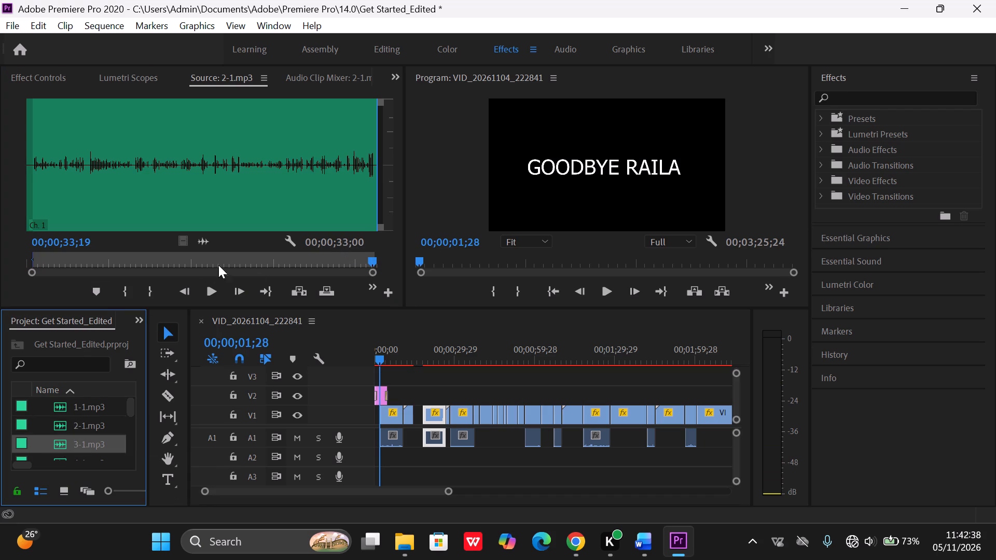
Listen to the 2-1.mp3, 3-1.mp3 and 4-1.mp3 recordings in the Source Monitor, one after another.
click(208, 289)
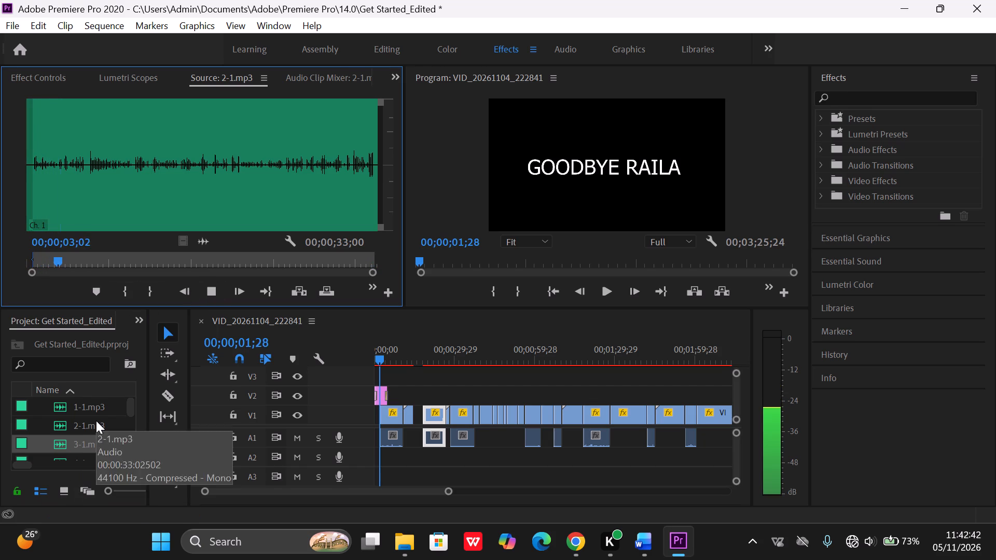
double_click(96, 421)
click(214, 294)
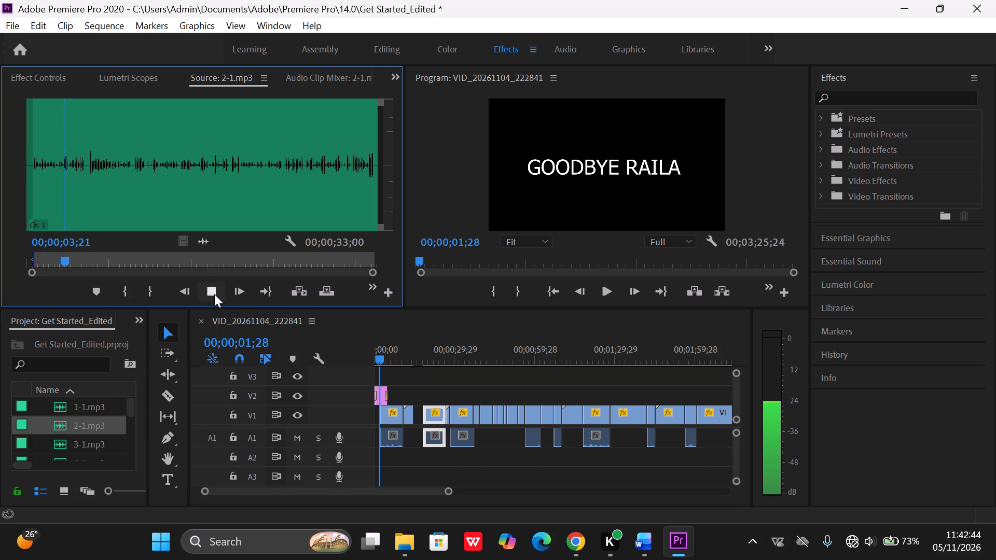
double_click(89, 440)
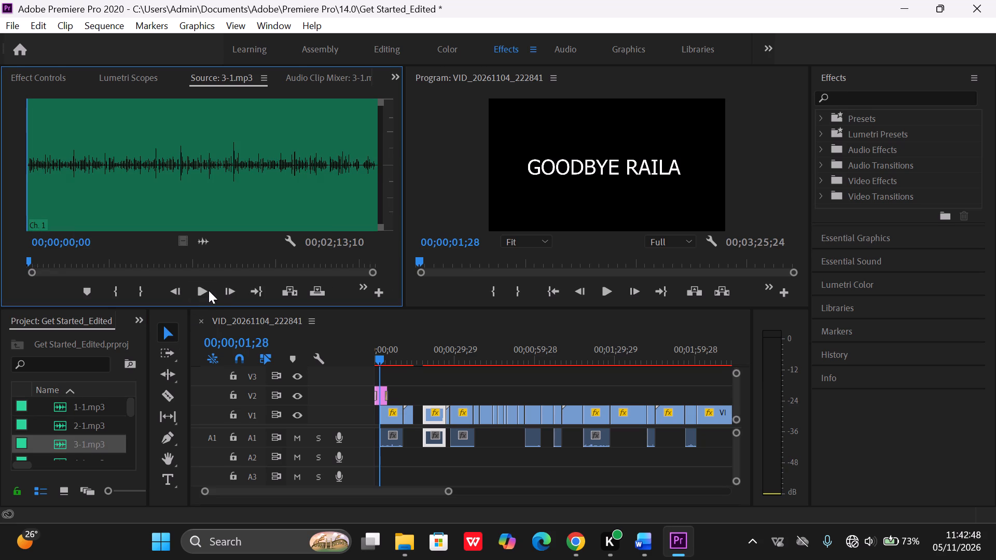
click(208, 290)
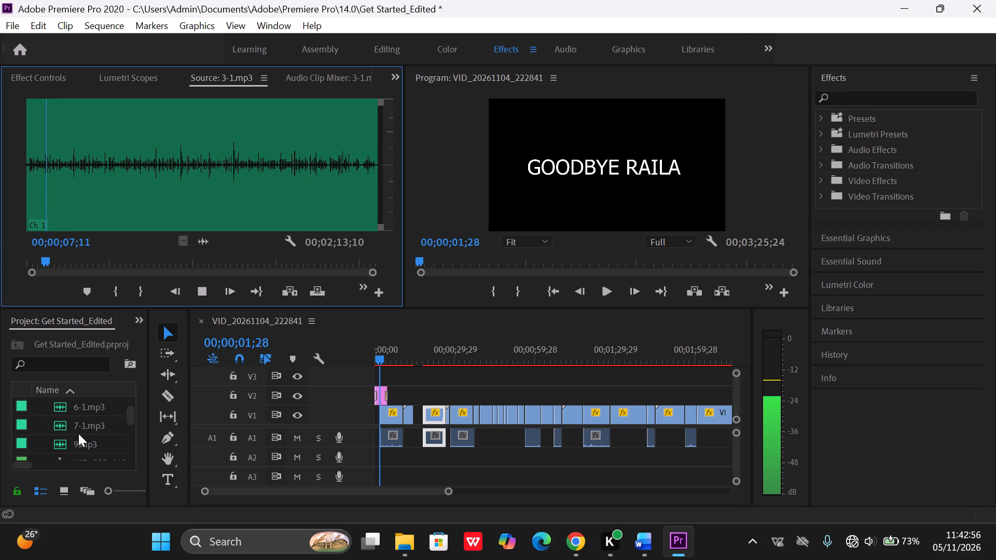
double_click(82, 423)
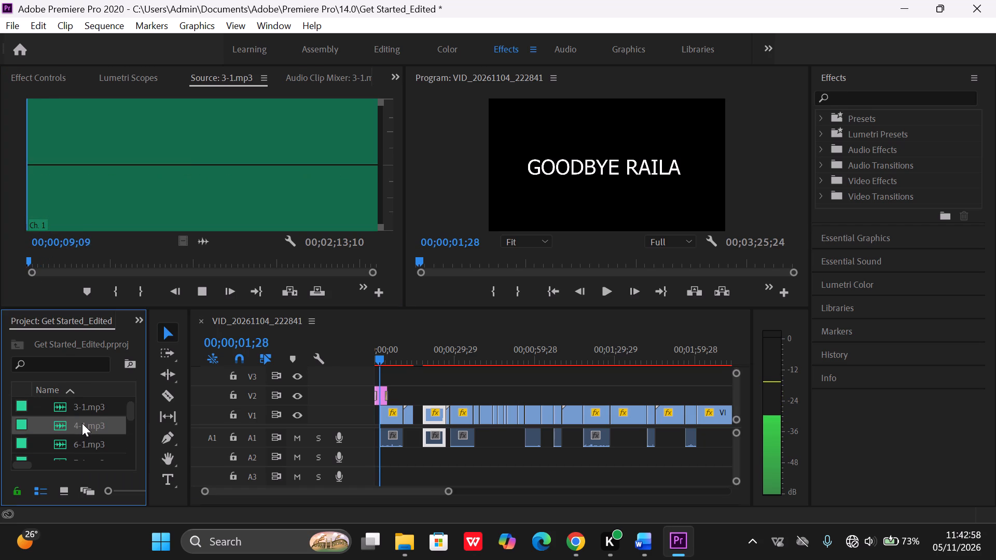
click(200, 289)
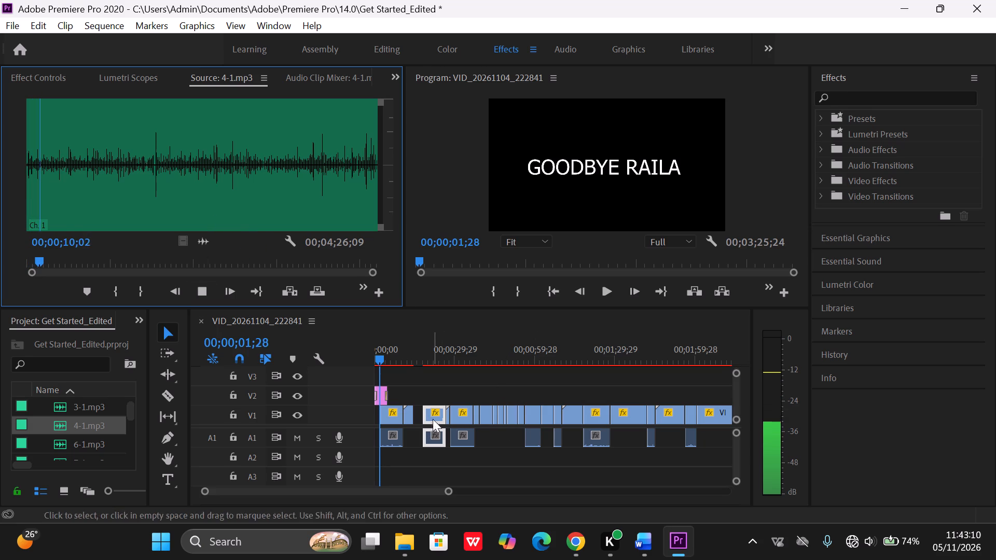
Move all V1 and A1 clips that follow the gap after the opening clips about 40 seconds later in the sequence.
drag(418, 414, 537, 427)
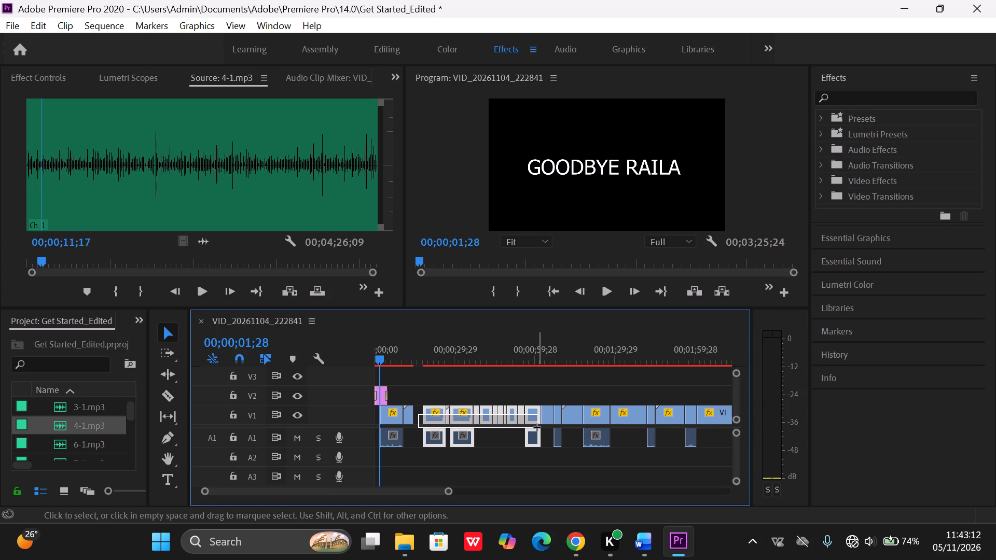
drag(537, 427, 710, 448)
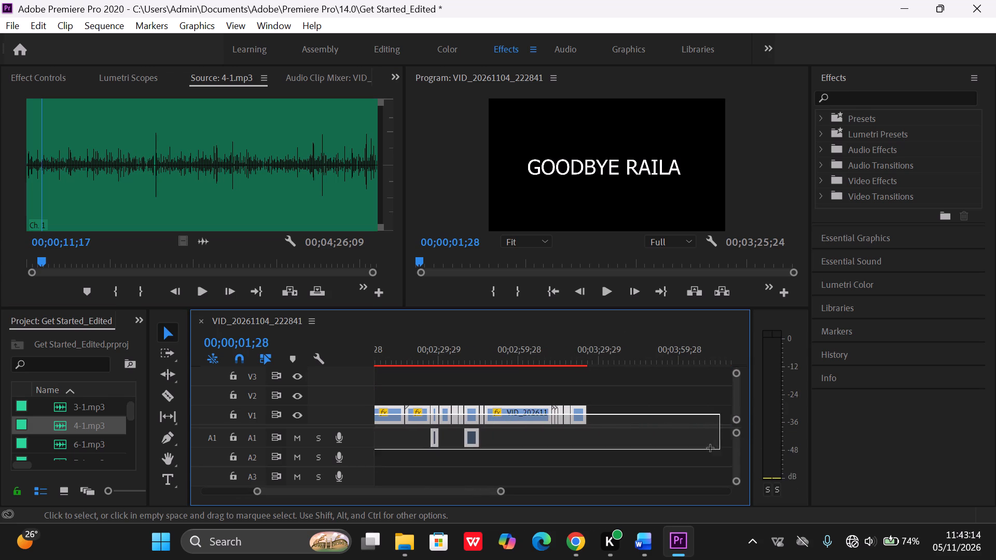
drag(710, 448, 595, 439)
scroll(463, 416, right, 1)
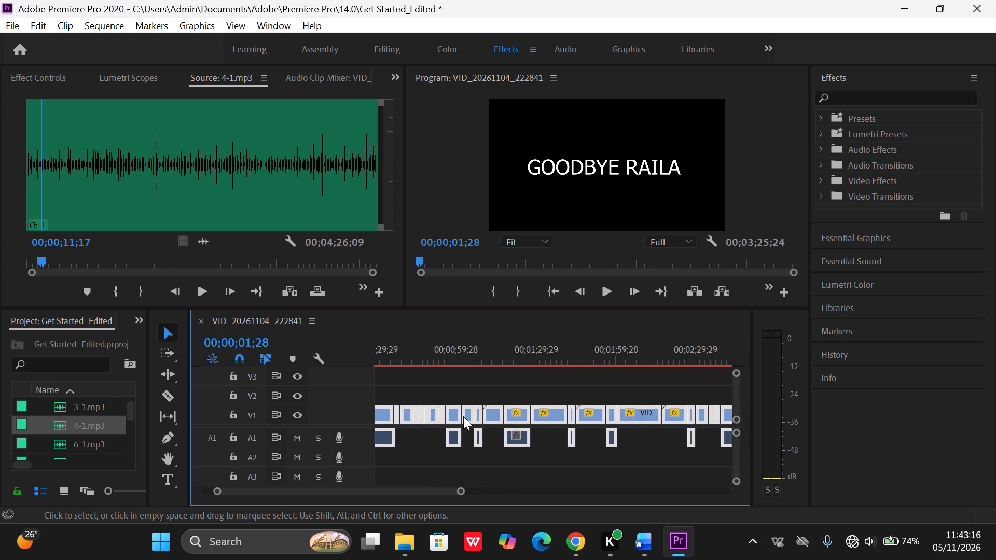
scroll(463, 416, right, 1)
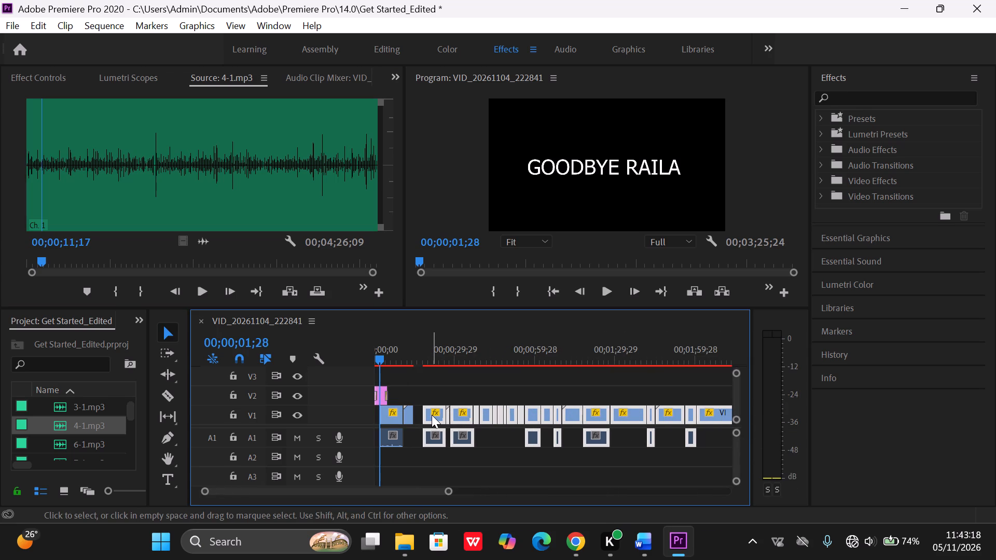
drag(432, 415, 528, 412)
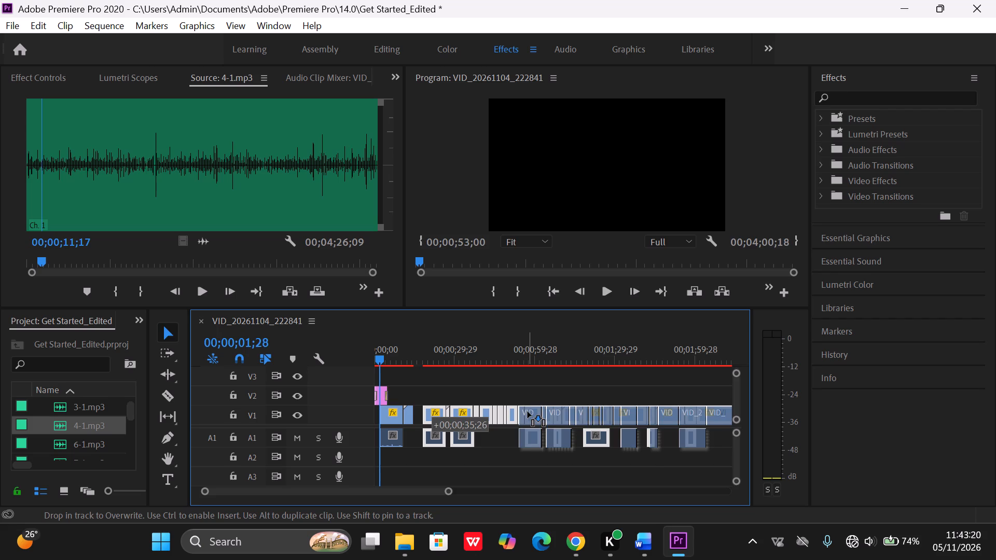
drag(528, 412, 537, 410)
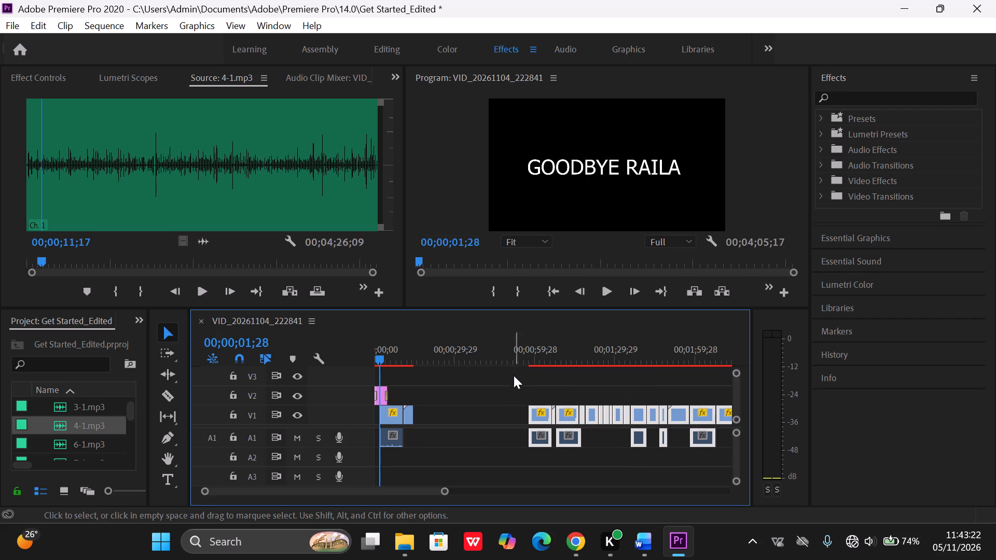
Play the sequence from 00;00;53;28 to review the moved clips, resuming playback from 00;01;24;28.
click(521, 361)
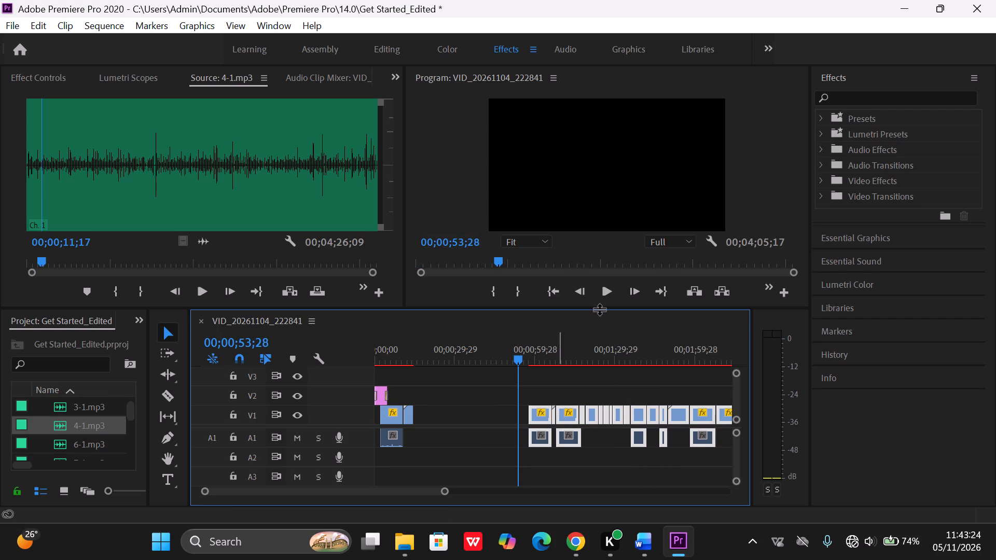
click(606, 296)
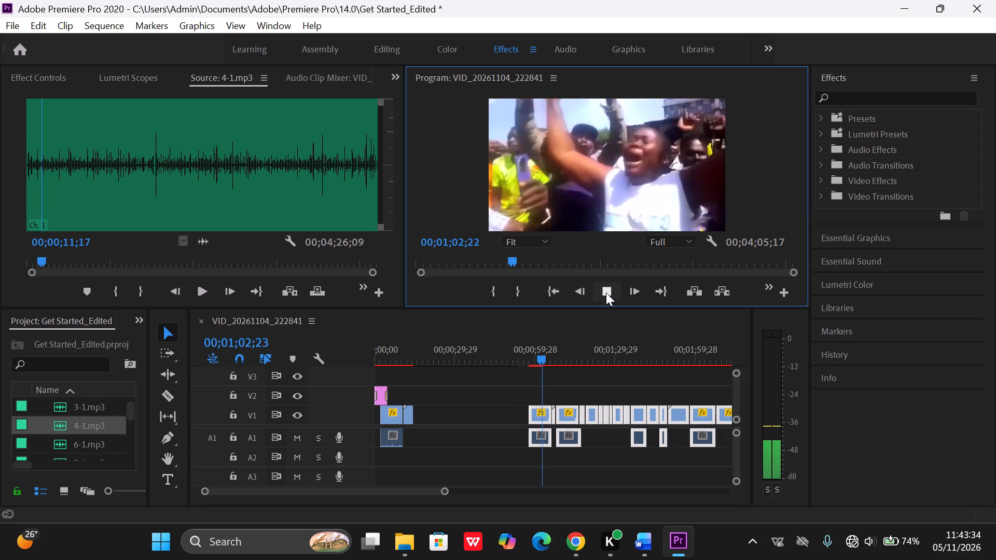
click(610, 486)
click(610, 483)
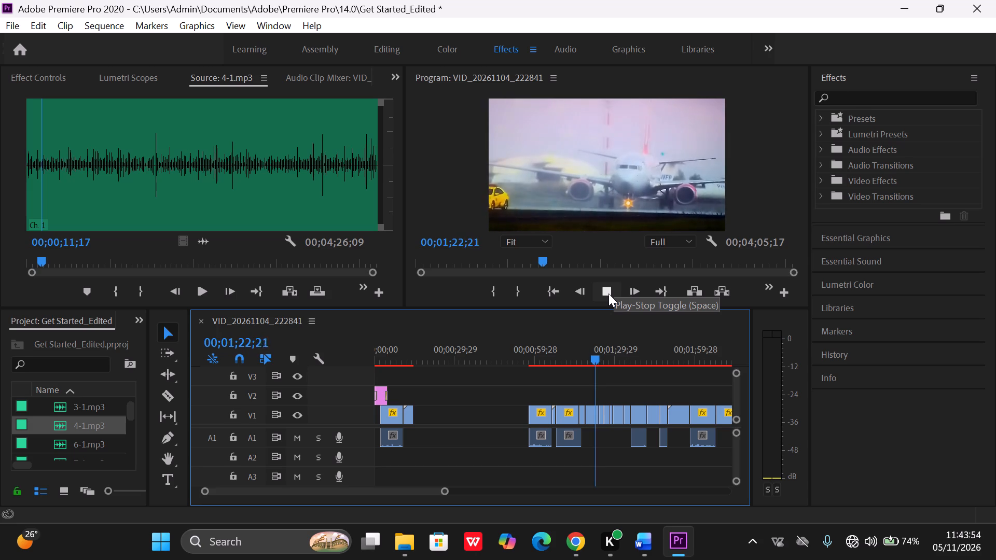
click(608, 293)
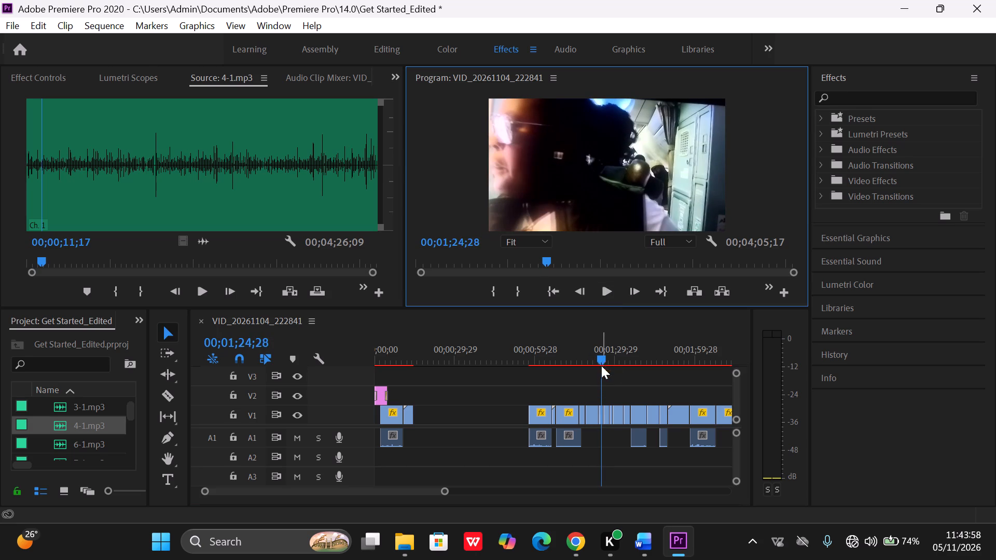
drag(603, 280, 605, 292)
click(605, 292)
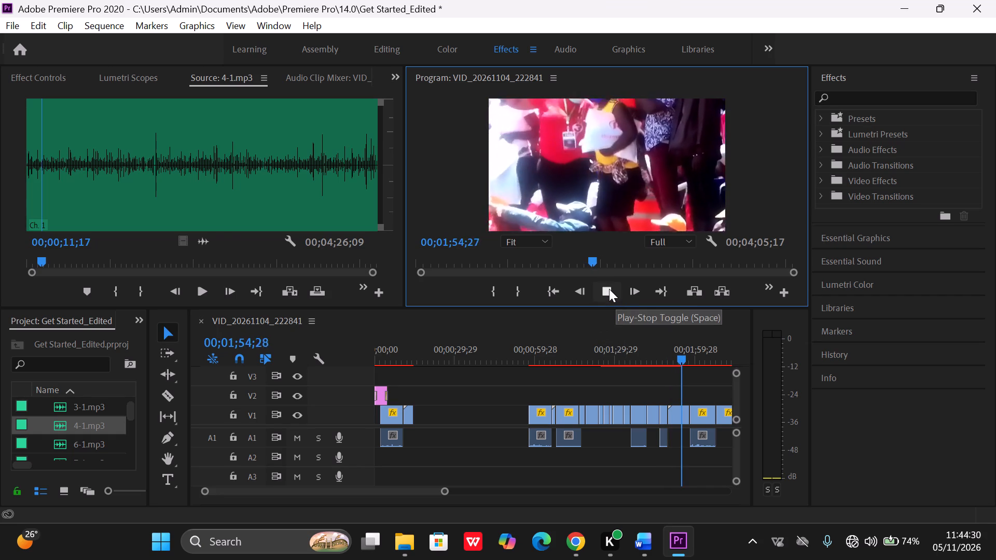
Set the speed of the V1 clip starting at about 00;01;50 to 100%.
click(675, 417)
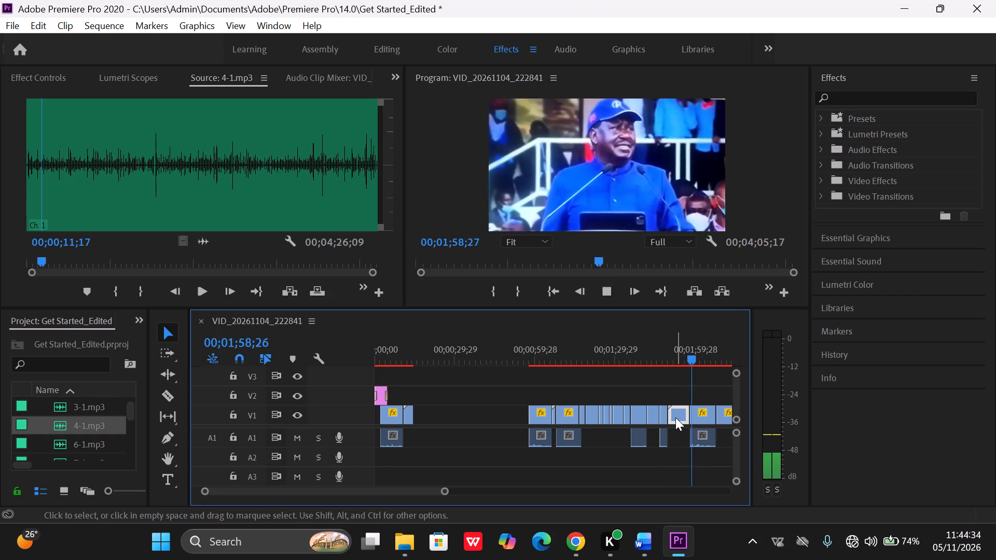
right_click(675, 417)
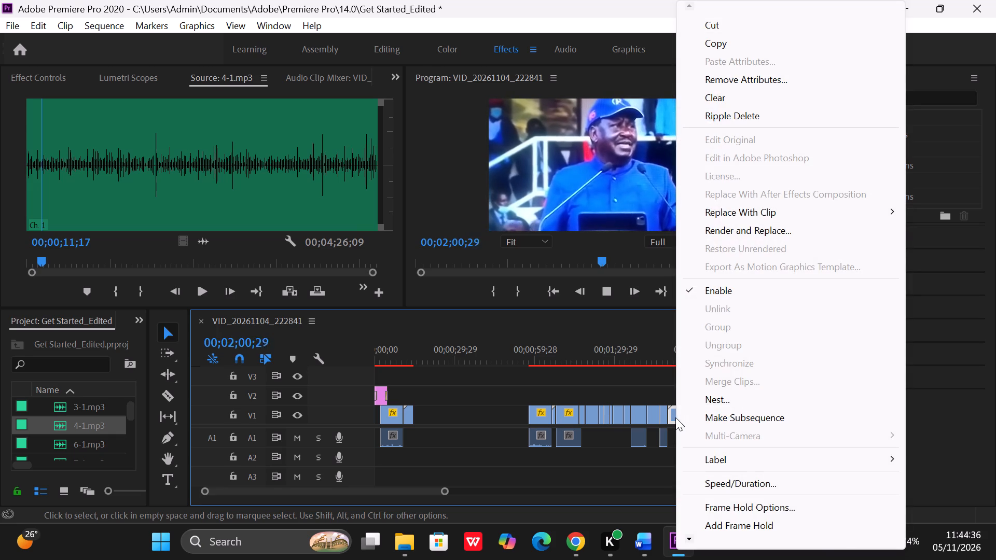
click(757, 483)
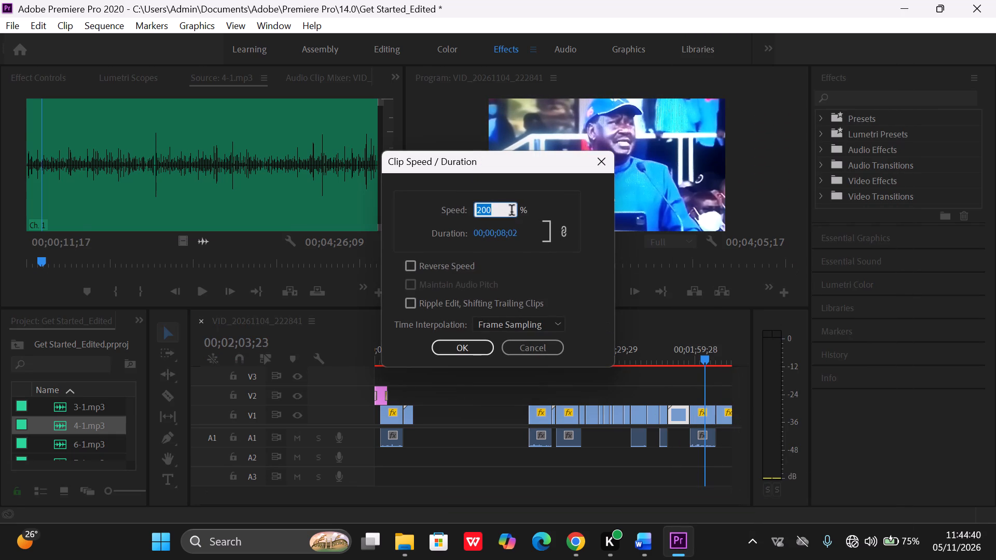
key(BackSpace)
text(100)
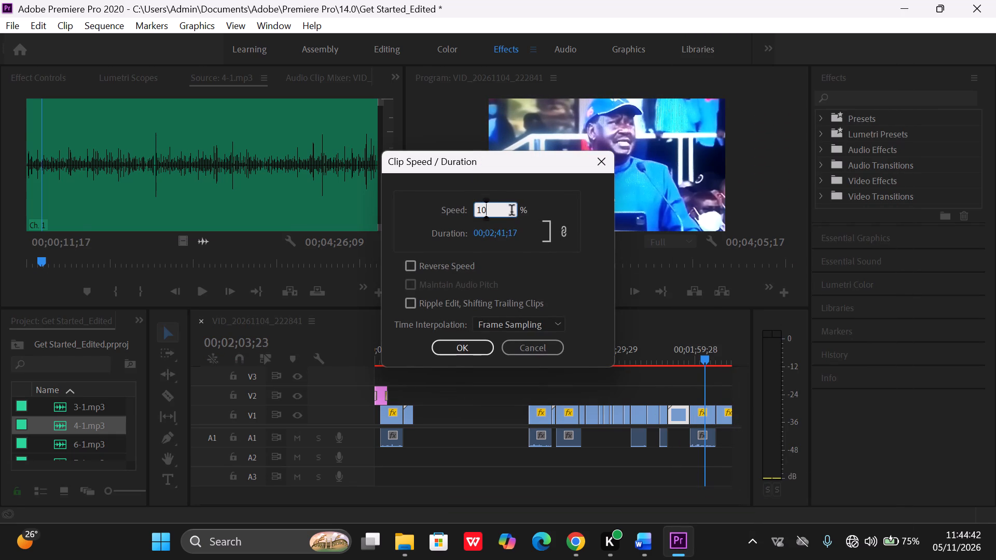
key(Return)
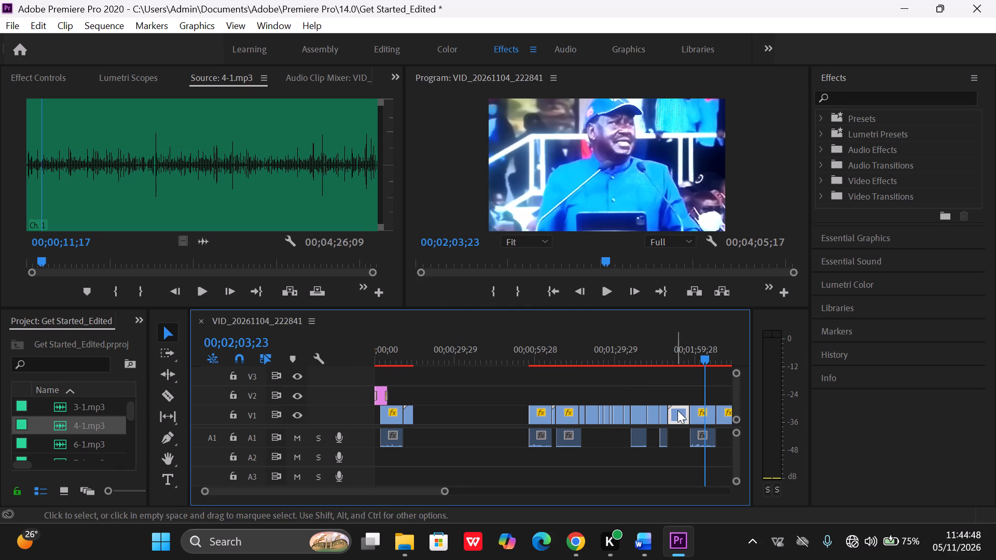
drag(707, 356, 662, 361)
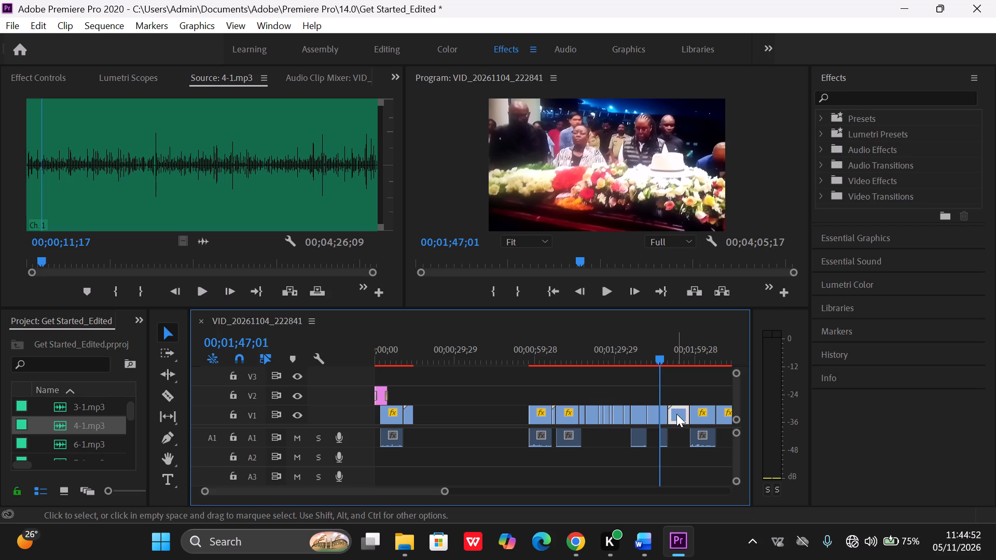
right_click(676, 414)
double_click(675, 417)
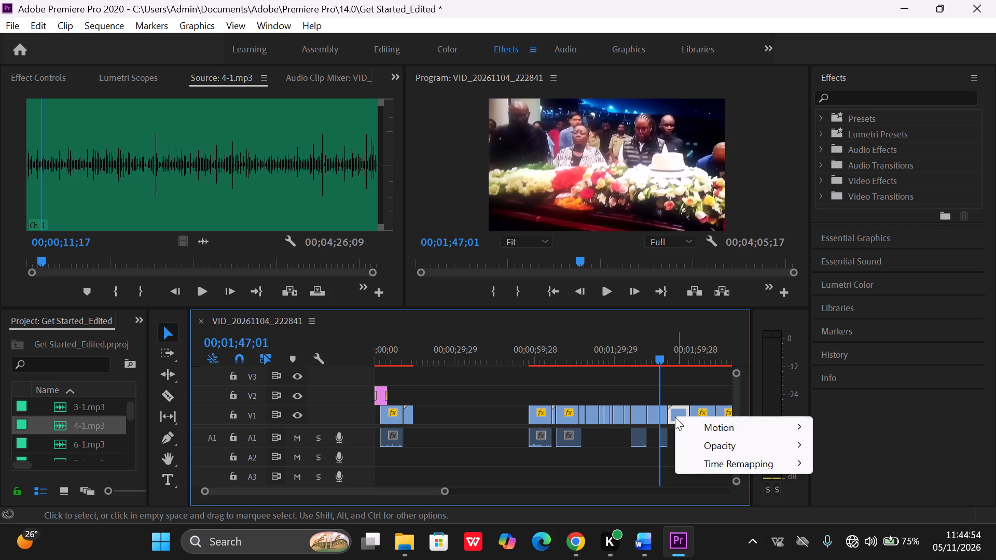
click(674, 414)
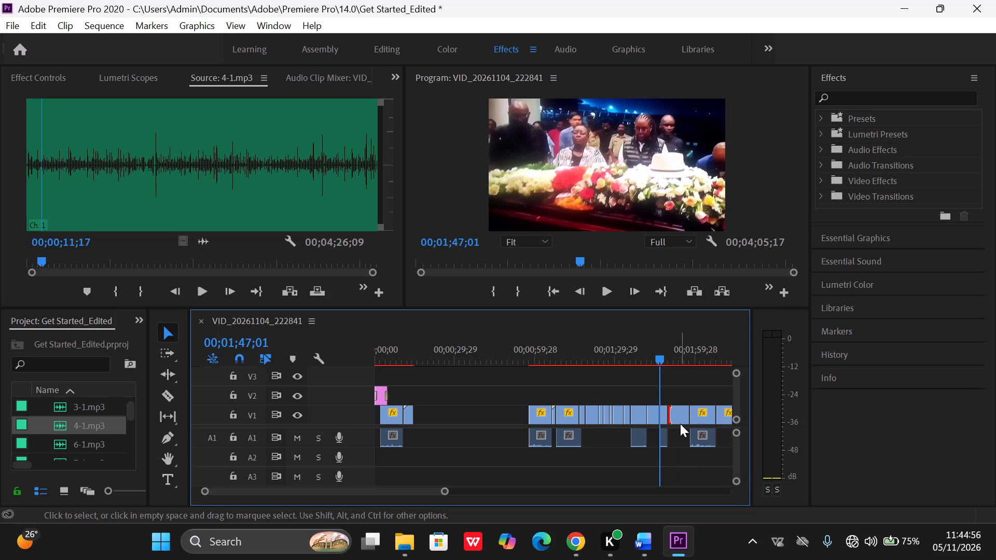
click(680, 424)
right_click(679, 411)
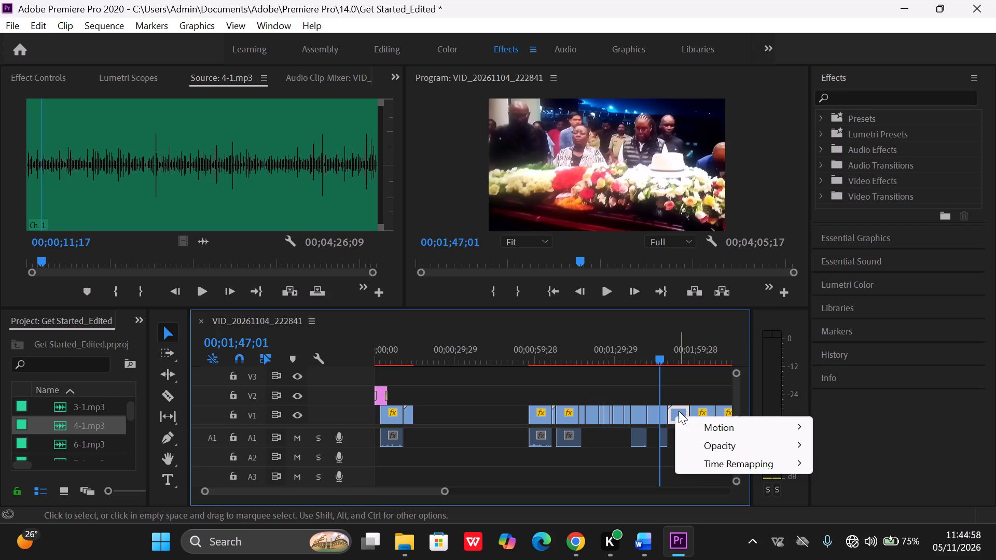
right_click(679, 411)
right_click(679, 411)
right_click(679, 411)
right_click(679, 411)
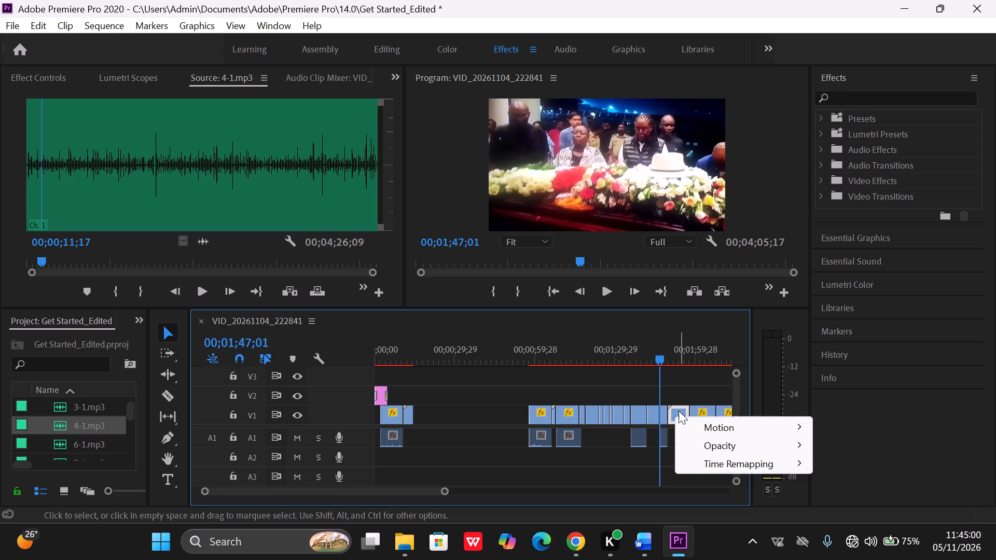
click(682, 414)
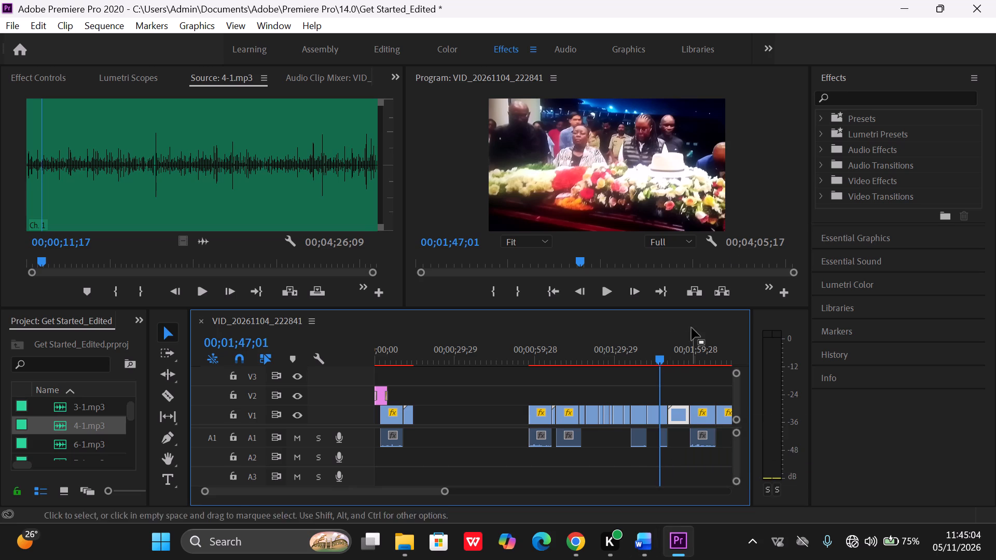
Play the sequence from 00;01;47;01 and step forward frame by frame into the speed-adjusted V1 clip.
click(609, 296)
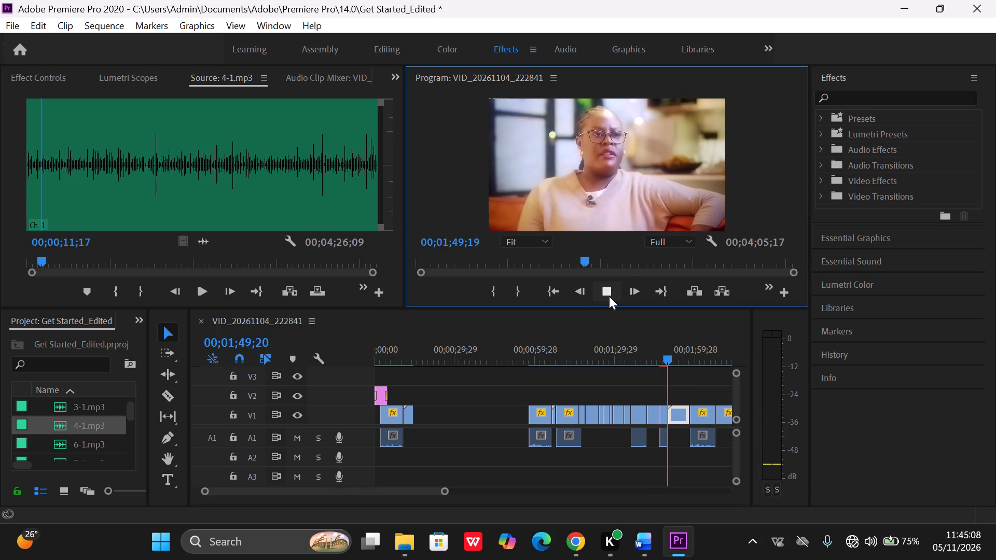
key(Right)
key(Right)
key(Right)
key(Right)
key(Right)
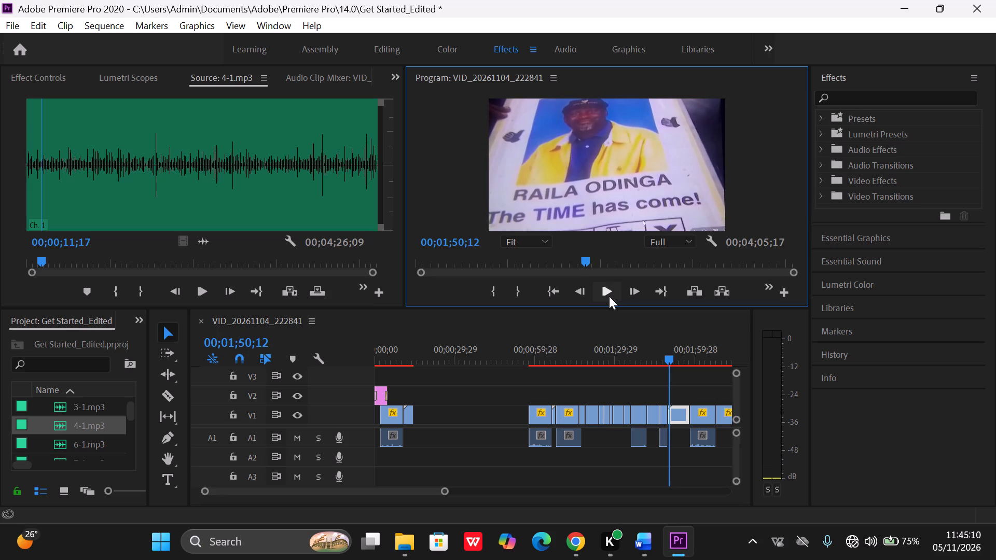
Scrub forward through the V1 clips to 00;02;15;03 and play the stadium crowd footage from there.
drag(669, 357, 702, 362)
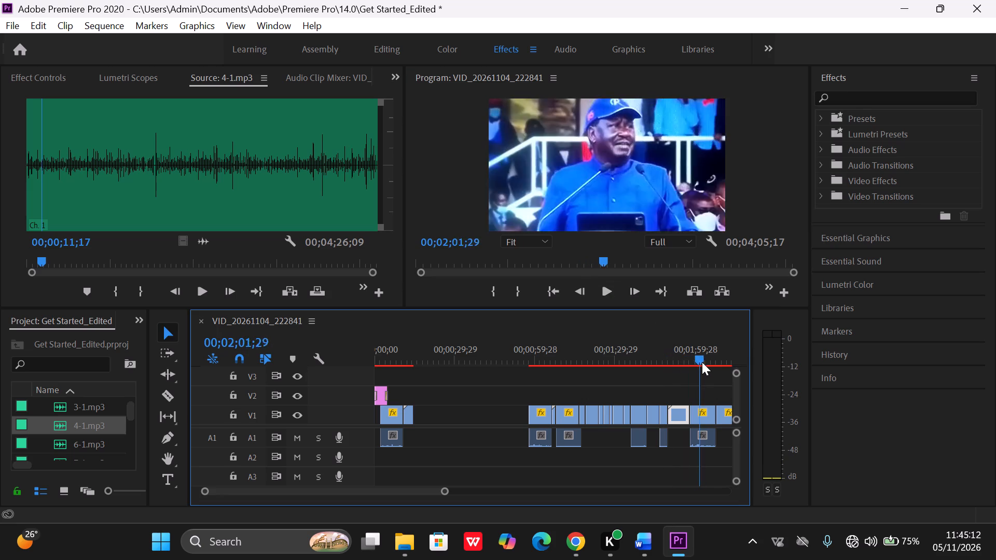
drag(702, 362, 718, 361)
scroll(692, 414, left, 1)
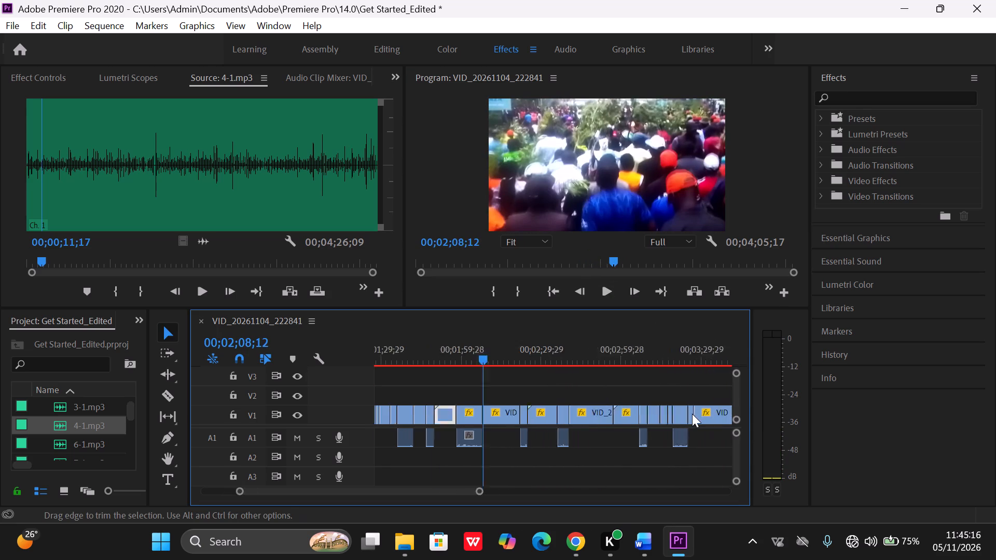
scroll(692, 414, left, 1)
scroll(692, 414, right, 1)
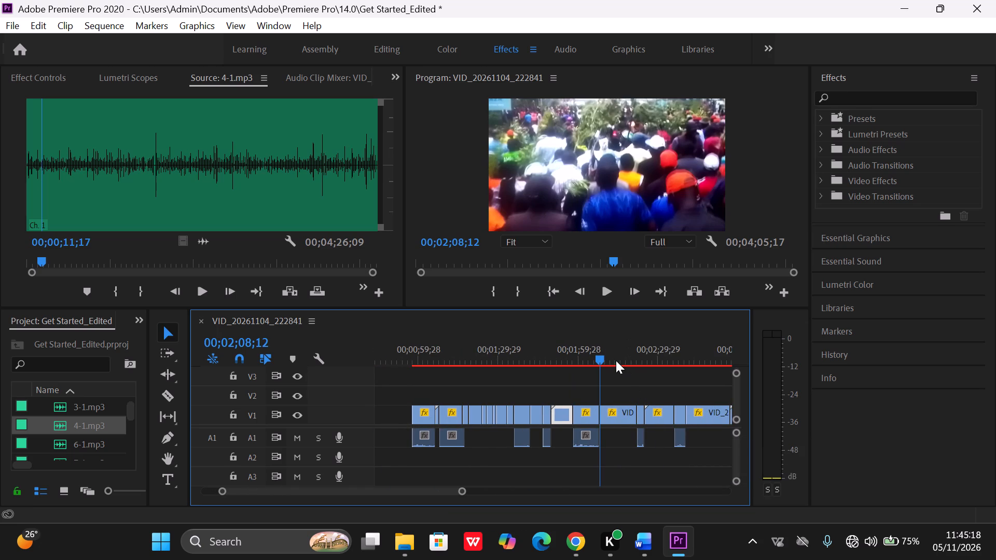
drag(598, 358, 617, 358)
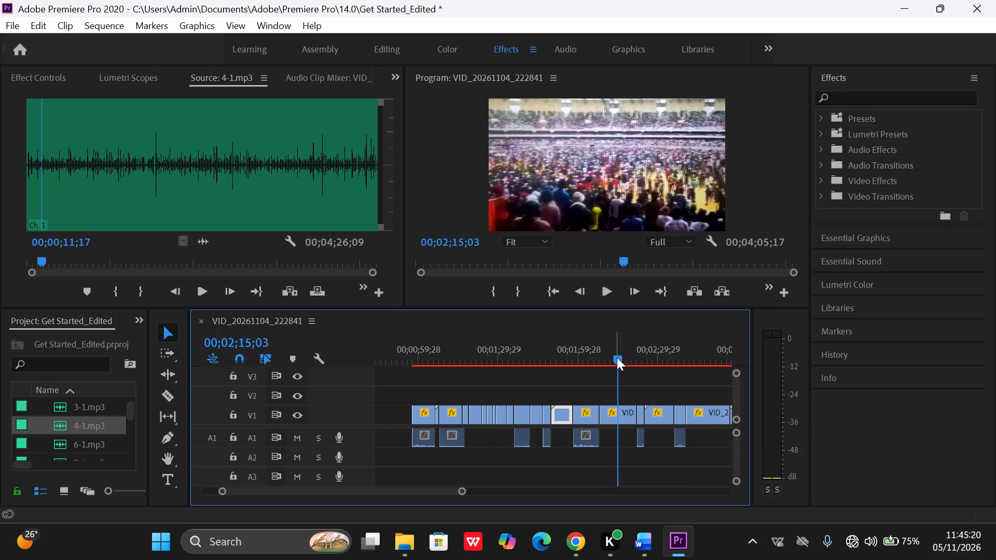
click(605, 289)
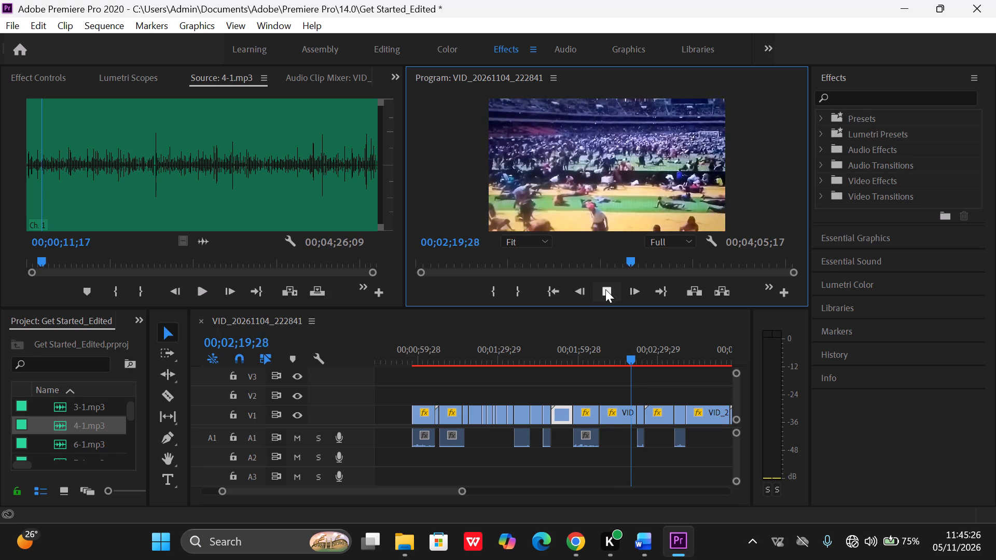
Move the crowd clip starting at about 00;02;08;20 on V1 to directly after the opening clips, at about 00;00;14.
click(605, 289)
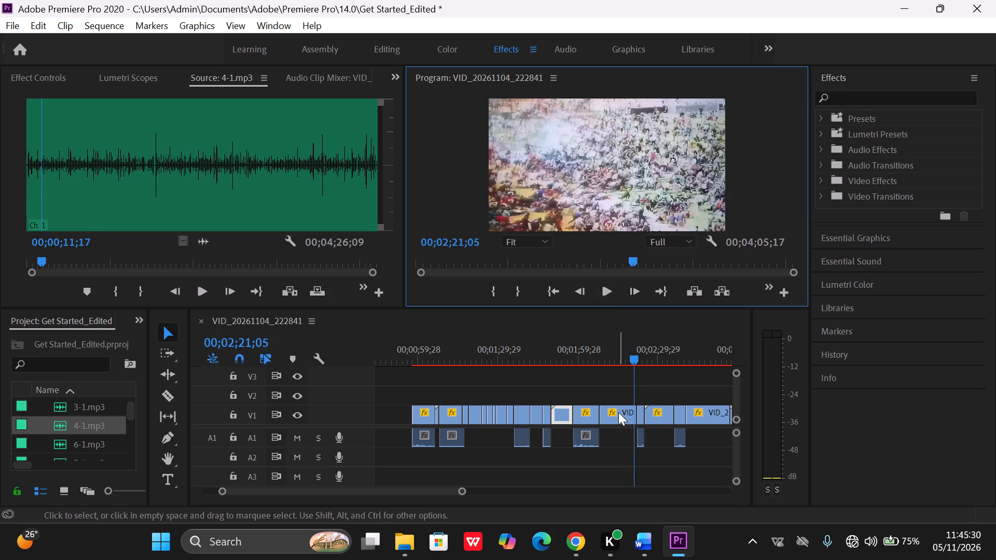
drag(630, 357, 599, 362)
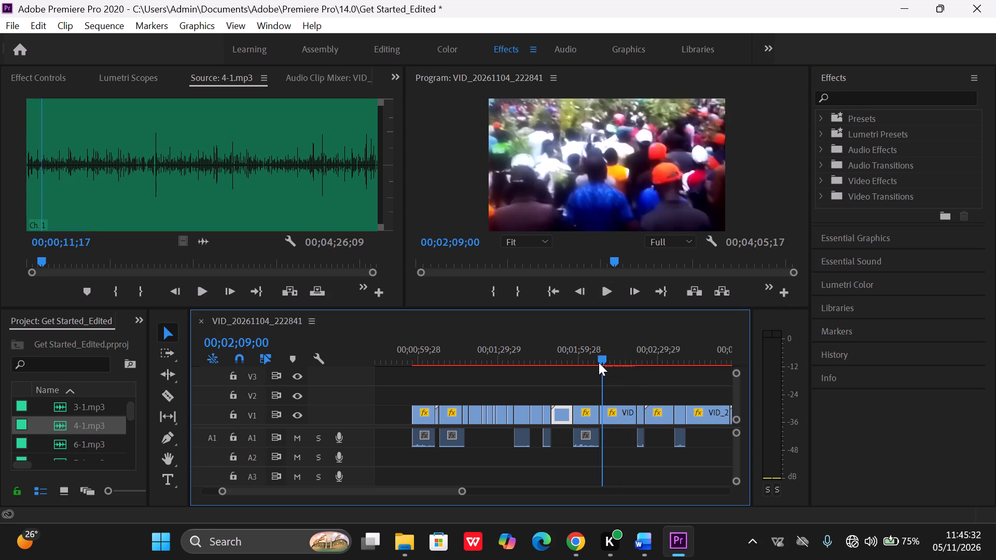
drag(599, 362, 598, 358)
click(621, 421)
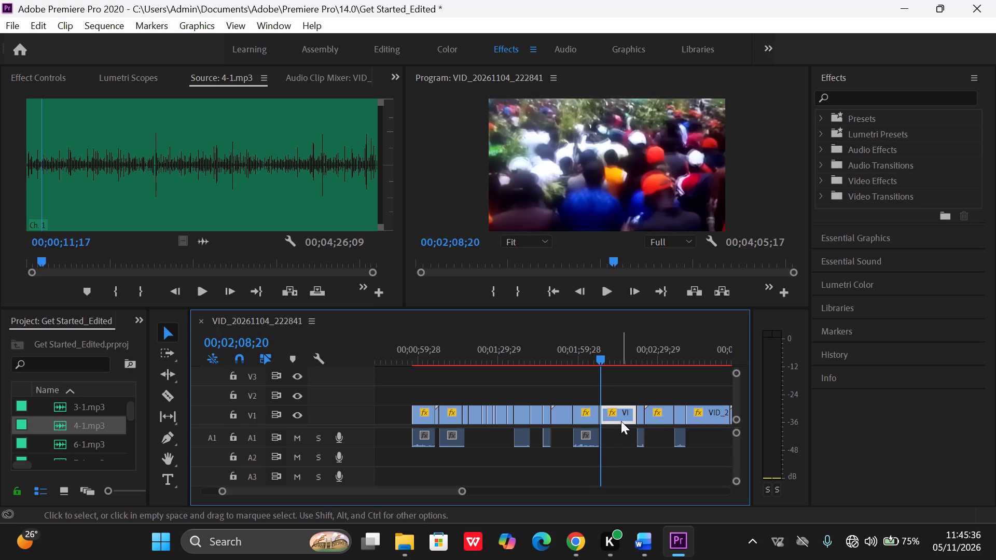
drag(621, 421, 410, 411)
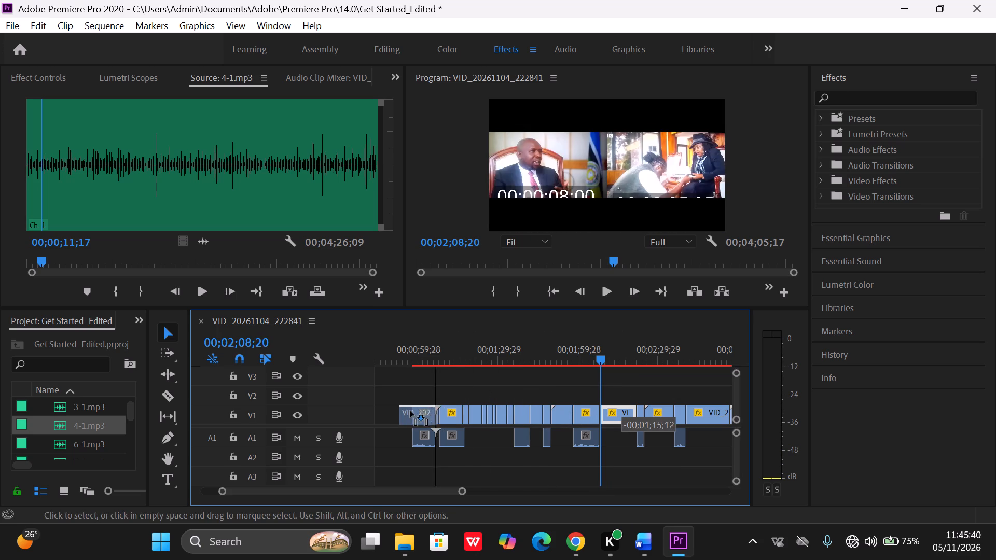
drag(410, 411, 394, 413)
scroll(394, 413, right, 1)
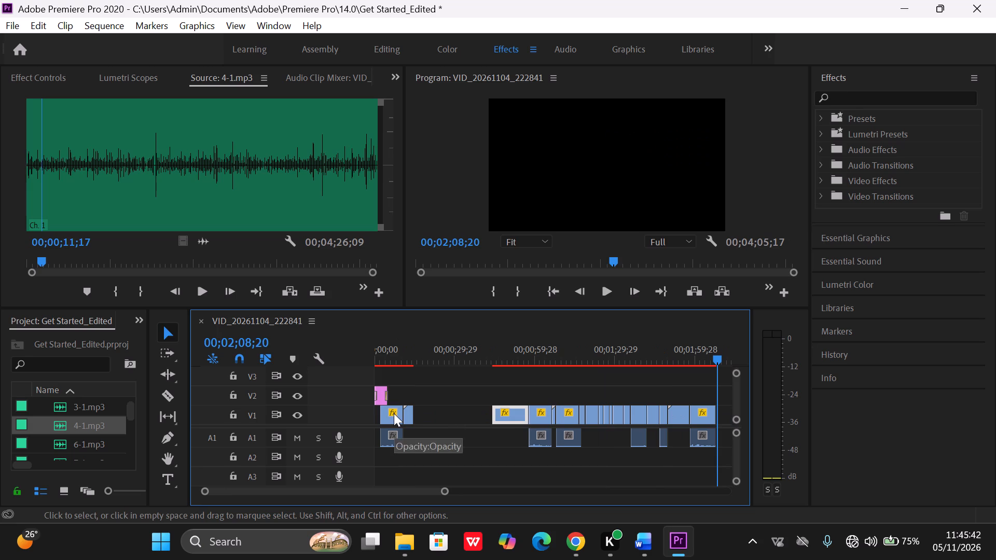
drag(511, 418, 433, 414)
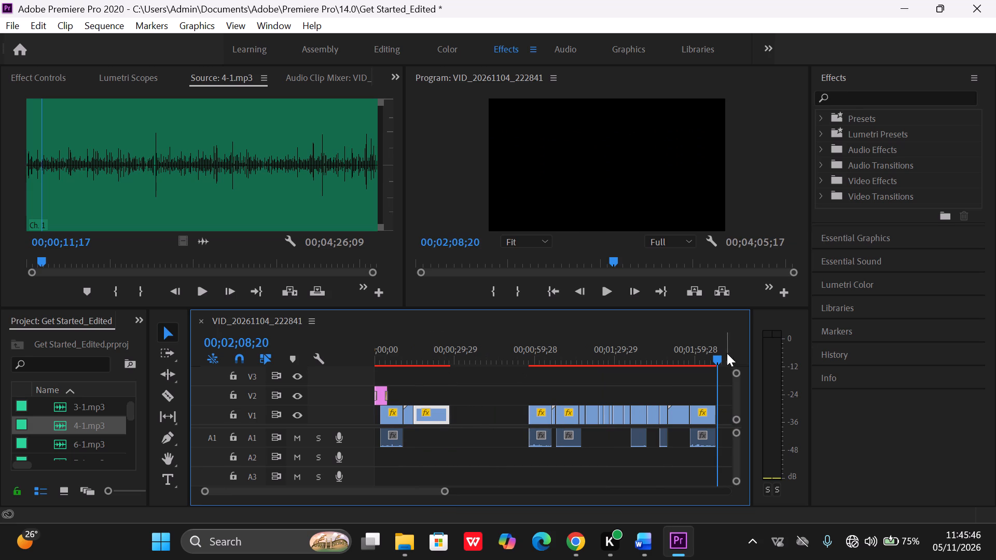
Play the sequence from about 00;00;10 to review the transition from the opening clip into the short presenter clip.
drag(714, 357, 399, 371)
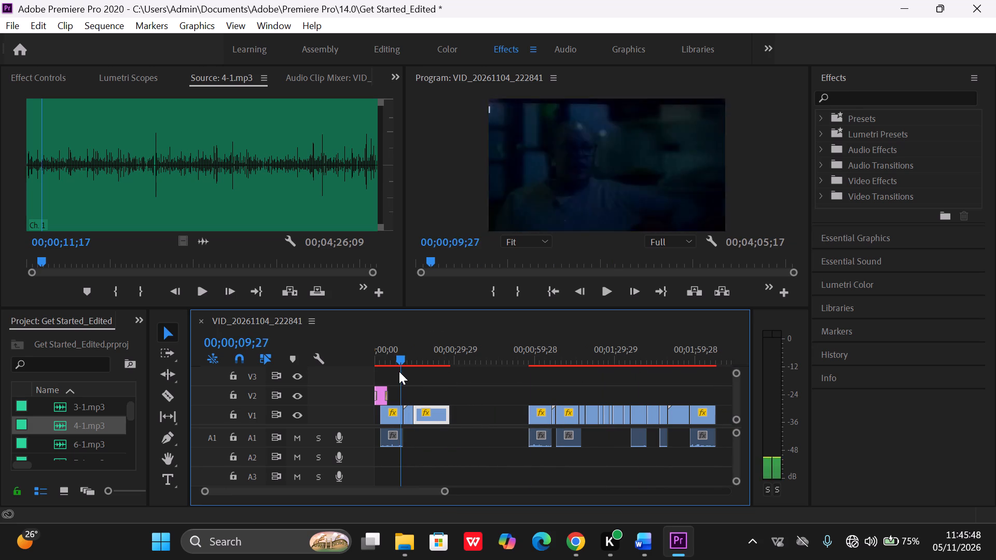
drag(399, 371, 399, 374)
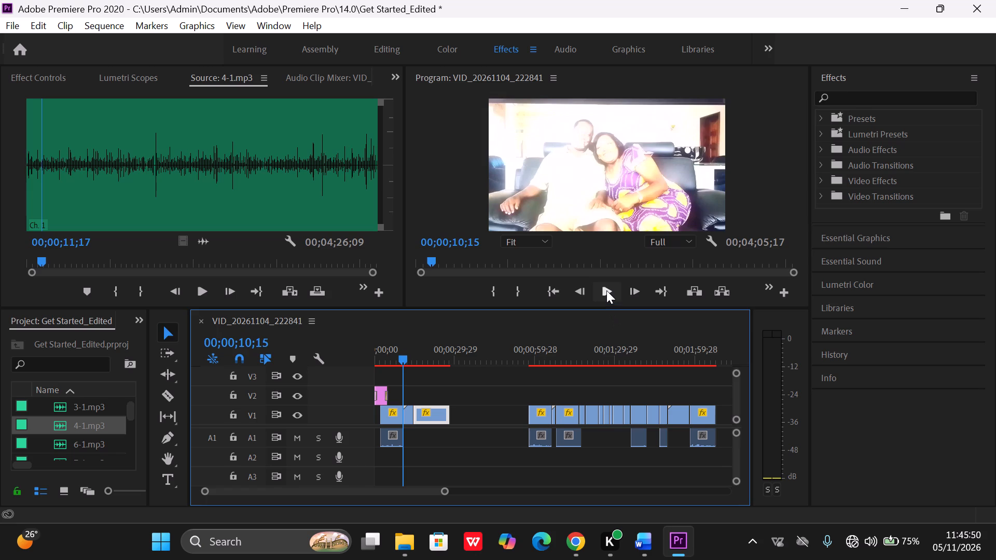
click(606, 290)
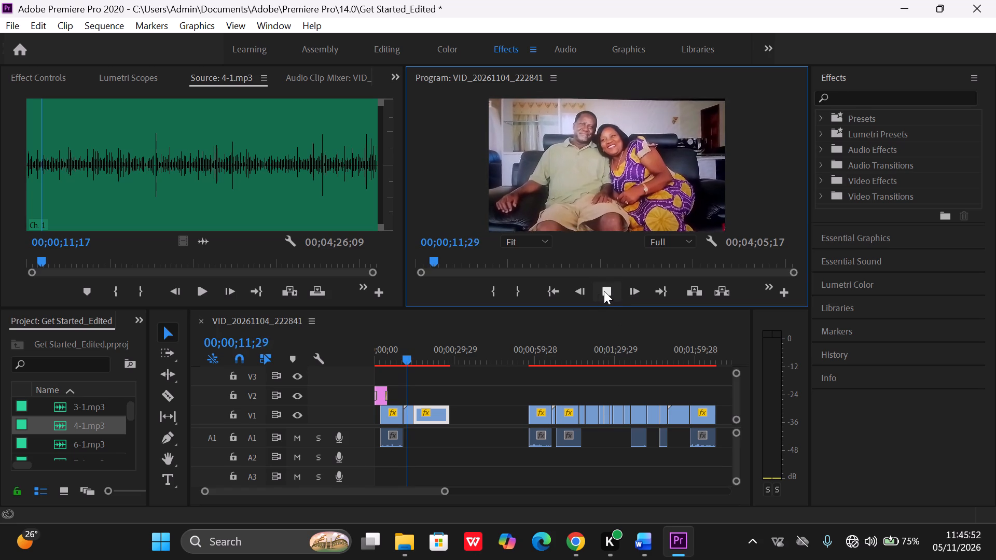
click(604, 291)
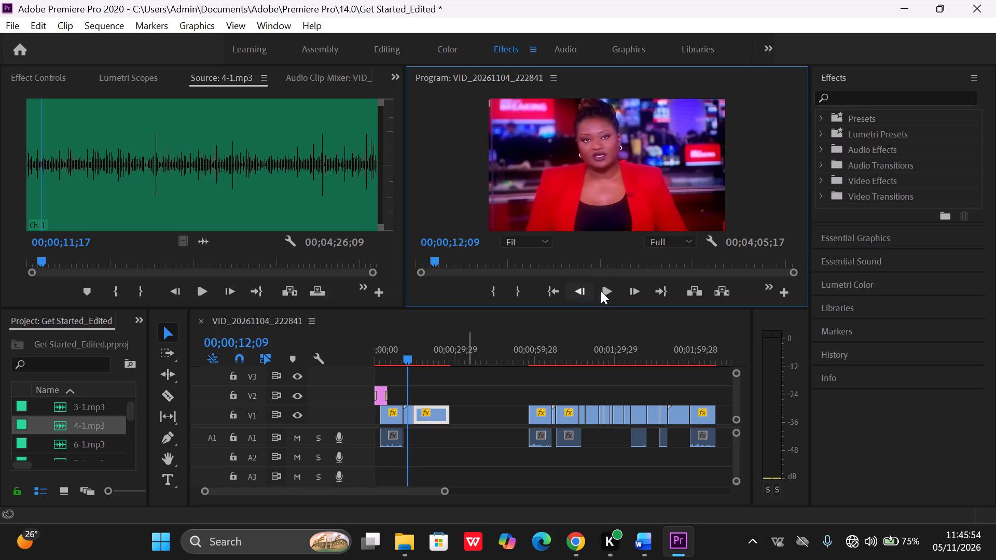
Move the short presenter clip to V2 at about 00;00;35 and slide the crowd clip against the end of the opening V1 clip.
drag(410, 415, 473, 394)
drag(427, 416, 426, 416)
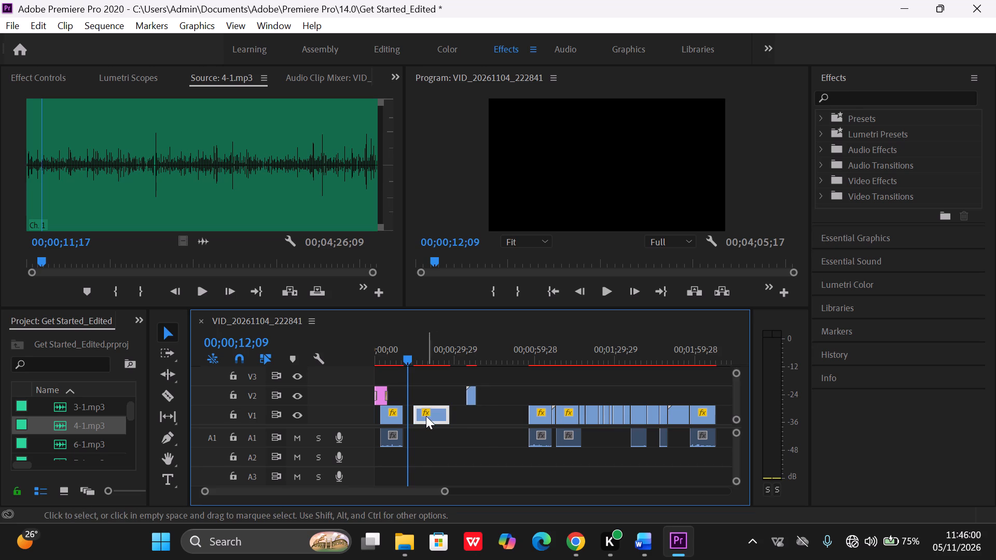
drag(426, 416, 418, 416)
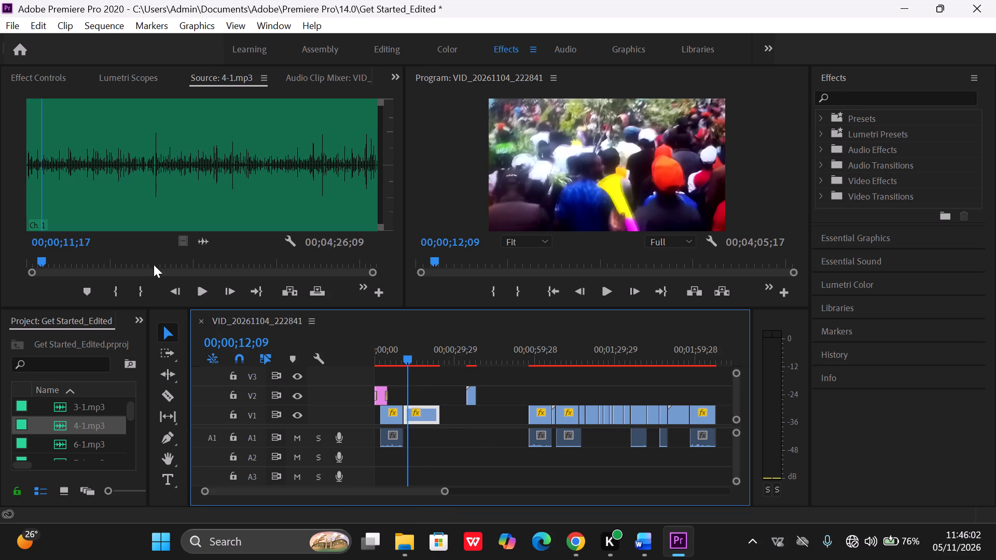
Open 1-1.mp3 from the project in the source monitor and play it from the beginning.
scroll(88, 414, up, 2)
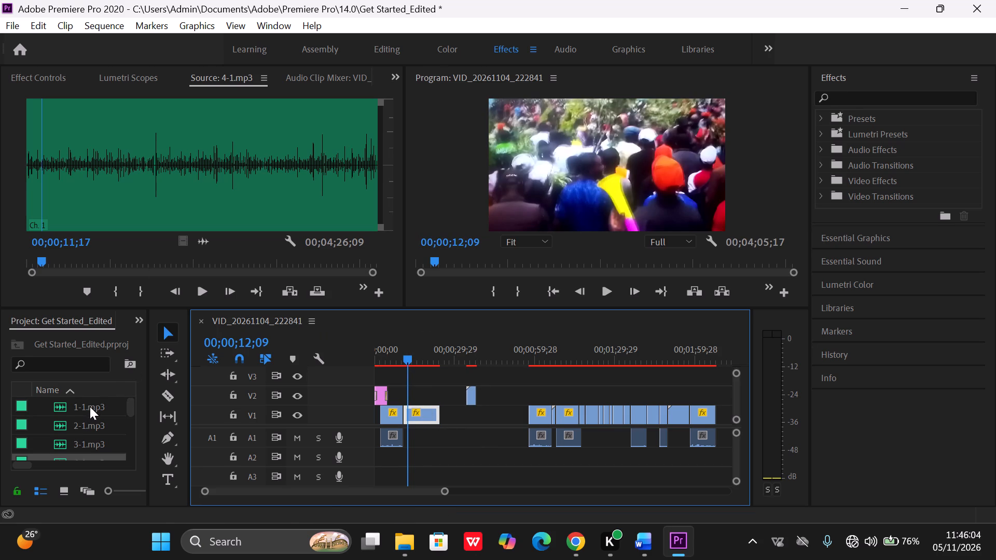
double_click(91, 405)
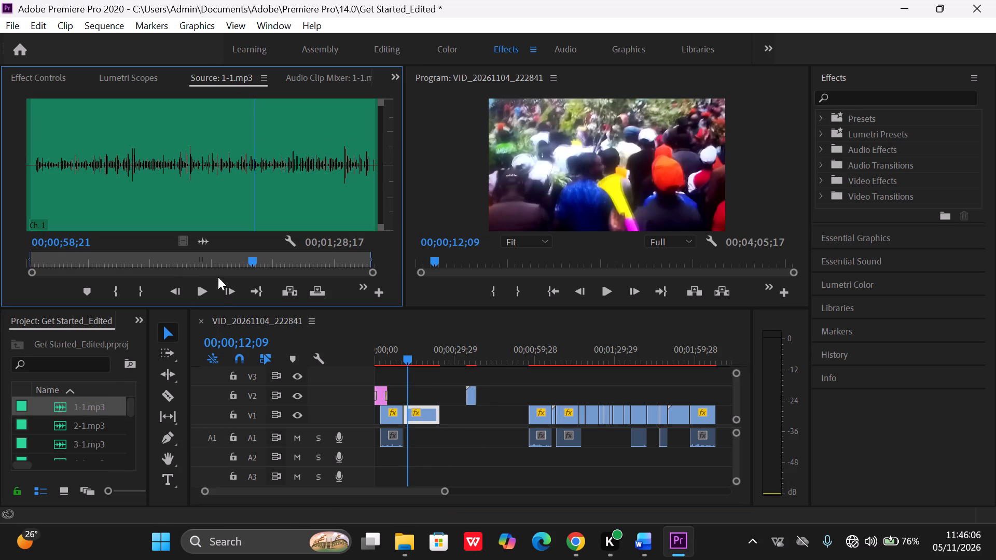
drag(252, 258, 23, 263)
click(203, 296)
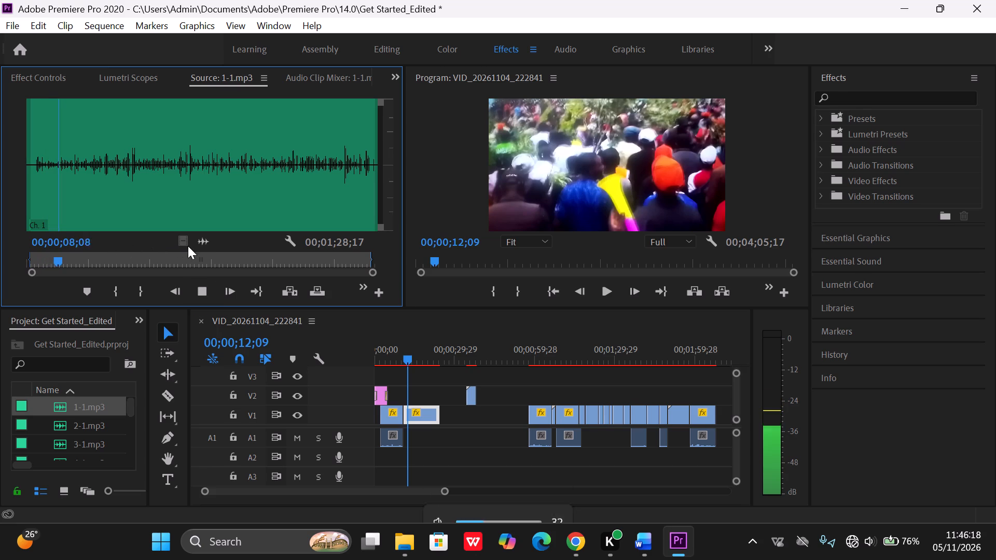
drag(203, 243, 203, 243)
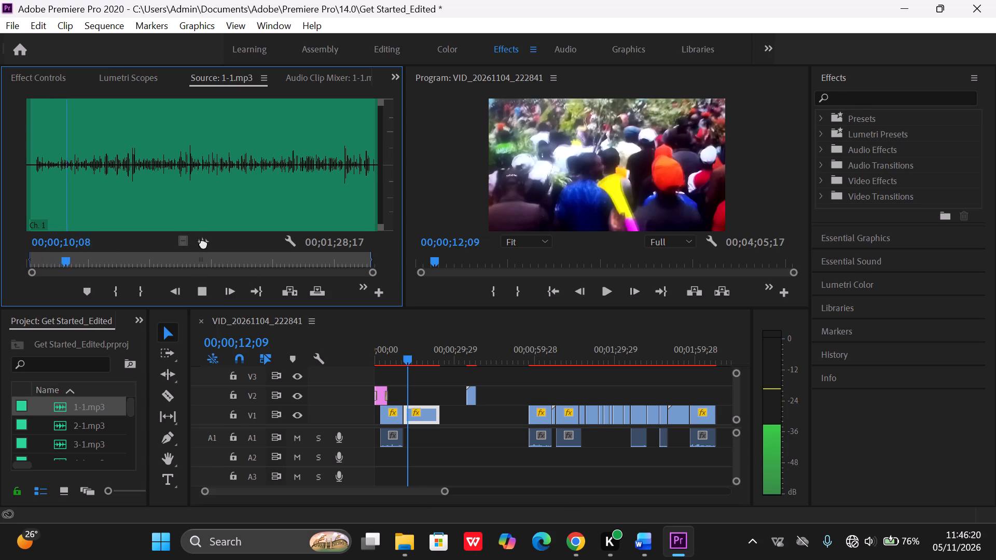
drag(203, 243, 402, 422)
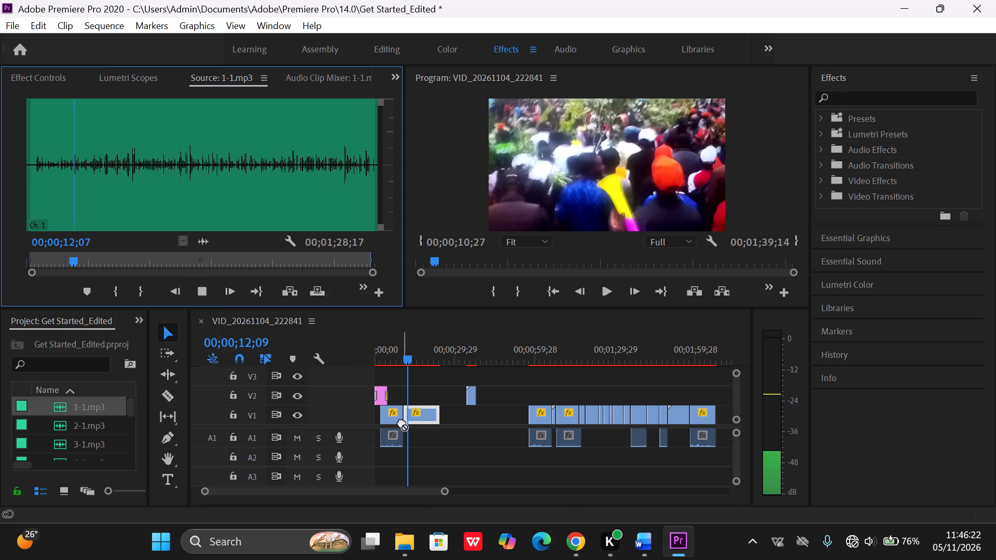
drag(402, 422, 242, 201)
Listen on through 1-1.mp3 and set its out point at about 00;00;38;15, giving a 00;00;37;26 selection.
click(199, 288)
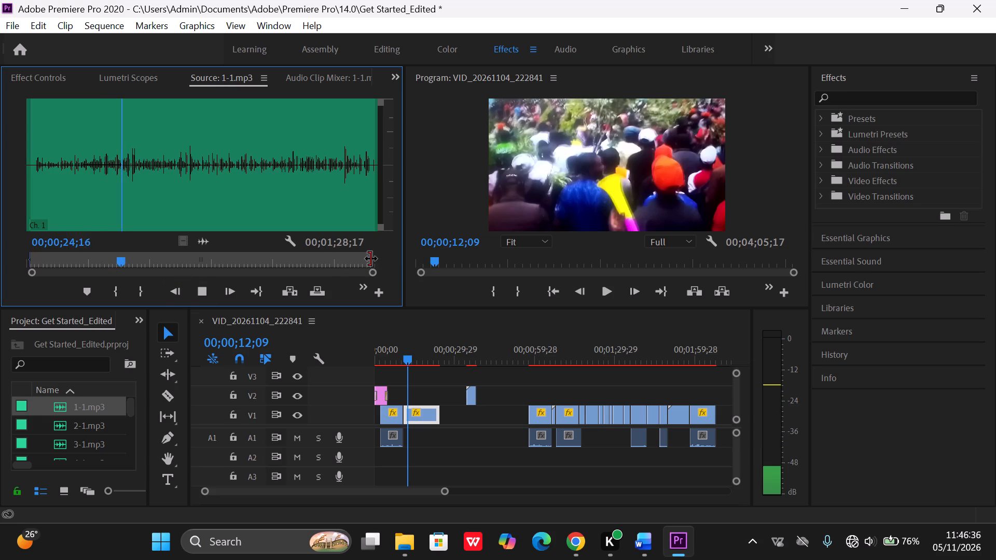
drag(371, 258, 368, 258)
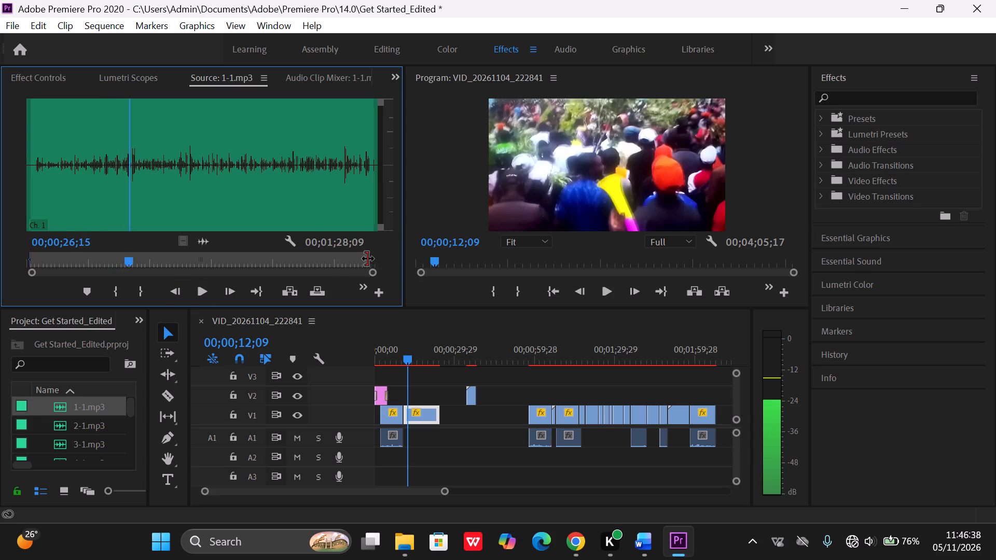
drag(368, 258, 168, 263)
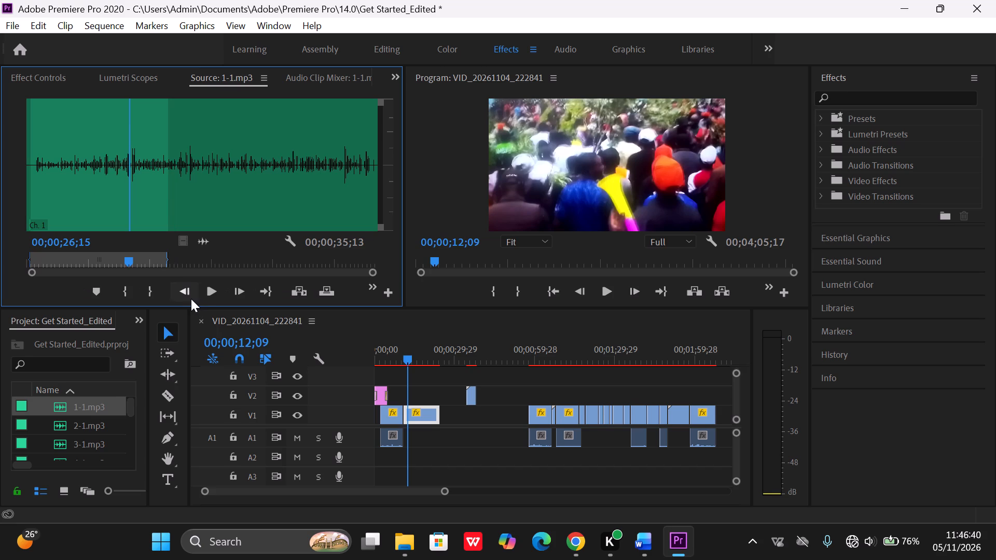
click(209, 290)
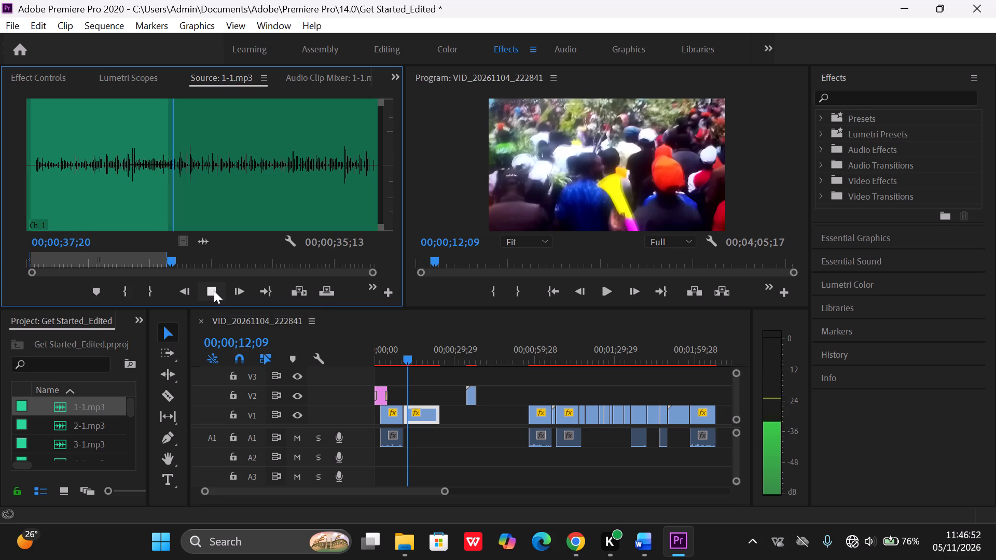
click(214, 290)
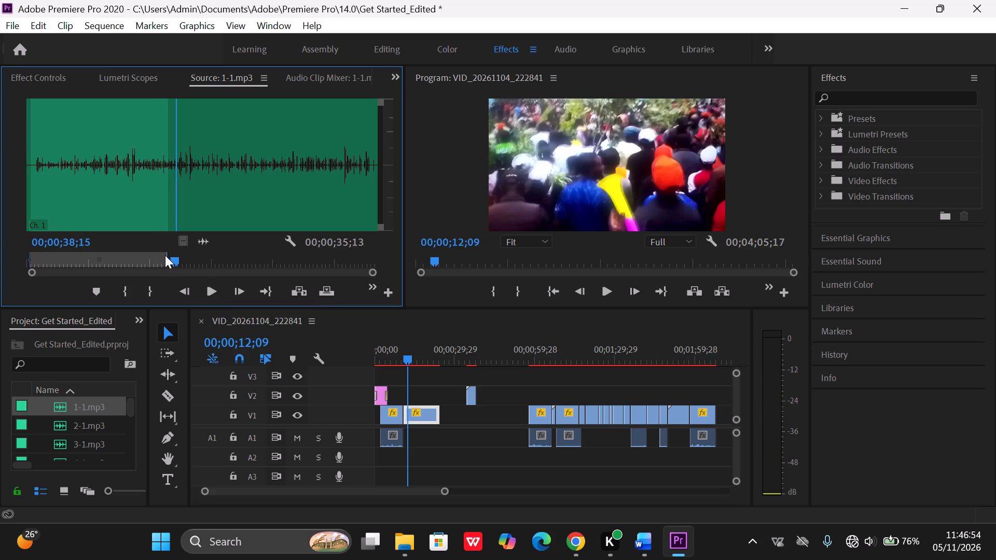
drag(169, 261, 175, 261)
drag(175, 261, 178, 261)
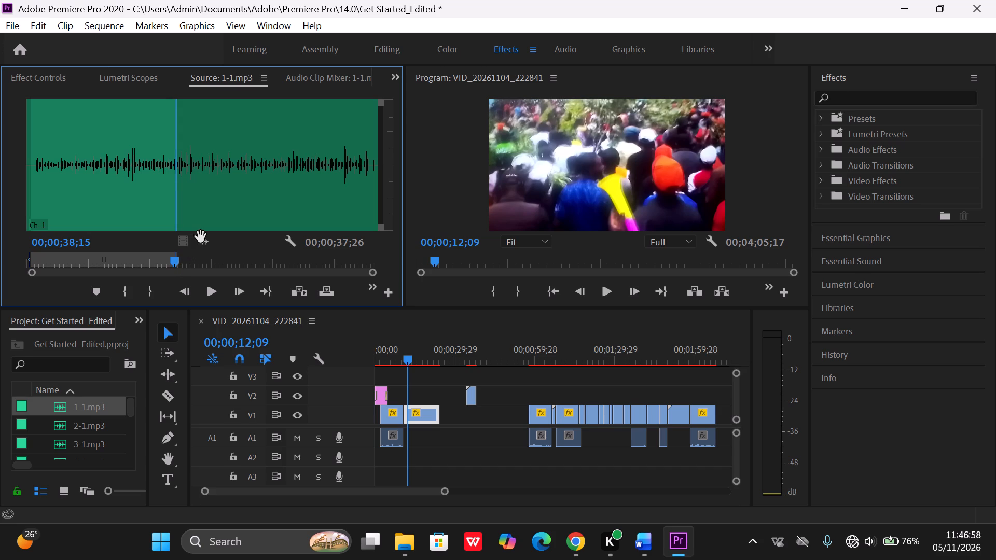
Place the selected audio of 1-1.mp3 on A1 at 00;00;10;27, aligned with the start of the crowd clip.
drag(204, 242, 416, 429)
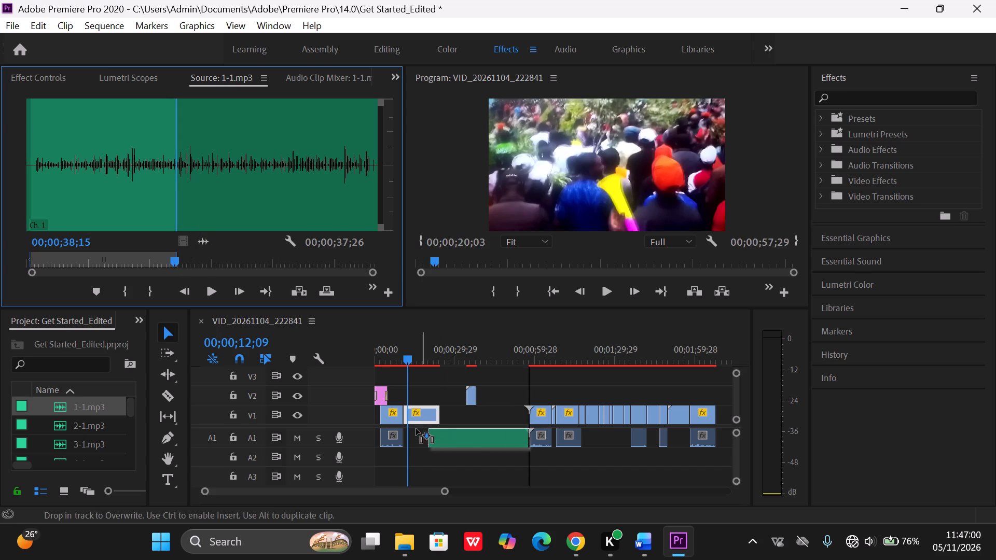
drag(416, 429, 413, 431)
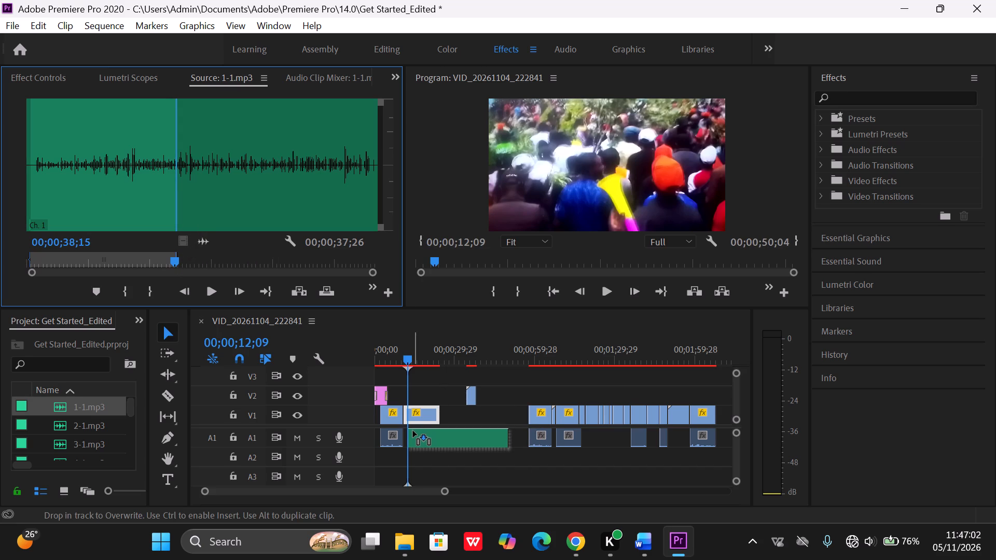
drag(413, 431, 406, 428)
drag(406, 428, 405, 432)
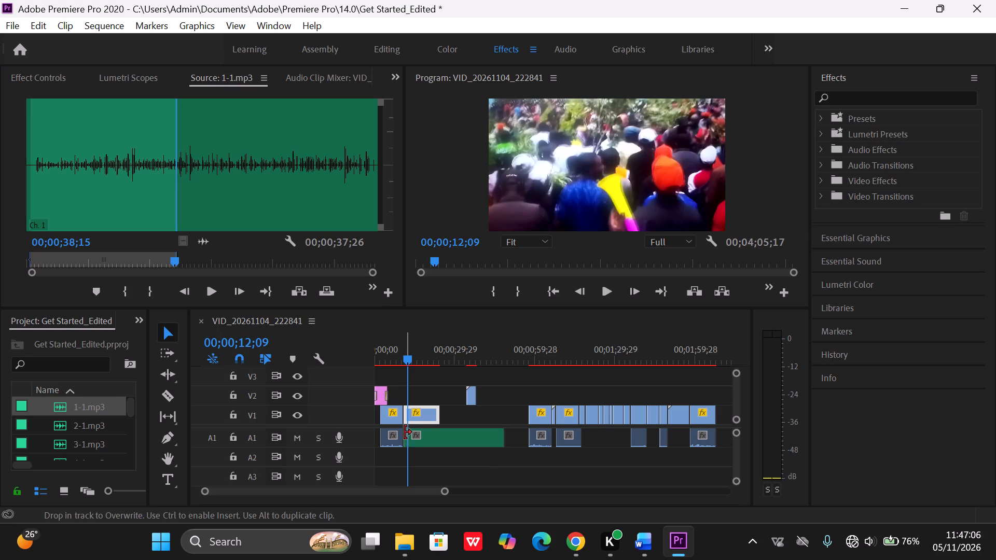
Play the sequence from 00;00;09;27 to check the placed voice recording against the video.
drag(407, 355, 400, 356)
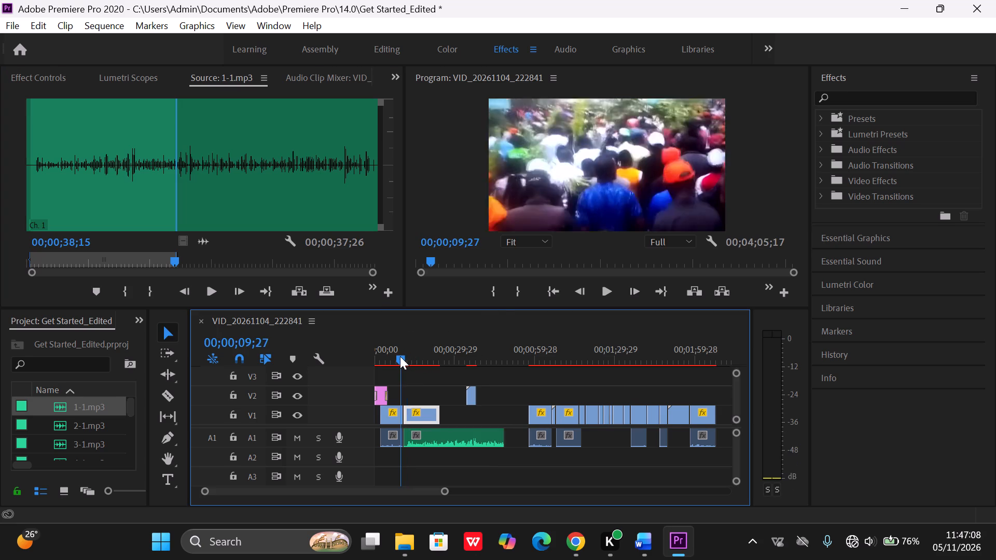
drag(400, 356, 400, 357)
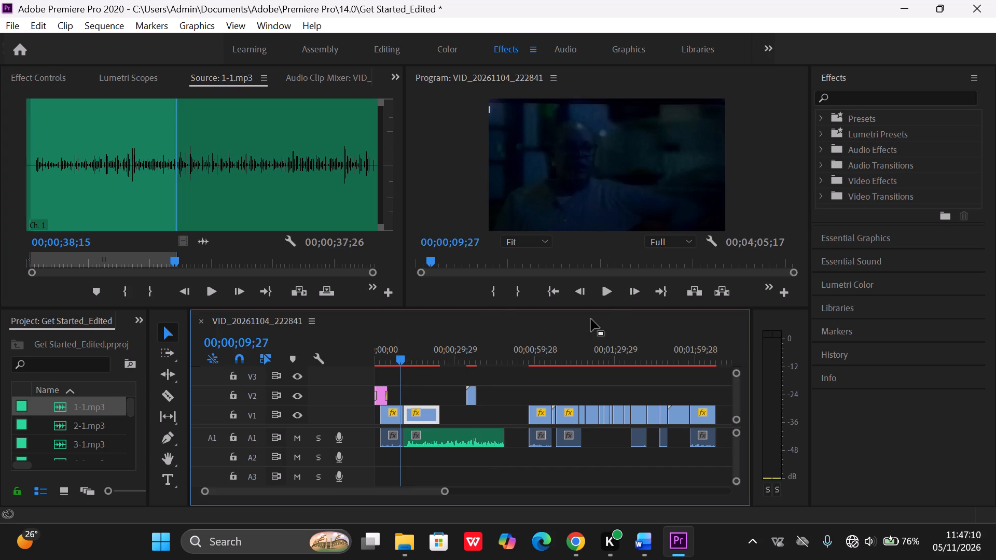
click(610, 296)
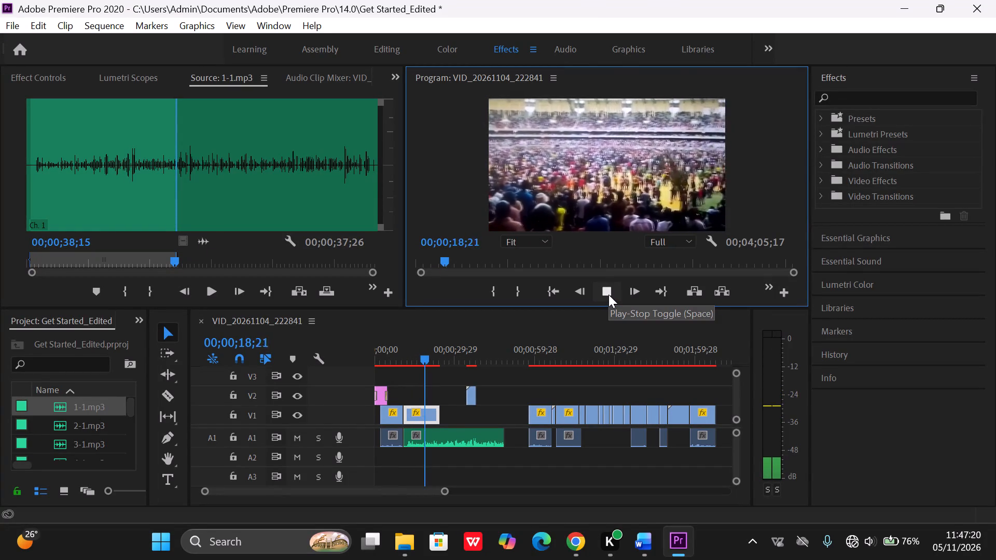
Open the 1-1.mp3 clip on A1 and trim its silent beginning so it starts at 00;00;12;16 and lasts 00;00;36;07.
click(30, 257)
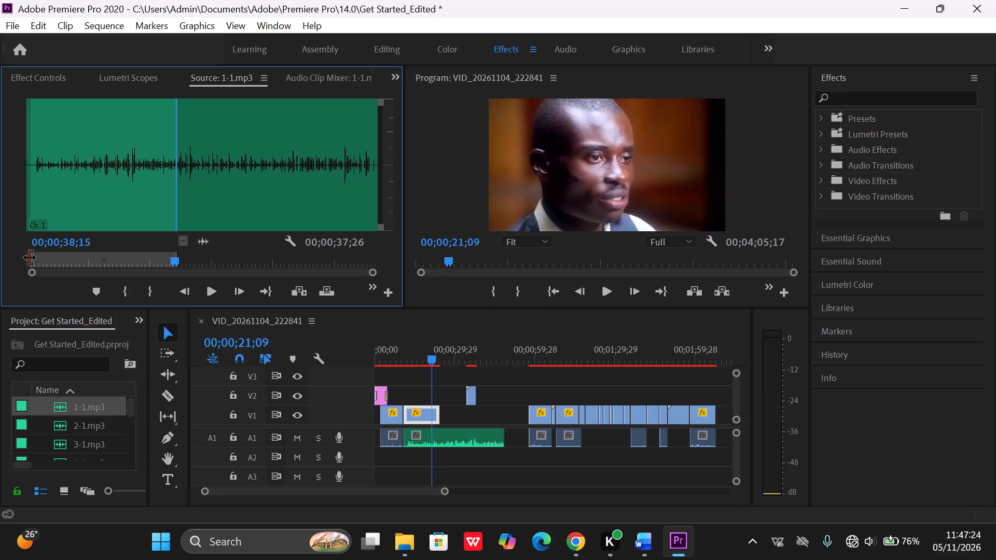
click(30, 257)
double_click(441, 439)
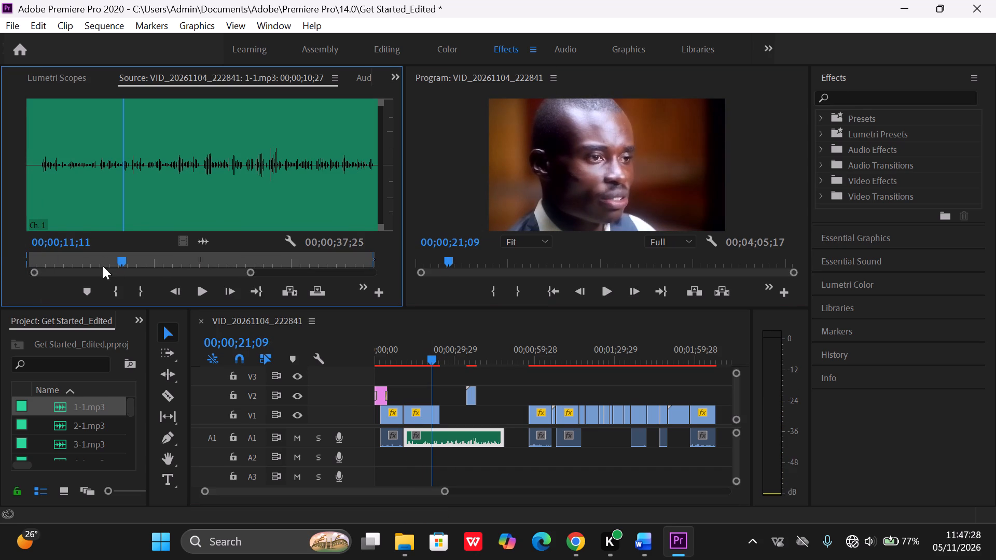
drag(28, 257, 39, 259)
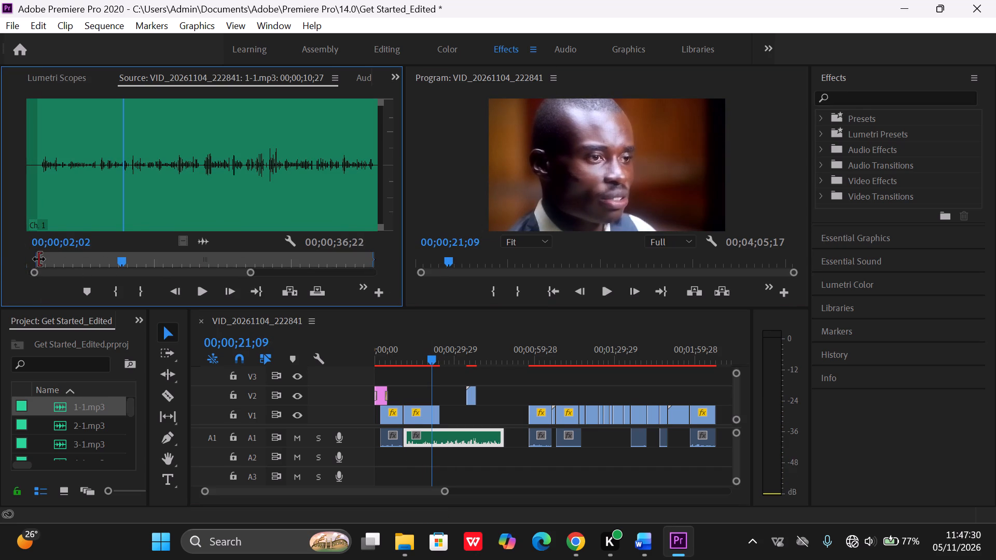
drag(39, 259, 43, 261)
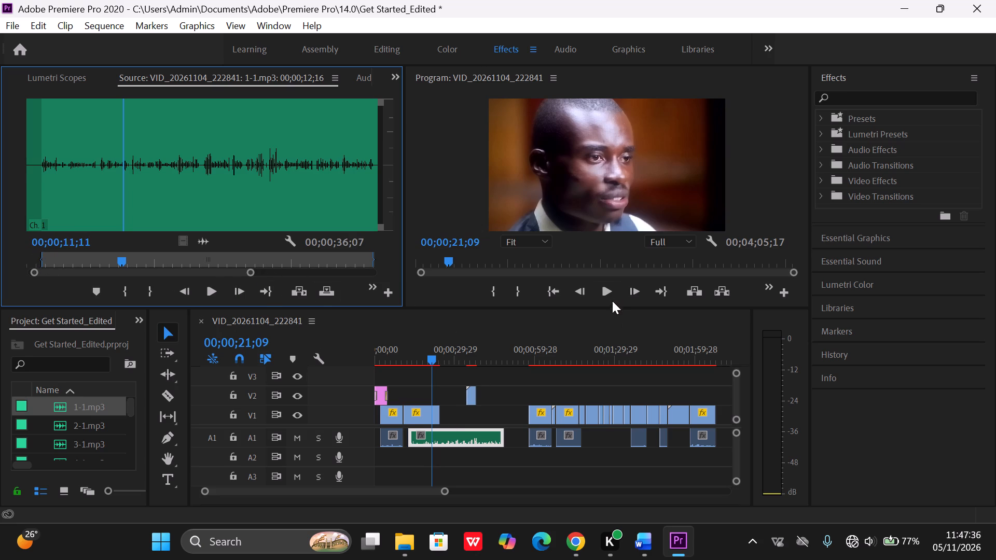
Move the 1-1.mp3 clip on A1 back against the opening clip so it starts at 00;00;10;27.
drag(464, 435, 460, 435)
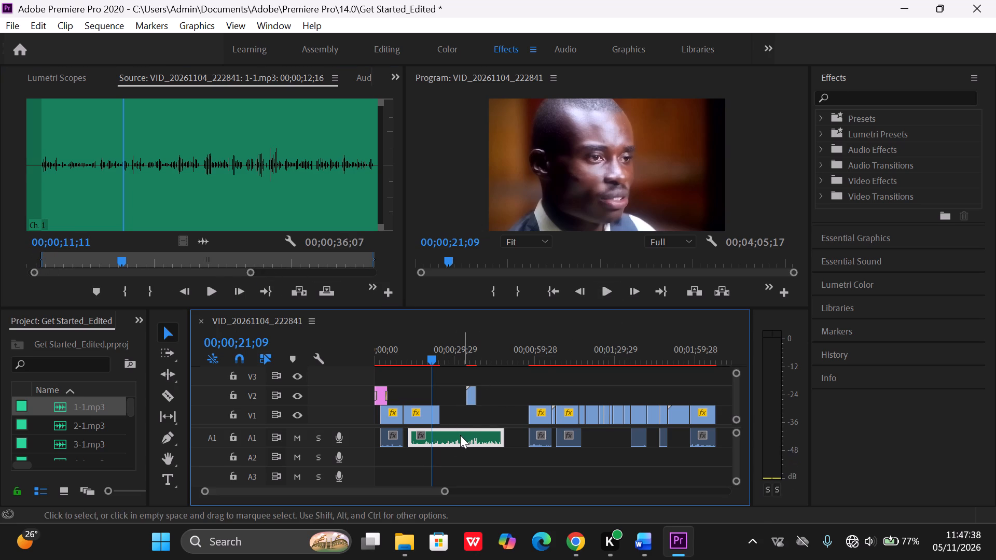
drag(460, 435, 455, 436)
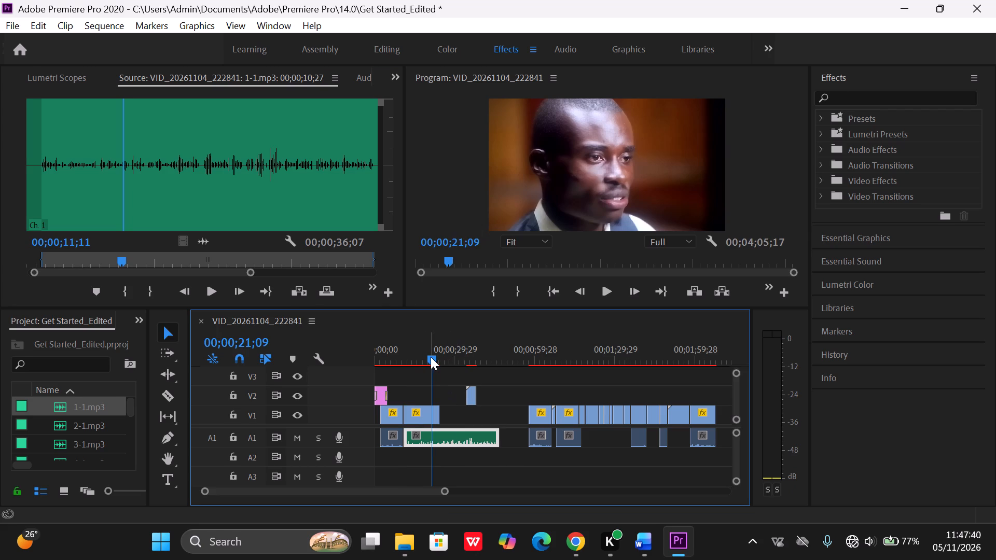
Play the sequence from the start and adjust the audio gain of the opening interview clip by 6 dB.
drag(431, 357, 340, 368)
click(603, 293)
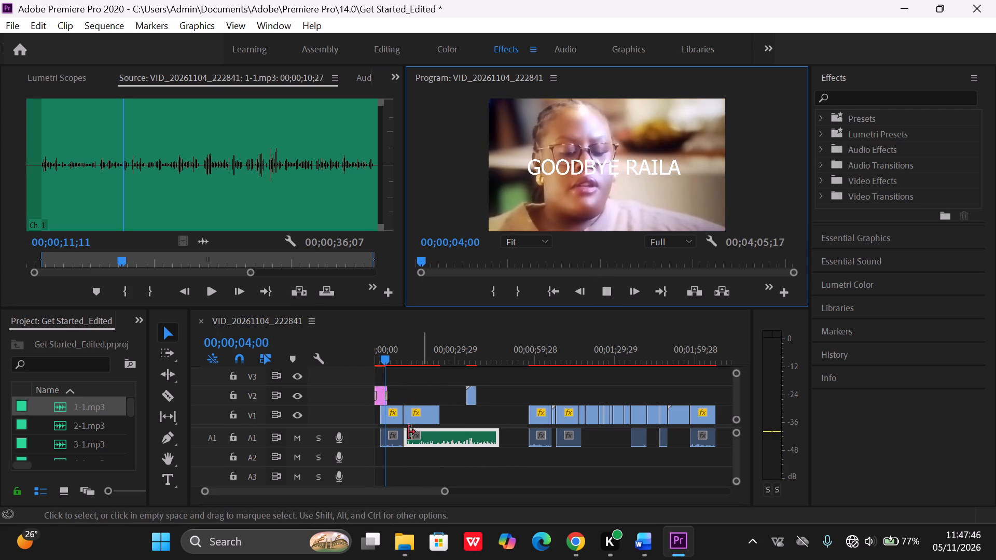
click(395, 442)
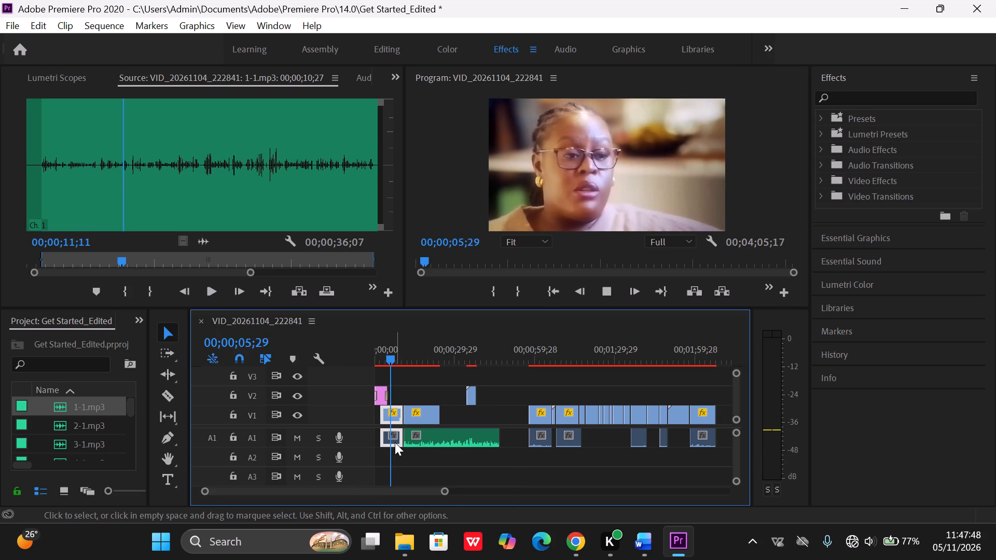
right_click(395, 442)
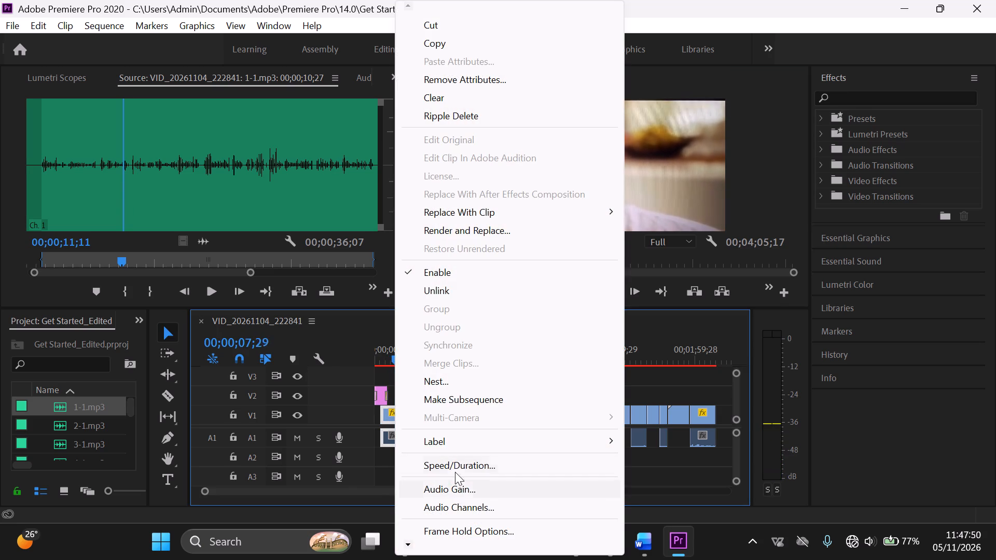
click(450, 486)
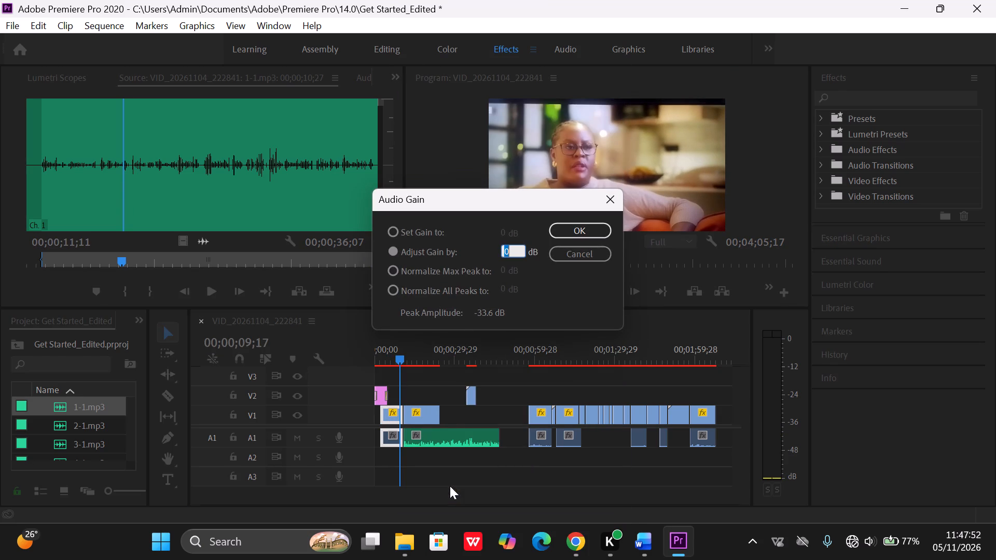
key(BackSpace)
key(6)
click(582, 219)
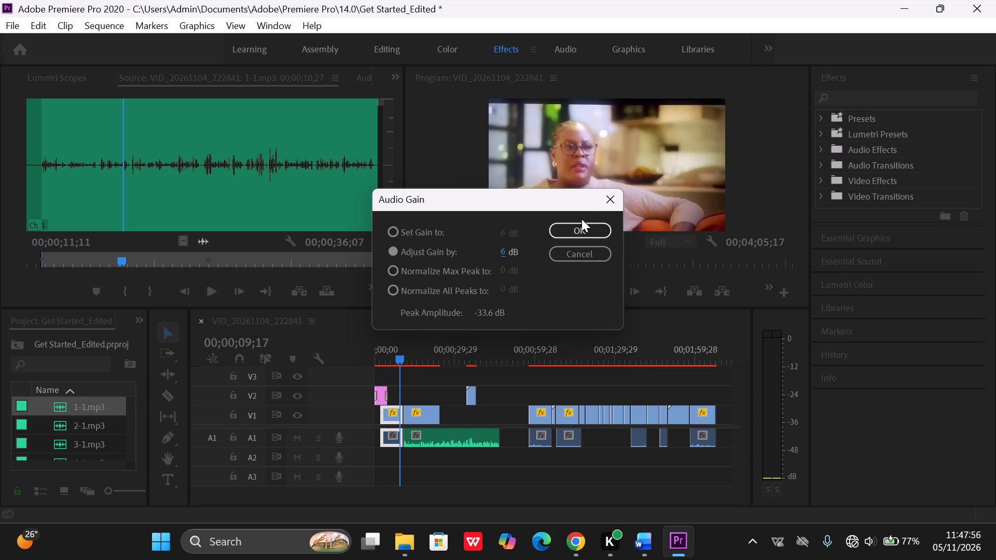
click(579, 229)
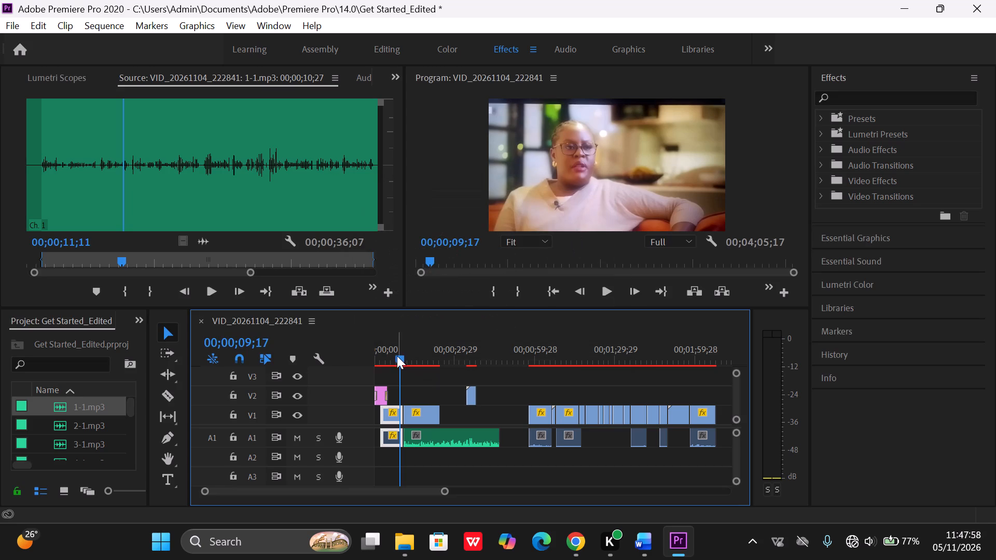
Replay the sequence from 00;00;00;00 and adjust the opening interview clip's audio gain by a further 10 dB.
drag(397, 354, 372, 356)
click(606, 285)
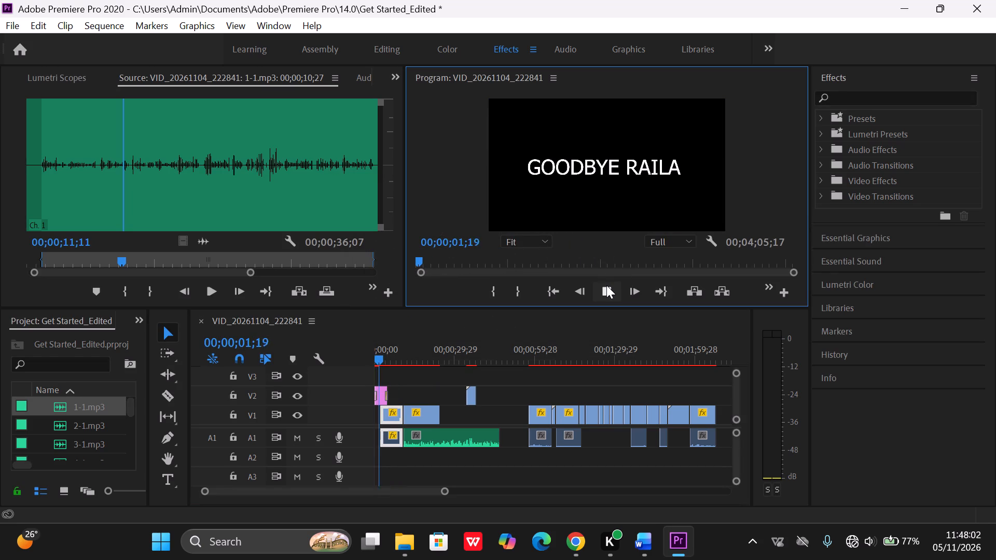
drag(381, 356, 374, 359)
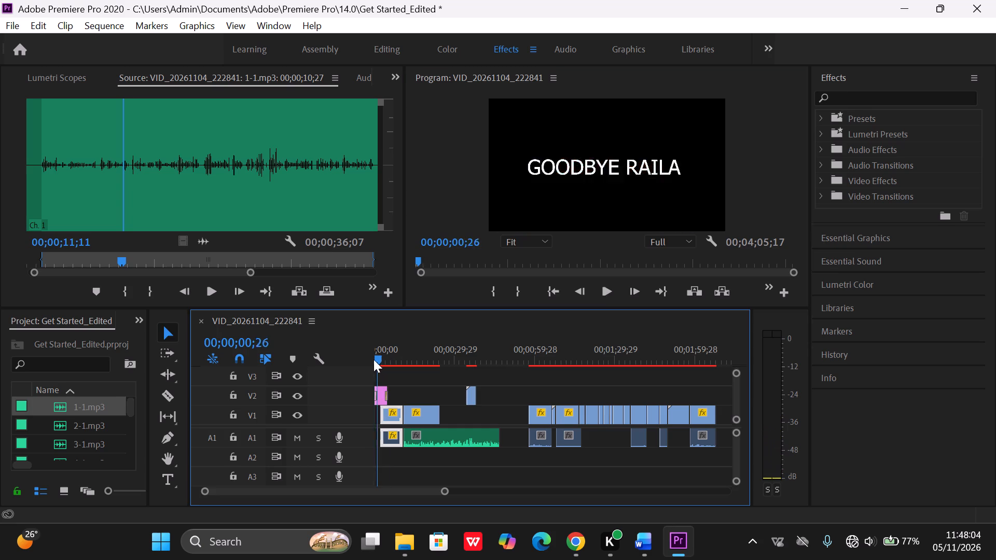
drag(374, 359, 362, 361)
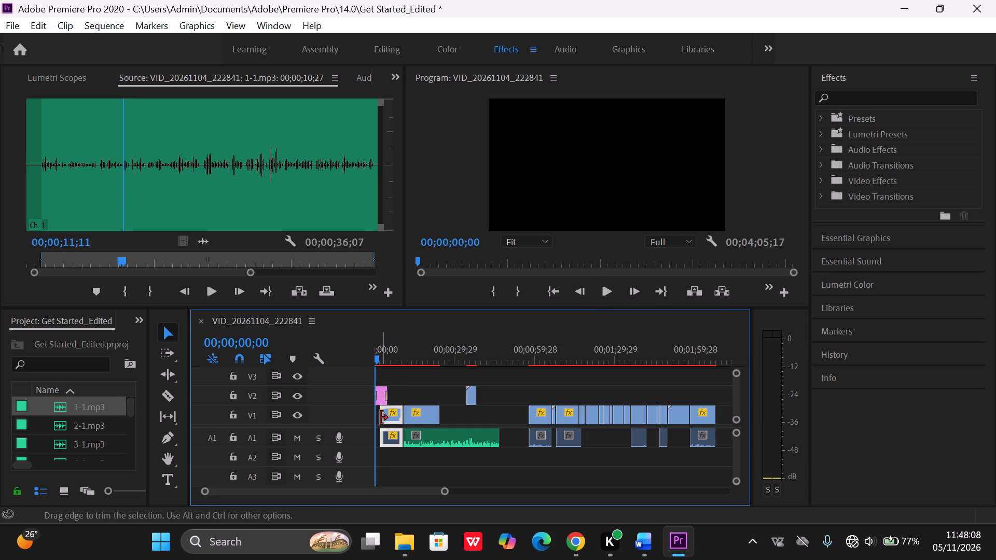
click(607, 296)
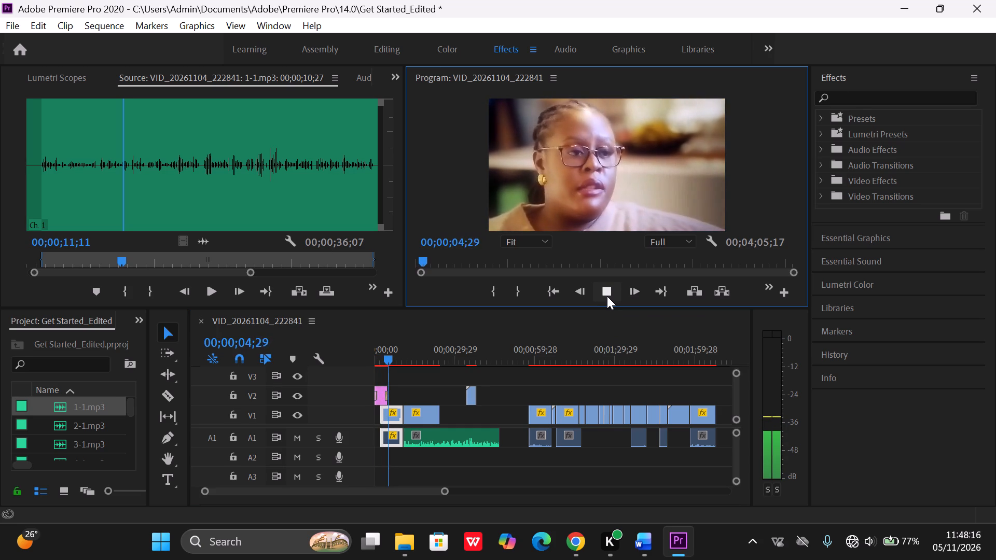
click(391, 440)
right_click(391, 440)
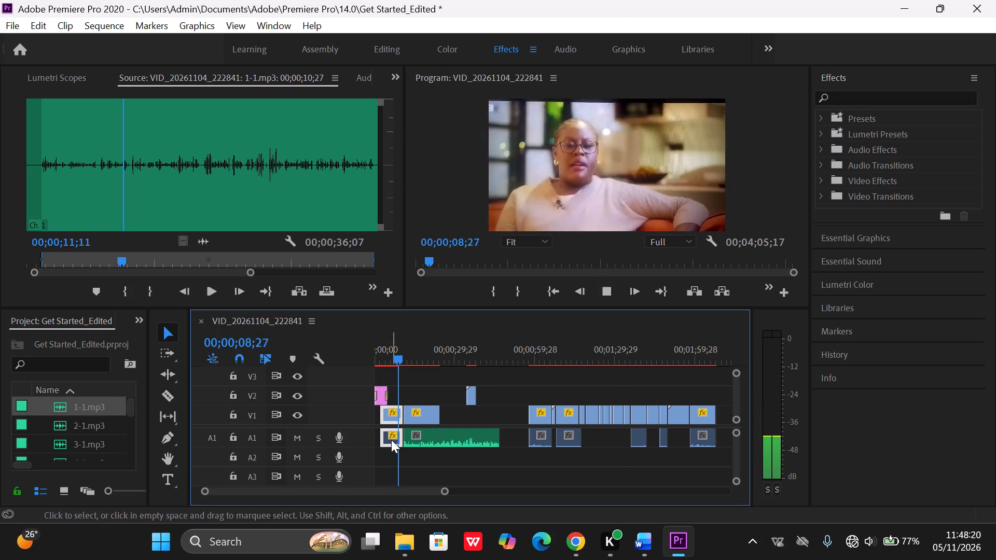
click(449, 488)
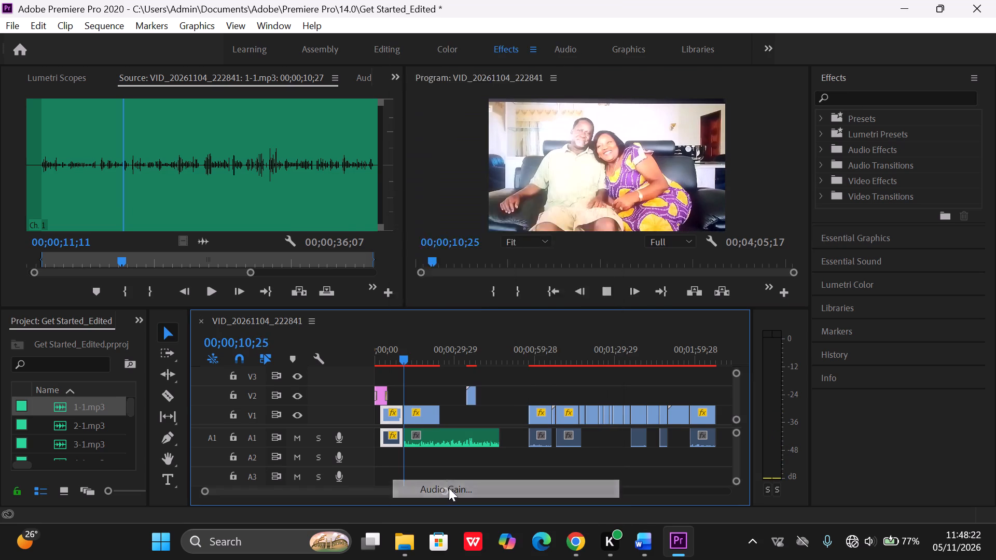
click(521, 253)
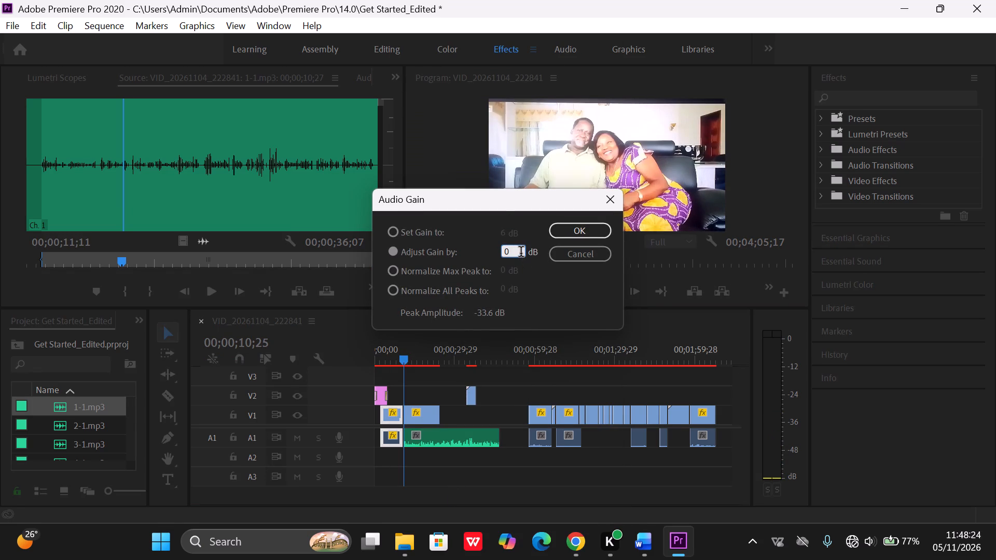
key(BackSpace)
text(10)
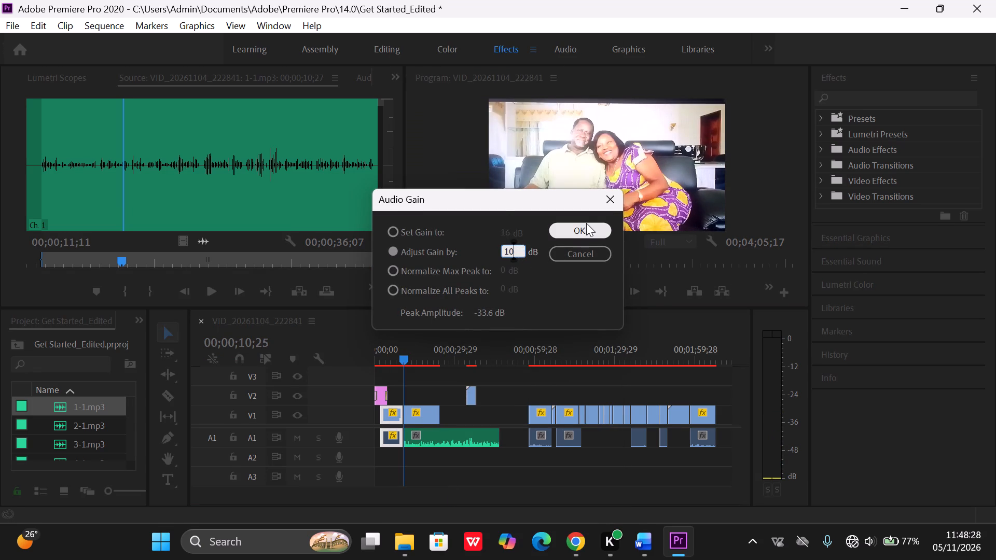
key(Return)
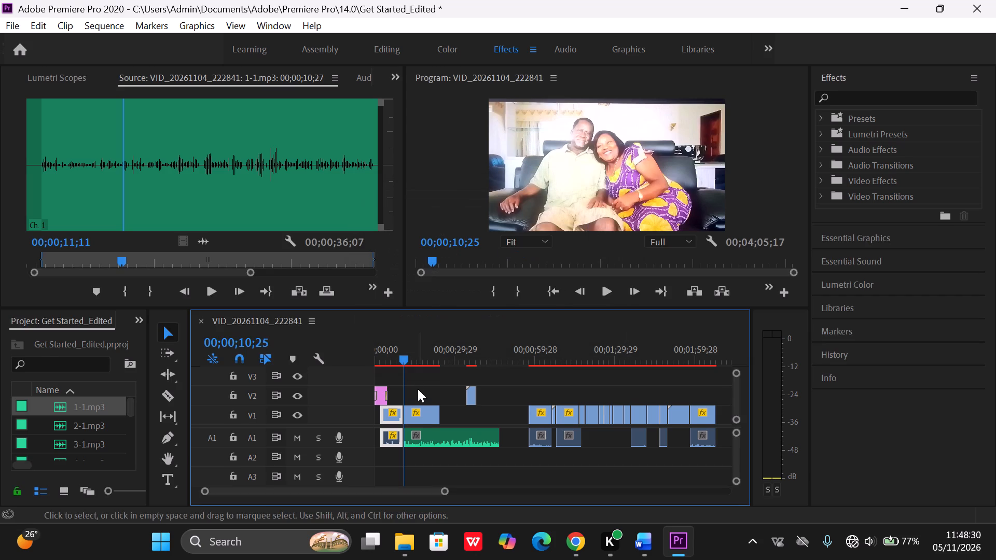
Play the sequence from 00;00;00;00 to check the loudness of the opening interview clip.
drag(403, 360, 355, 367)
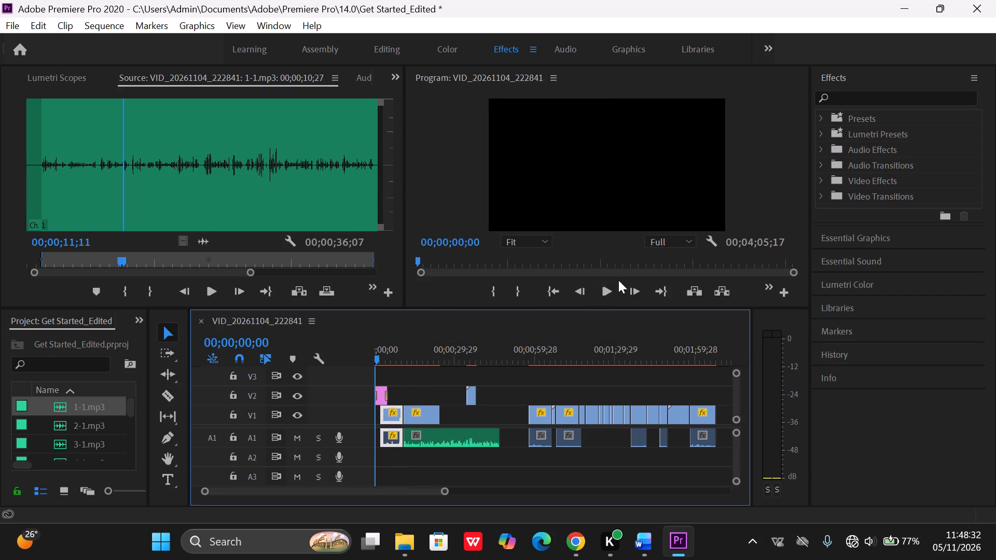
click(608, 290)
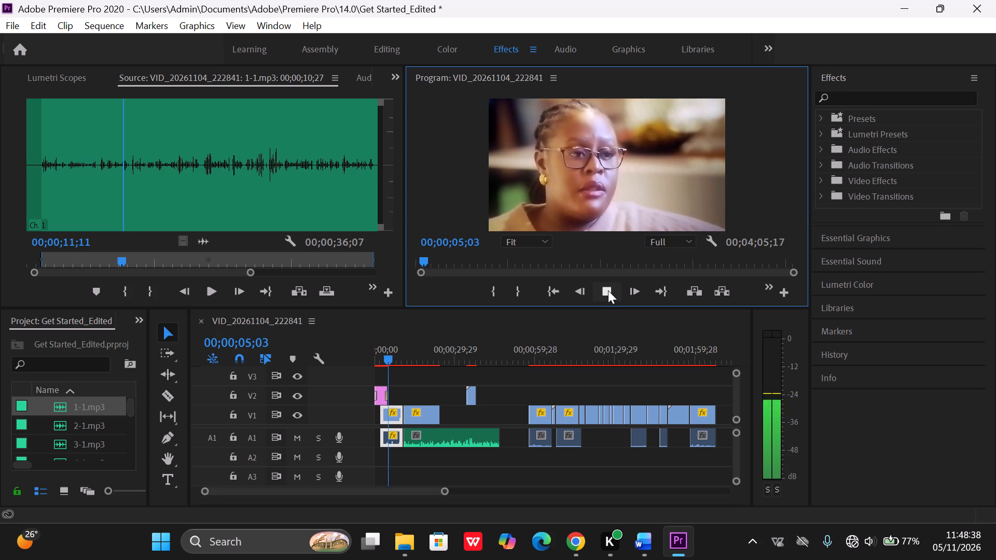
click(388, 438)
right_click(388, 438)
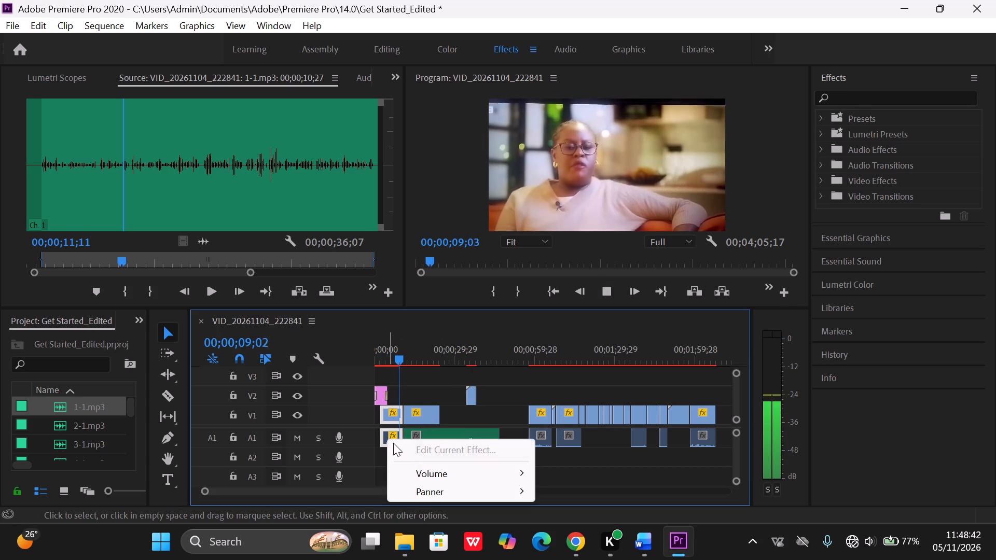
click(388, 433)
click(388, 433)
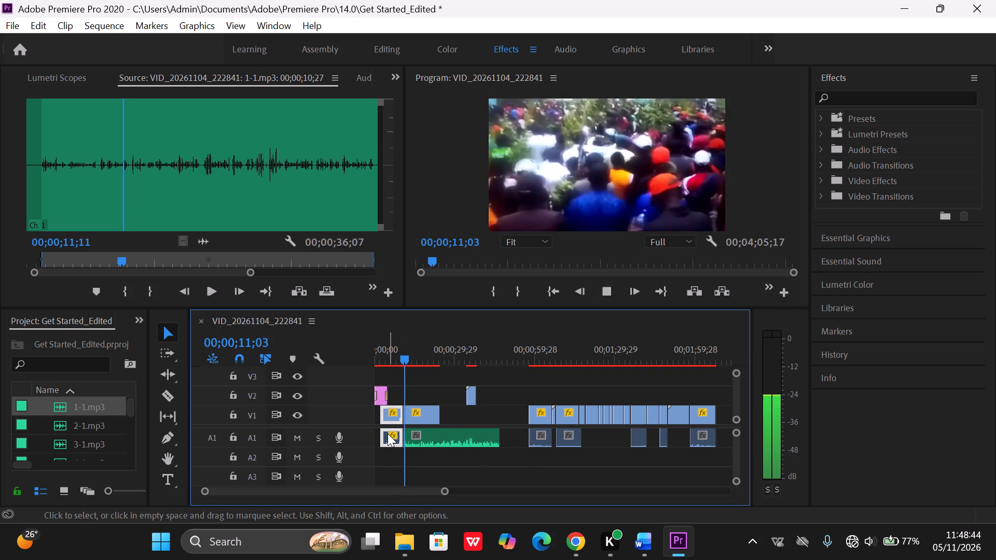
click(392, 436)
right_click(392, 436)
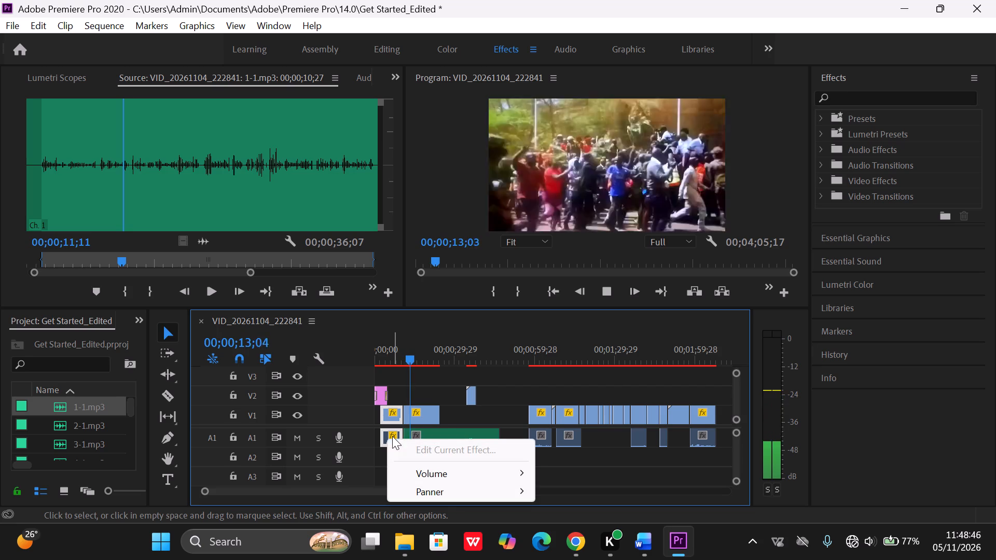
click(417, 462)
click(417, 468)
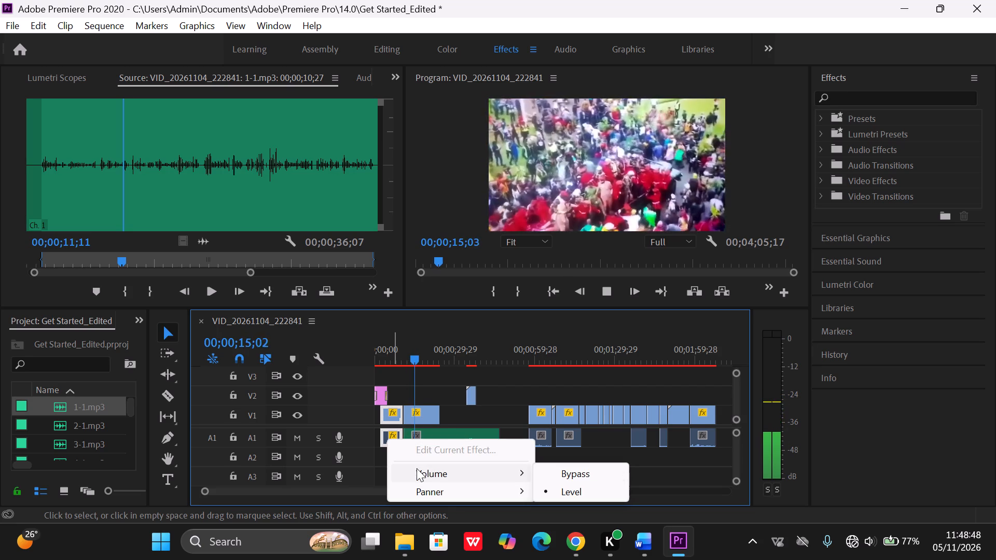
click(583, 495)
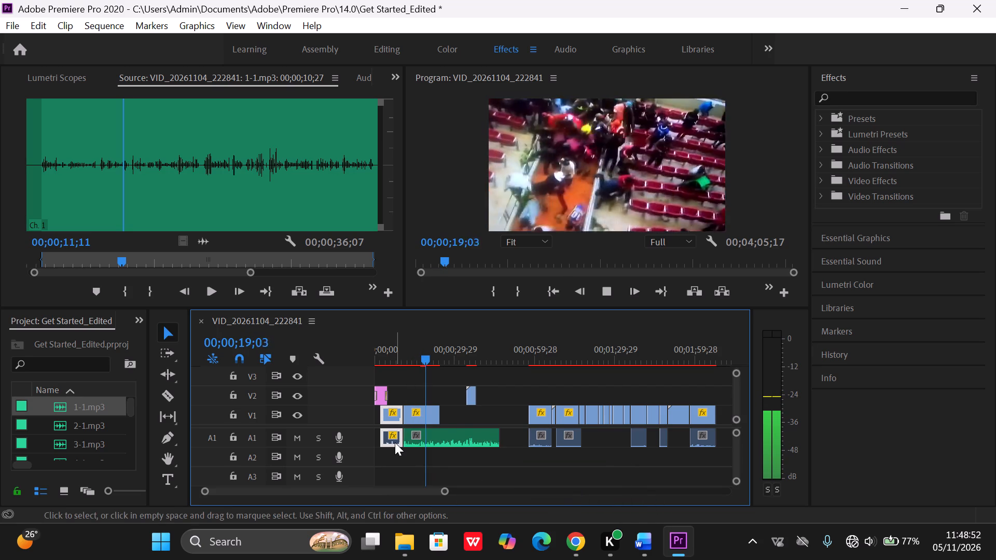
Adjust the audio gain of the opening interview clip on A1 by another 25 dB.
click(395, 442)
right_click(395, 442)
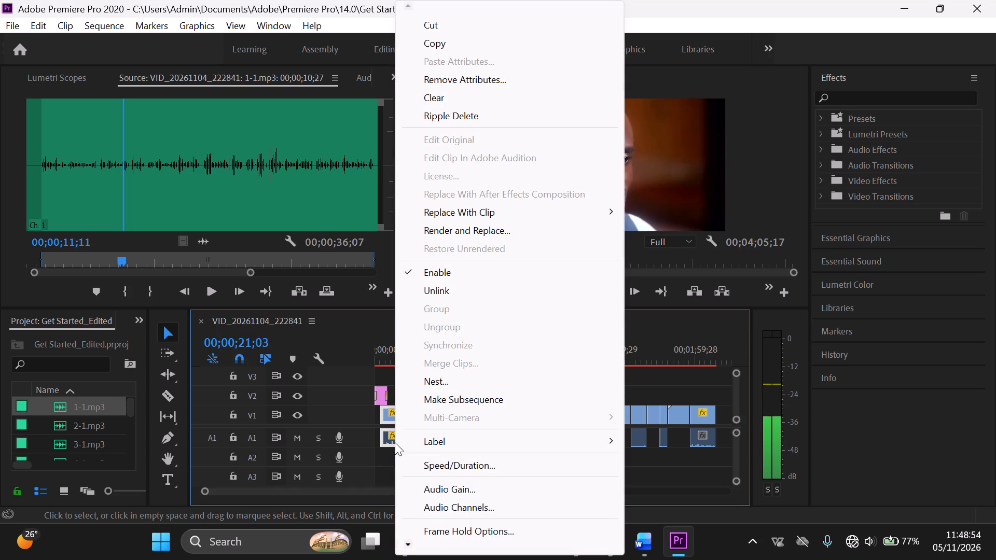
click(434, 485)
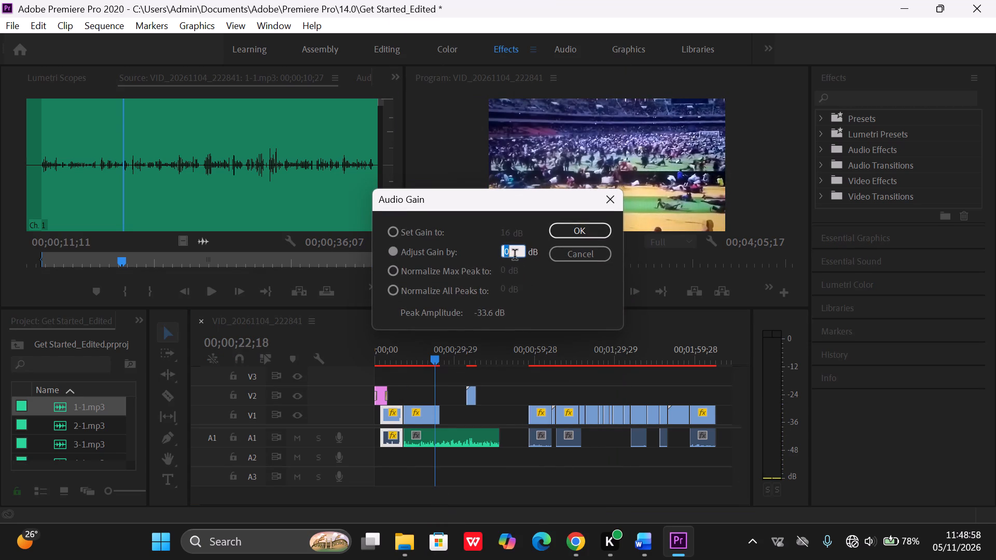
key(BackSpace)
text(25)
key(Return)
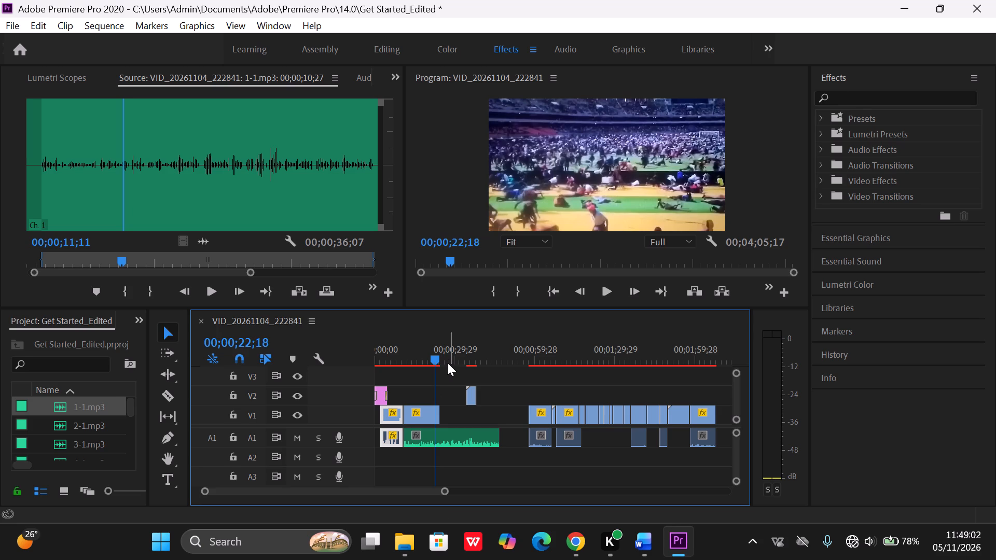
Play the sequence from 00;00;00;00 to compare the opening interview's loudness with the voice recording that follows.
drag(435, 357, 354, 363)
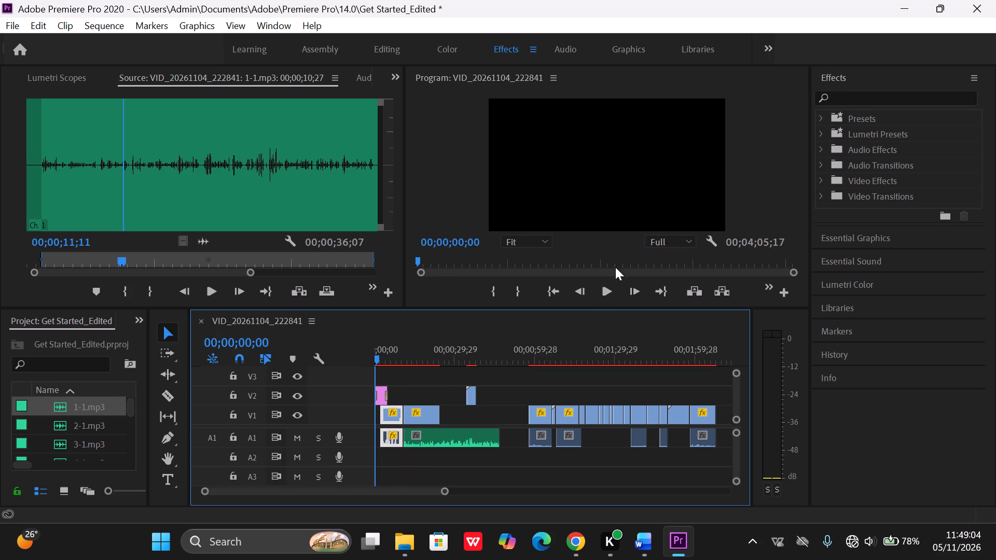
click(603, 291)
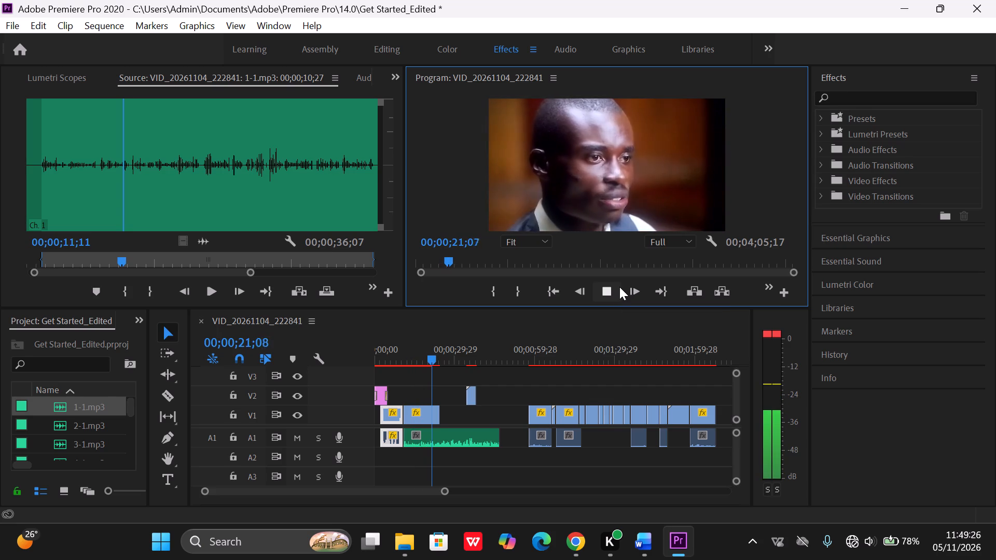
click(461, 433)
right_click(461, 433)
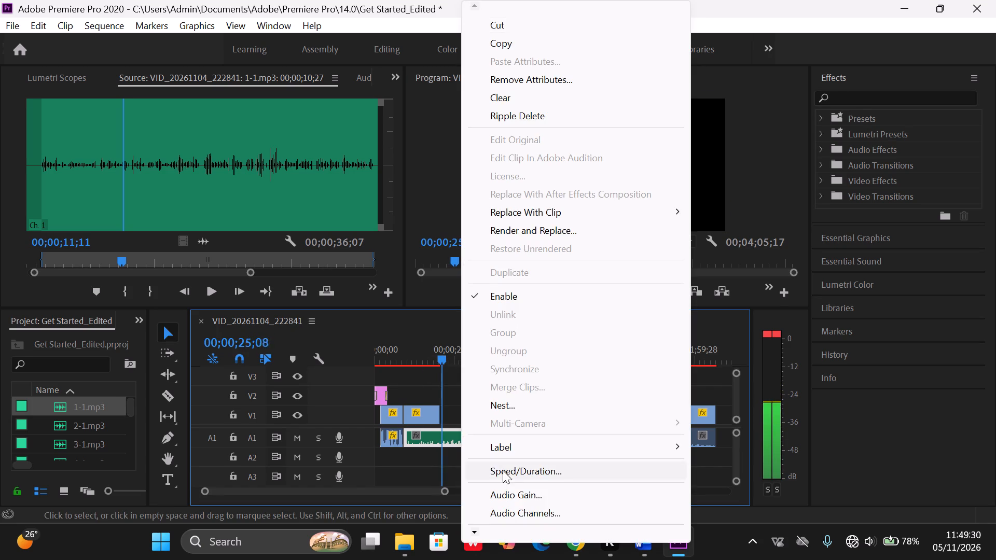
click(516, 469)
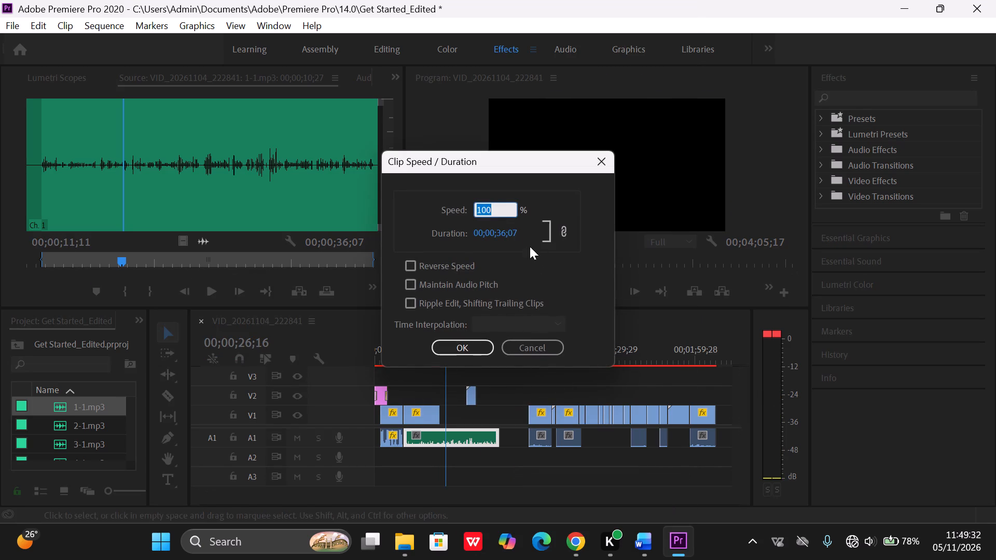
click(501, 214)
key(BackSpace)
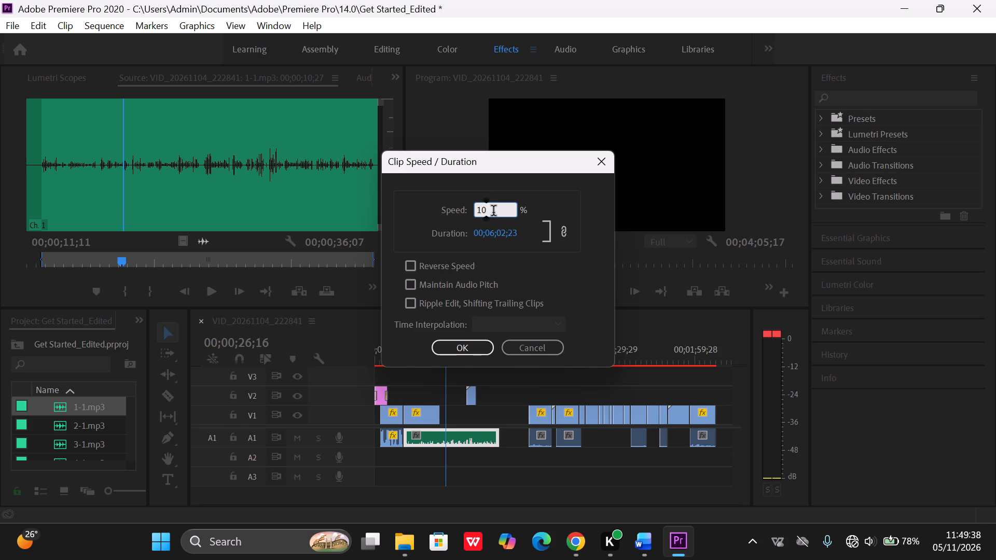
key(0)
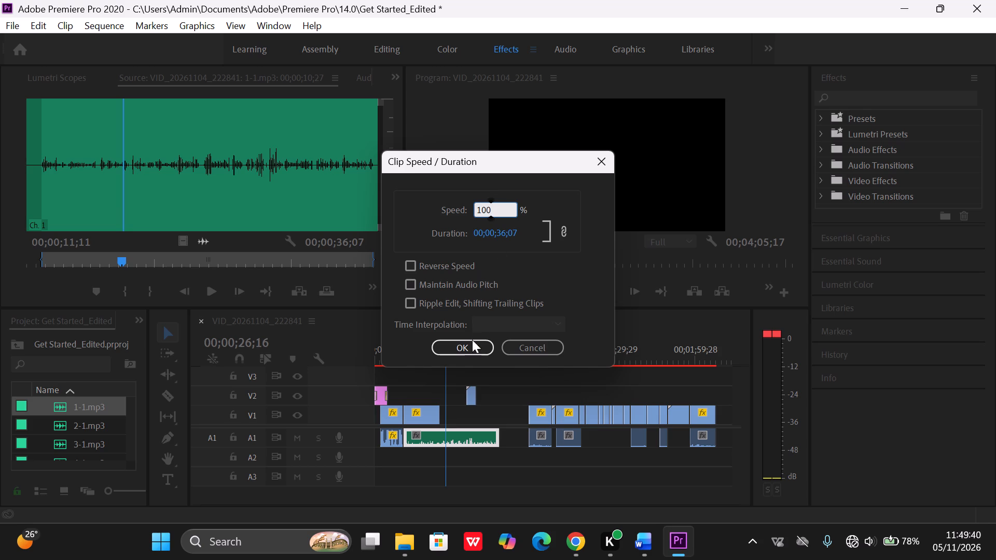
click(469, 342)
Adjust the audio gain of the 1-1.mp3 voice recording on A1 by 3 dB.
click(466, 436)
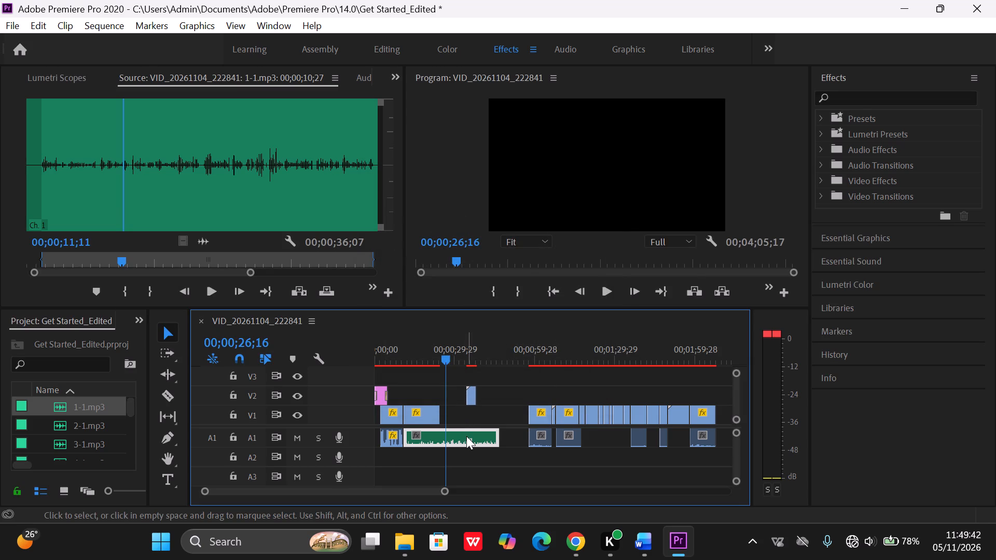
right_click(466, 436)
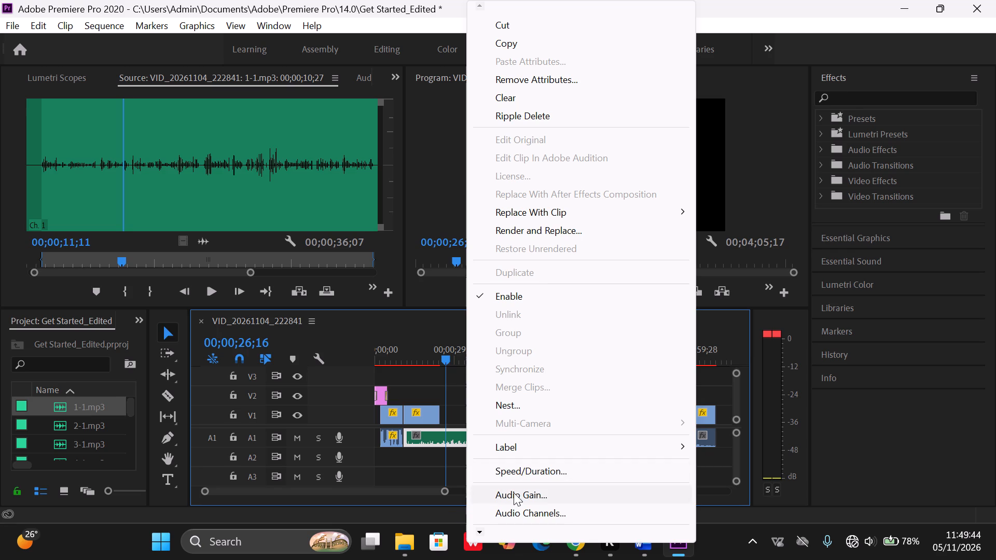
click(514, 493)
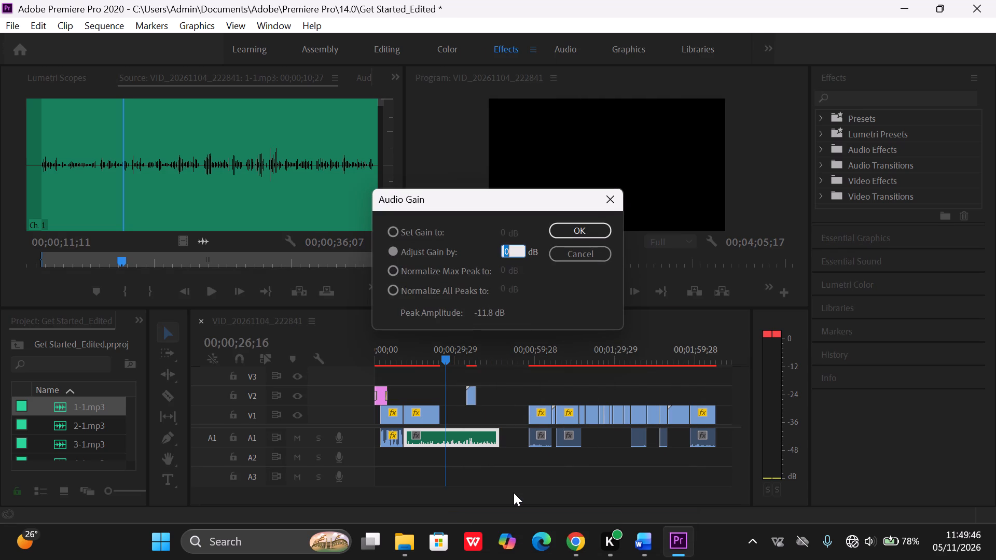
click(516, 254)
key(BackSpace)
key(3)
key(Return)
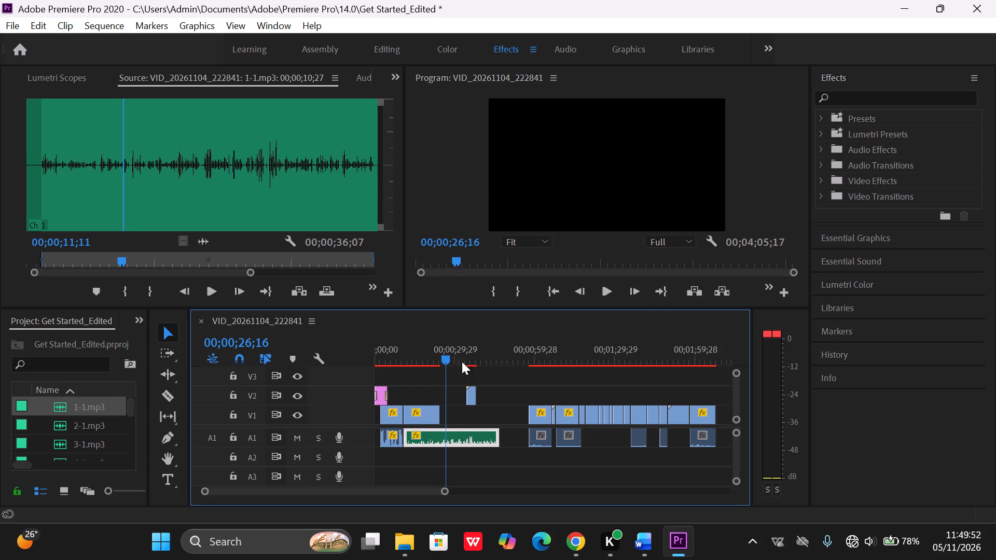
Play the sequence from 00;00;00;00 to check the voice recording's loudness, and return to 00;00;13;11 in the stampede footage.
drag(447, 355, 356, 373)
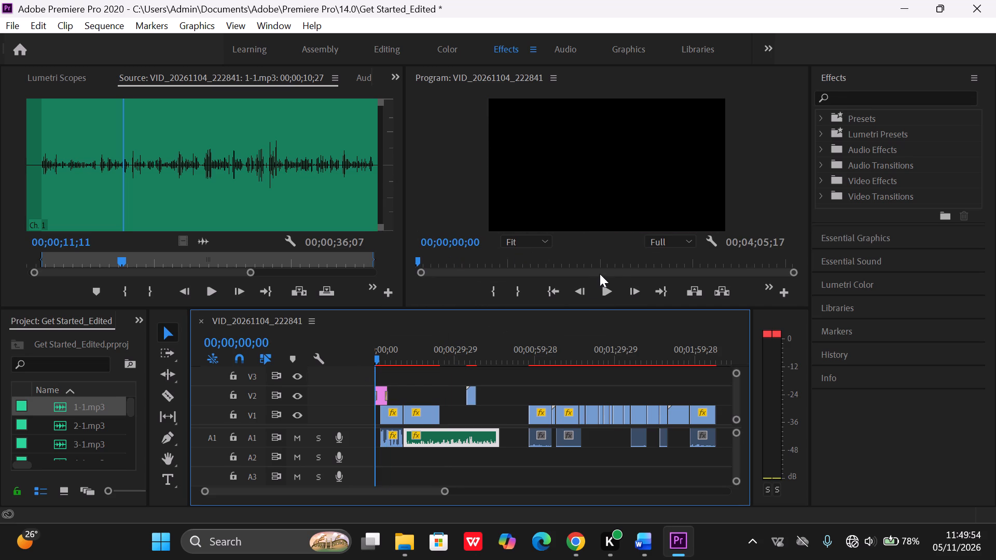
click(601, 291)
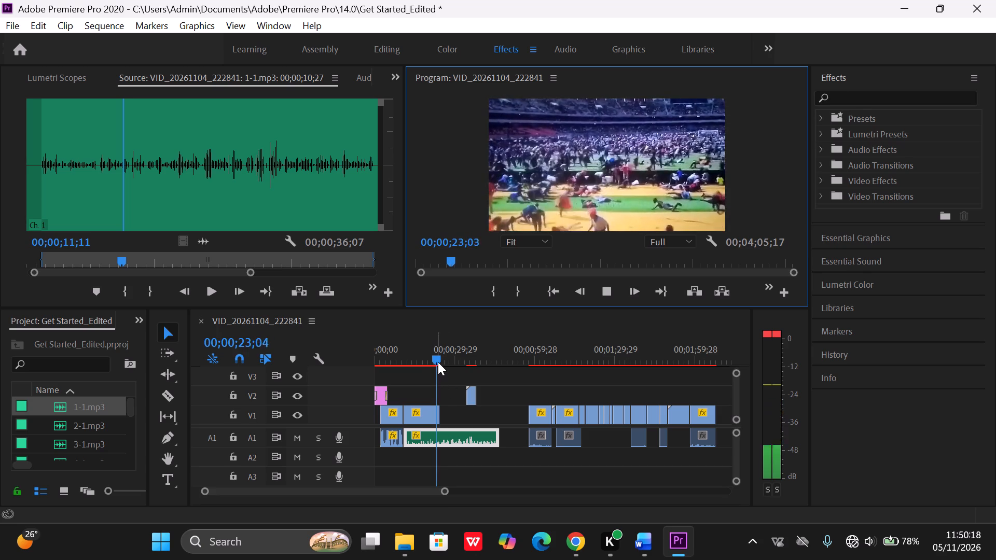
drag(439, 360, 417, 361)
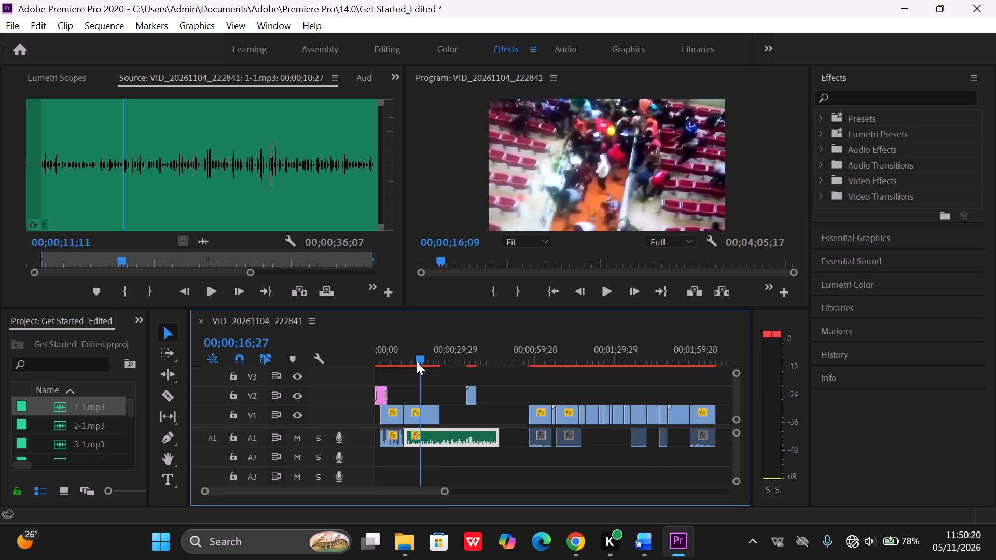
drag(417, 361, 410, 362)
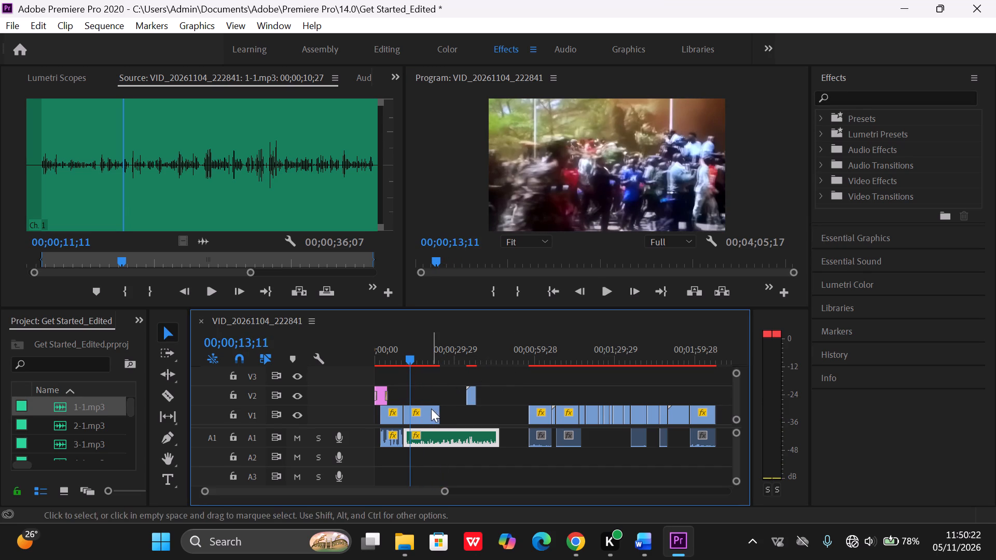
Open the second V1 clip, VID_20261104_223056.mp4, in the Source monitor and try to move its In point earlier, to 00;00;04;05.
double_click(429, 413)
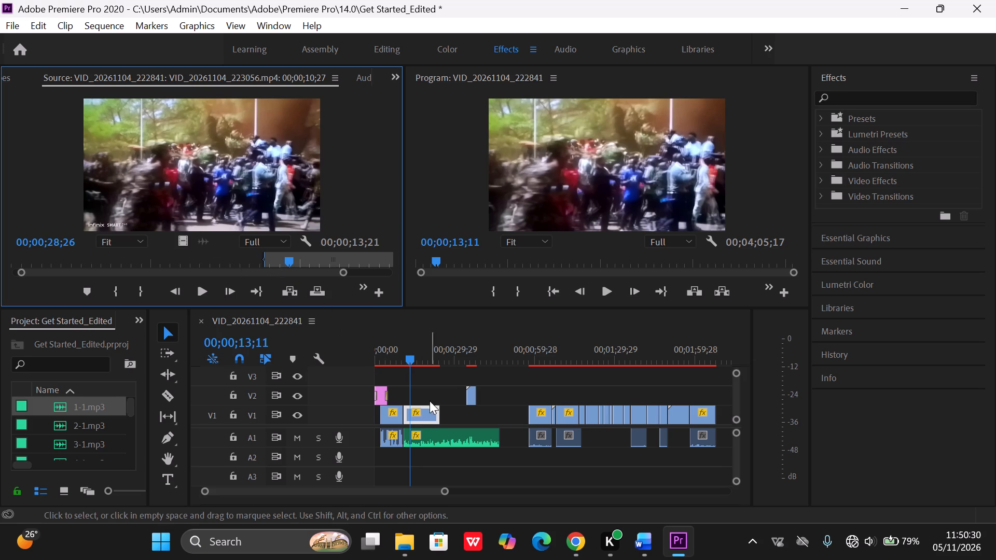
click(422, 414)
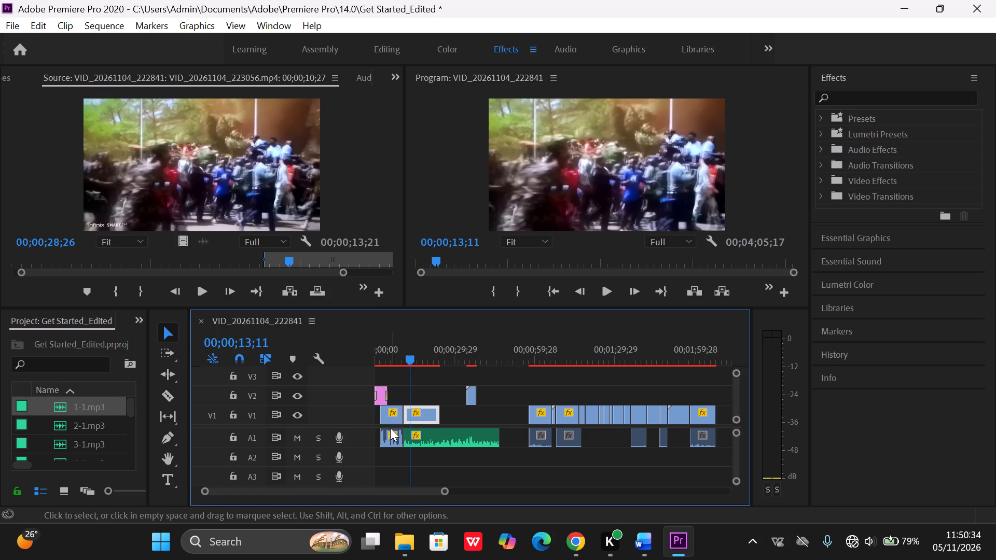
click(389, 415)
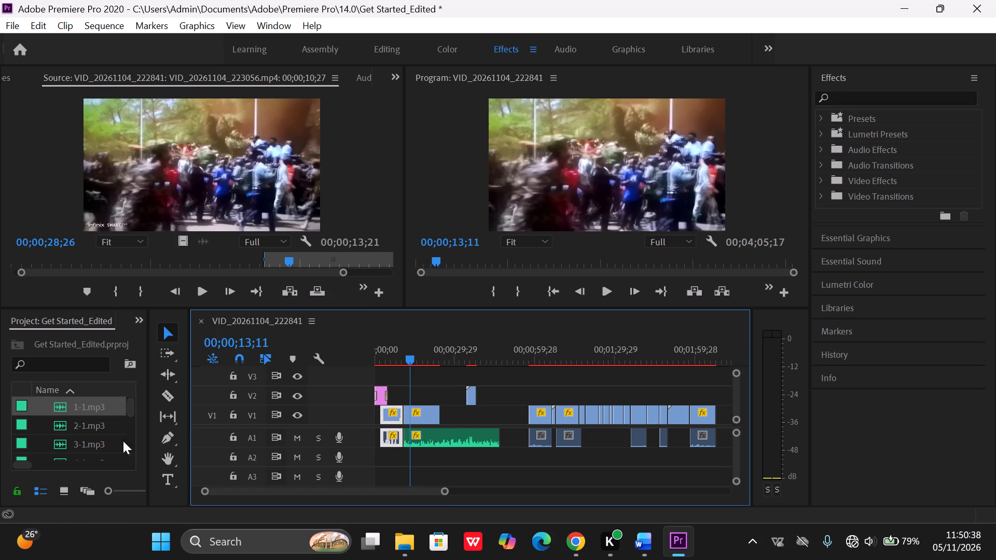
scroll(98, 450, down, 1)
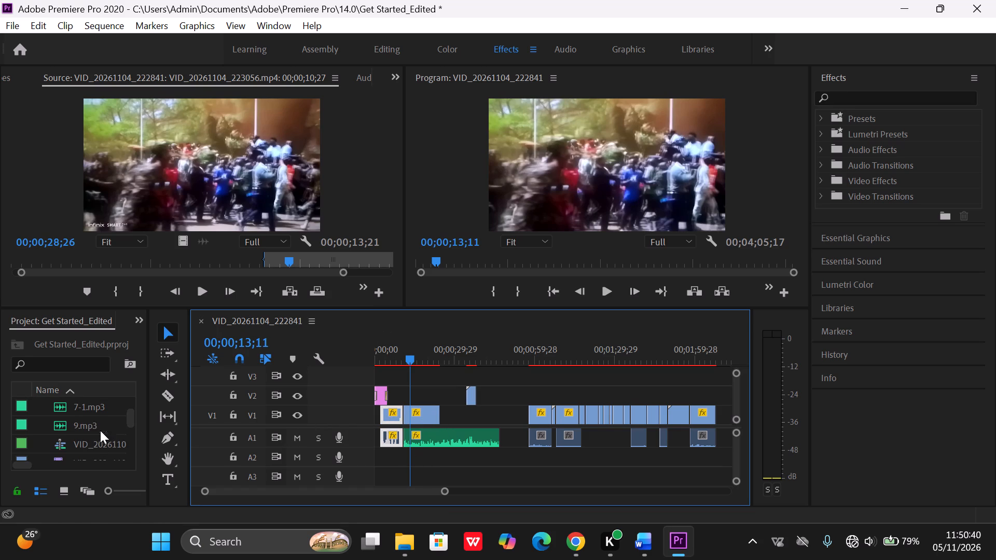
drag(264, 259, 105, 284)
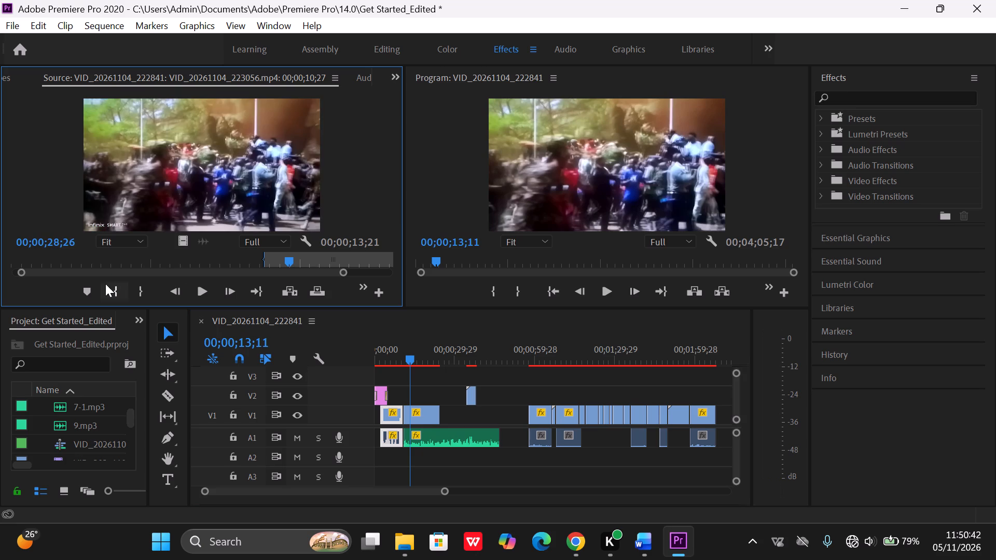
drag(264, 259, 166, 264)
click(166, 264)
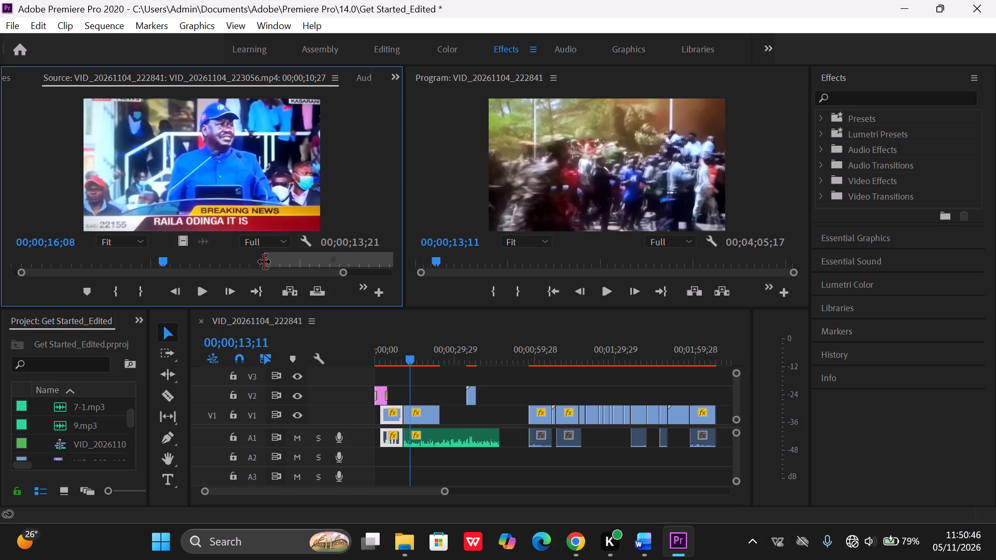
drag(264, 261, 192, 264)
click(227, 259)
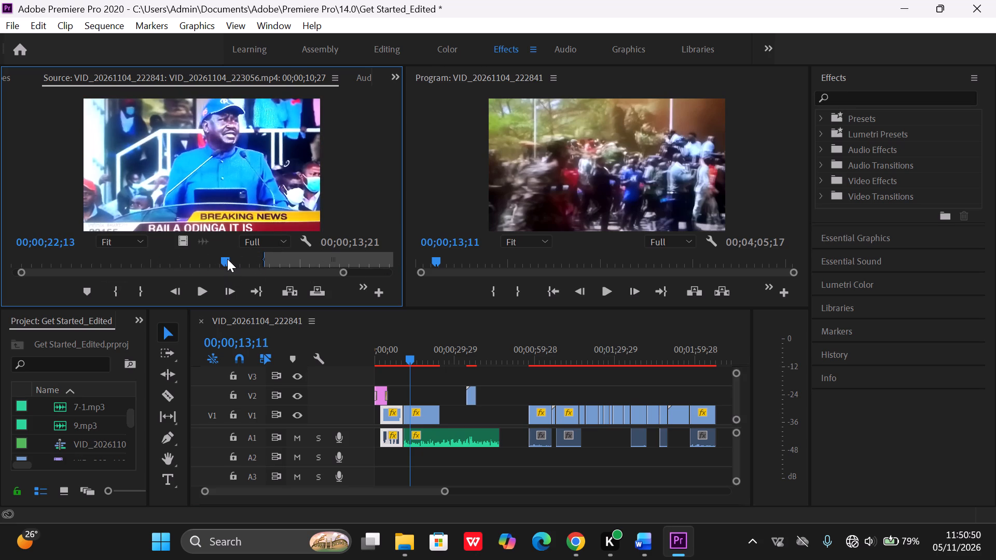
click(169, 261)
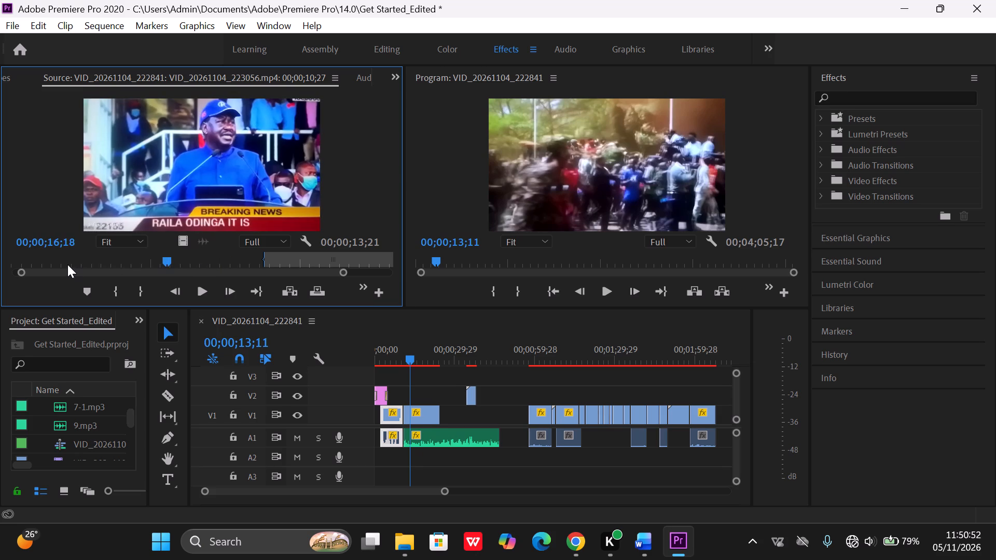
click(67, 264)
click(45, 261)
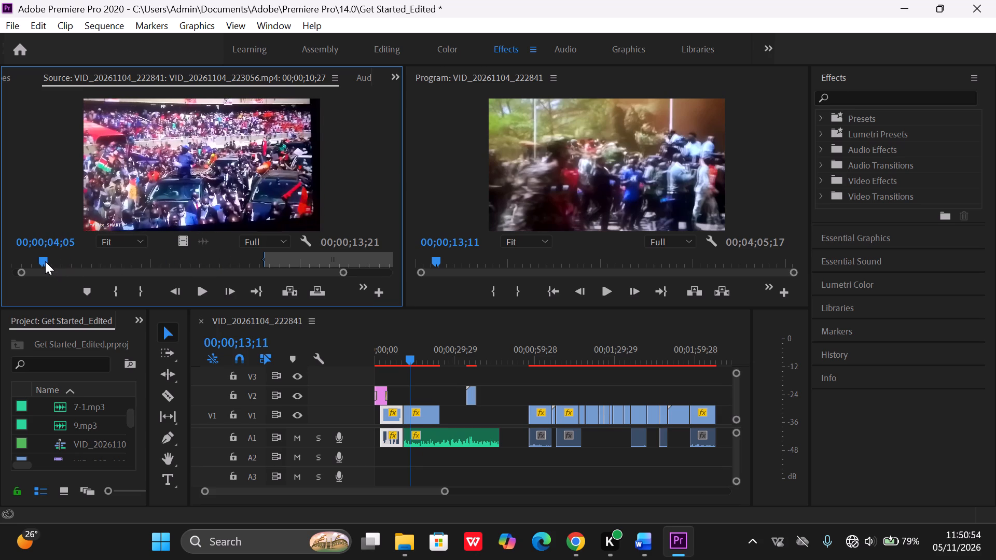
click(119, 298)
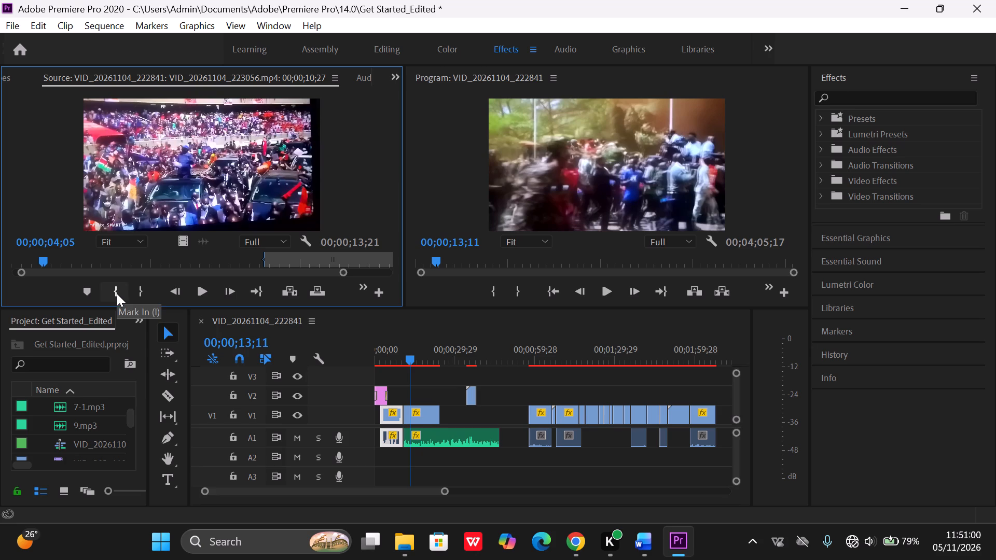
Switch the project bin to thumbnails and browse its clips for footage to follow the stampede shot.
scroll(61, 446, up, 4)
click(63, 497)
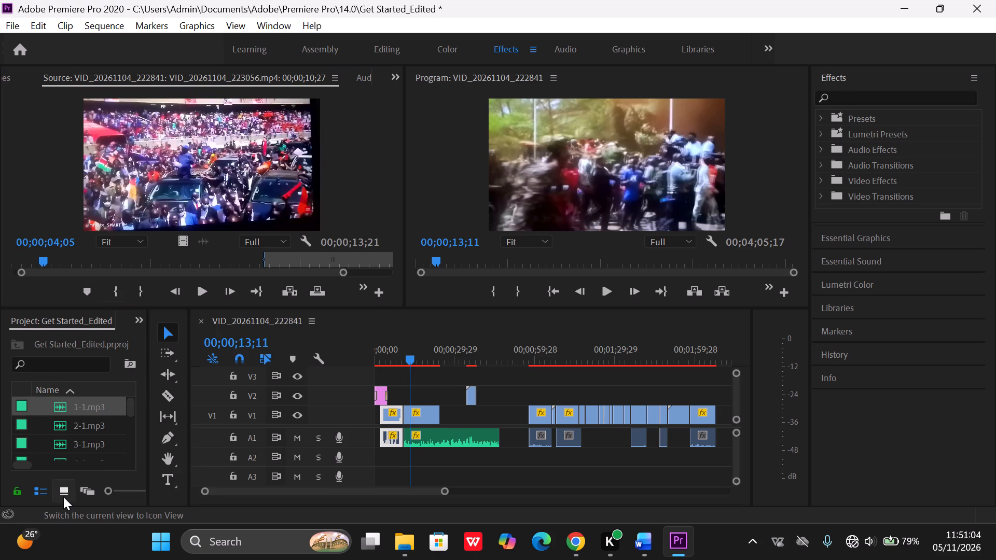
scroll(74, 435, down, 1)
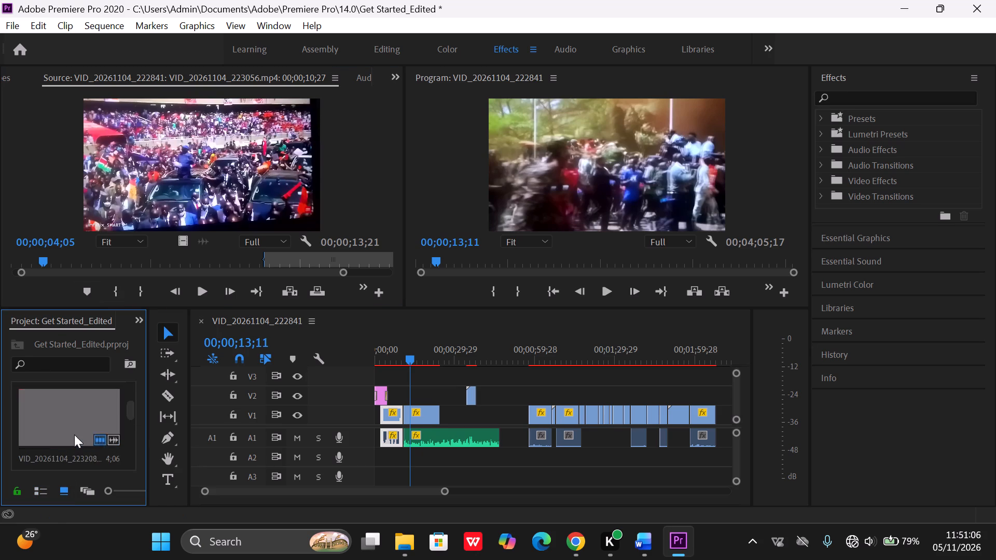
scroll(74, 435, down, 3)
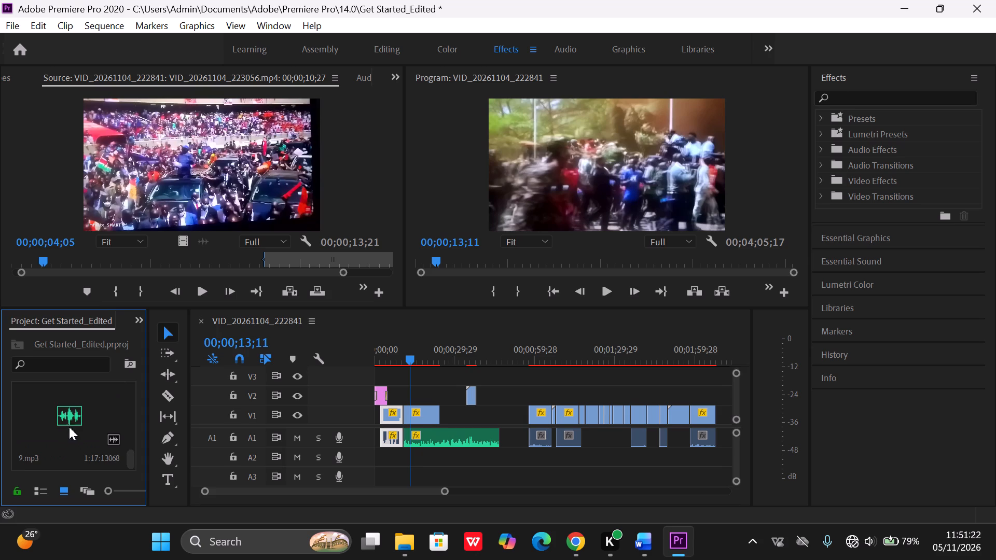
scroll(80, 423, up, 5)
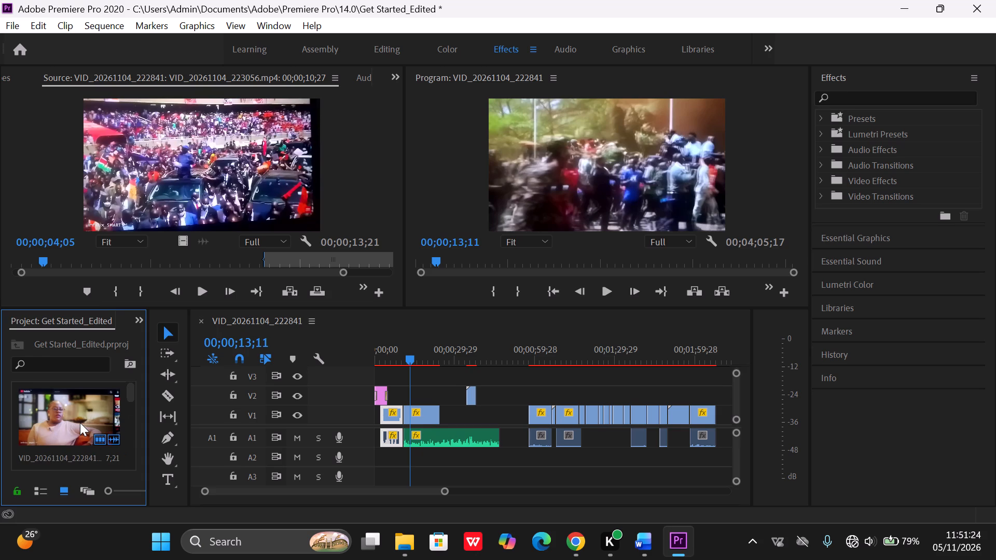
scroll(80, 423, up, 5)
scroll(80, 423, down, 4)
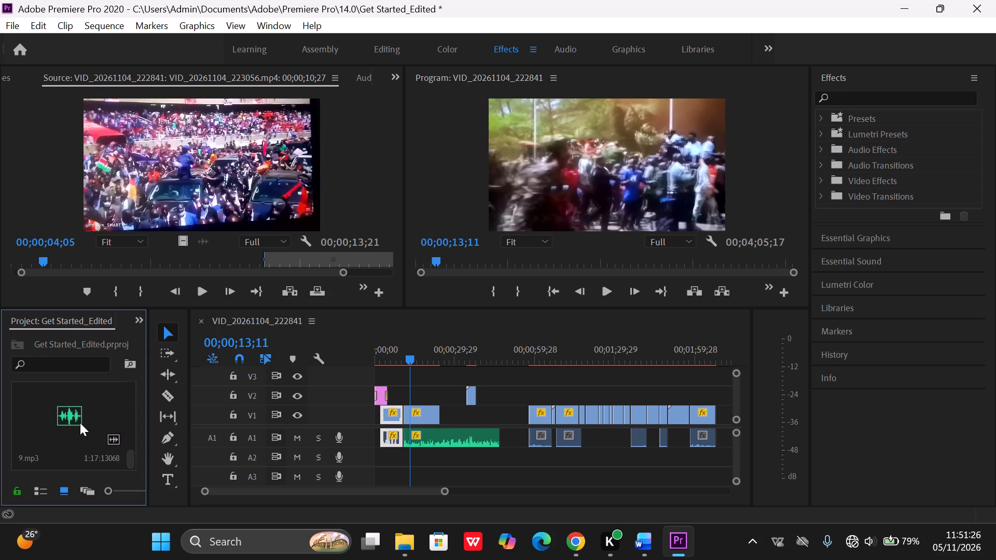
scroll(89, 438, up, 3)
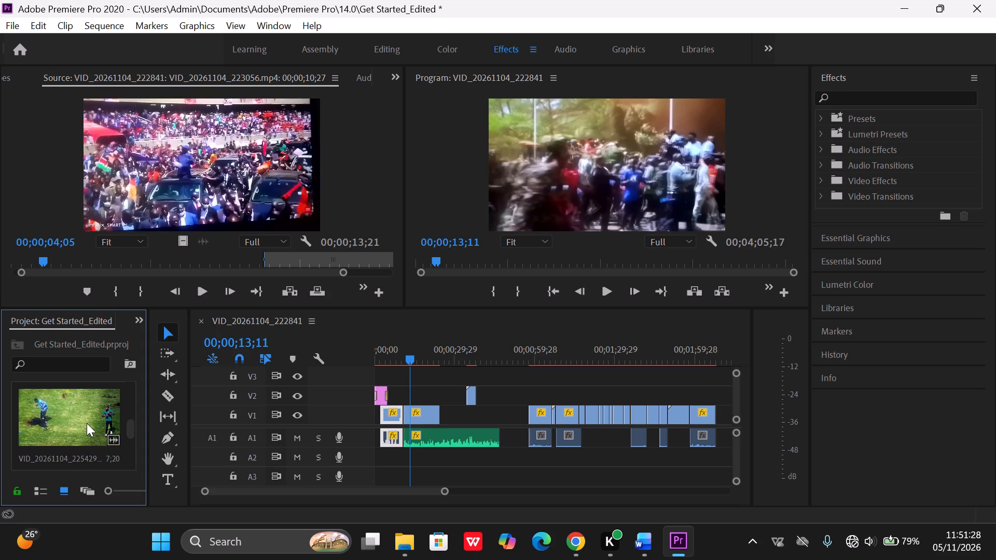
scroll(87, 423, down, 1)
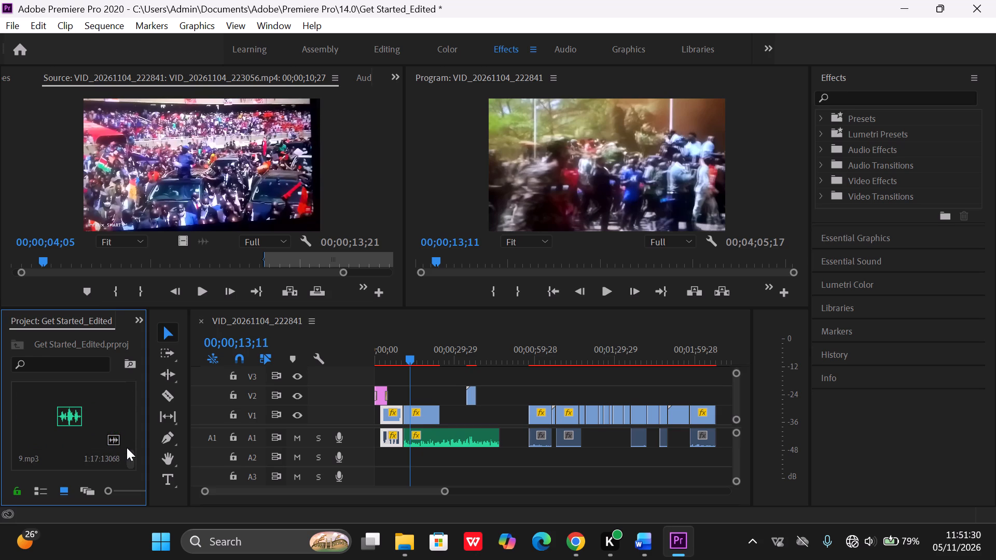
drag(127, 447, 133, 414)
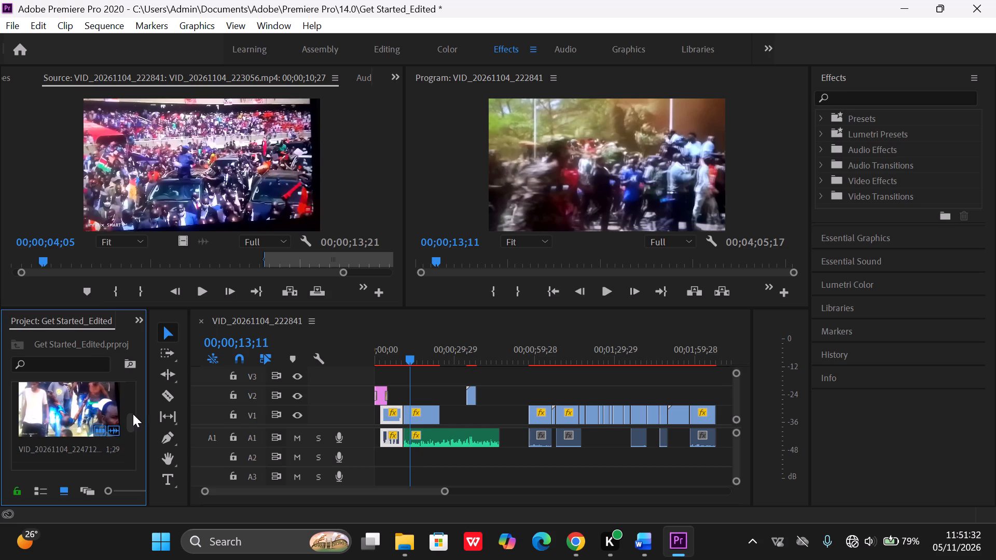
drag(133, 414, 135, 408)
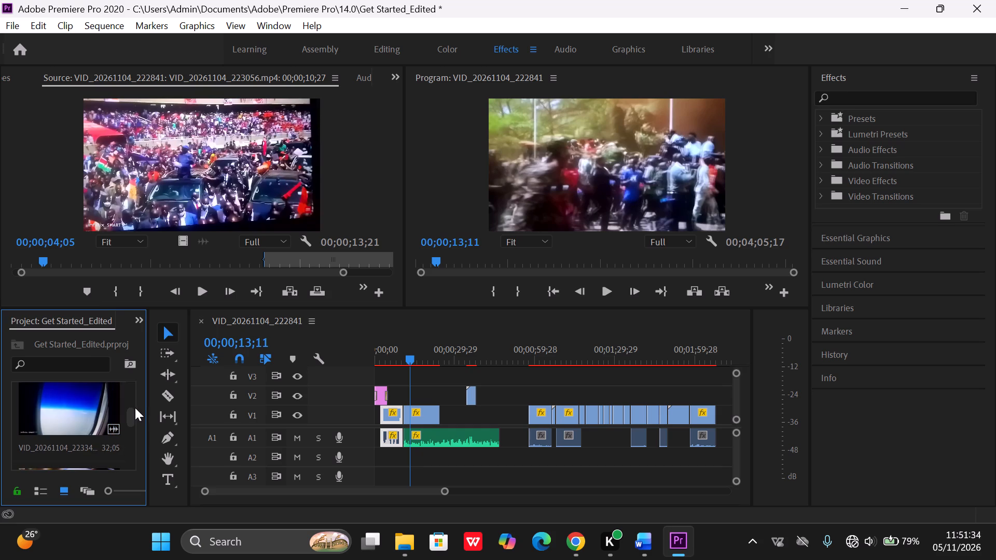
drag(135, 408, 134, 426)
drag(131, 419, 130, 408)
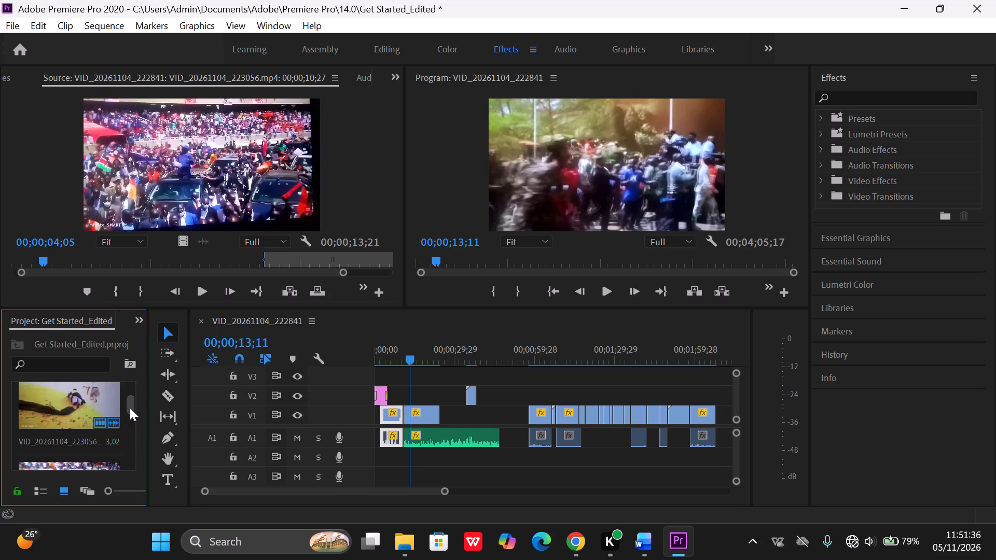
drag(130, 408, 130, 411)
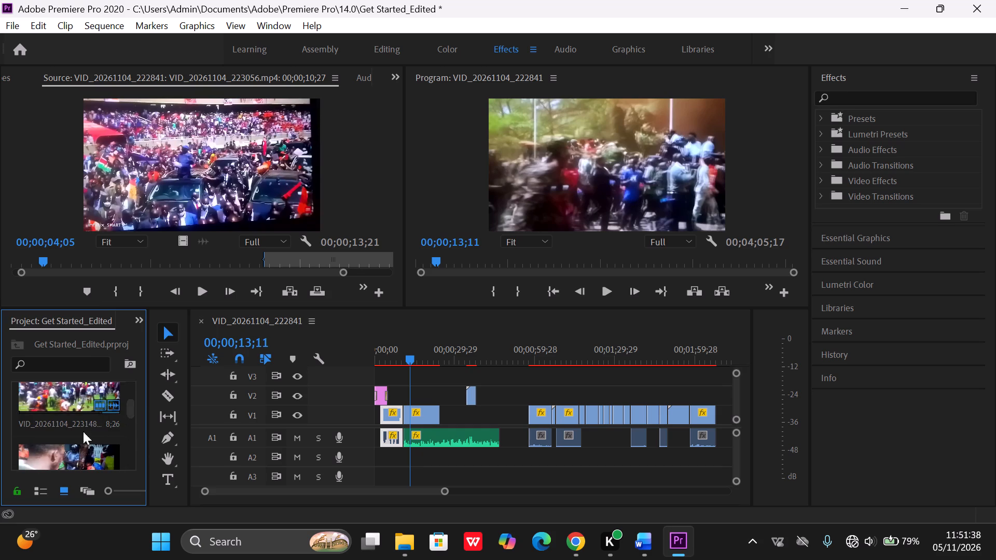
click(70, 390)
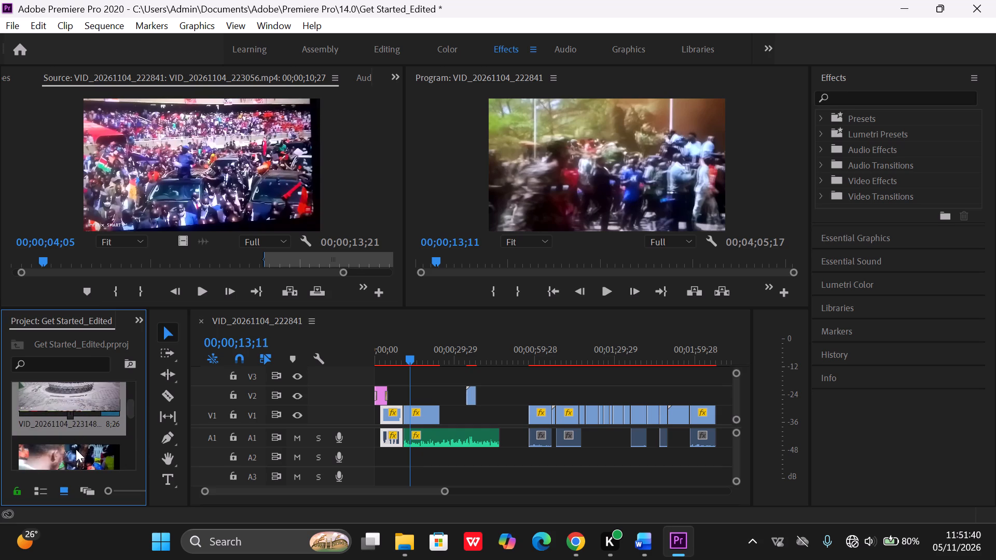
Open VID_20261104_223208.mp4 in the Source monitor, mark a 00;00;05;05 range starting at 00;00;03;01, and try its video on V1.
double_click(76, 449)
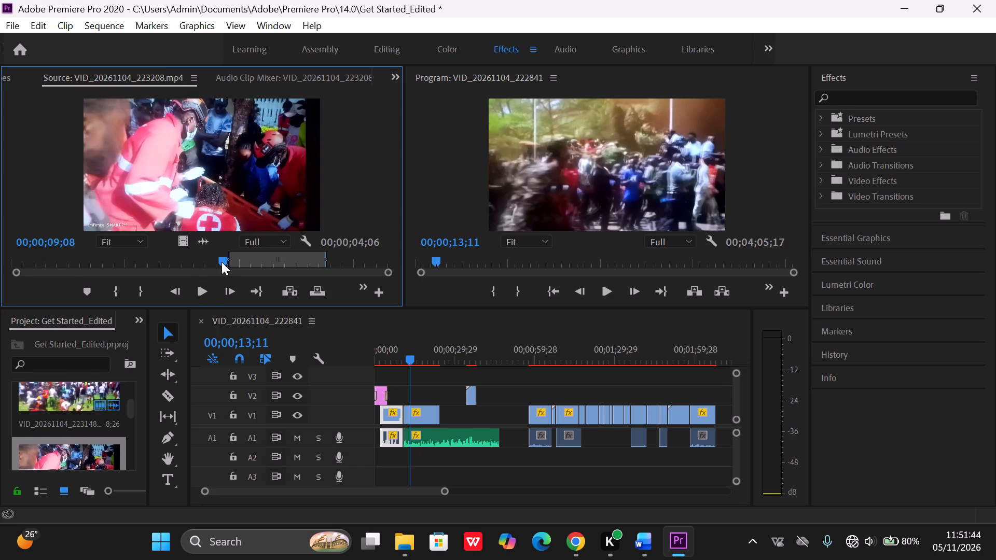
click(81, 263)
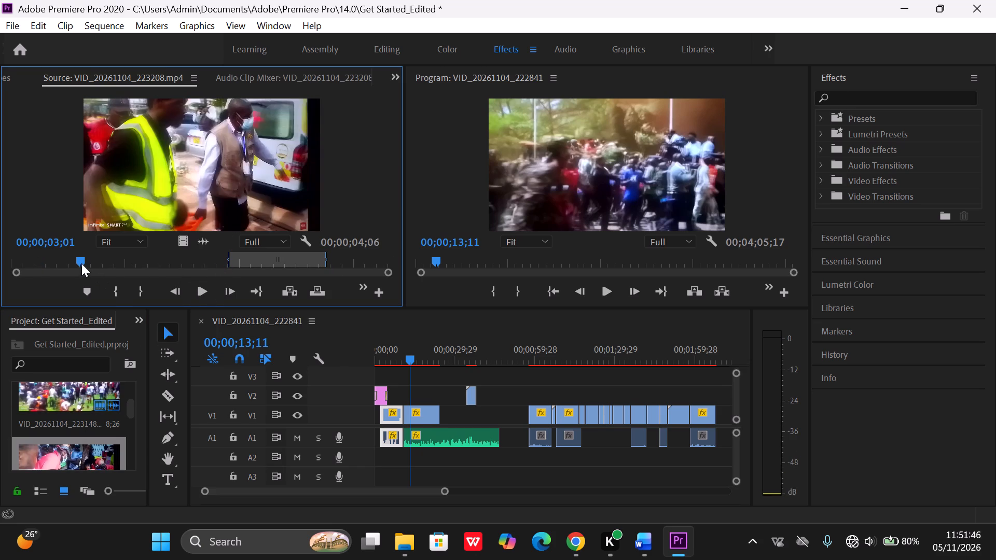
click(112, 290)
click(208, 291)
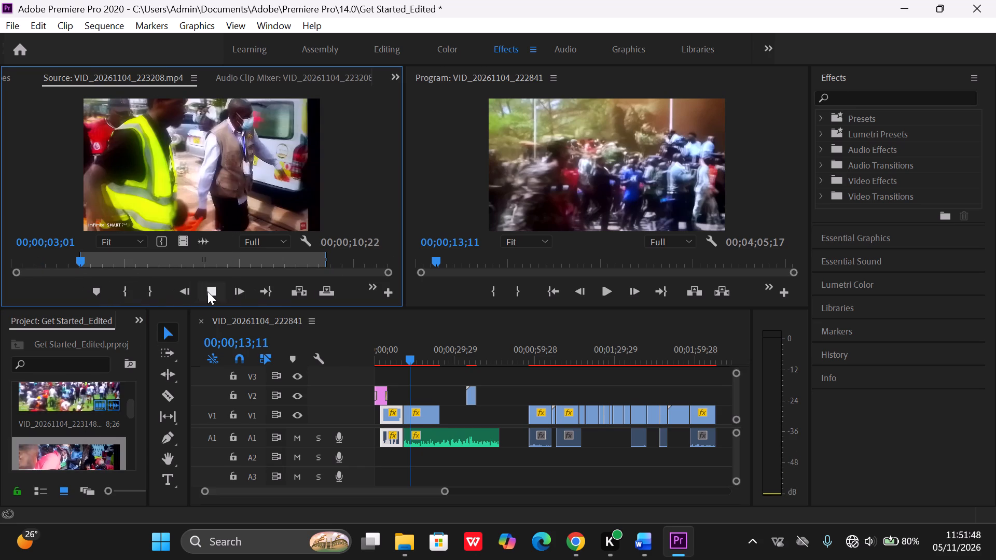
click(150, 289)
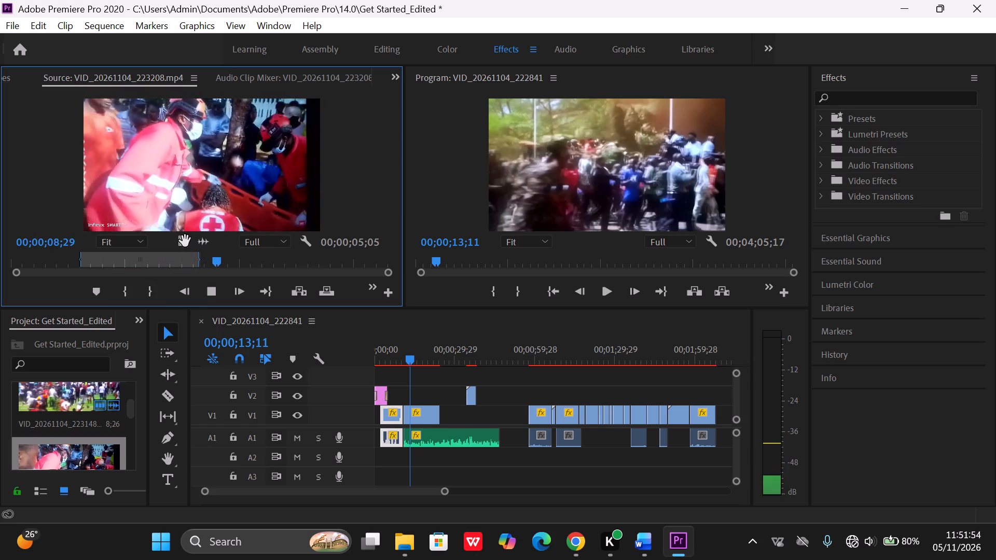
drag(183, 241, 458, 421)
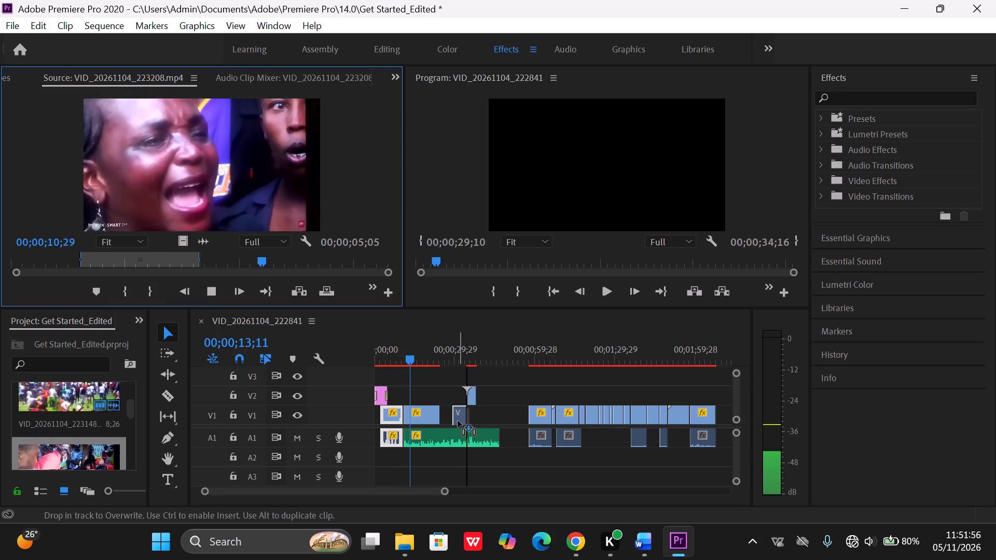
drag(458, 421, 199, 168)
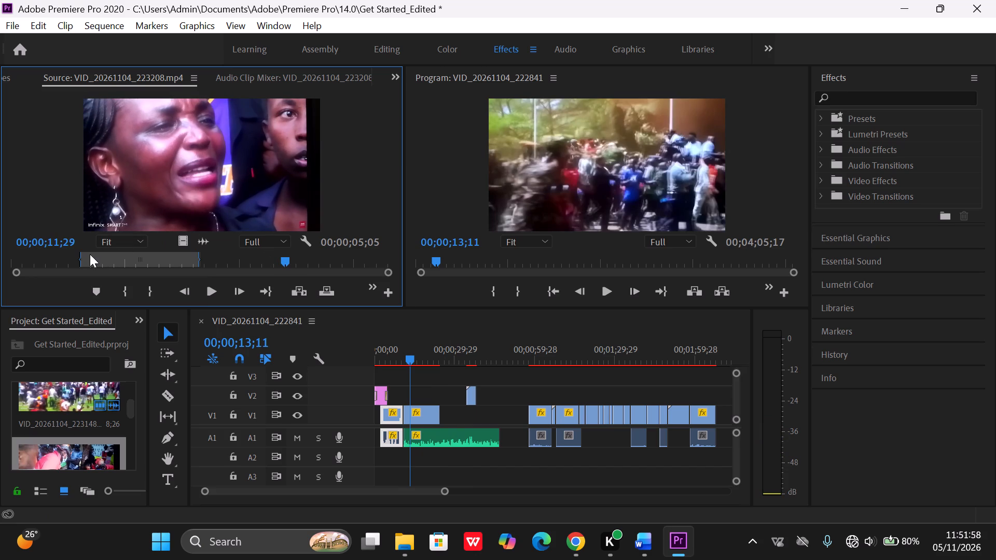
Widen the source clip's marked range at both ends to 00;00;12;18, starting from the clip's beginning.
drag(80, 257, 50, 259)
drag(200, 257, 267, 263)
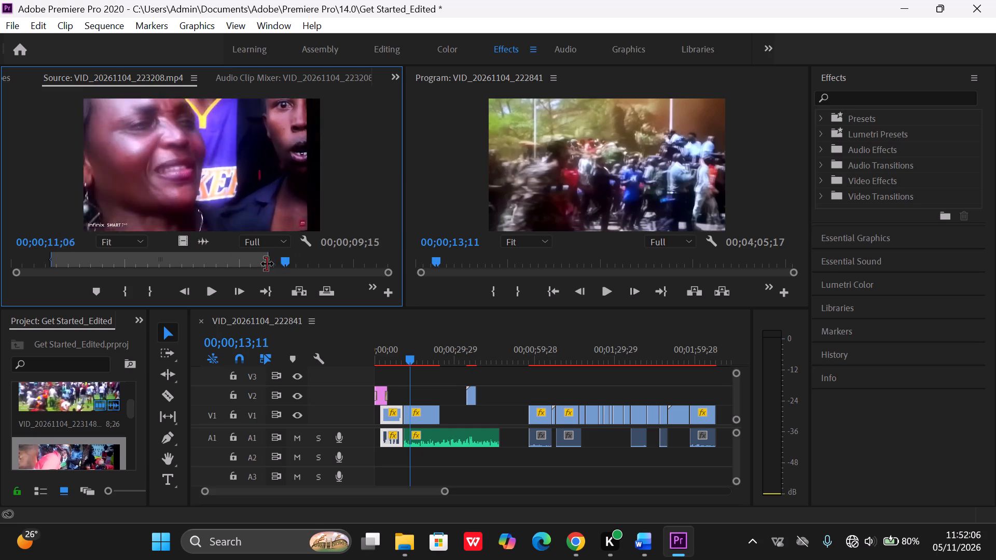
drag(267, 263, 266, 263)
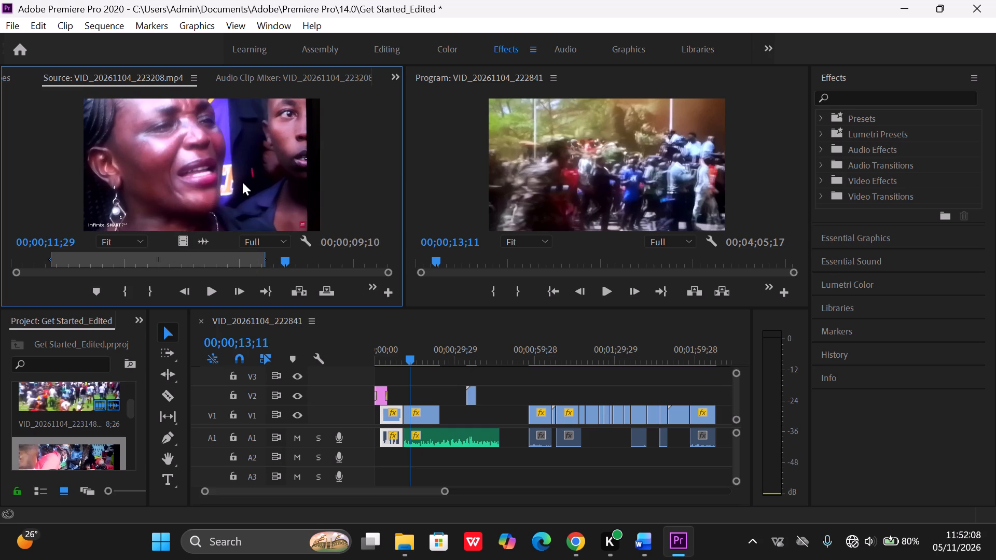
drag(217, 164, 472, 398)
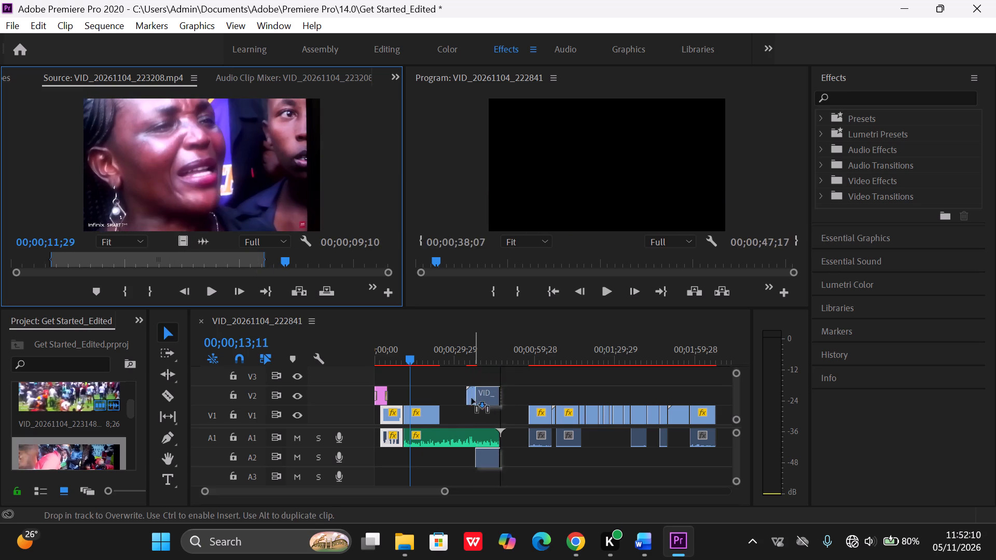
drag(472, 398, 285, 214)
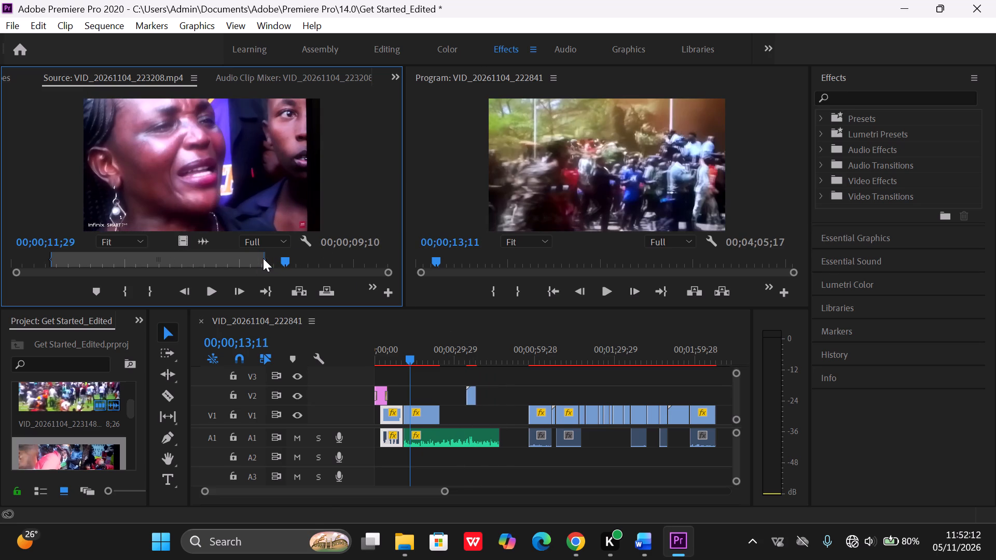
drag(265, 257, 321, 266)
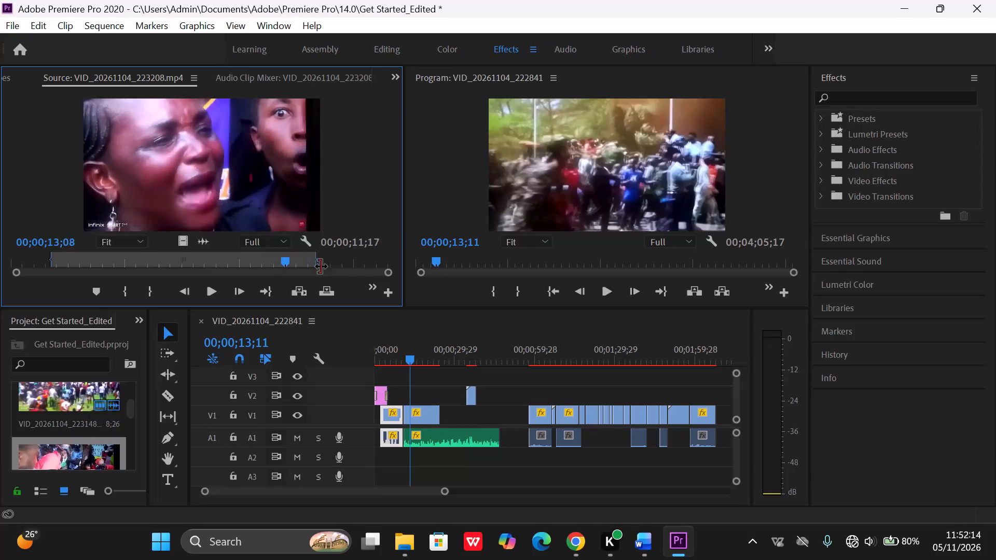
drag(321, 266, 308, 269)
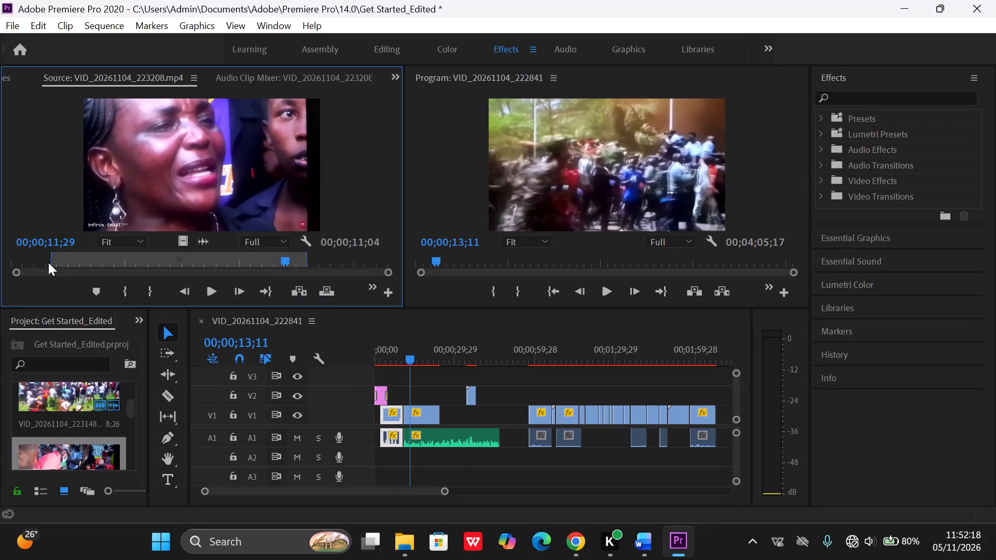
drag(51, 259, 30, 260)
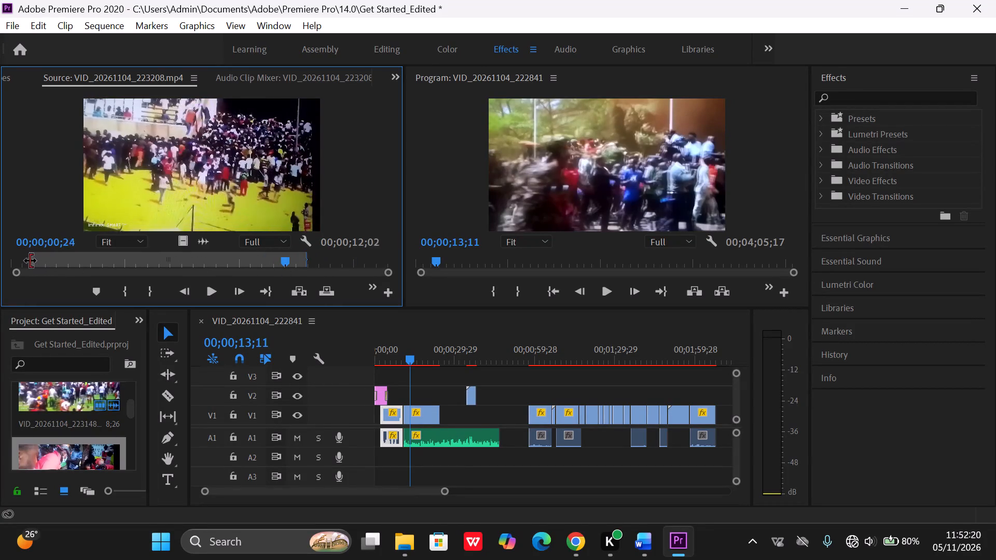
drag(30, 260, 18, 261)
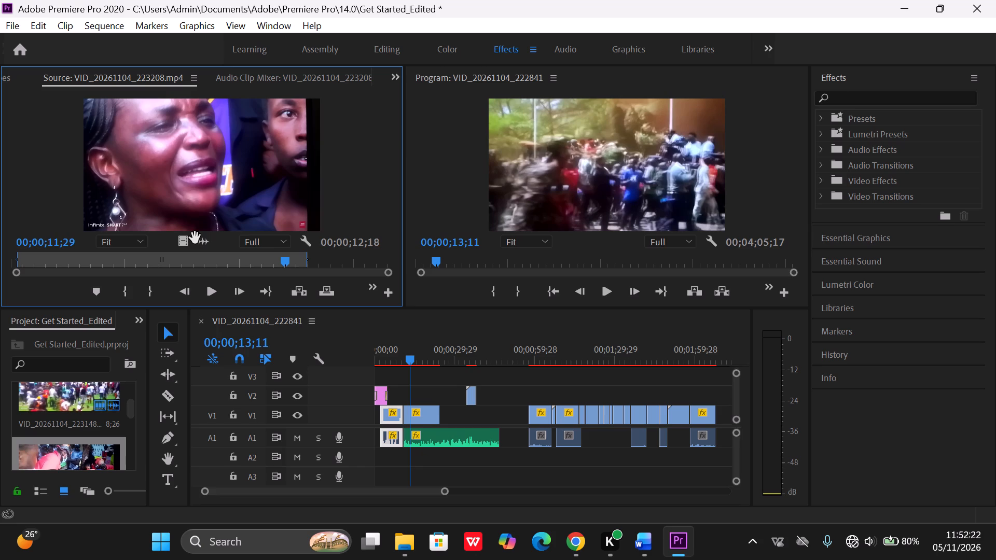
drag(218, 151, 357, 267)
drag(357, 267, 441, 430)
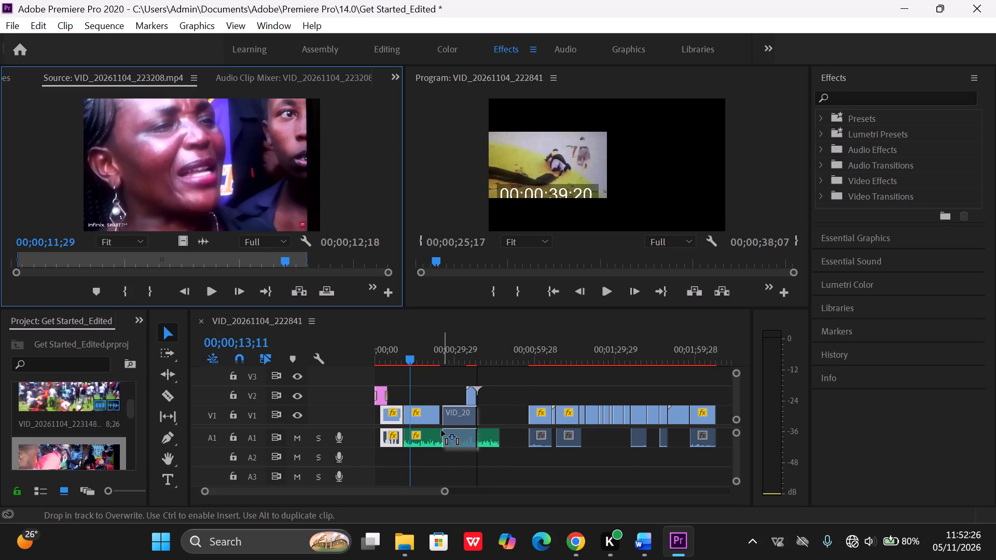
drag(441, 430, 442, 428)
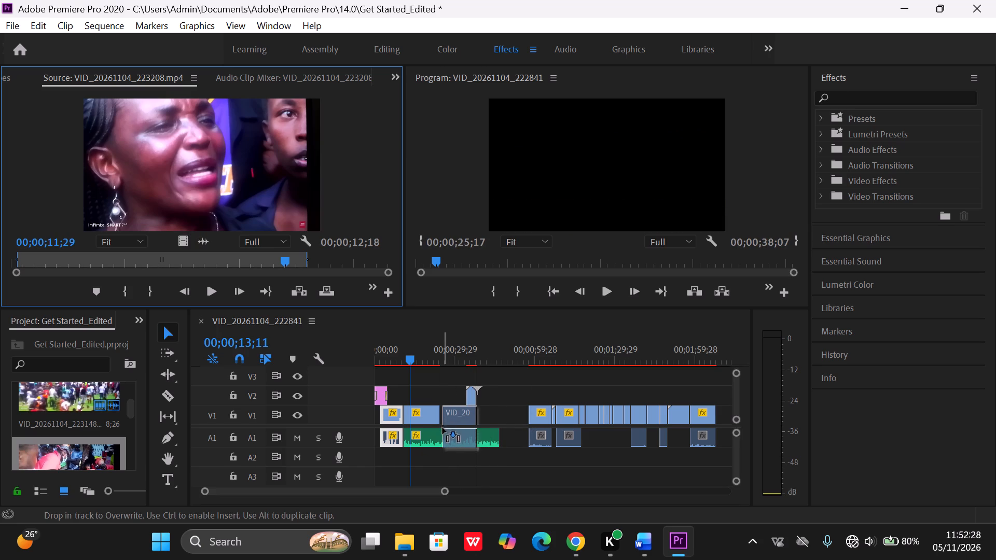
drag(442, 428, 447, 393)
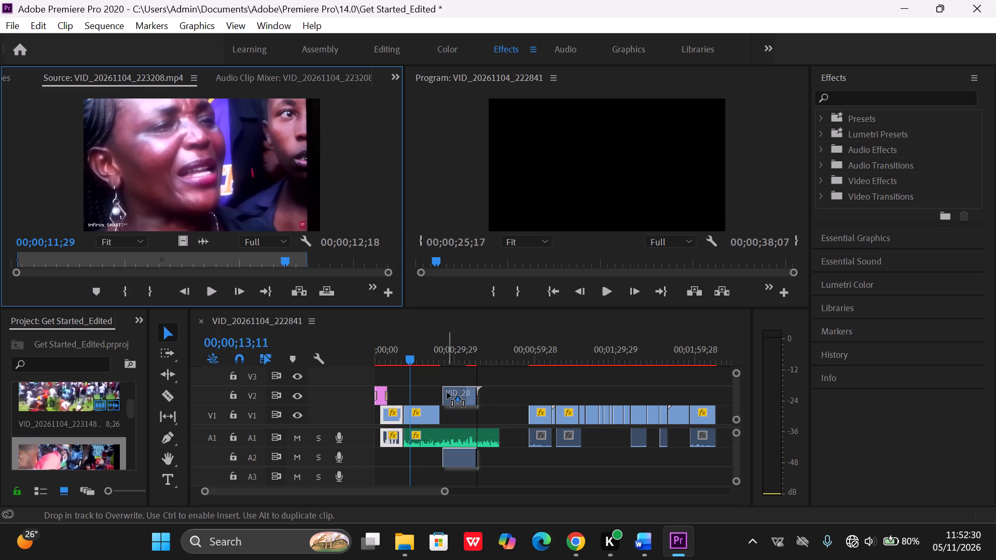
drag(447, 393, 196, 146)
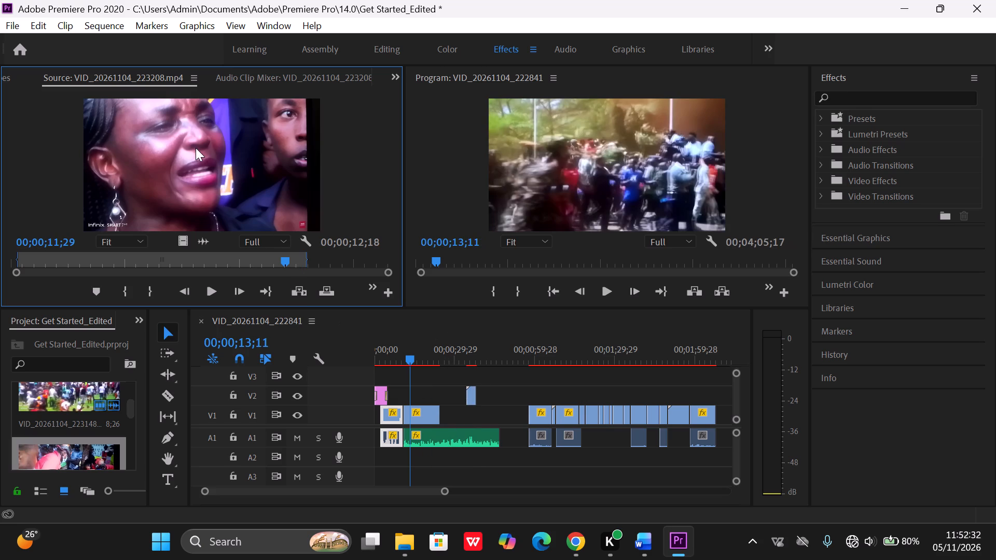
Place only the video of the marked VID_20261104_223208.mp4 range on V1, directly after the stampede clip.
drag(178, 237, 444, 400)
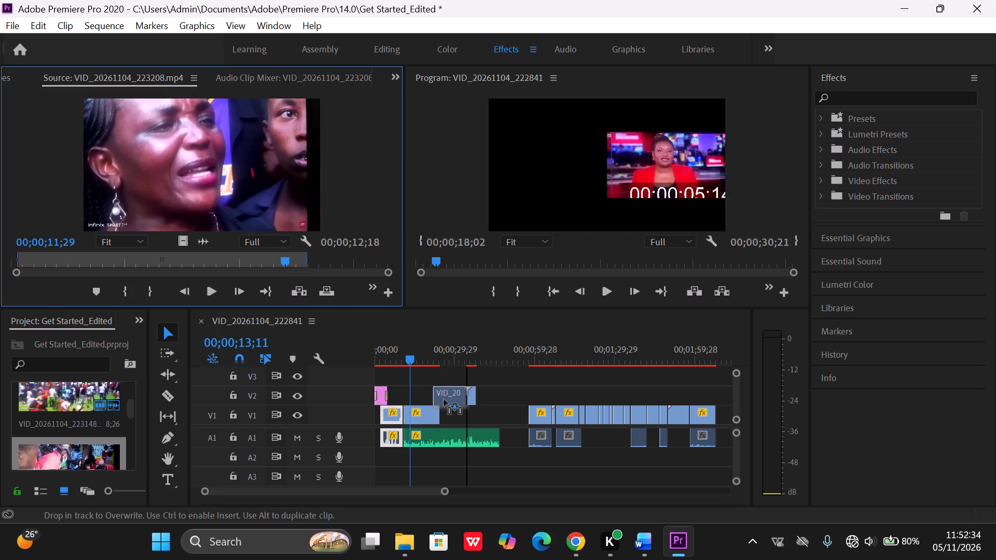
drag(444, 400, 441, 411)
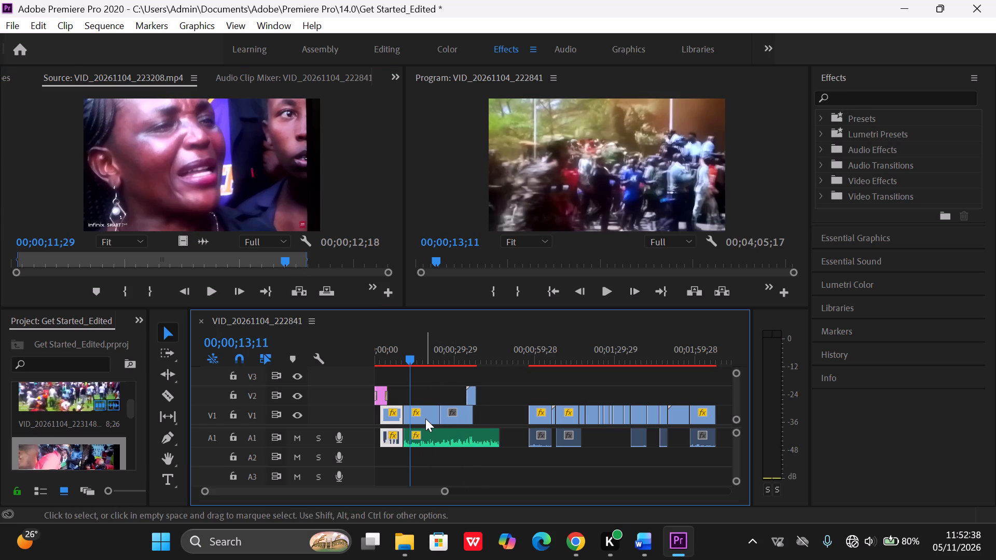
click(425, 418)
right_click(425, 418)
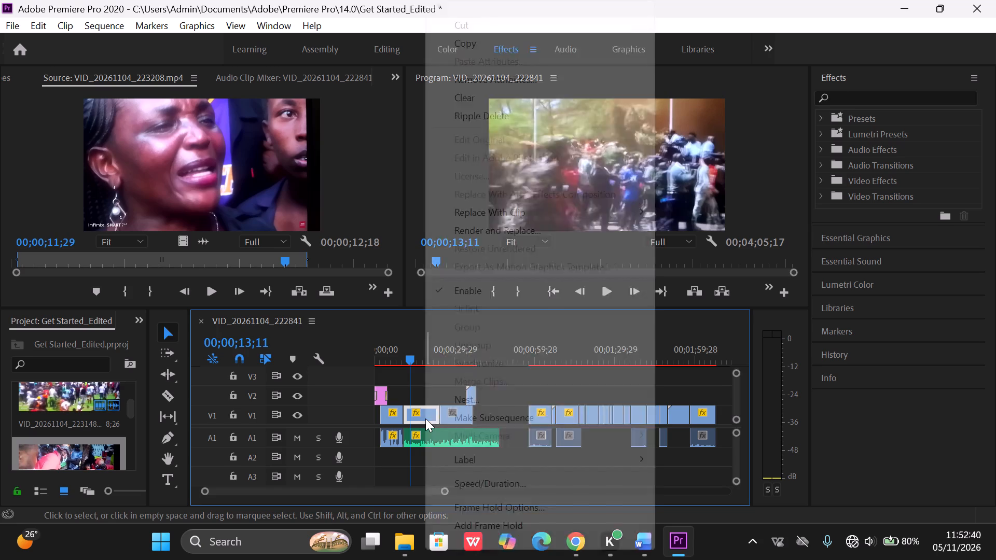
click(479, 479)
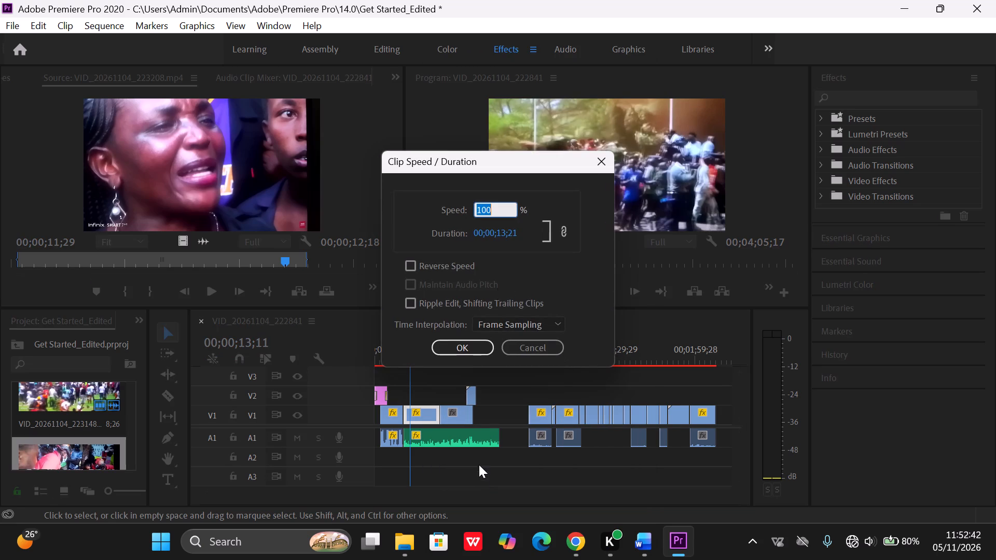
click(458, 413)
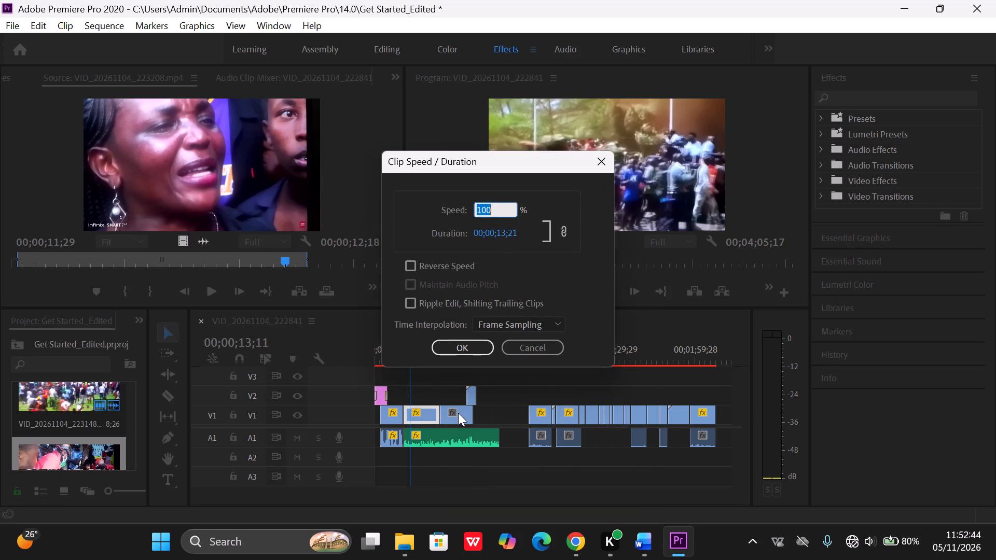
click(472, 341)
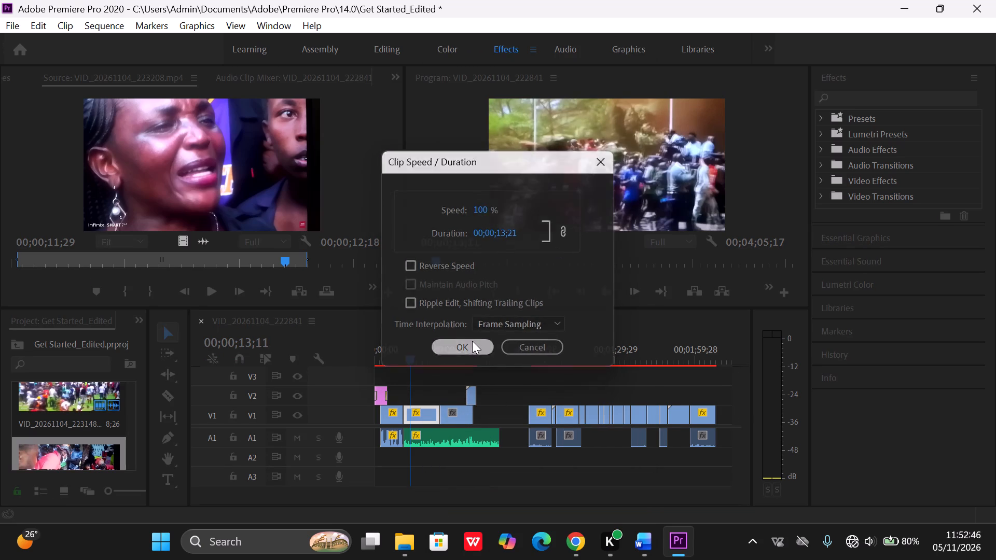
Move the short V2 clip along so it ends with the 1-1.mp3 recording, and extend the VID_20261104_223208.mp4 clip's trimmed end on V1.
click(472, 418)
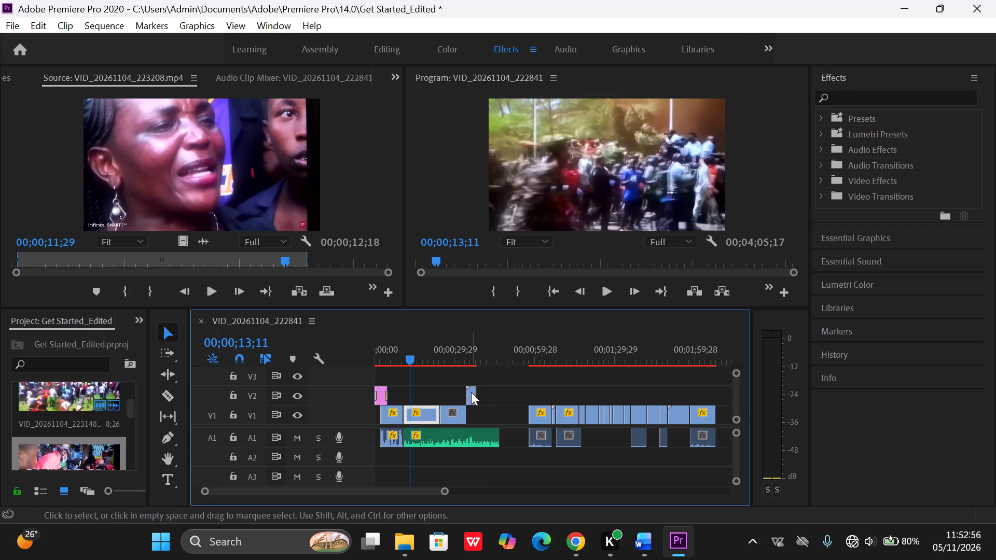
drag(473, 393, 501, 391)
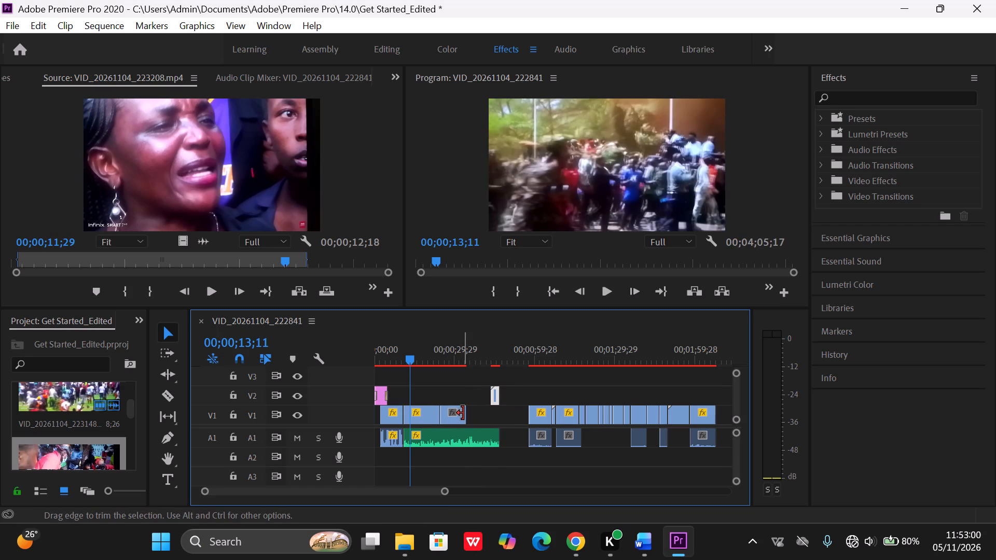
drag(465, 412, 472, 415)
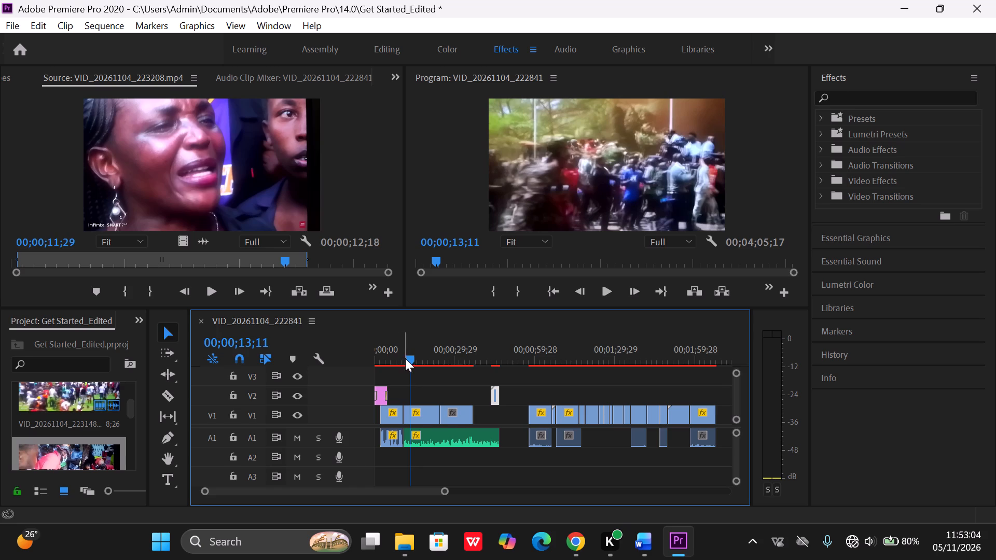
Shift the VID_20261104_223208.mp4 clip down and scale it up to fill the frame with its watermark pushed out, and play it through.
click(610, 287)
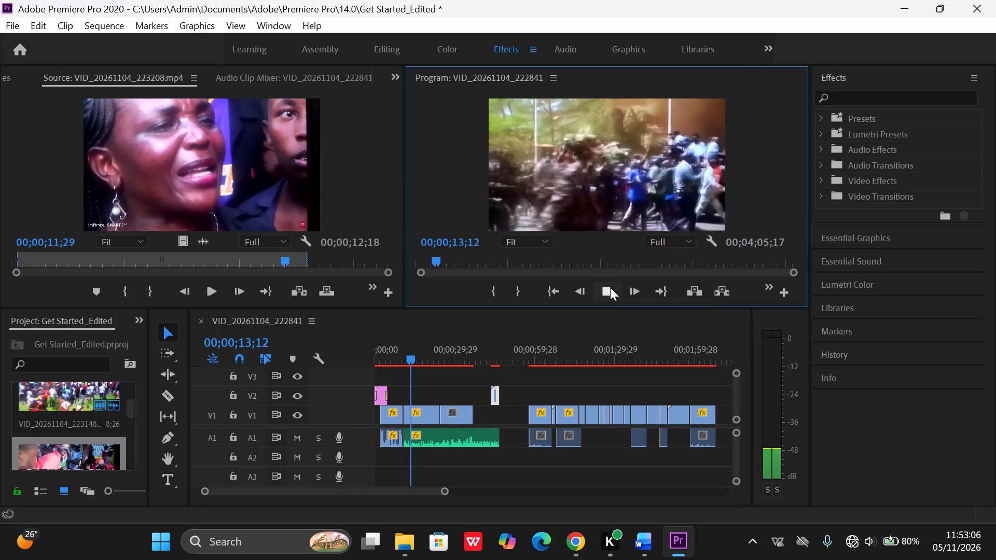
click(475, 435)
key(minus)
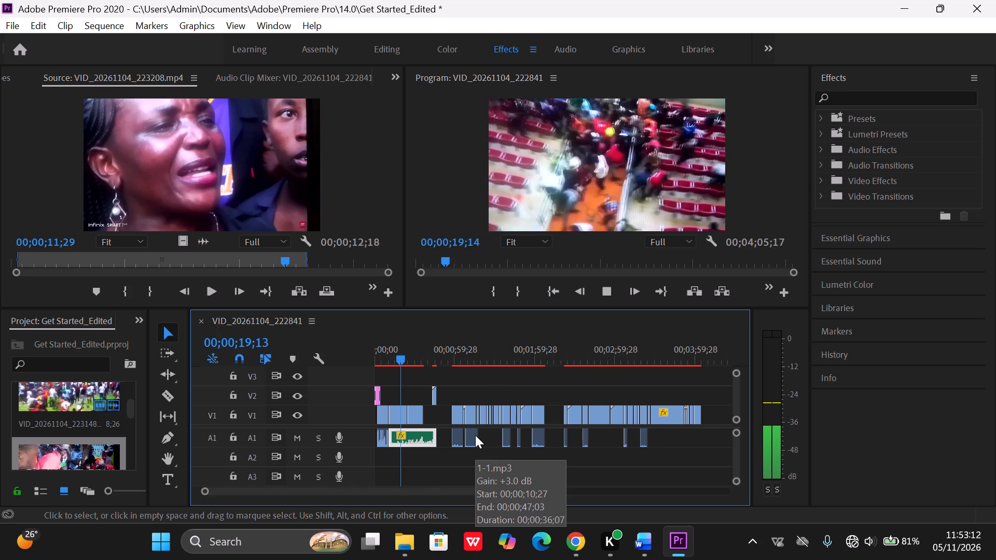
key(equal)
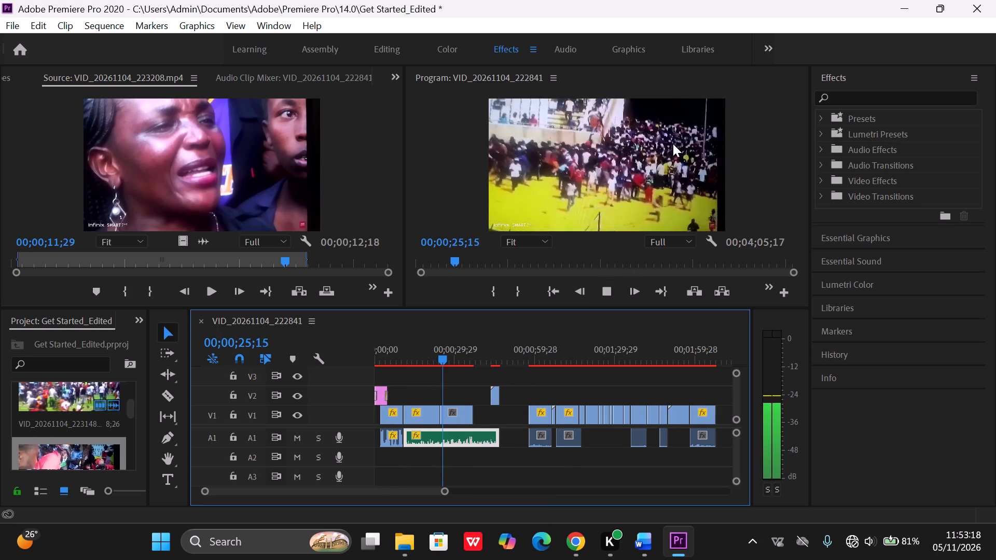
double_click(616, 178)
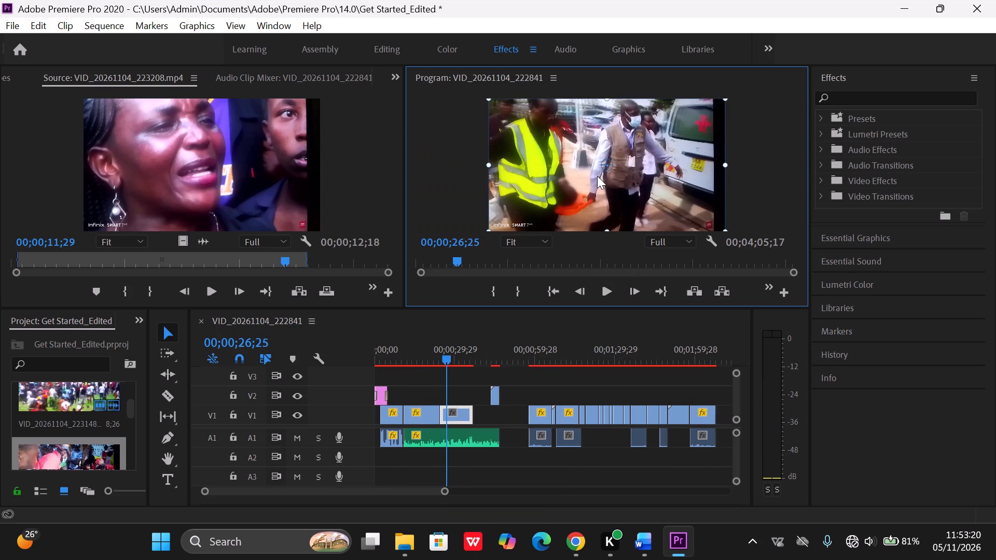
drag(597, 175, 593, 189)
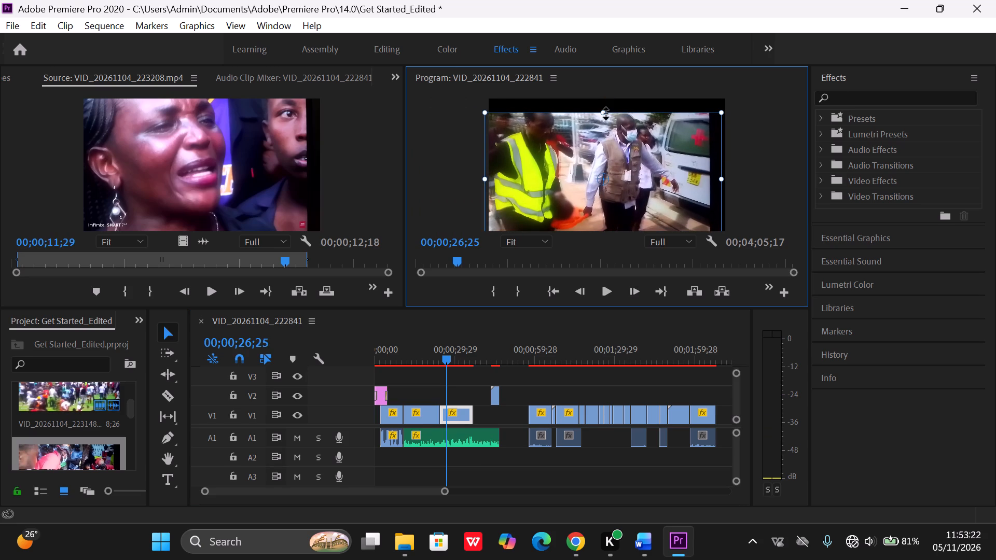
drag(604, 114, 602, 100)
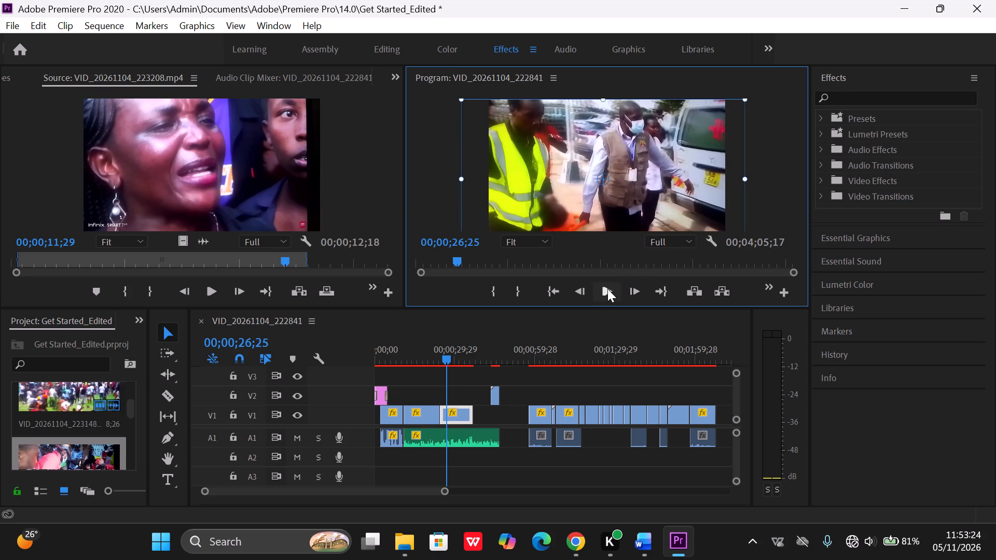
click(605, 288)
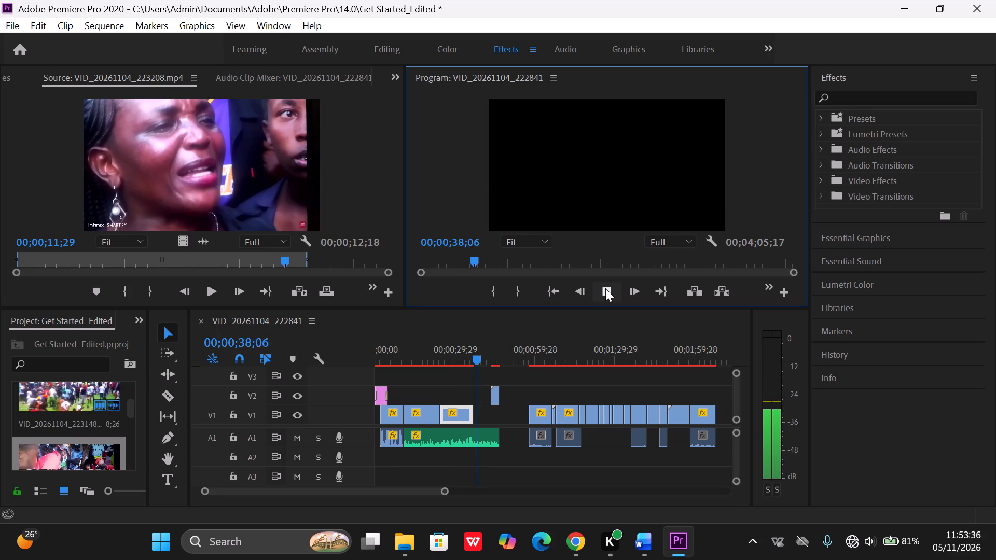
click(605, 288)
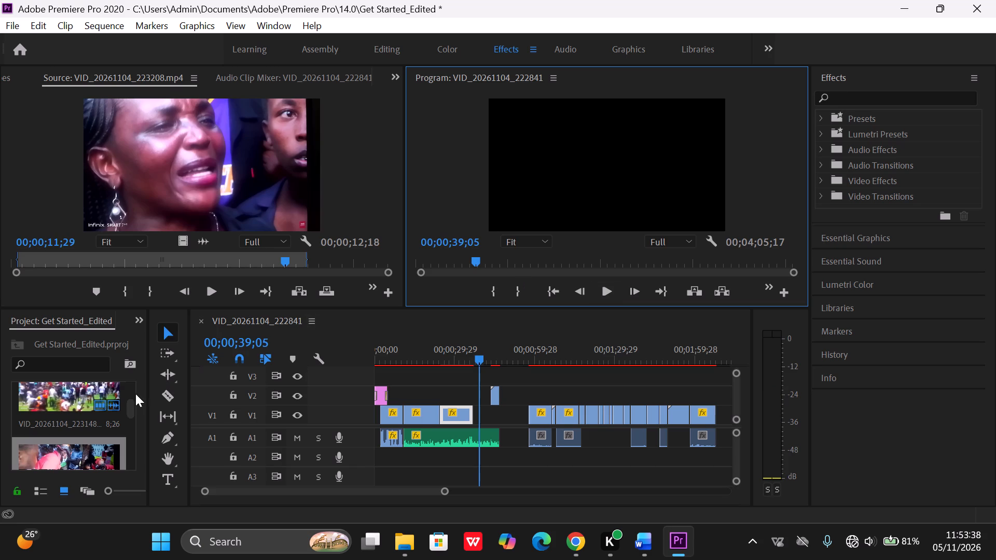
Browse the bin's clips and skim VID_20261104_223255.mp4 in the Source monitor for footage to fill the remaining V1 gap.
scroll(62, 440, down, 2)
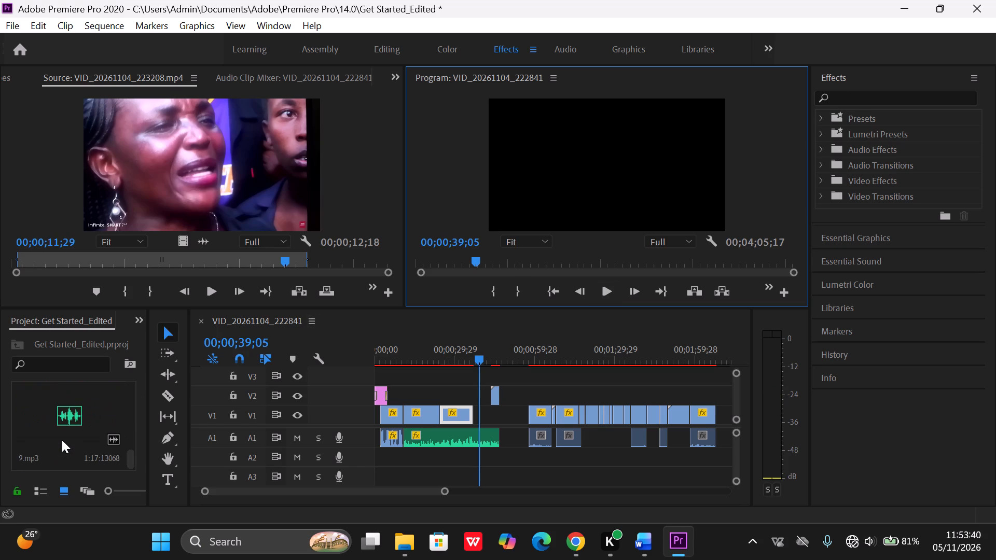
scroll(62, 440, down, 1)
scroll(62, 440, up, 3)
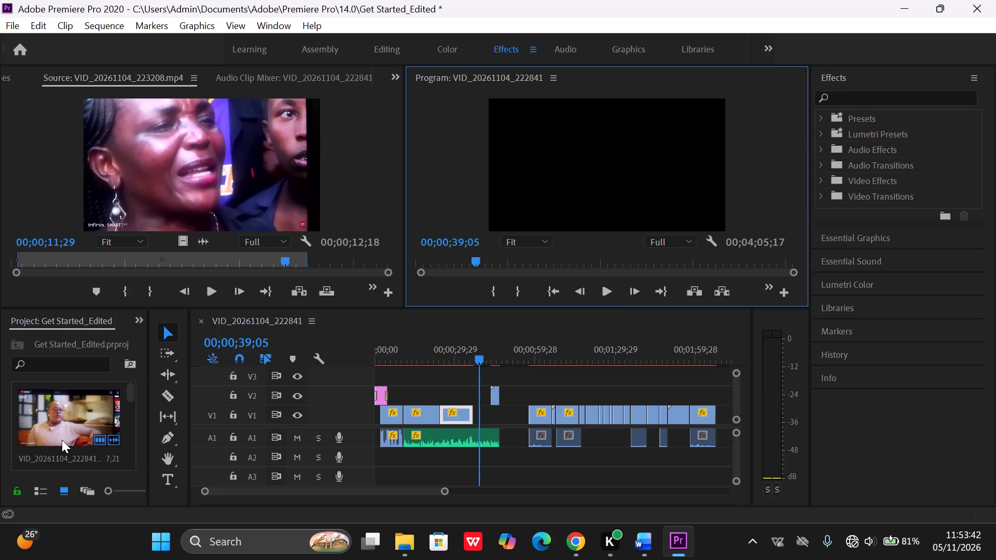
scroll(62, 440, down, 1)
click(62, 440)
scroll(62, 440, up, 1)
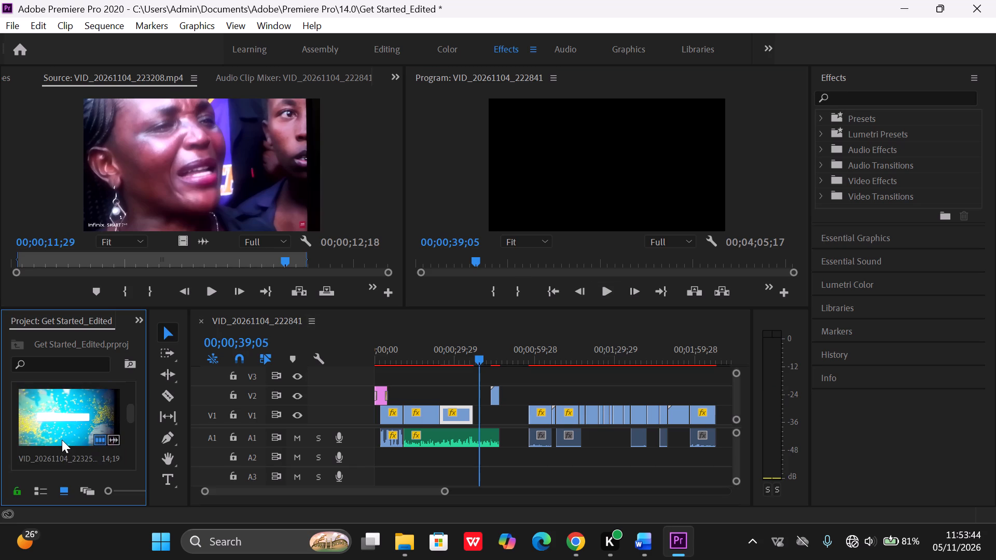
double_click(84, 414)
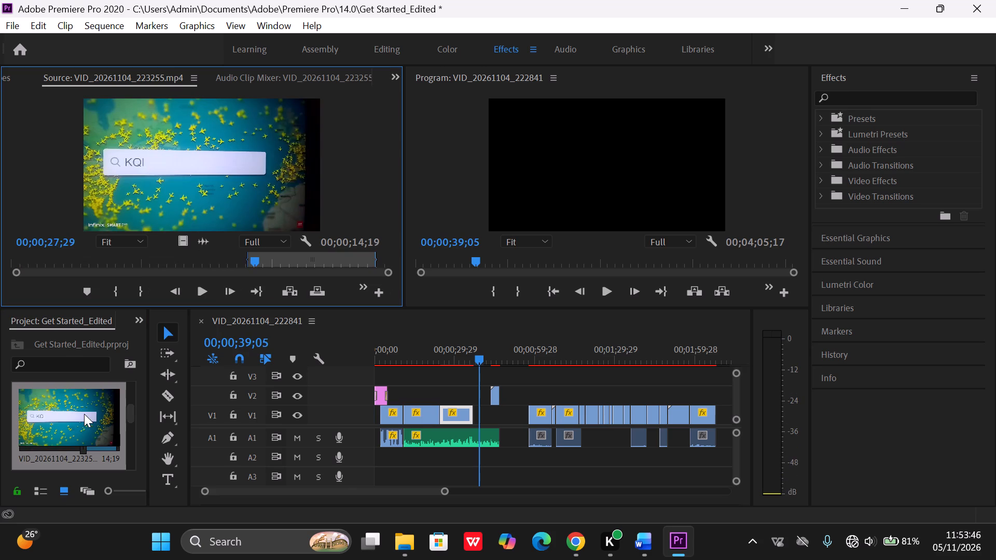
click(204, 288)
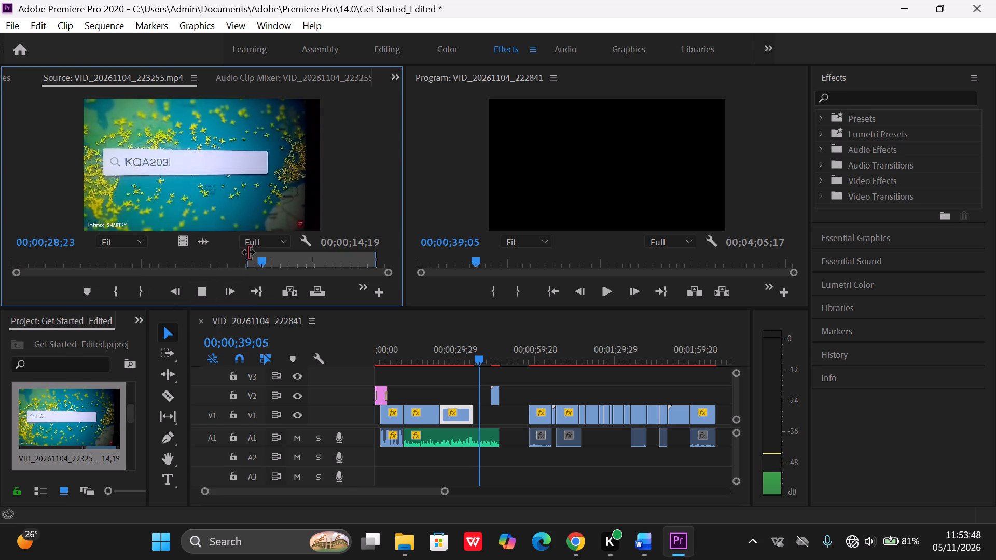
click(19, 262)
click(93, 271)
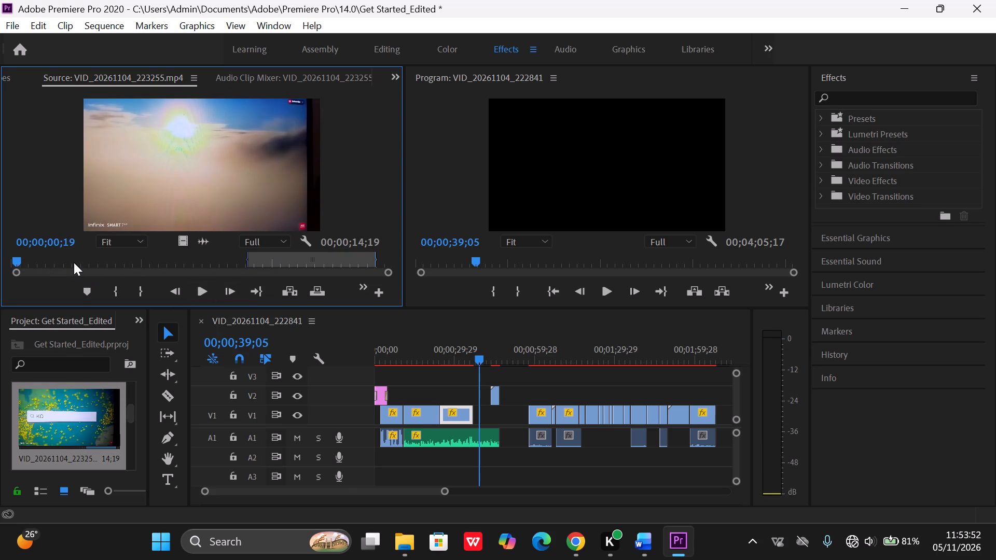
click(74, 262)
click(122, 259)
click(175, 257)
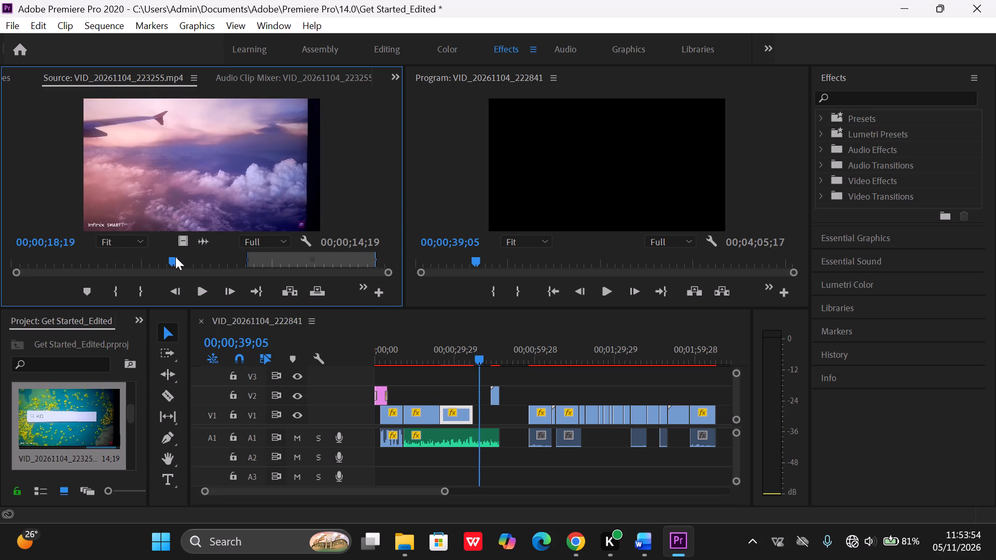
Skim VID_20261104_222841.mp4 in the Source monitor for footage to fill the V1 gap.
scroll(78, 396, up, 1)
click(78, 396)
drag(78, 396, 95, 399)
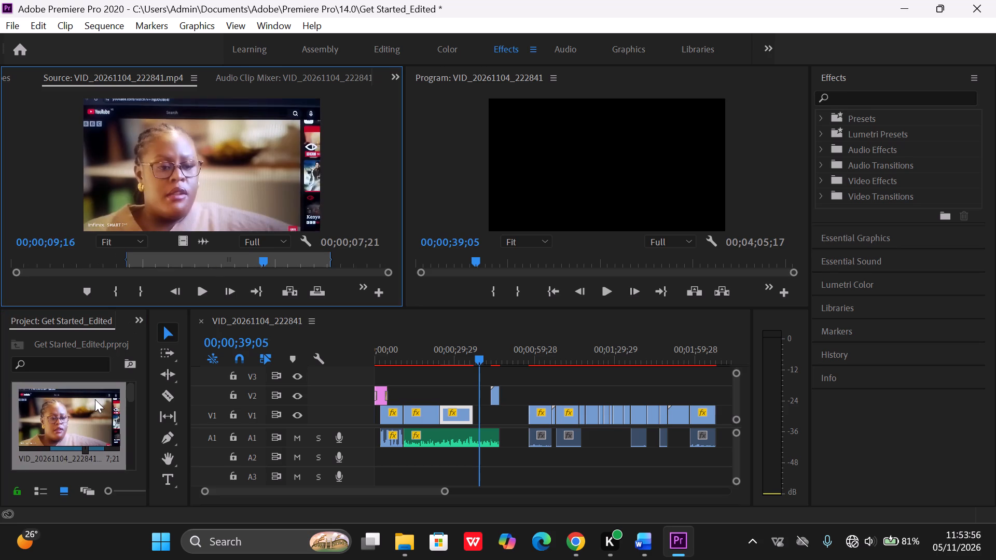
drag(95, 399, 347, 259)
click(347, 259)
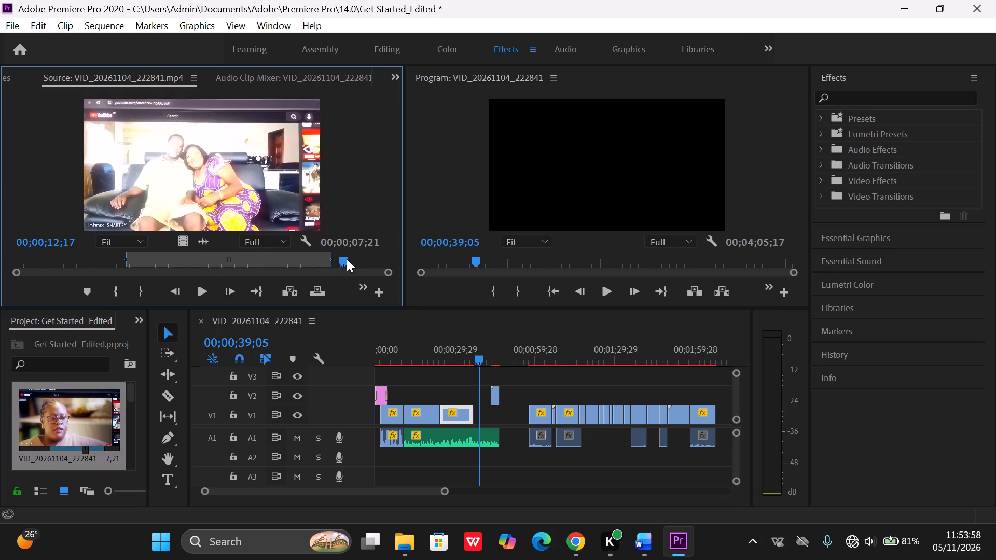
click(60, 256)
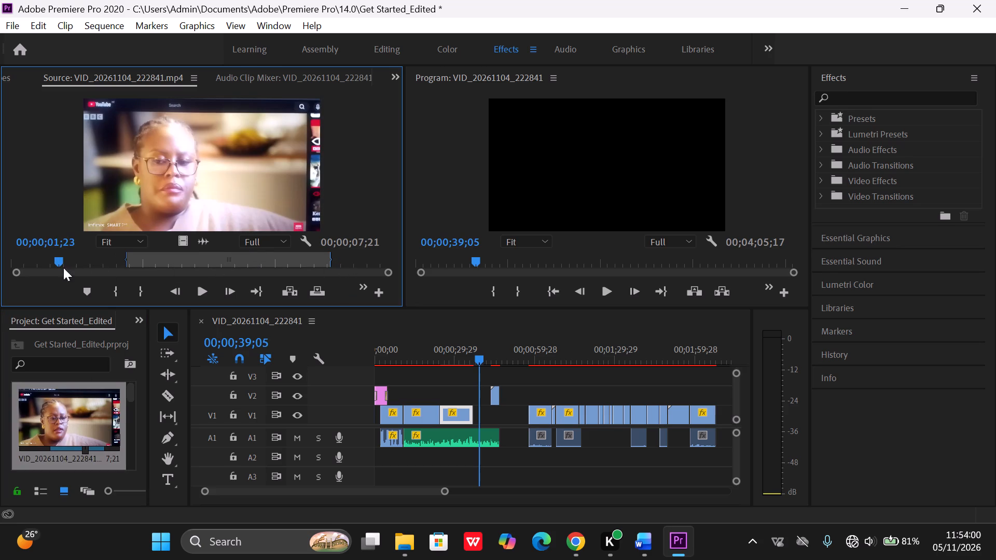
Open VID_20261104_224712.mp4 in the Source monitor and mark a new In point in its stadium crowd footage, for a 00;00;56;02 range.
scroll(98, 438, down, 1)
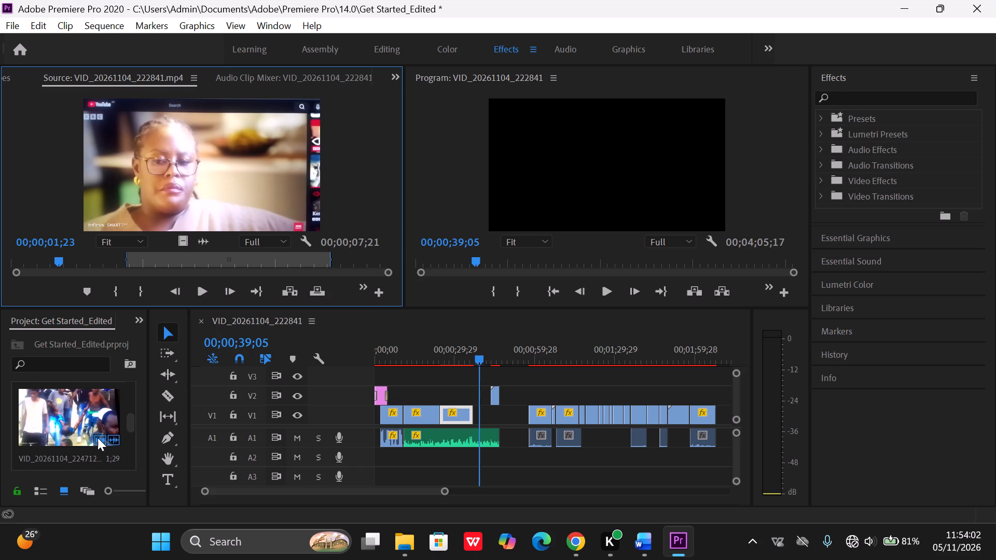
double_click(83, 422)
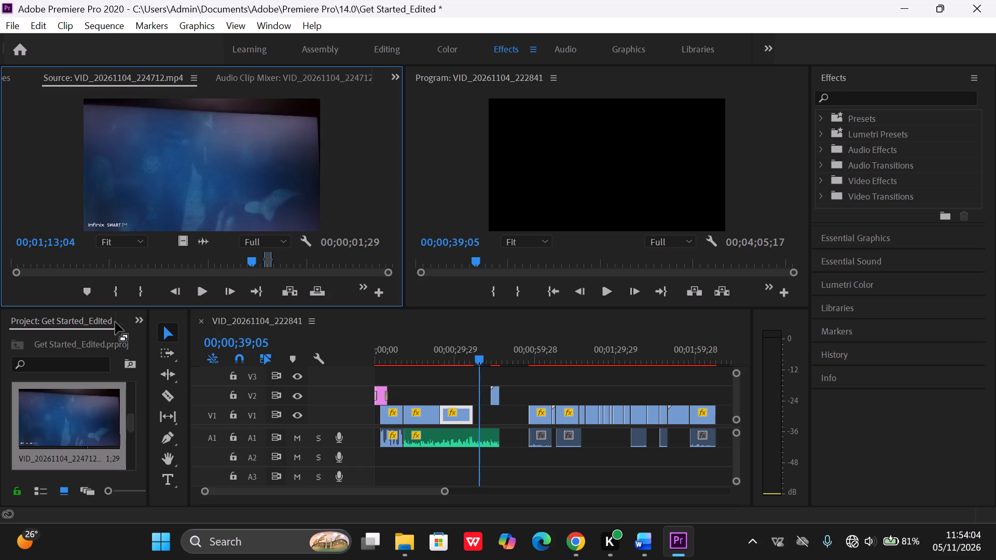
click(178, 263)
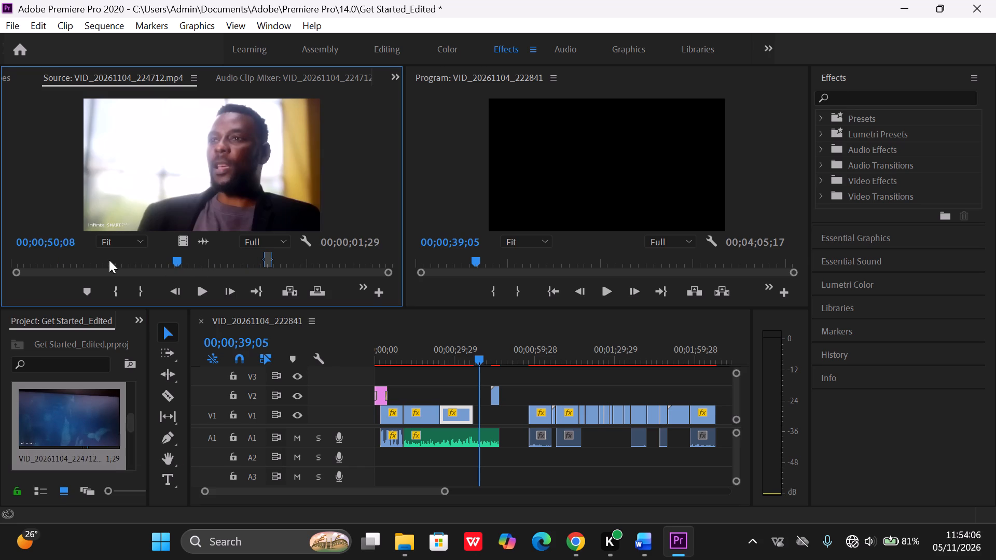
click(24, 262)
click(48, 263)
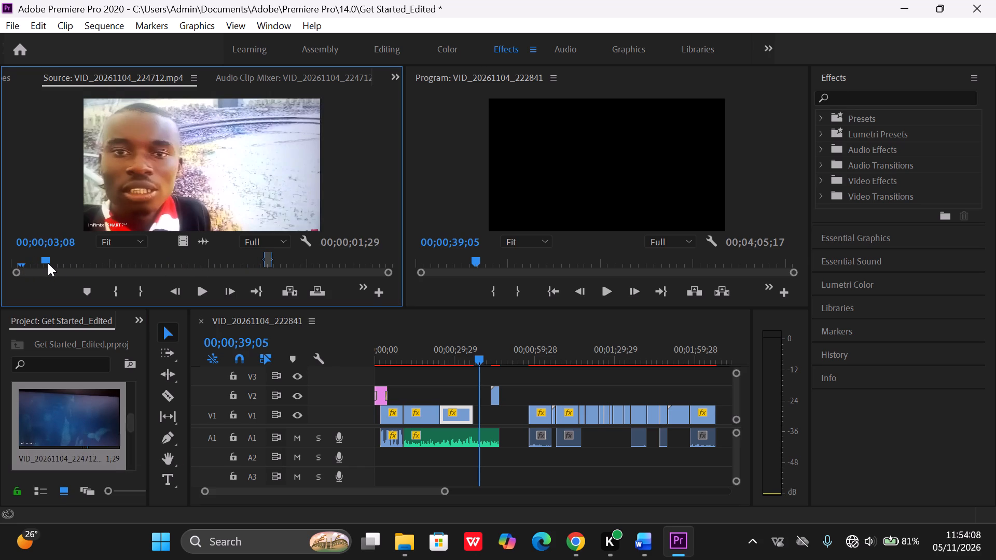
click(111, 290)
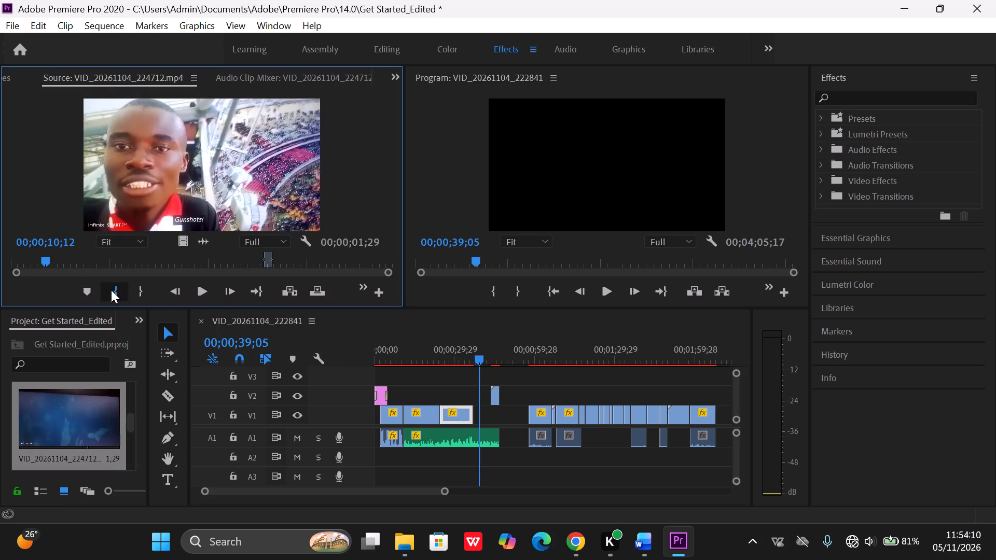
click(207, 287)
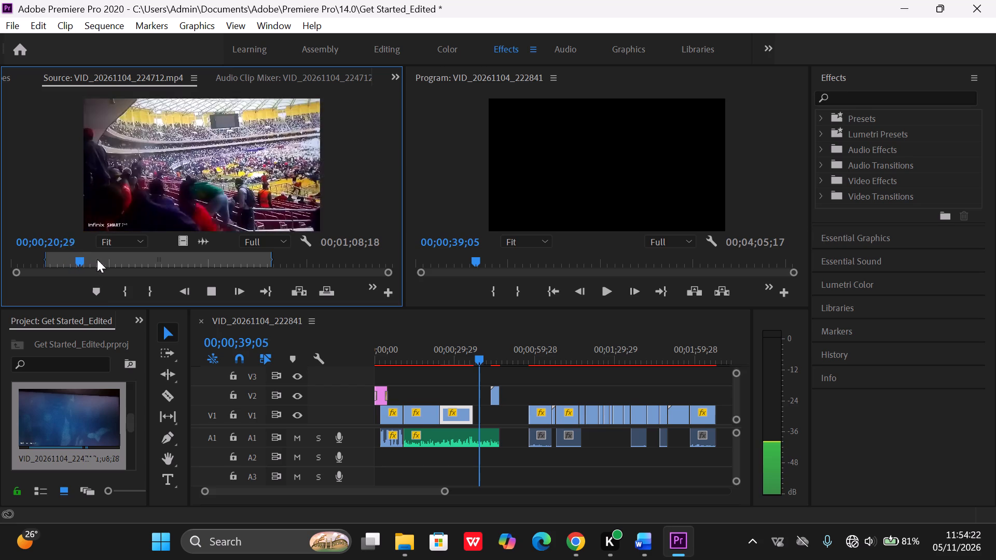
click(123, 289)
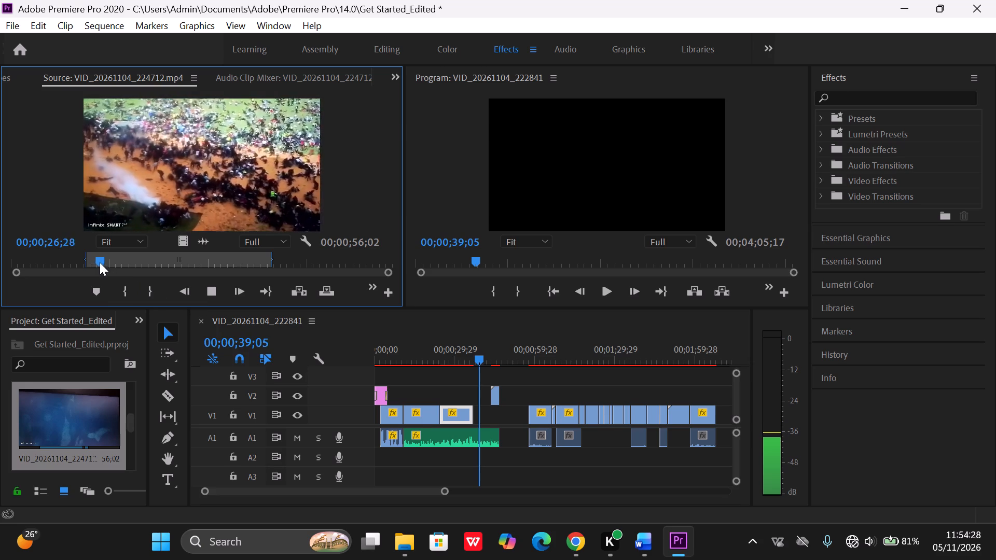
Mark an Out point in the stadium crowd footage of VID_20261104_224712.mp4 for a 00;00;07;11 range.
drag(99, 261, 122, 258)
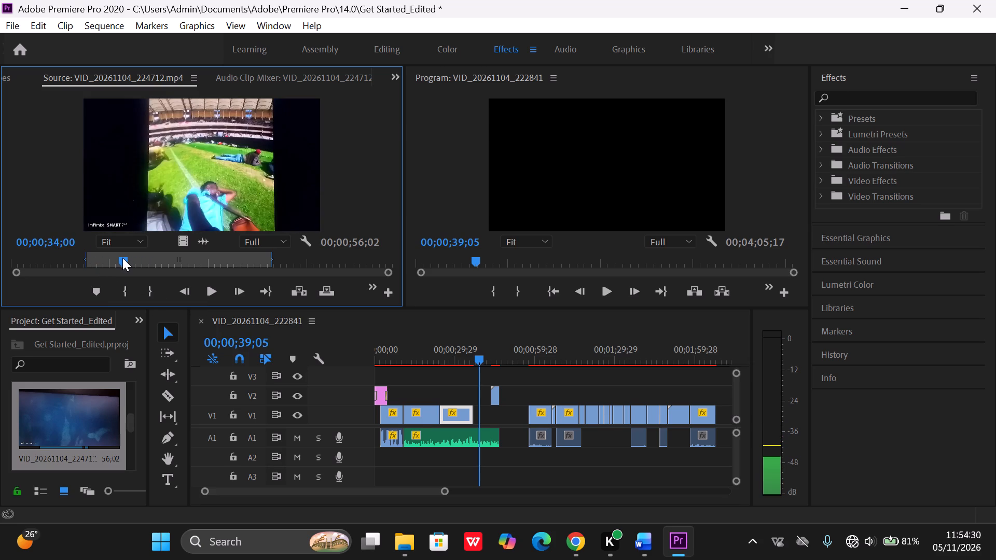
drag(122, 258, 113, 259)
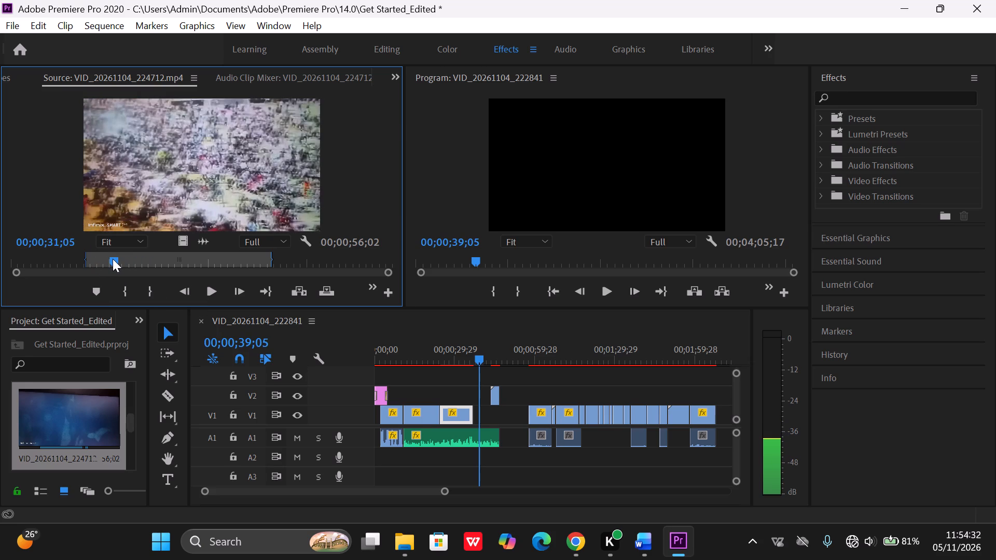
drag(113, 259, 126, 263)
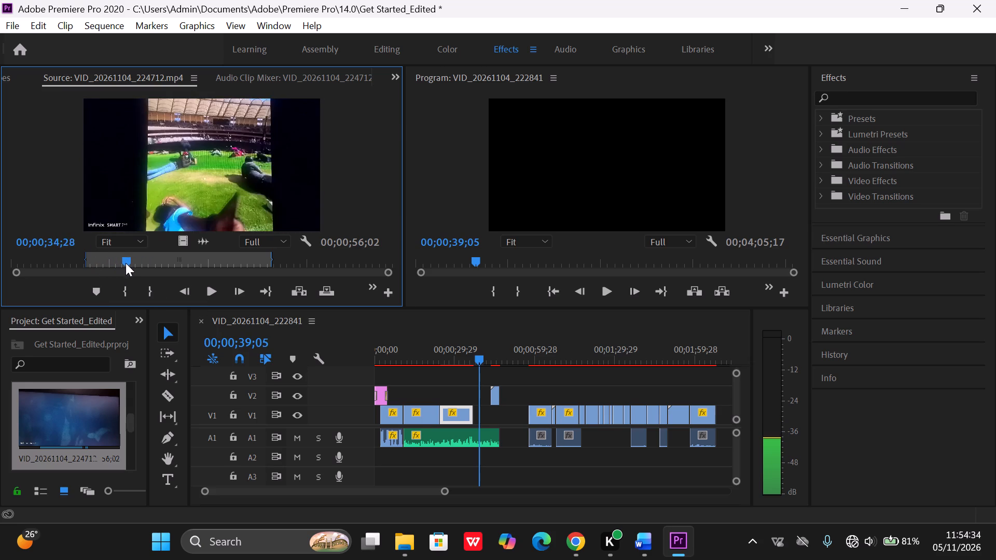
drag(126, 263, 110, 262)
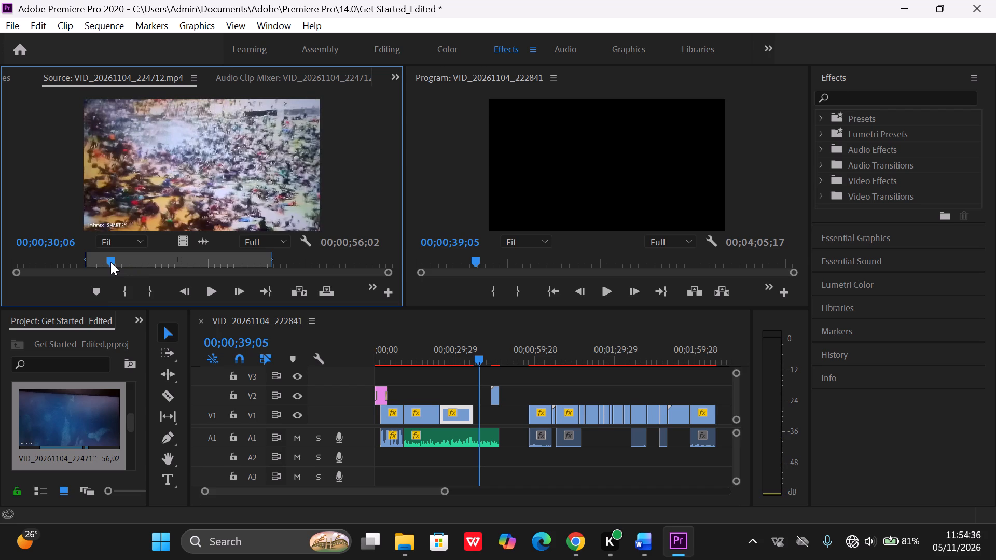
click(146, 287)
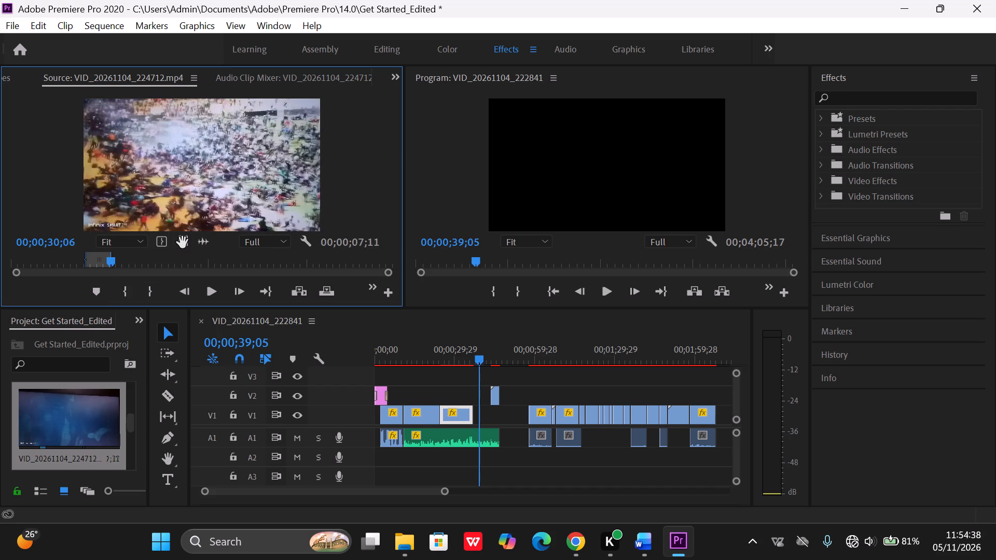
Place only the video of the marked VID_20261104_224712.mp4 range on V1, directly after the clip covering the 1-1.mp3 recording.
drag(184, 241, 476, 413)
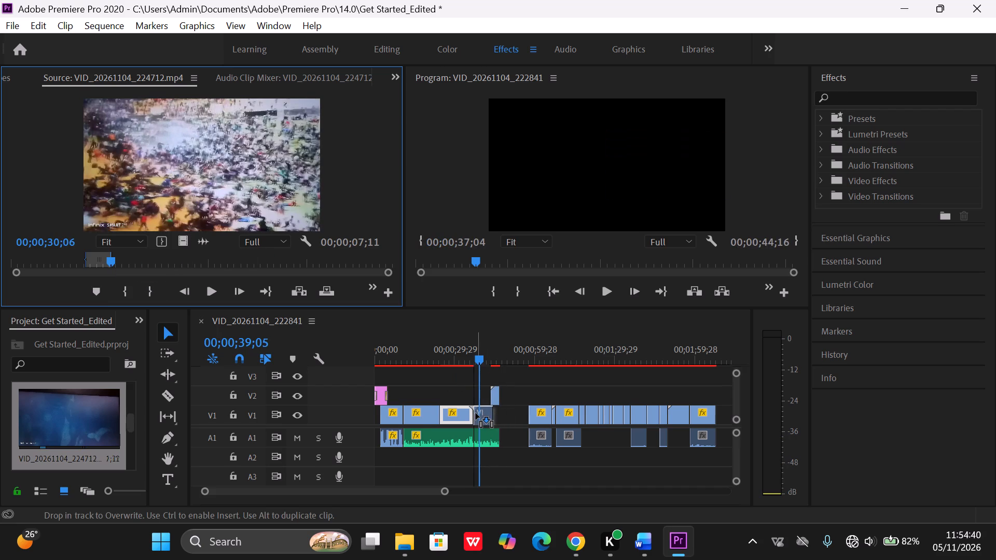
drag(476, 413, 473, 415)
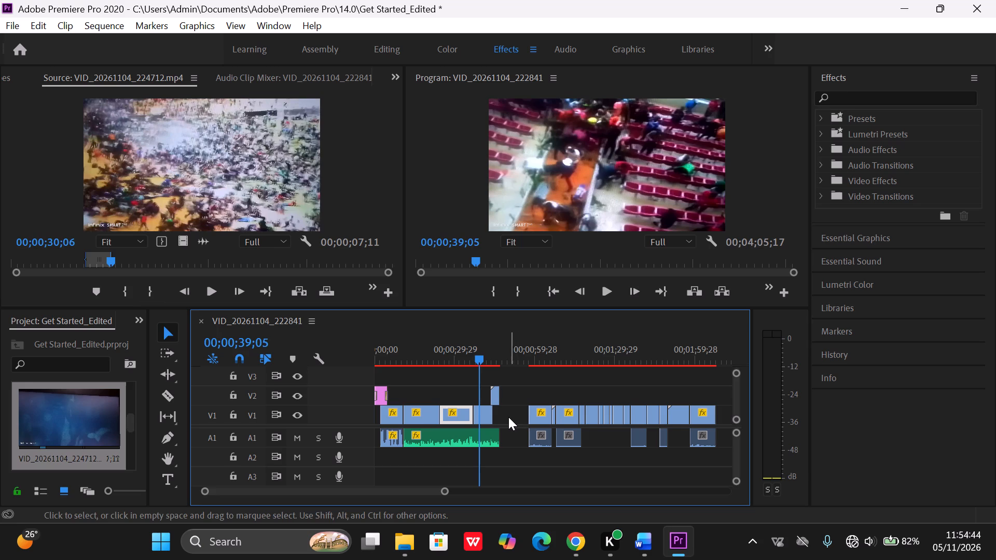
Shift the new stadium clip down, scale it up to fill the frame with its watermark pushed out, and play it through from 00;00;30;09.
double_click(608, 167)
drag(608, 167, 608, 174)
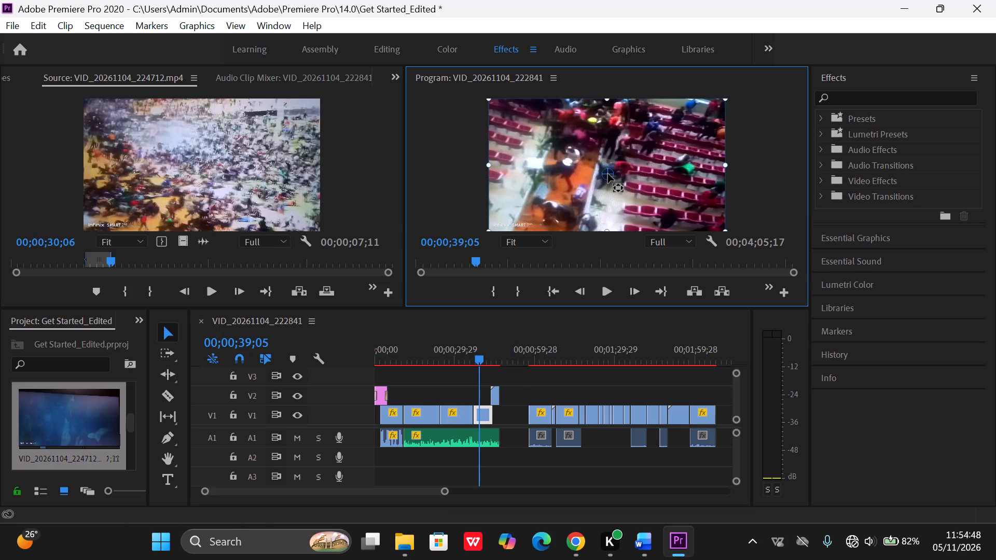
click(640, 169)
drag(640, 171, 640, 183)
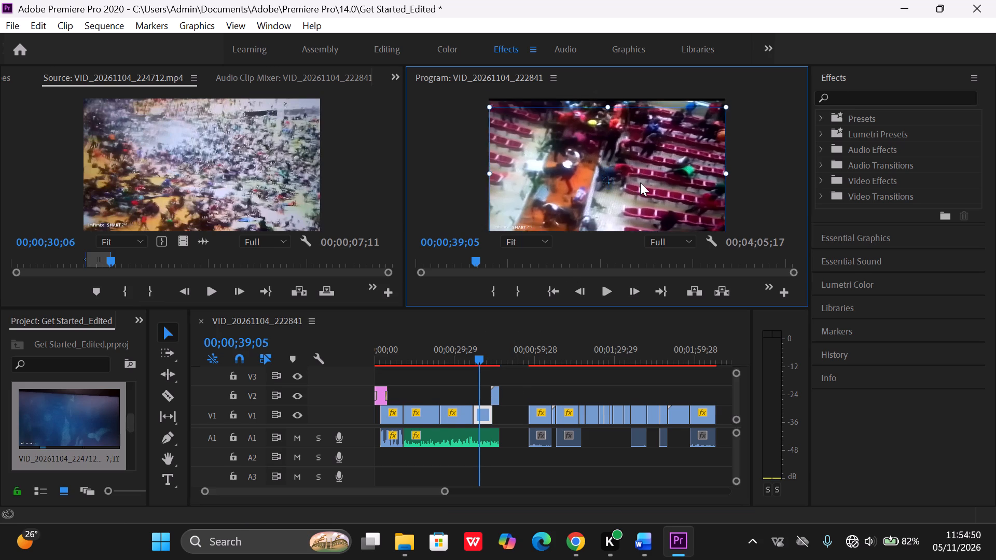
drag(640, 183, 640, 181)
drag(609, 110, 609, 100)
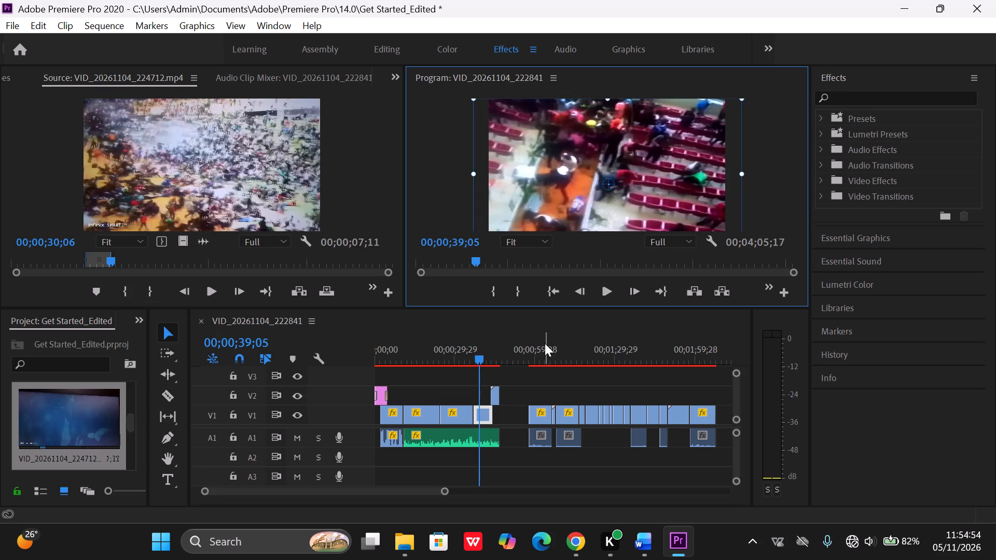
drag(479, 358, 456, 358)
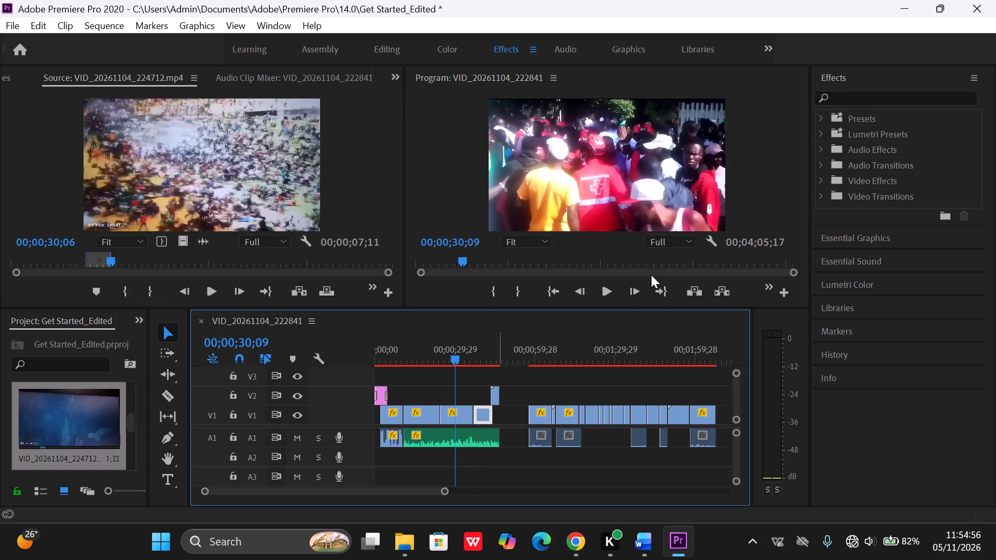
click(610, 288)
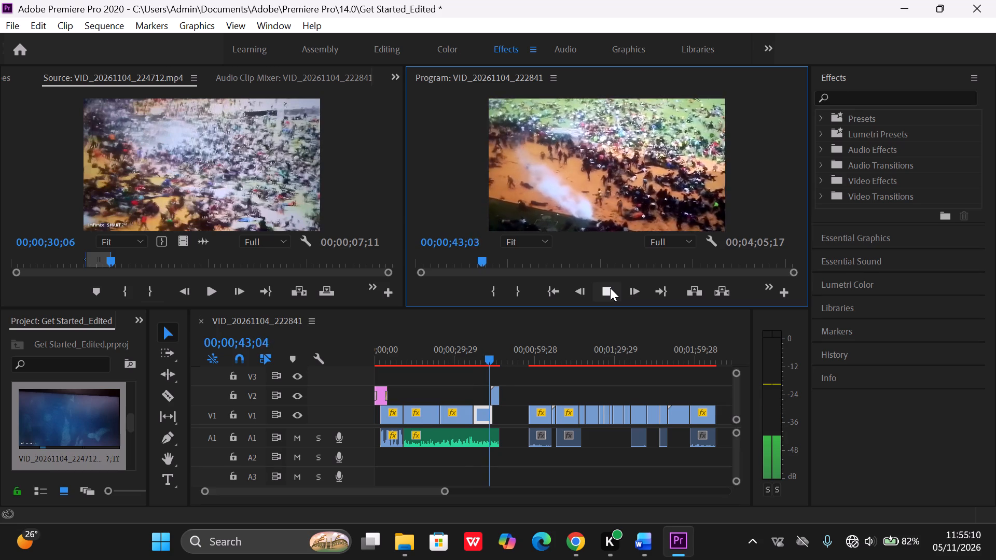
click(610, 288)
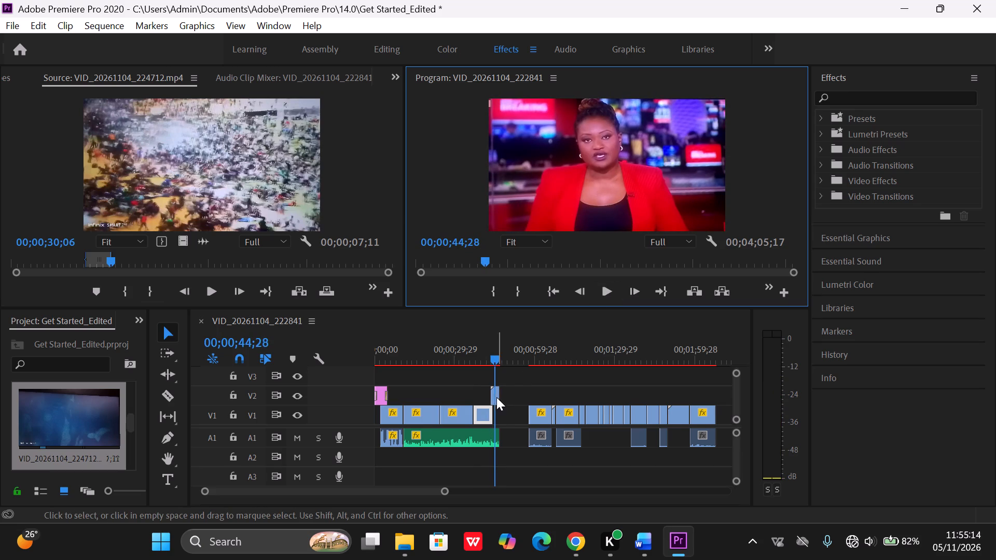
Move the news anchor clip from V2 up to V3, clear of the recording and above the group of short V1 clips.
drag(495, 394, 558, 385)
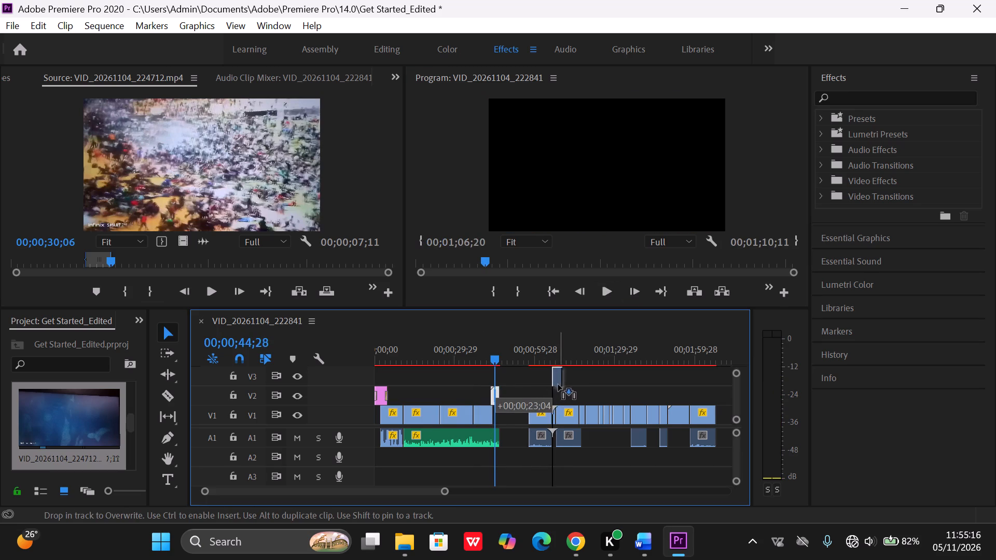
drag(558, 385, 578, 374)
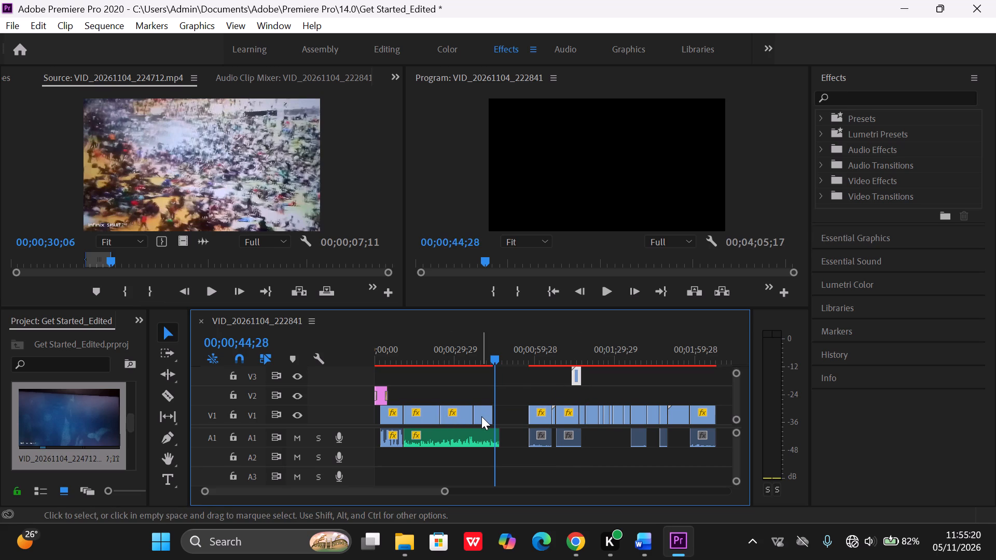
Move the new stadium clip along V1 so that it ends where the 1-1.mp3 recording ends.
click(481, 416)
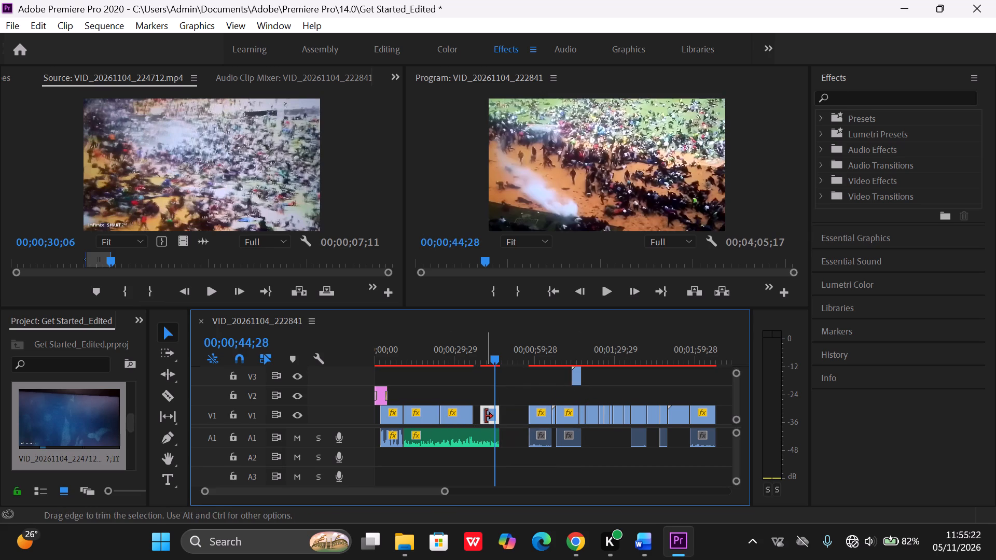
Skim the rest of VID_20261104_224712.mp4 in the Source monitor for footage to fill the small V1 gap before the stadium clip.
double_click(48, 423)
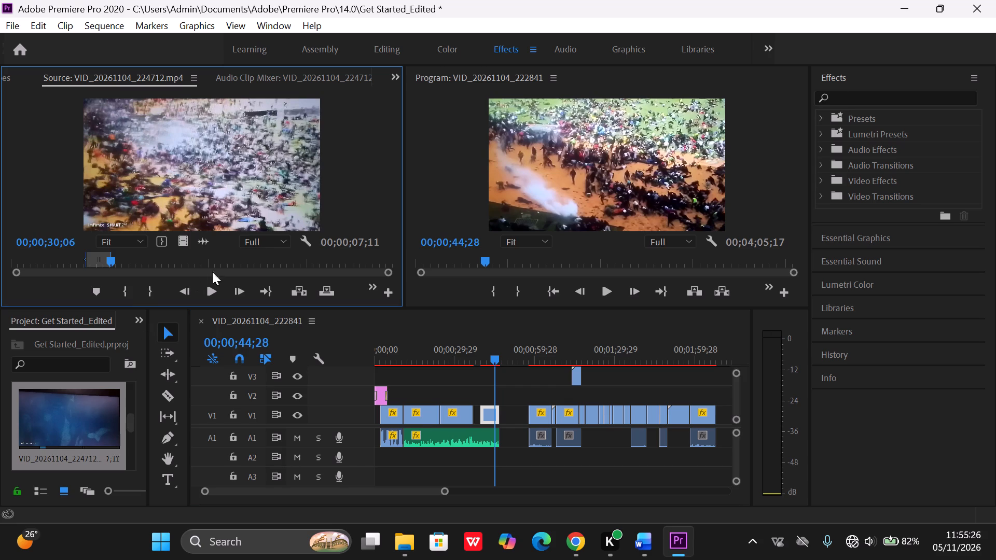
click(262, 273)
drag(107, 259, 294, 262)
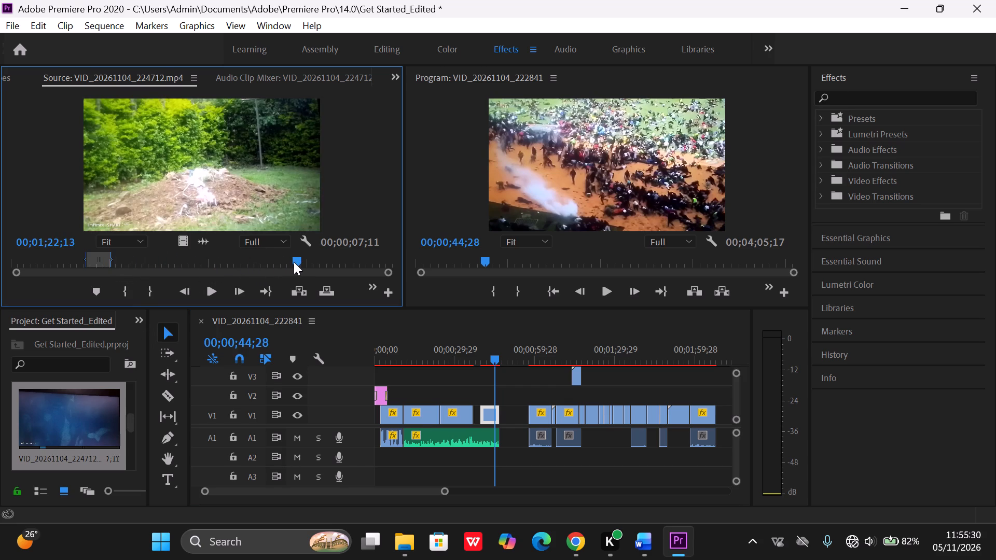
drag(294, 262, 226, 265)
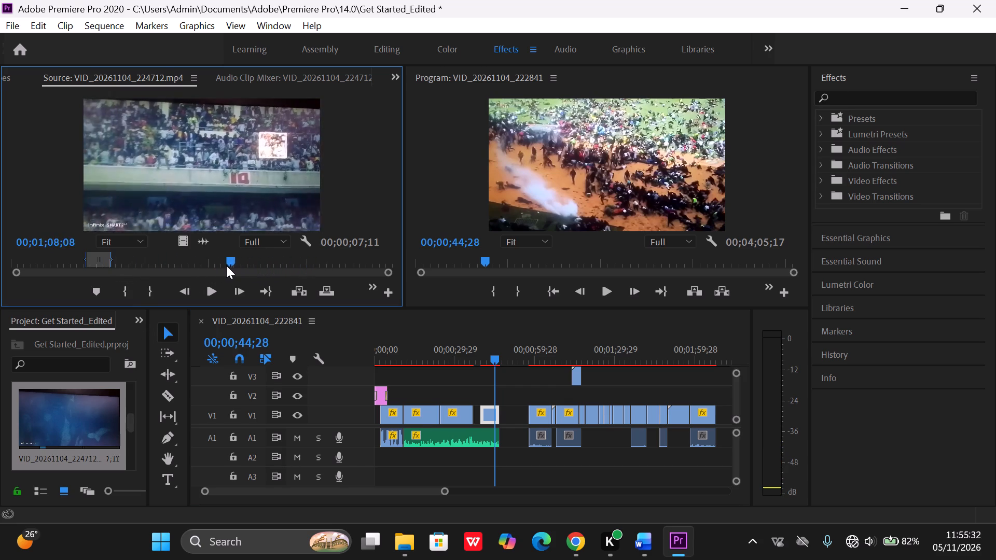
drag(226, 265, 171, 268)
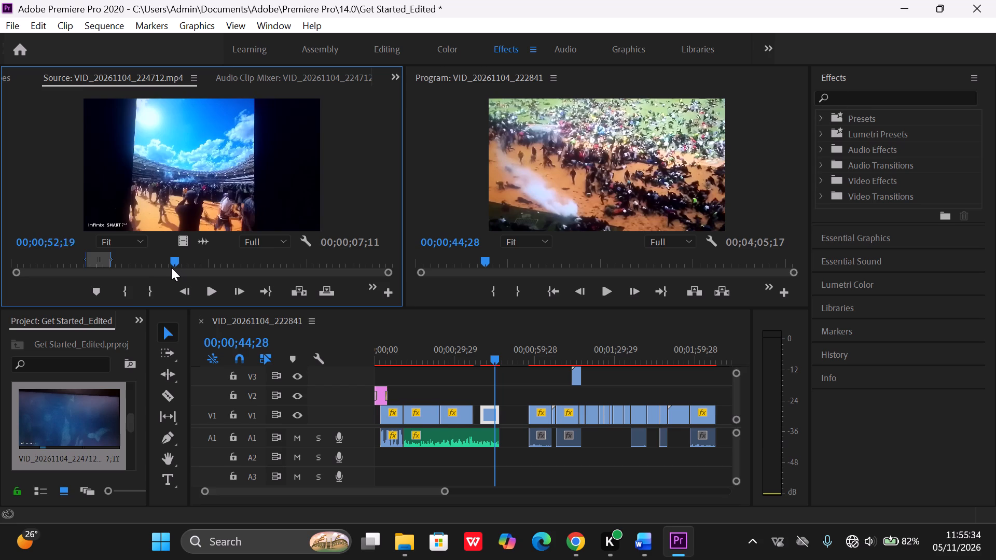
drag(171, 268, 262, 285)
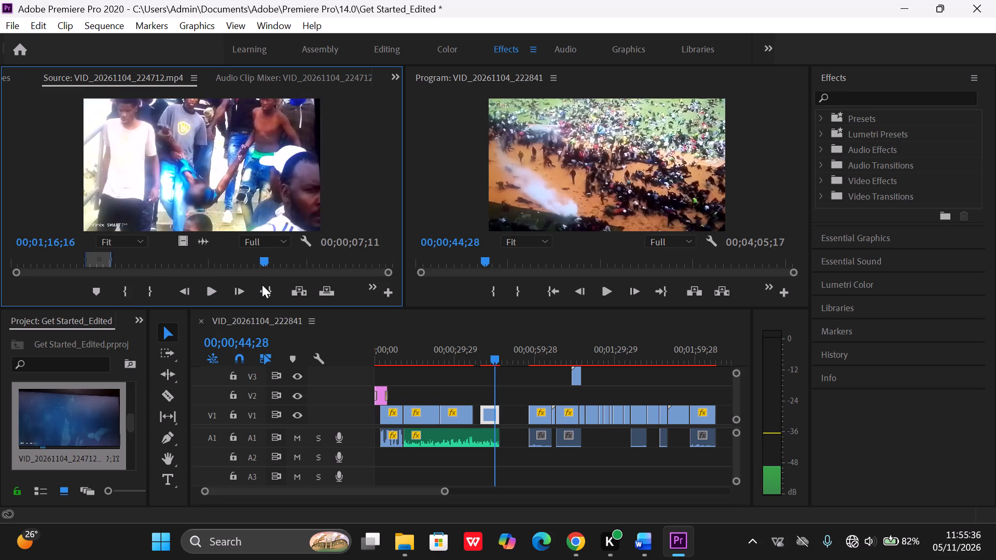
drag(262, 285, 328, 293)
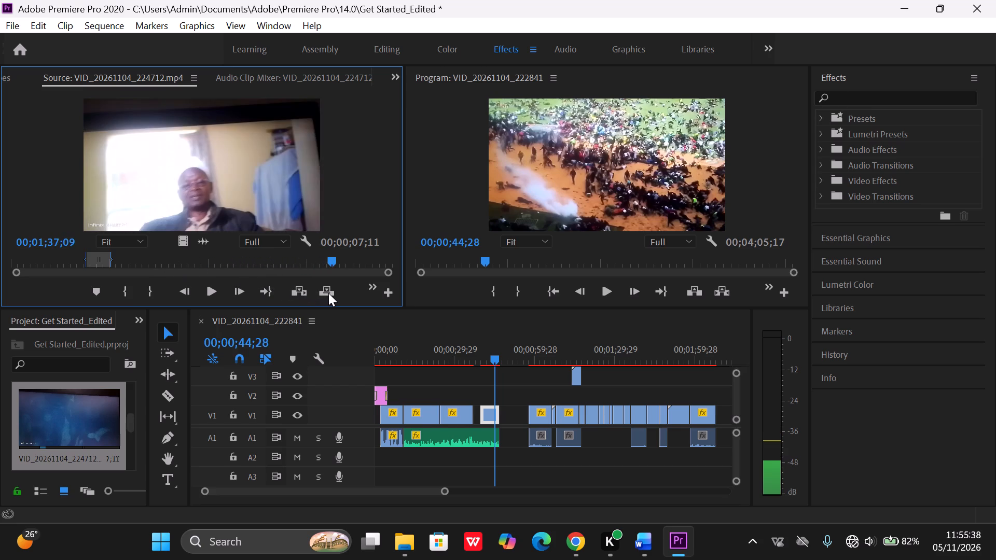
drag(328, 293, 412, 306)
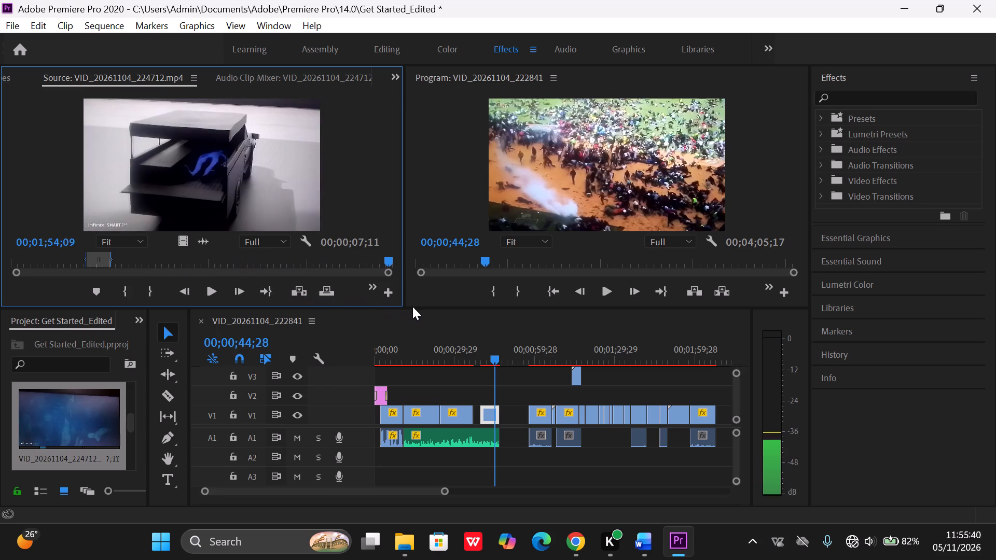
drag(412, 306, 213, 287)
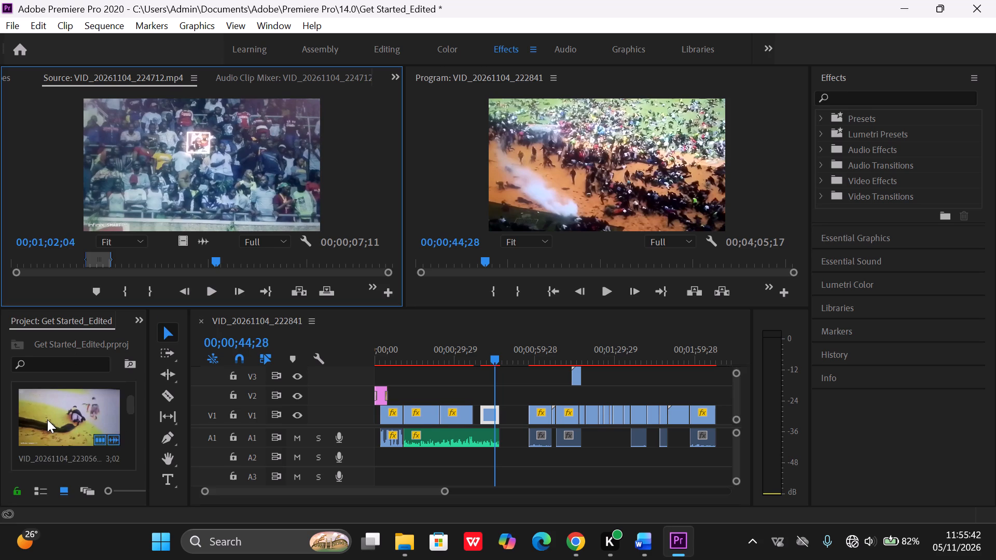
Open VID_20261104_223056.mp4 in the Source monitor and skim it to its end for footage to fill the V1 gap.
triple_click(47, 419)
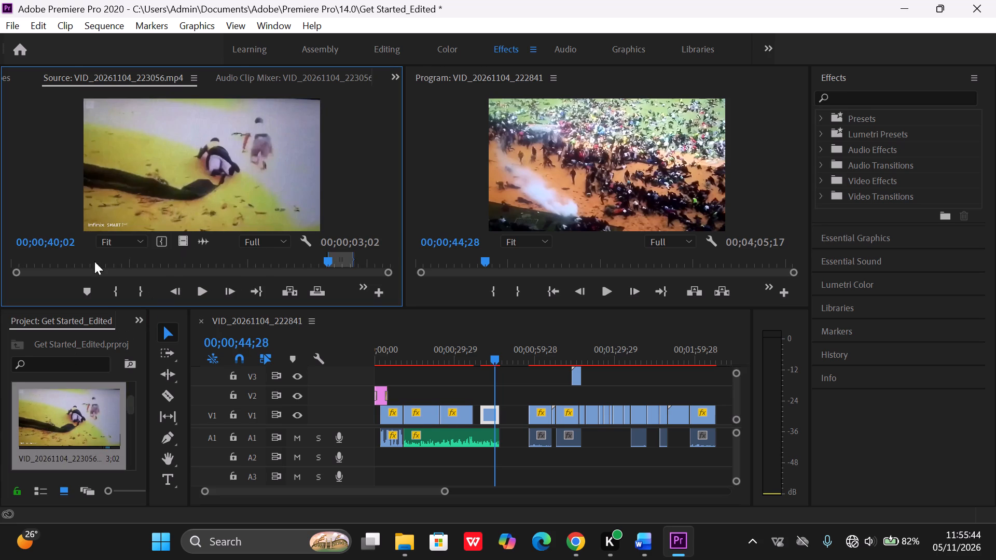
click(22, 258)
drag(22, 258, 130, 262)
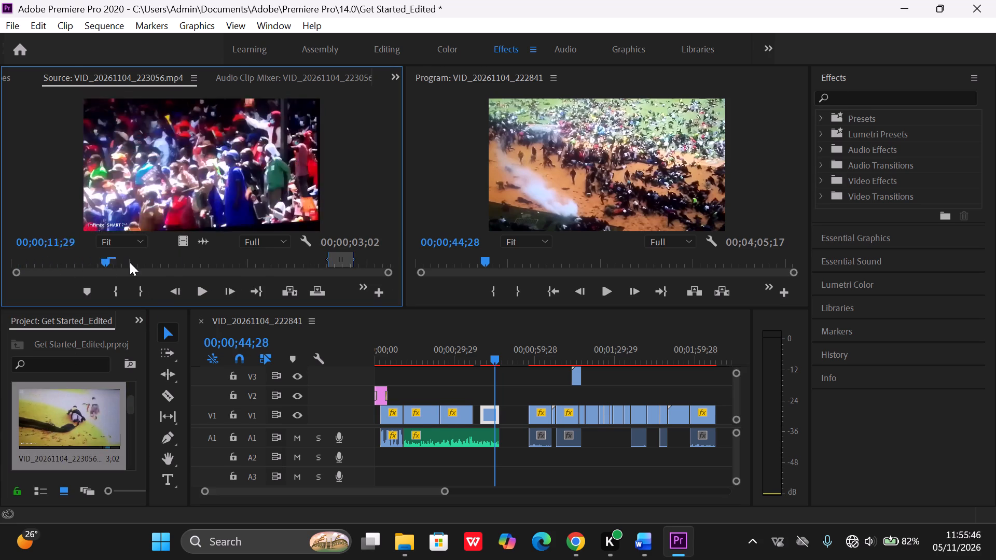
drag(130, 262, 359, 267)
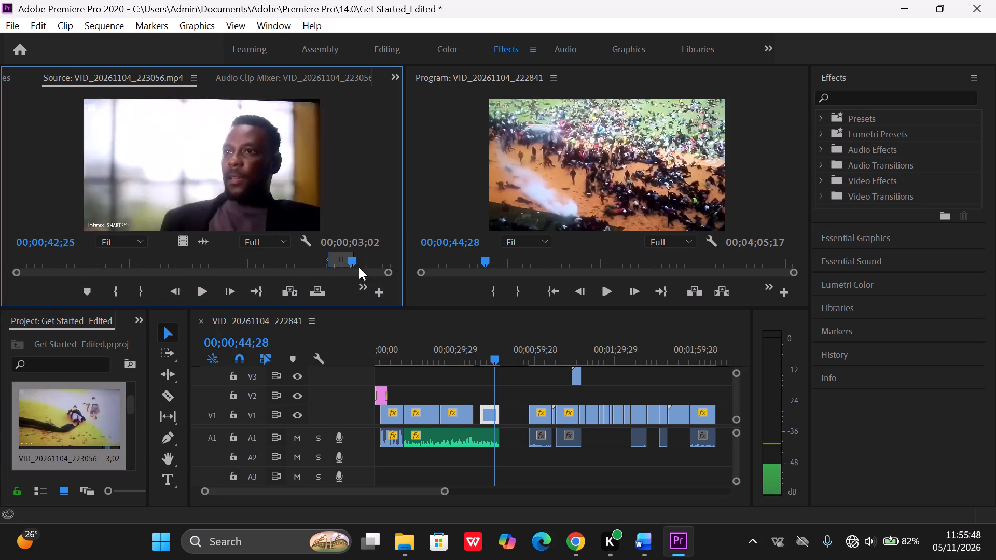
drag(359, 267, 390, 271)
drag(390, 271, 372, 263)
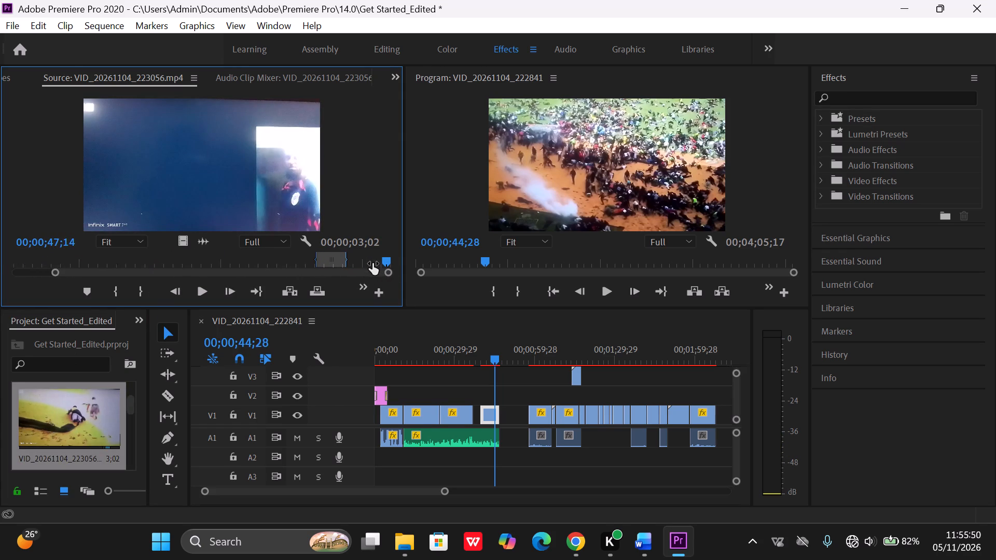
drag(372, 263, 431, 264)
drag(388, 259, 376, 261)
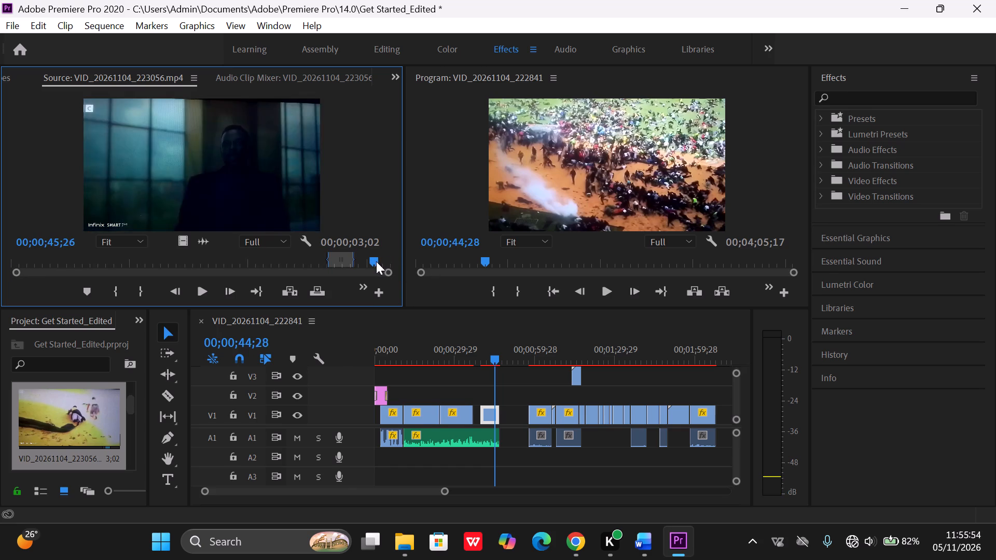
drag(376, 261, 390, 262)
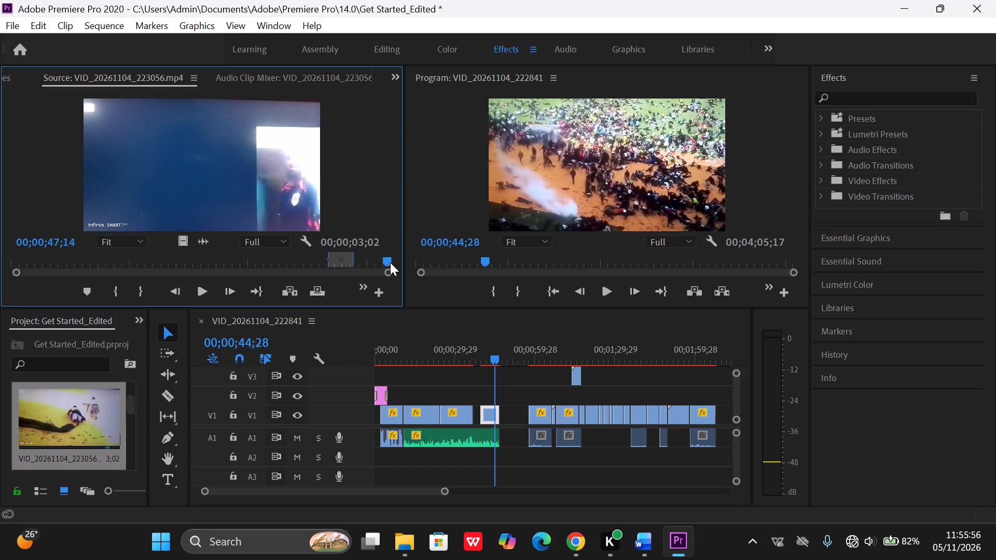
drag(390, 262, 366, 264)
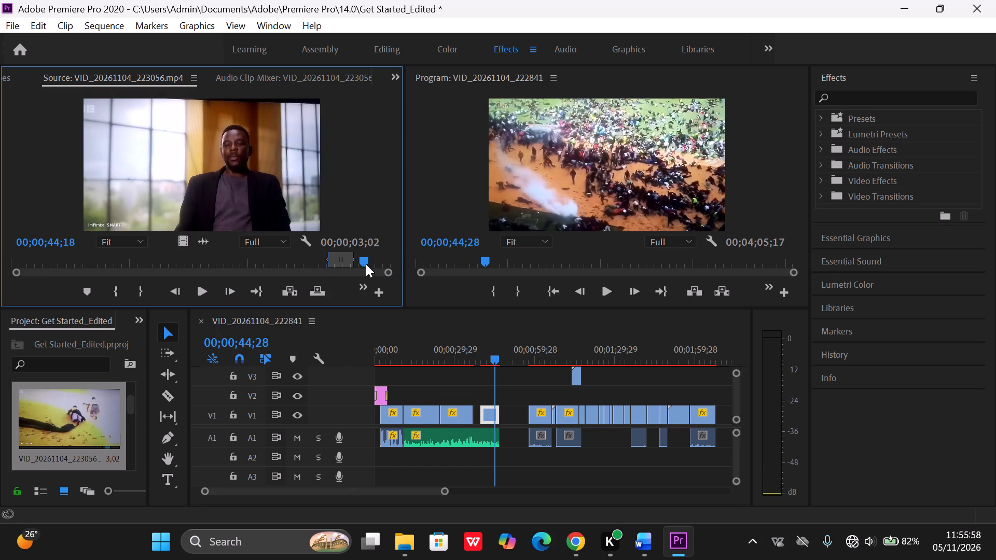
click(199, 293)
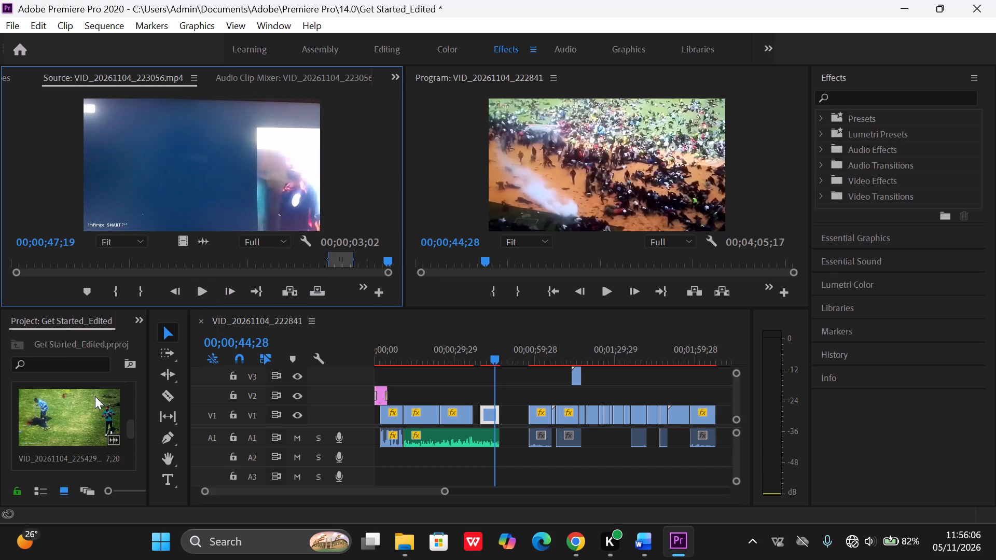
Open VID_20261104_223148.mp4 in the Source monitor and mark a range of about 00;00;01;15 starting at 00;00;00;08.
drag(130, 416, 131, 403)
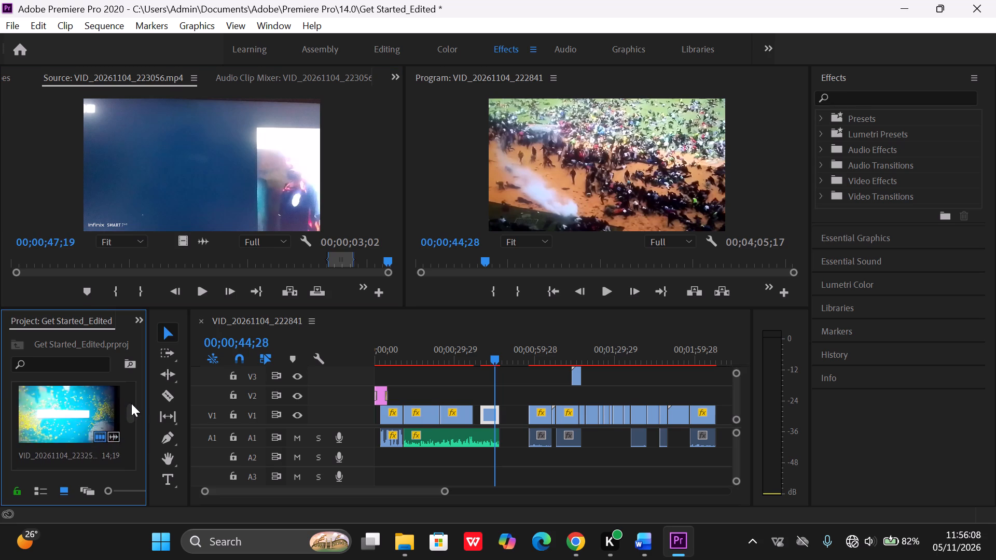
drag(131, 403, 129, 398)
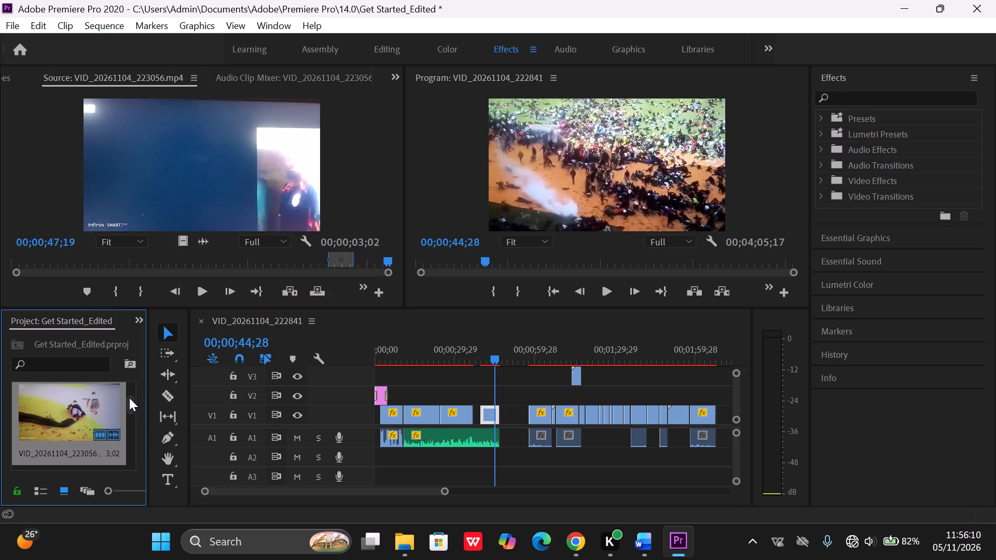
drag(129, 398, 129, 400)
click(105, 417)
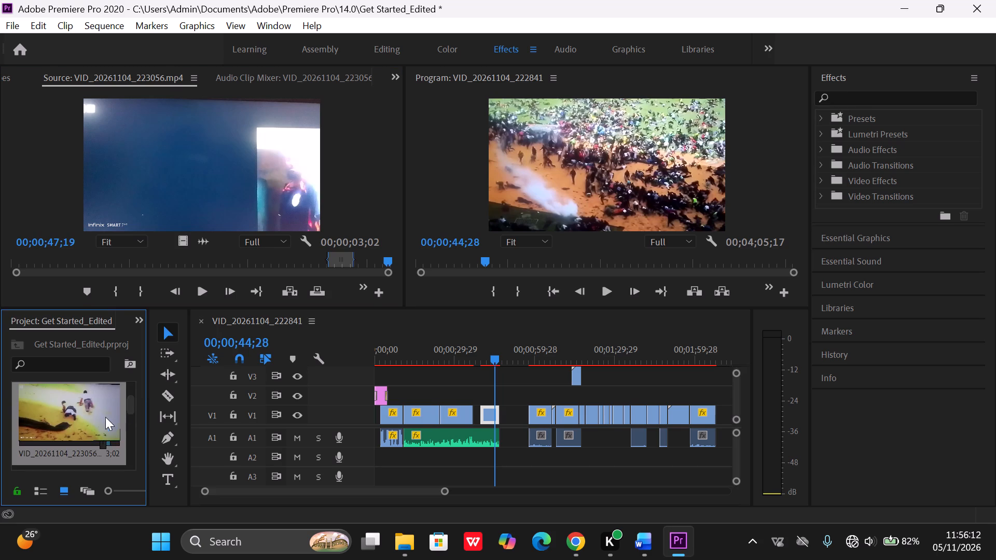
click(129, 399)
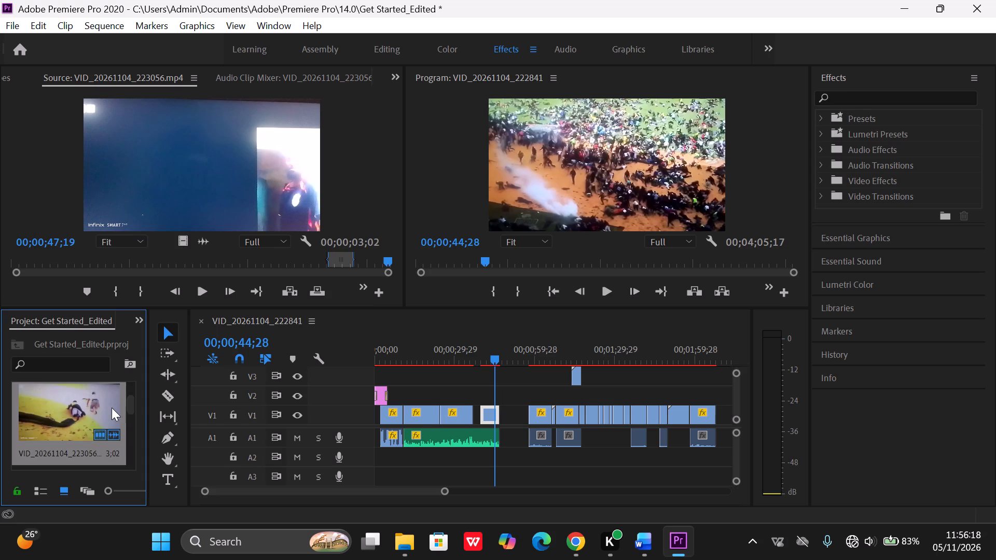
click(130, 402)
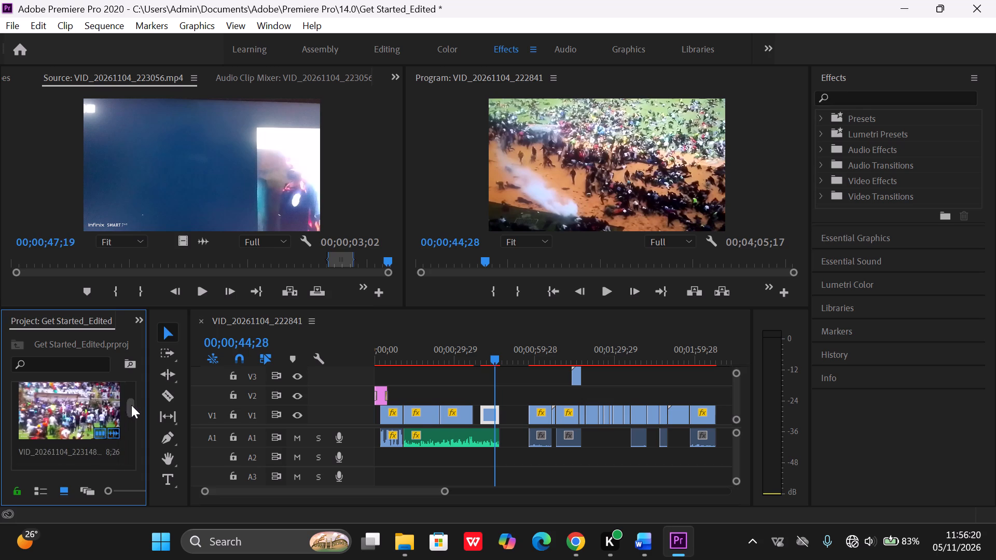
triple_click(87, 414)
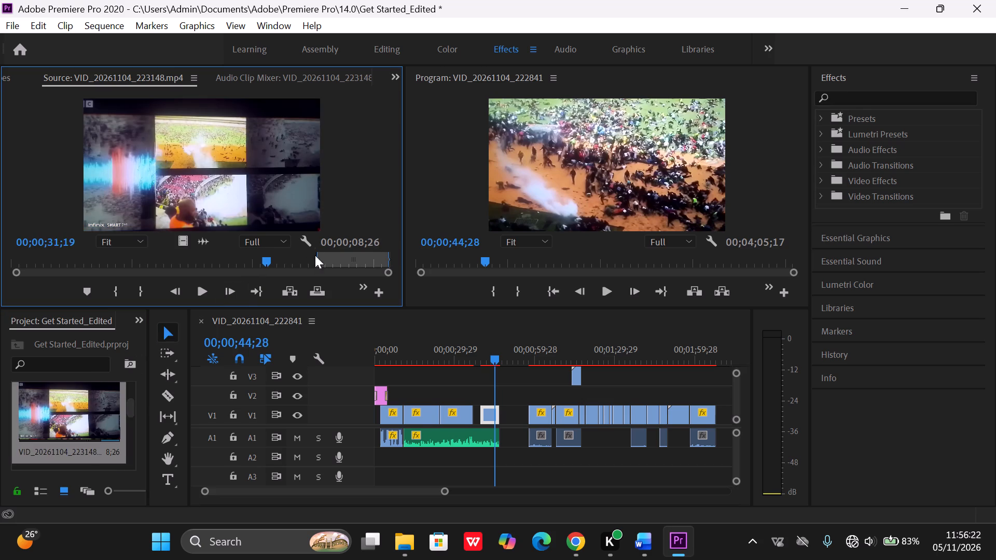
click(16, 260)
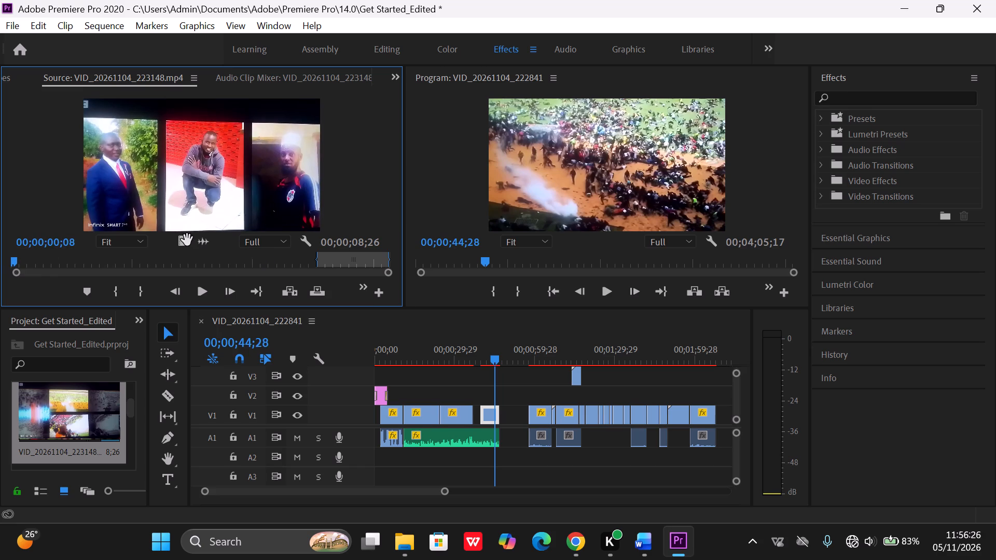
click(113, 291)
click(210, 290)
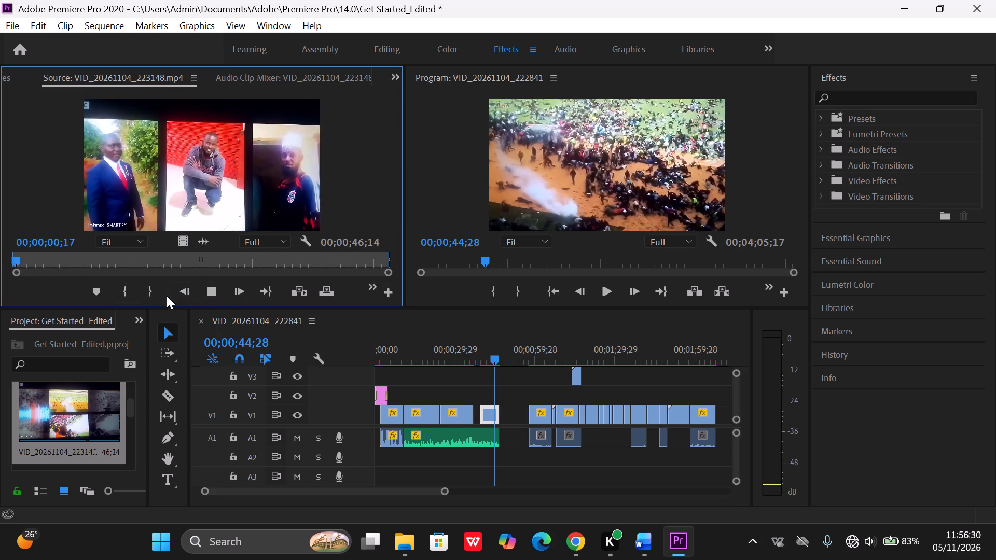
click(154, 294)
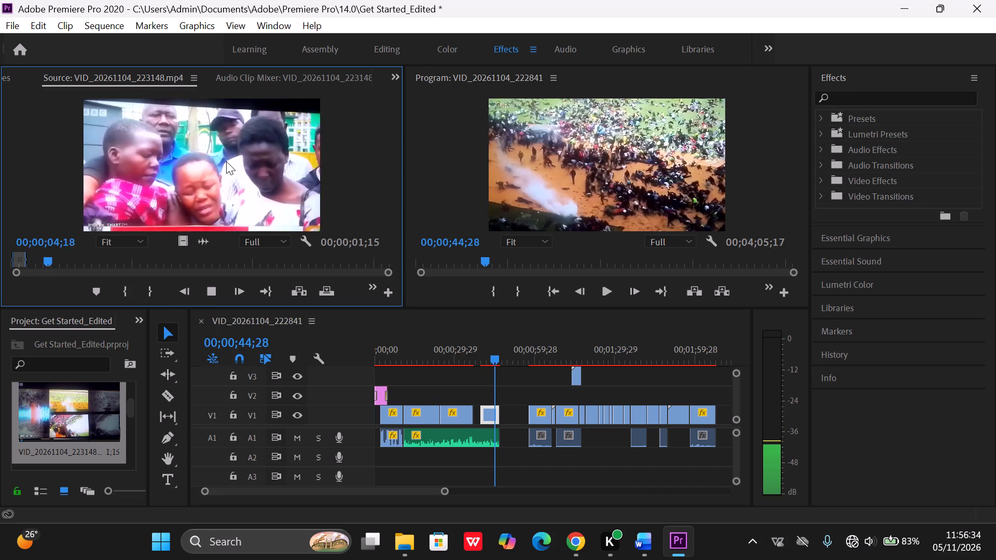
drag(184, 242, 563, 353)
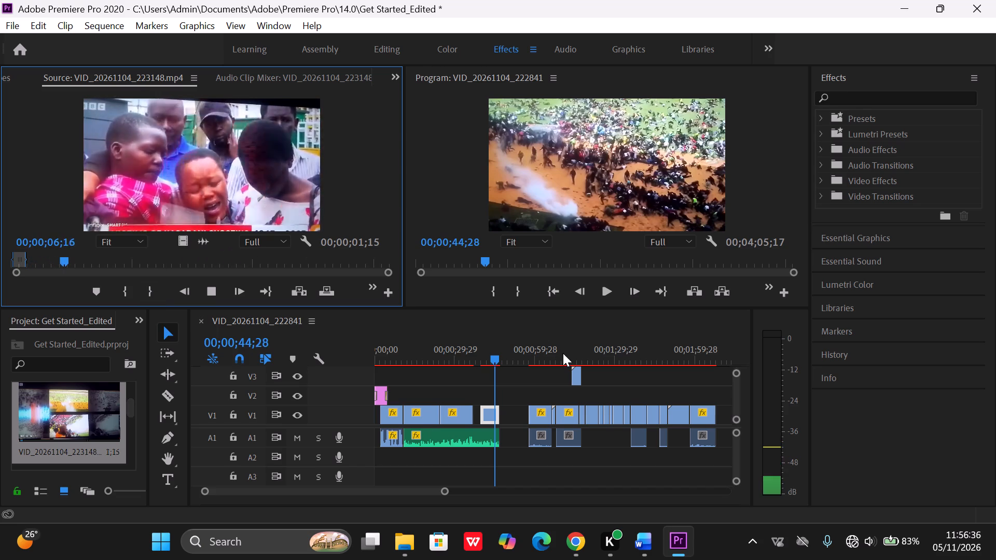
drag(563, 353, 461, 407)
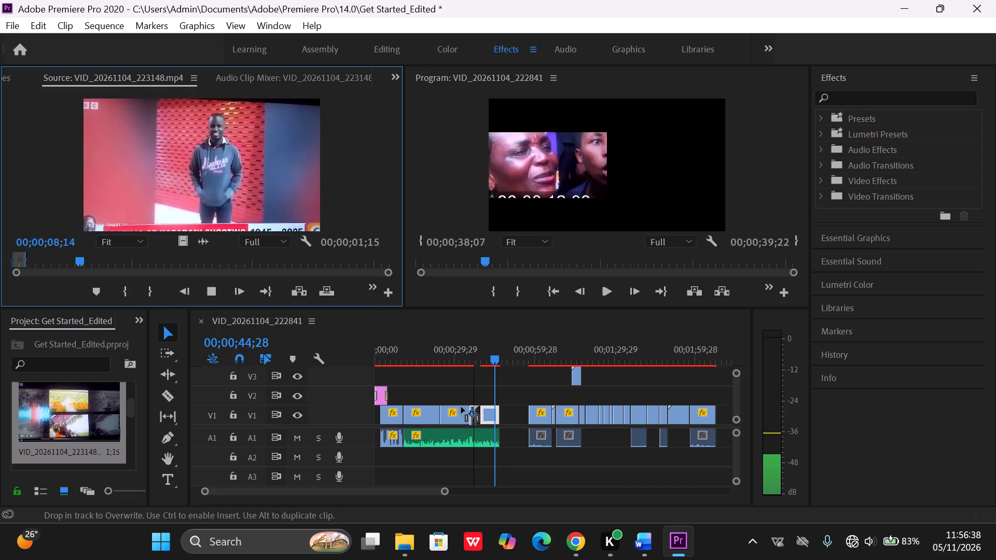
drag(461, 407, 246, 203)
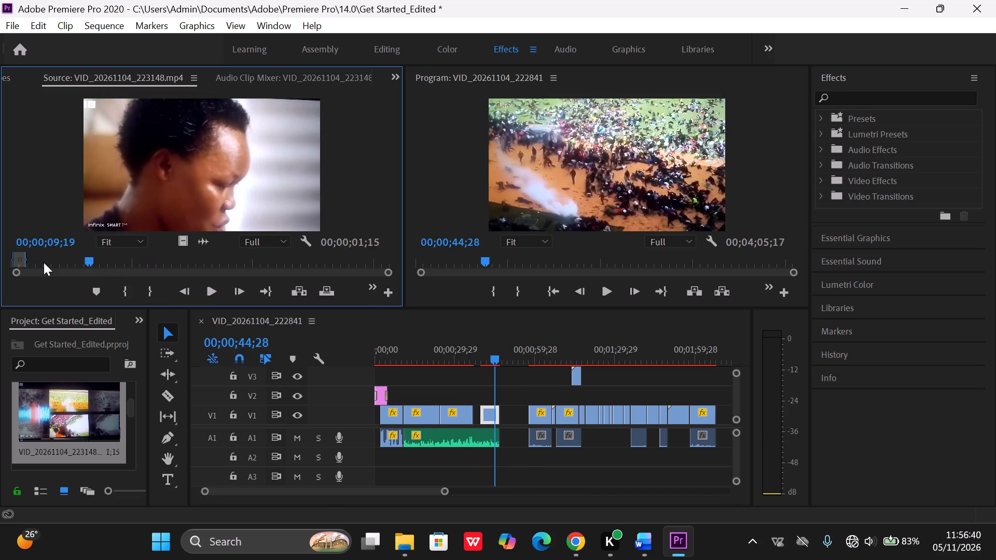
Extend the marked range to 00;00;02;26 and place its video only in the small V1 gap before the stadium clip.
drag(26, 258, 30, 262)
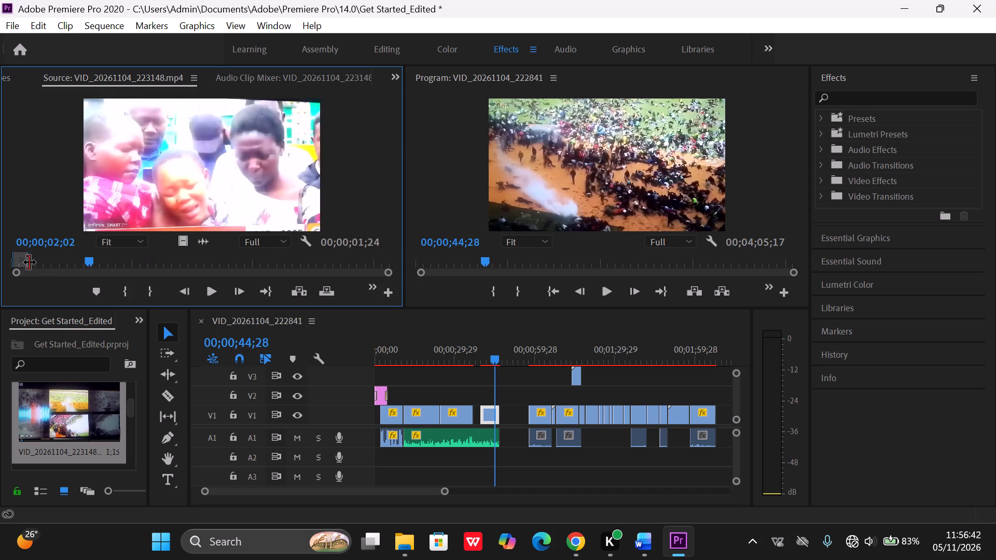
drag(30, 262, 38, 263)
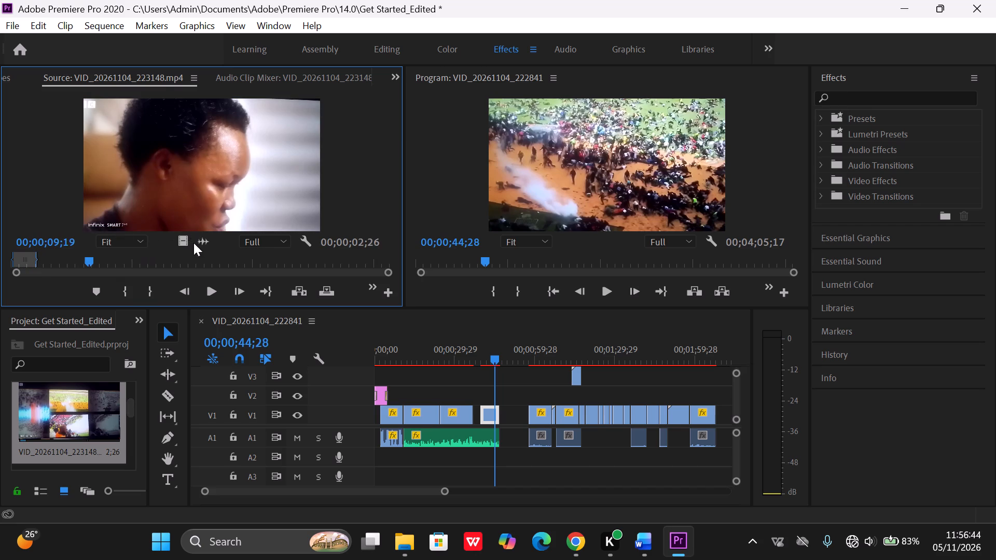
drag(186, 243, 463, 401)
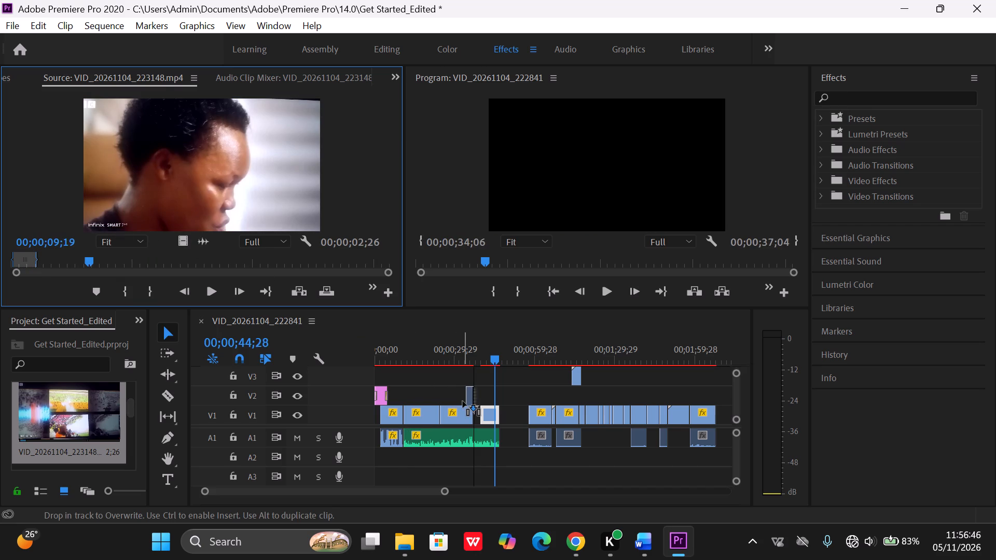
drag(463, 401, 472, 409)
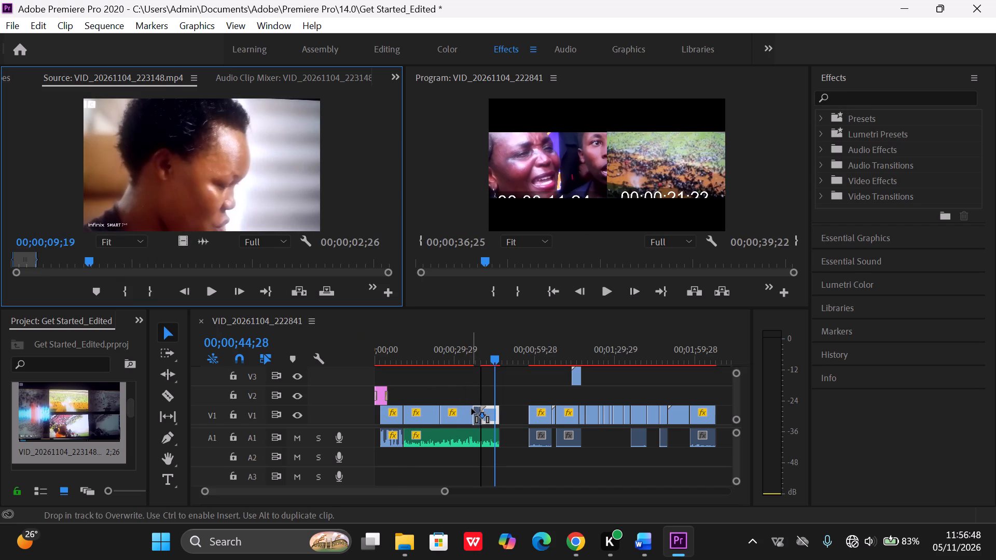
drag(472, 409, 475, 408)
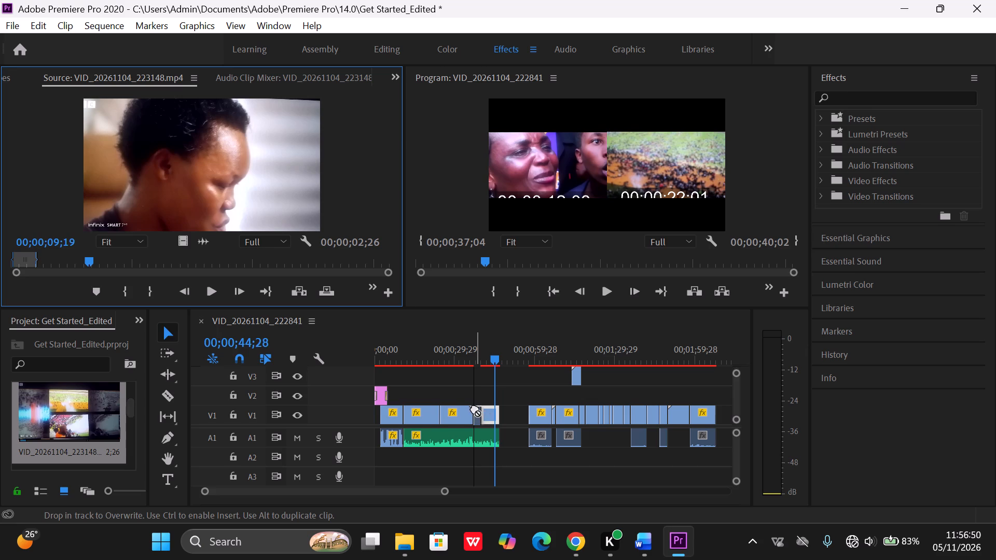
Review the sequence from its start and raise the gain of the 1-1.mp3 recording on A1 by 10 dB.
drag(494, 356, 383, 354)
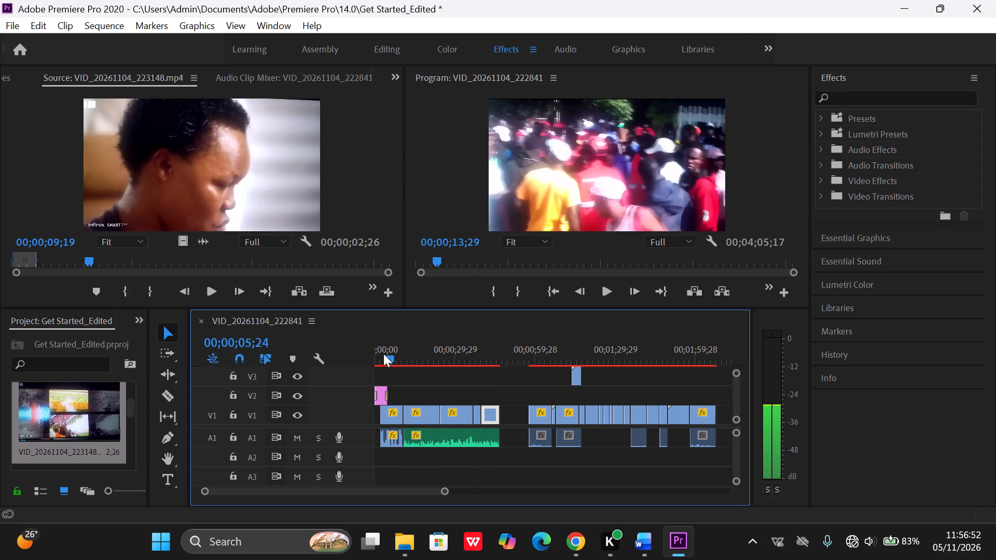
drag(383, 354, 360, 347)
click(607, 293)
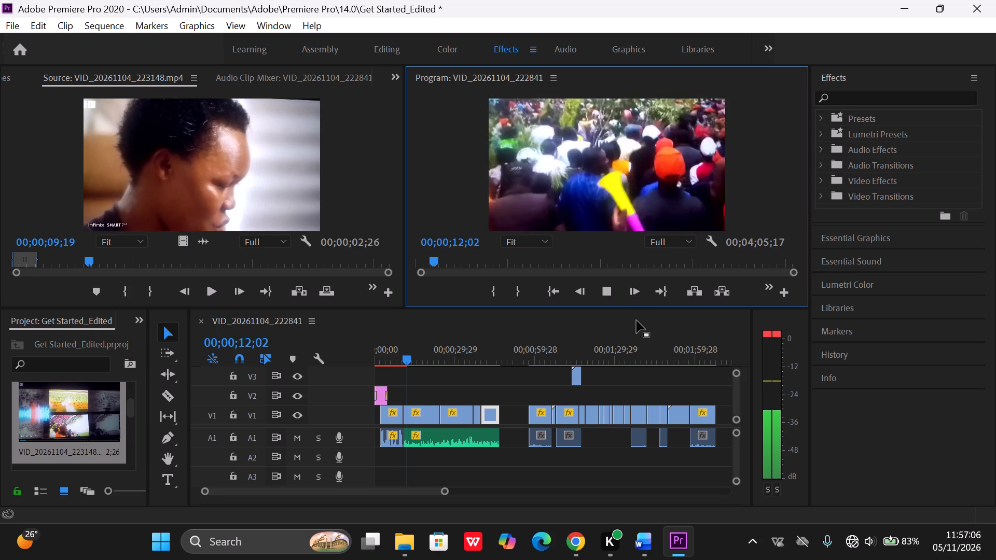
click(461, 440)
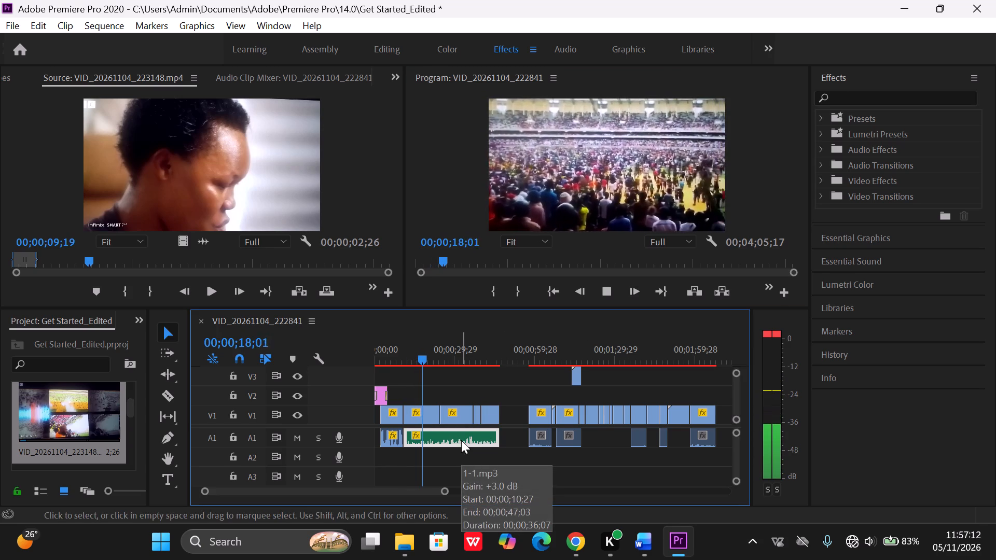
right_click(461, 440)
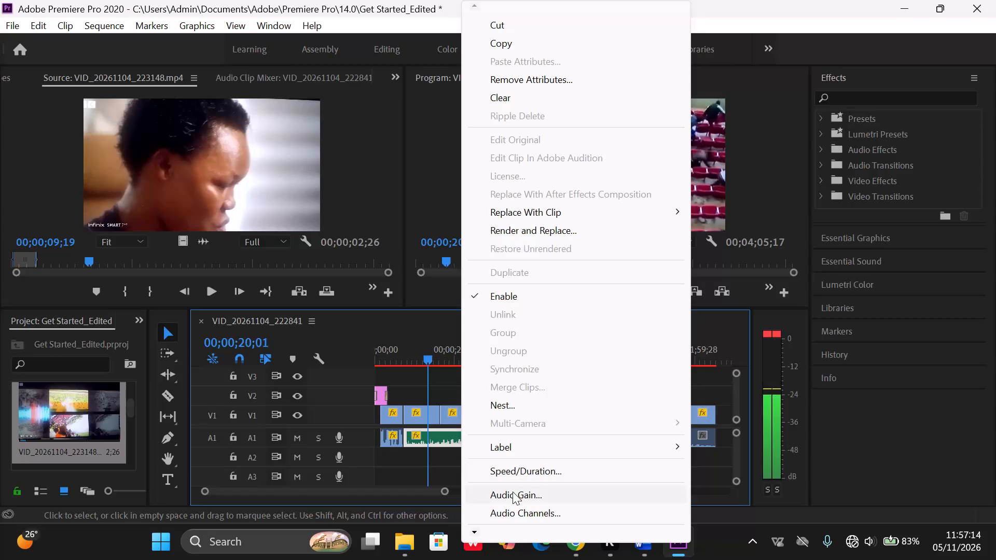
click(513, 492)
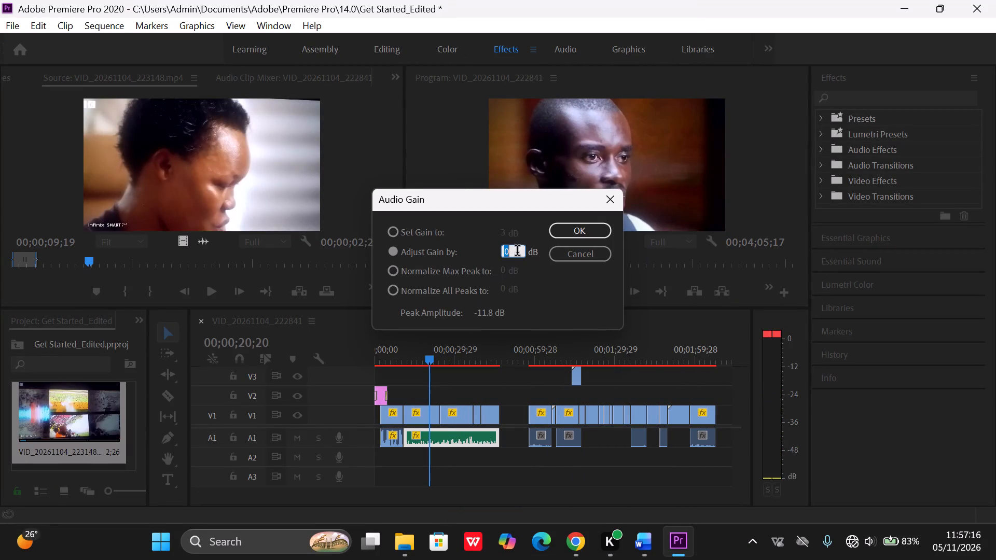
click(517, 252)
key(BackSpace)
text(10)
key(Return)
Scale up the newly placed V1 clip slightly and recentre it in the Program frame, cropping its edge captions out of view.
click(607, 292)
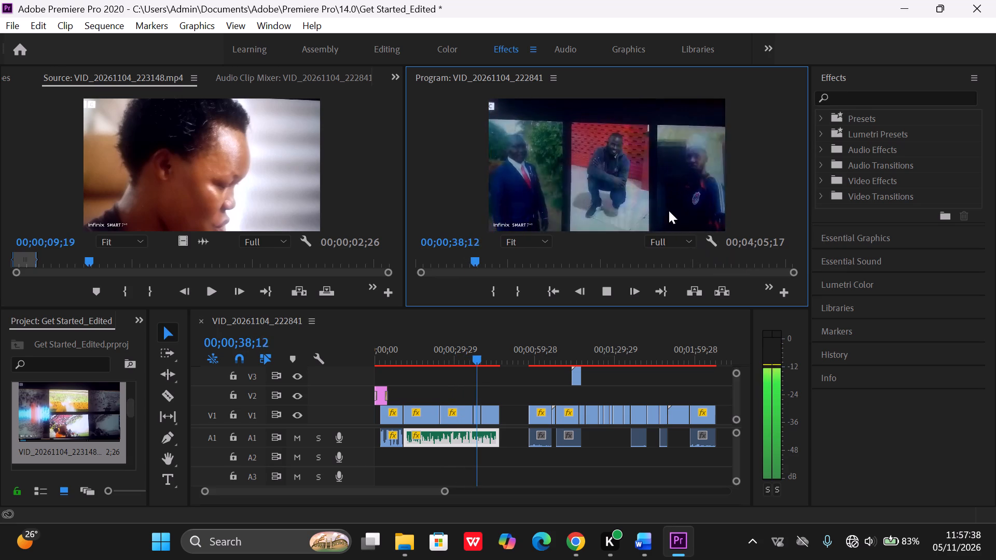
double_click(646, 193)
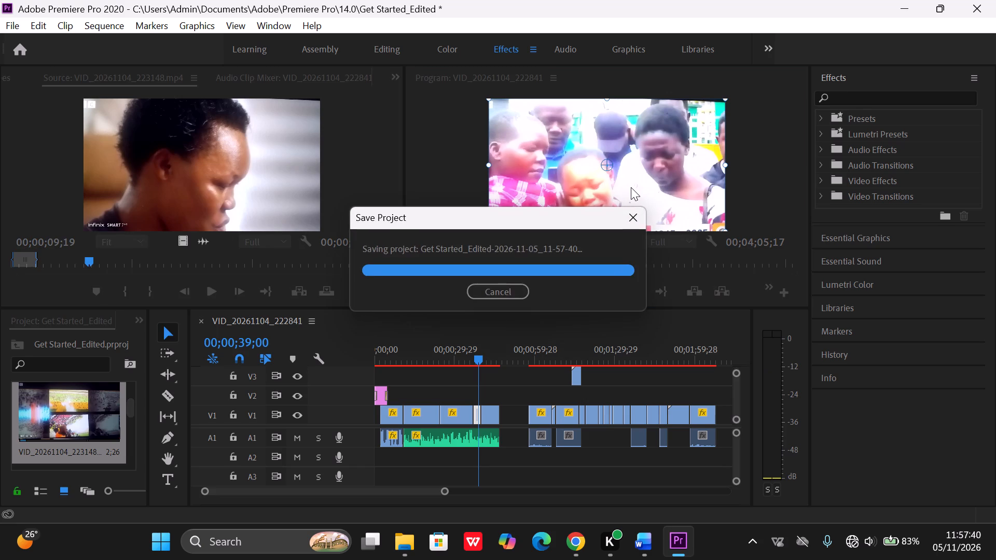
drag(631, 187, 630, 199)
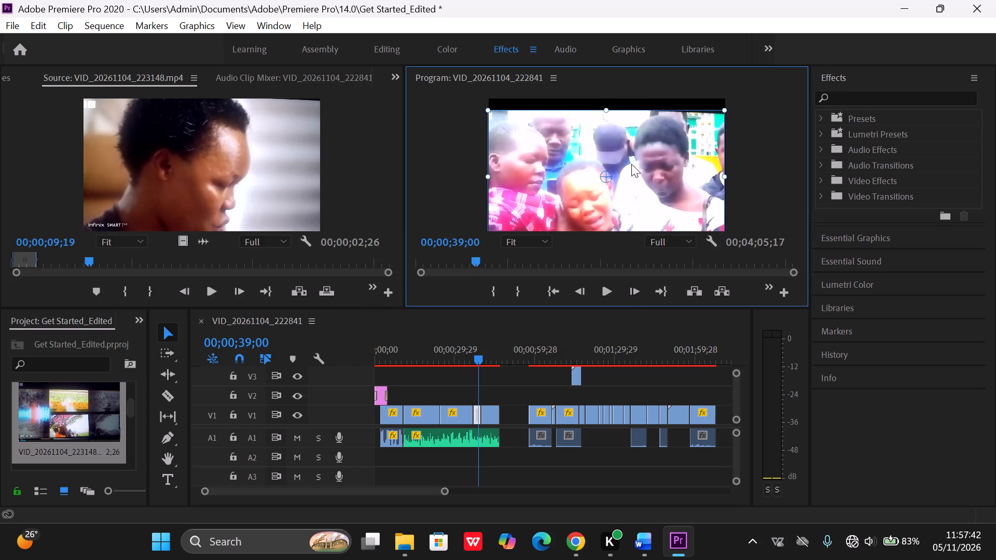
drag(606, 111, 607, 105)
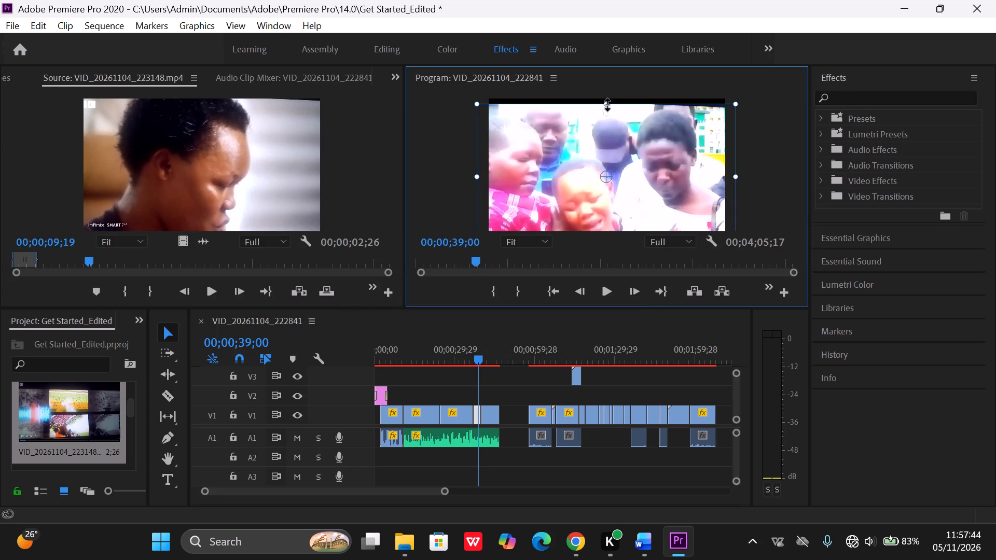
drag(607, 105, 609, 99)
drag(597, 148, 599, 146)
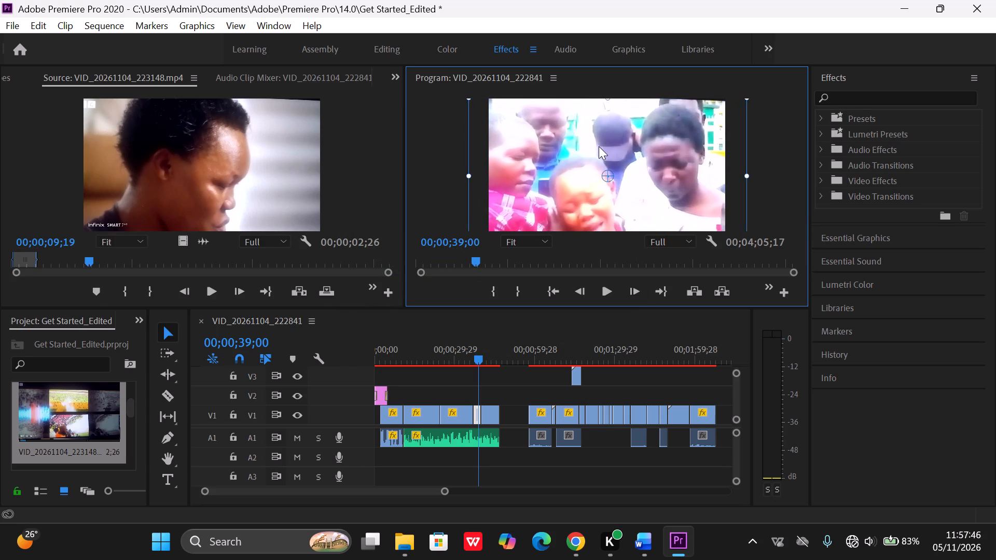
drag(599, 146, 598, 135)
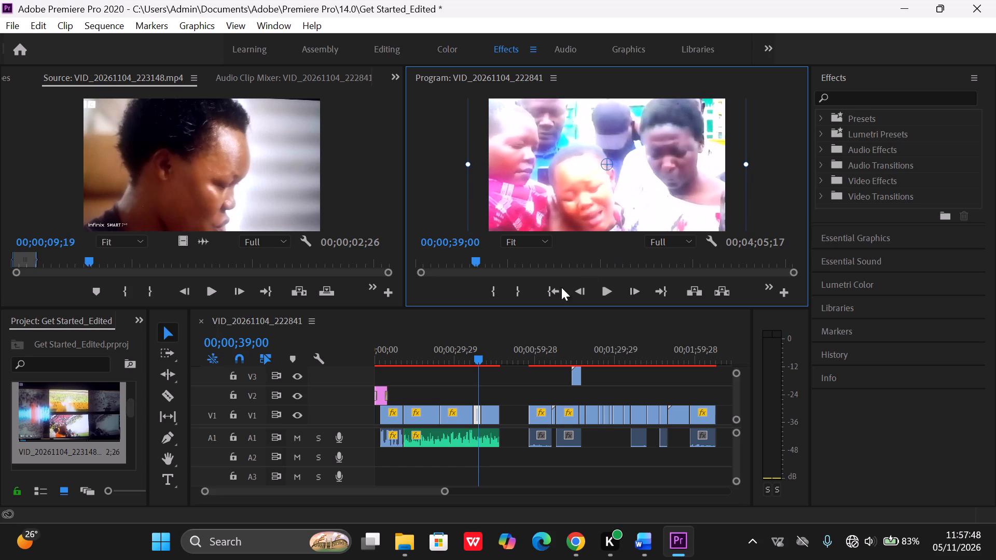
Play the sequence from just before the newly placed clip to the end of the recording and recheck the stadium clip.
drag(474, 359, 466, 357)
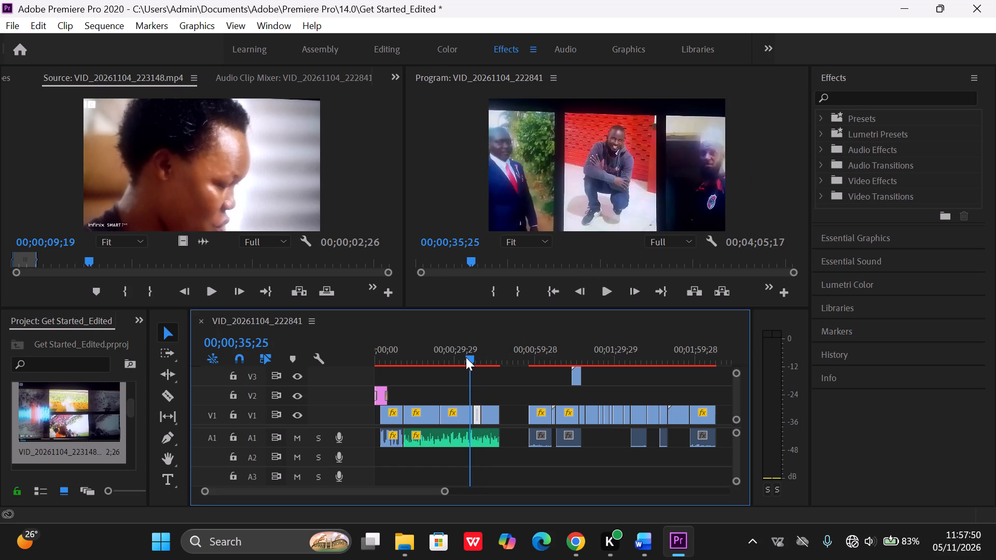
drag(466, 357, 463, 357)
click(602, 297)
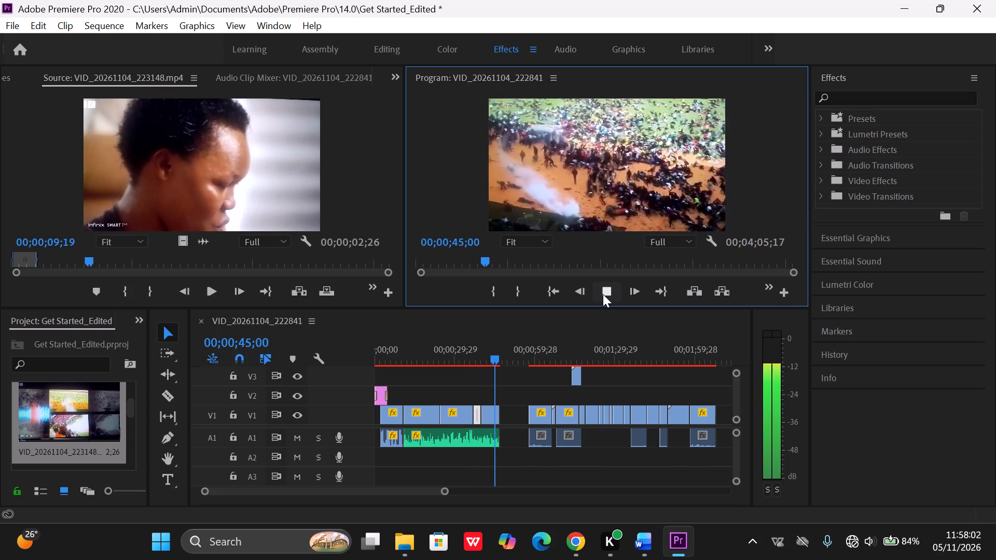
click(603, 294)
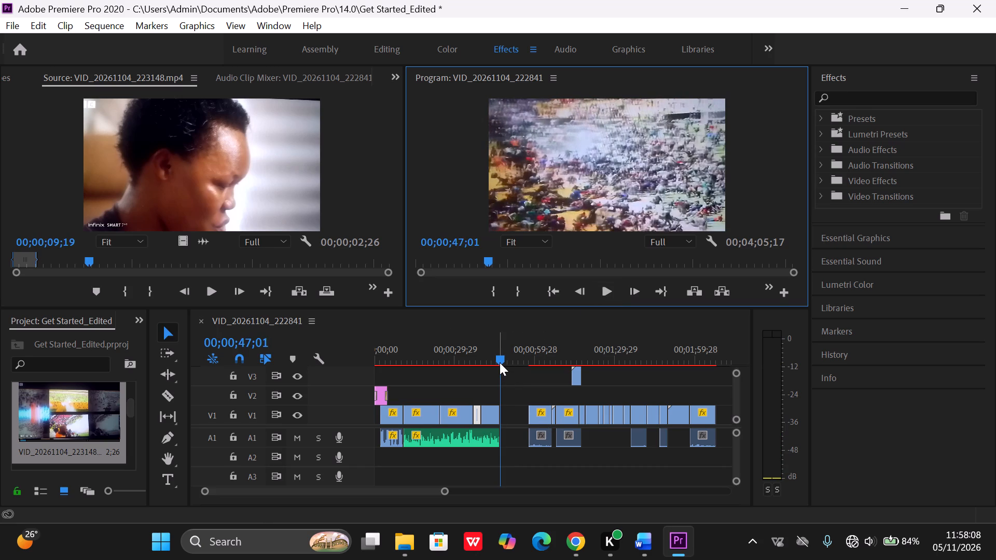
drag(500, 358, 495, 358)
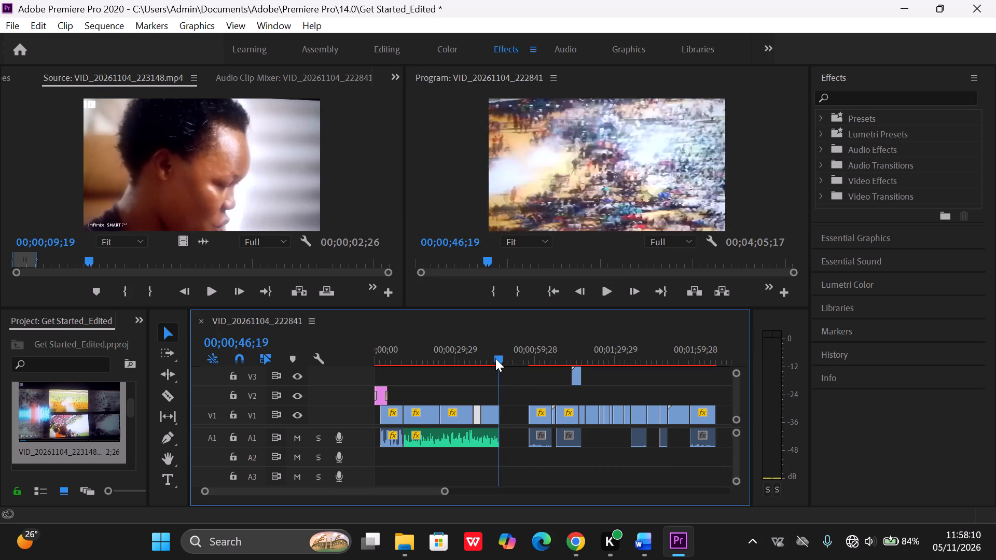
drag(495, 358, 487, 358)
Browse the project's clip thumbnails for further footage and recordings.
scroll(57, 414, down, 1)
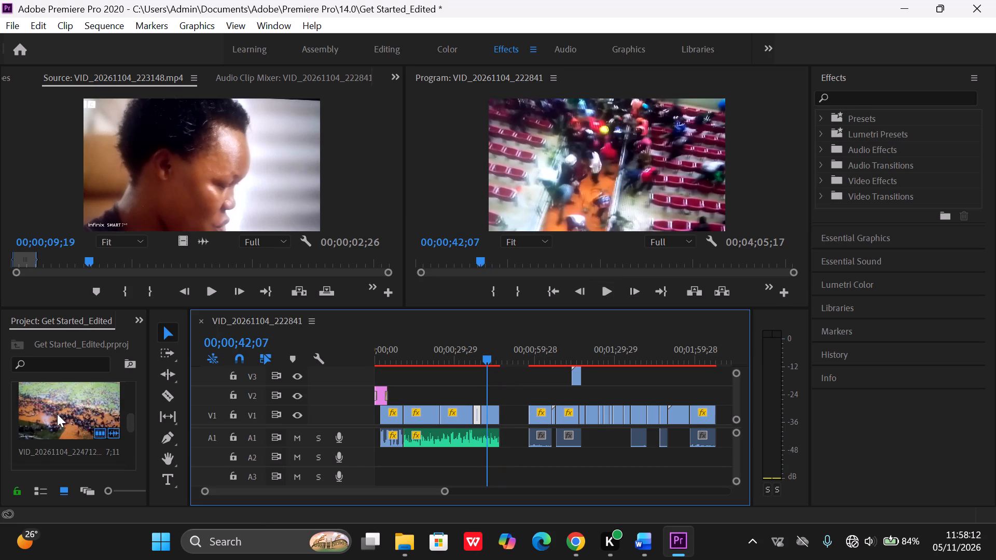
drag(125, 422, 126, 427)
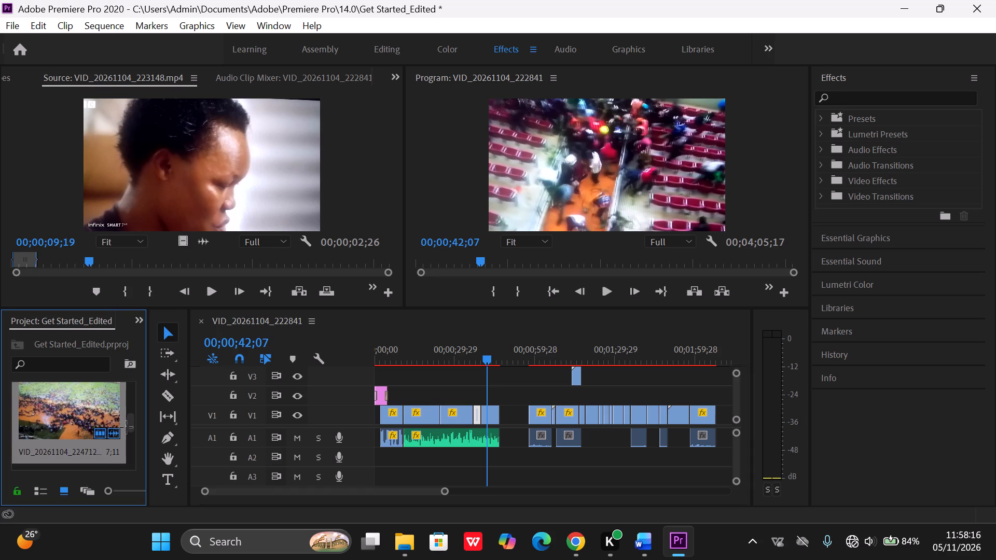
drag(126, 427, 131, 427)
drag(131, 427, 130, 439)
drag(131, 425, 131, 435)
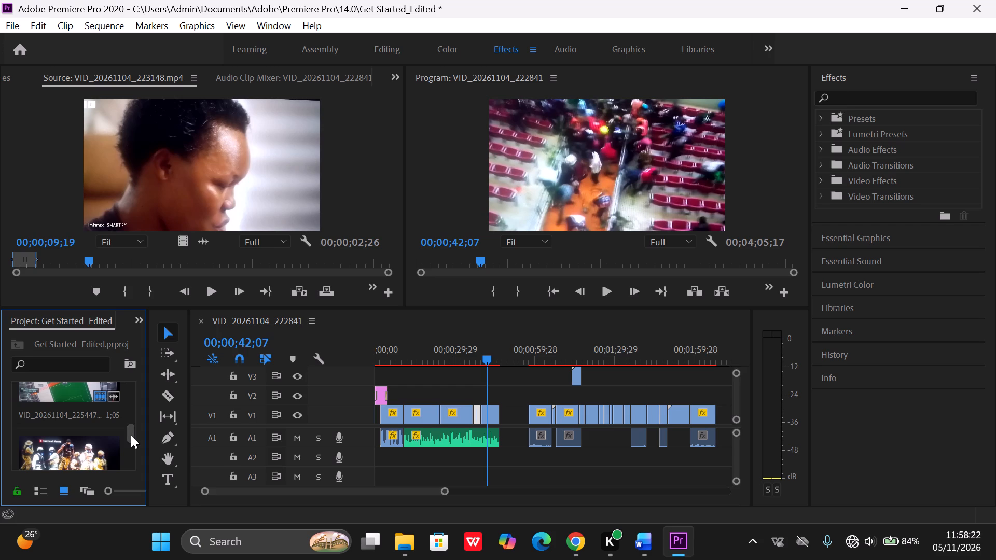
drag(131, 435, 131, 437)
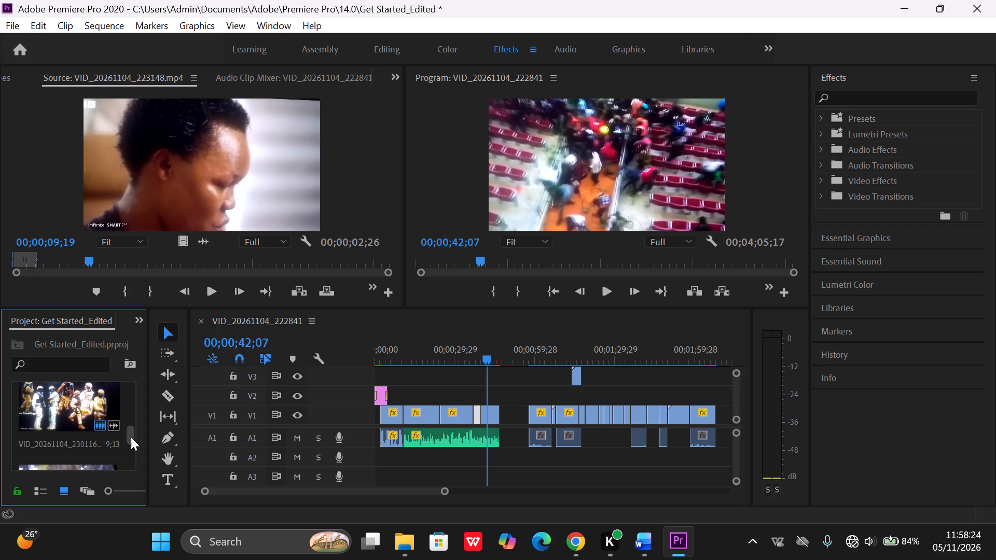
drag(131, 437, 132, 438)
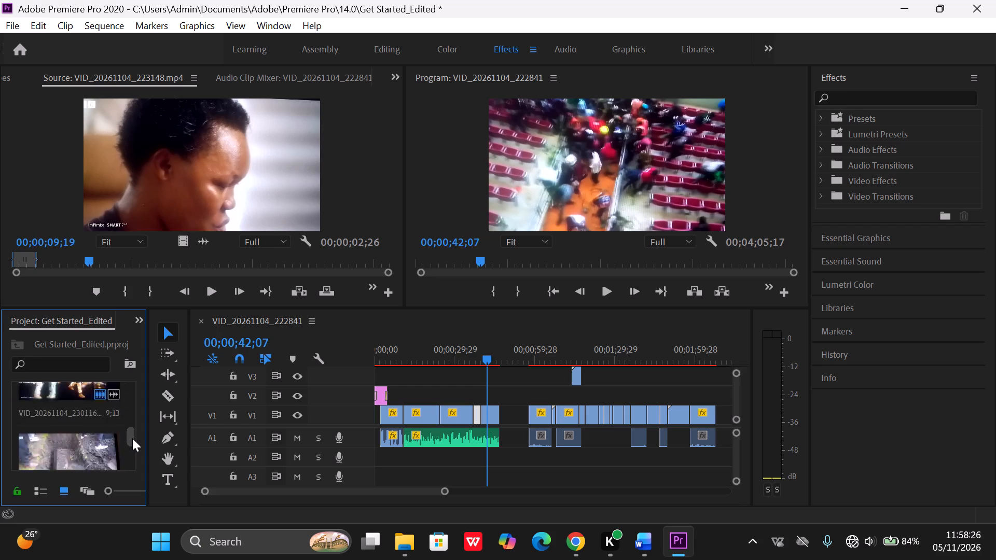
drag(132, 438, 115, 499)
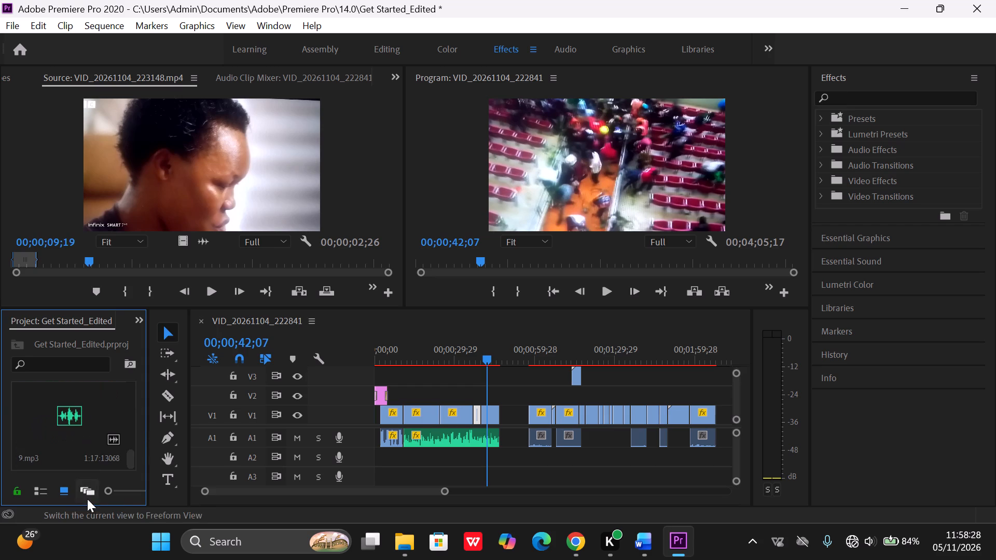
Show the project items as a list, audition the 1-1.mp3 source, and extend its marked range to 00;00;41;09.
click(43, 489)
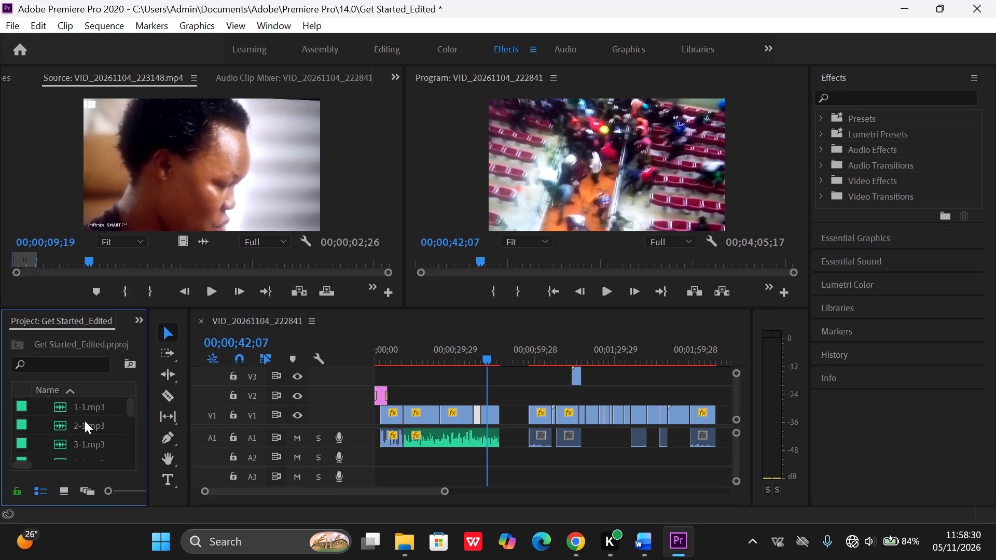
double_click(85, 421)
drag(85, 421, 92, 407)
double_click(92, 407)
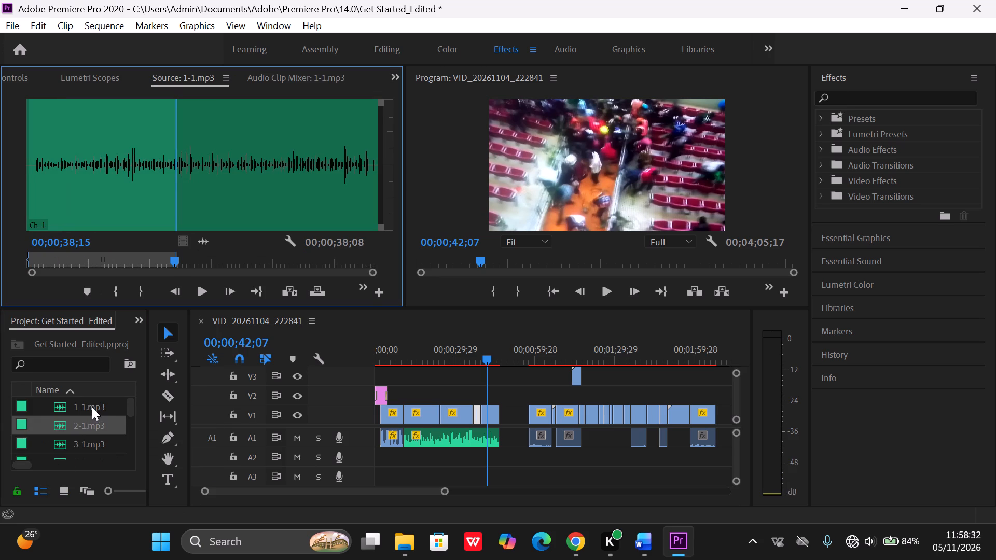
click(197, 284)
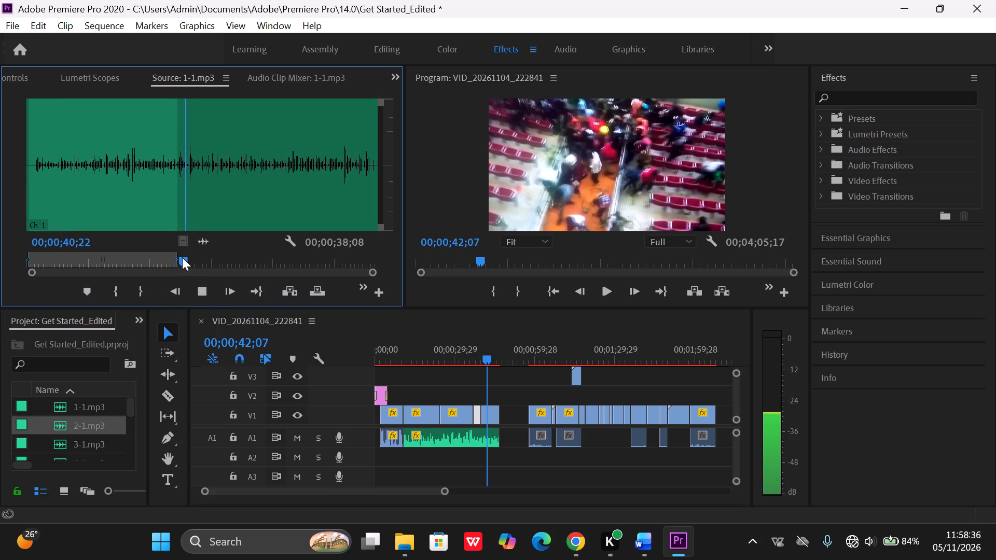
click(200, 286)
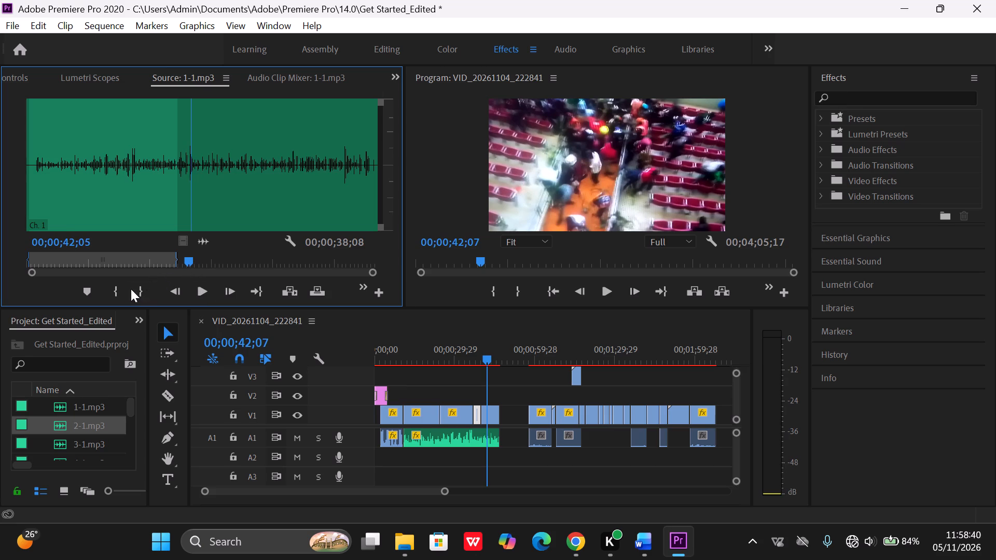
drag(177, 258, 185, 258)
drag(185, 258, 188, 258)
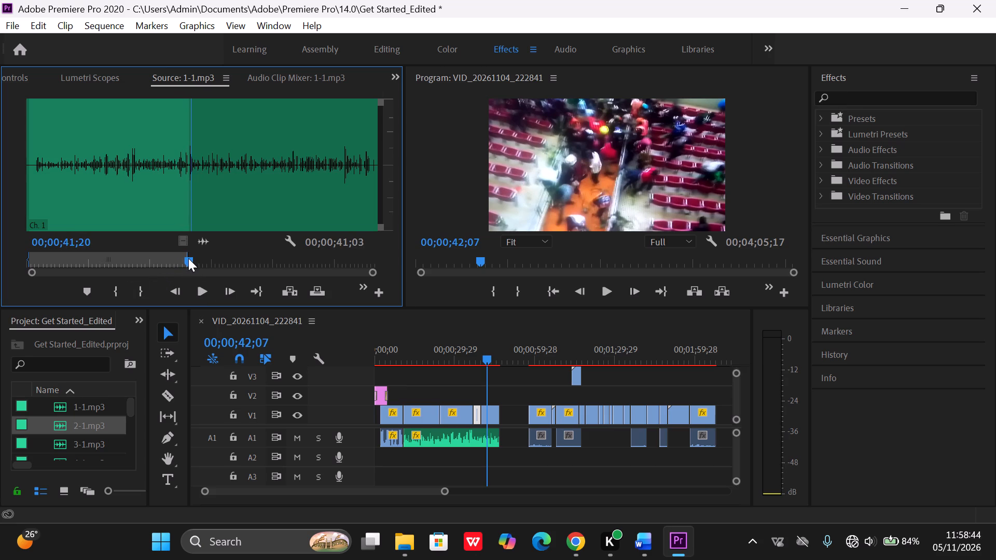
drag(188, 258, 188, 259)
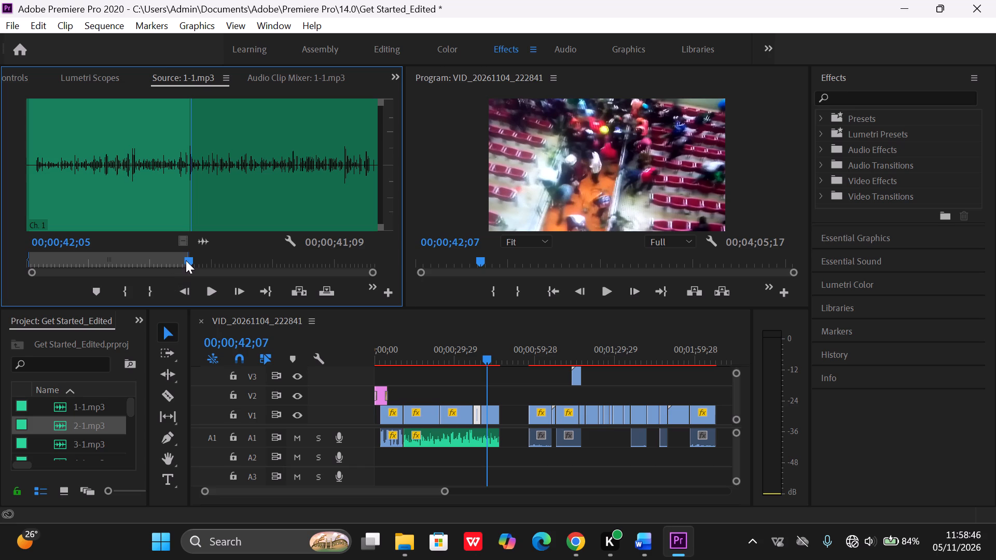
Open the 1-1.mp3 recording placed on A1, audition past its end, and extend its range to 00;00;38;24.
double_click(477, 440)
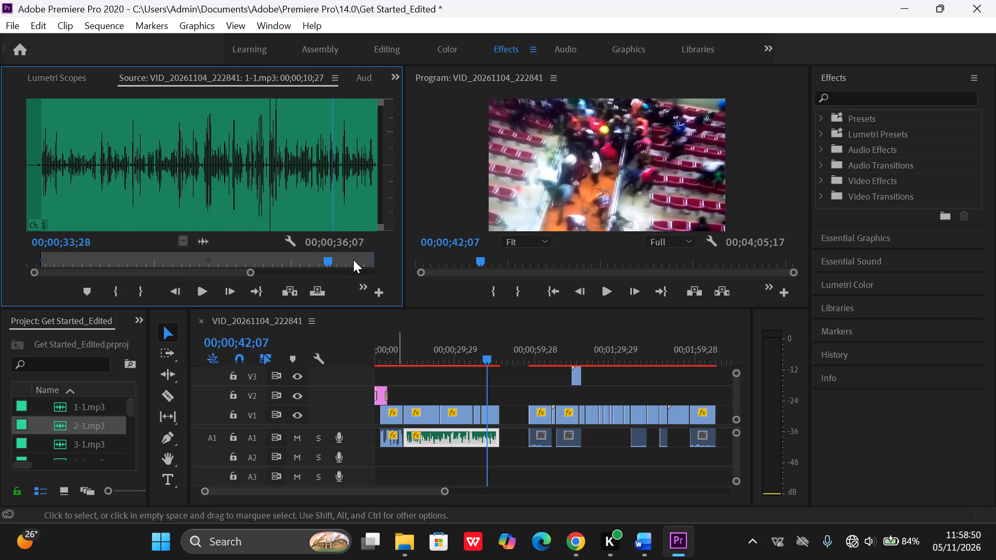
click(201, 286)
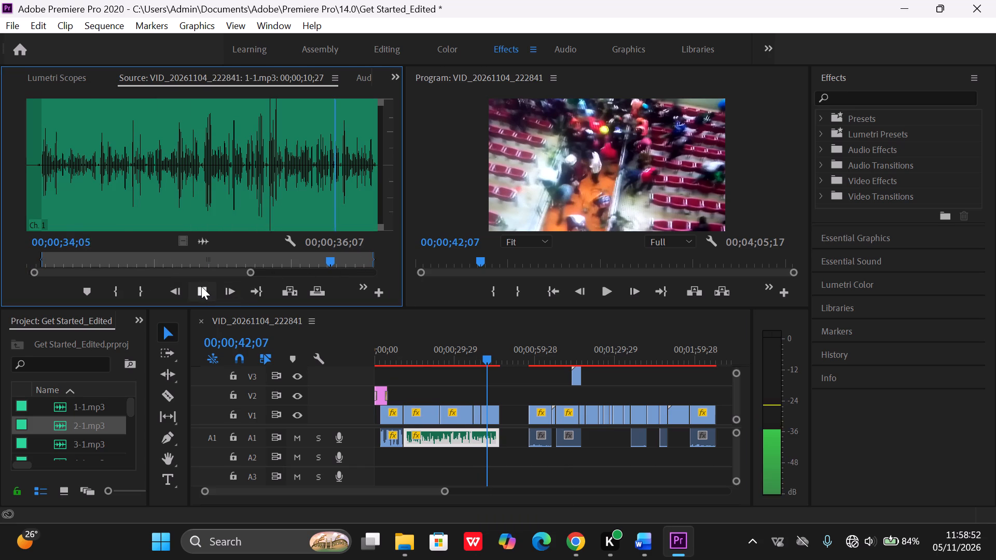
click(202, 285)
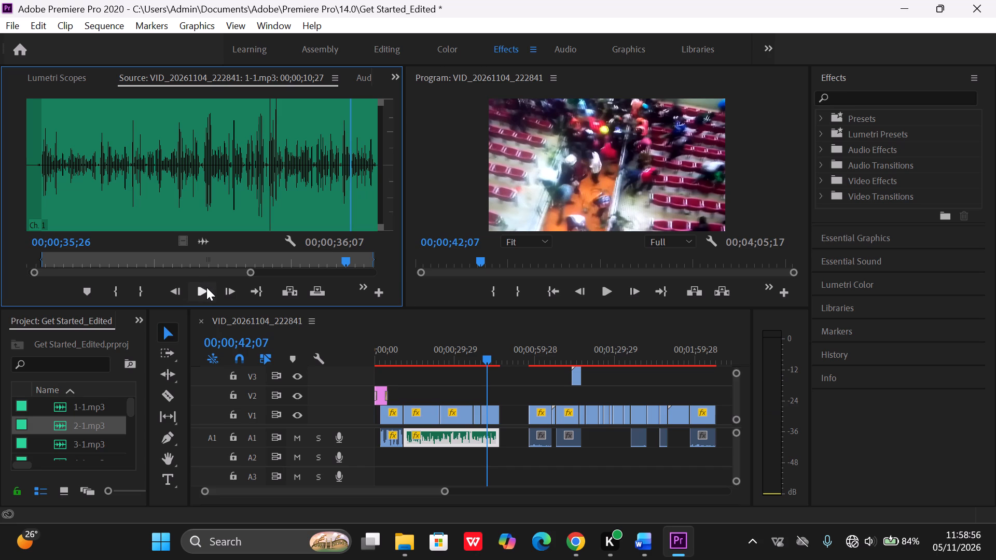
click(206, 287)
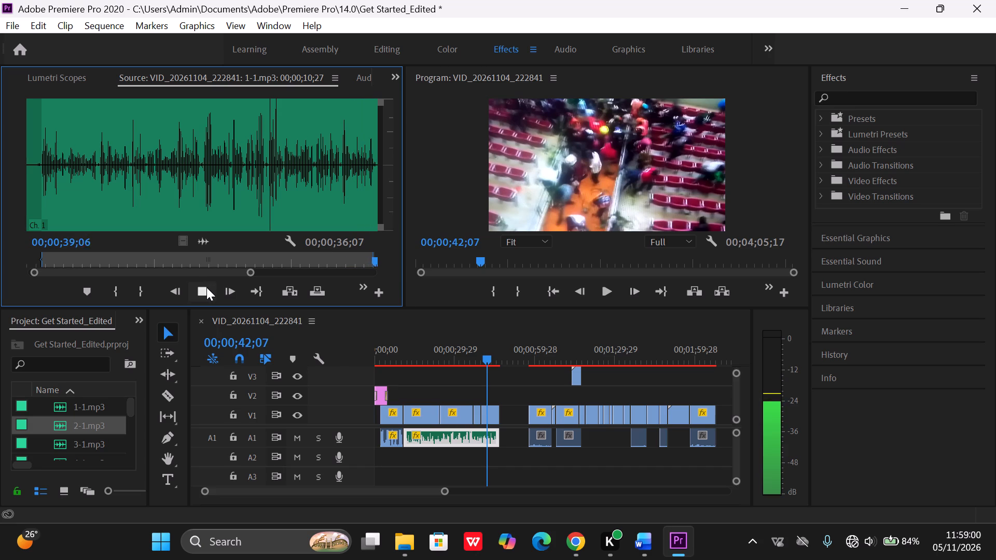
click(206, 287)
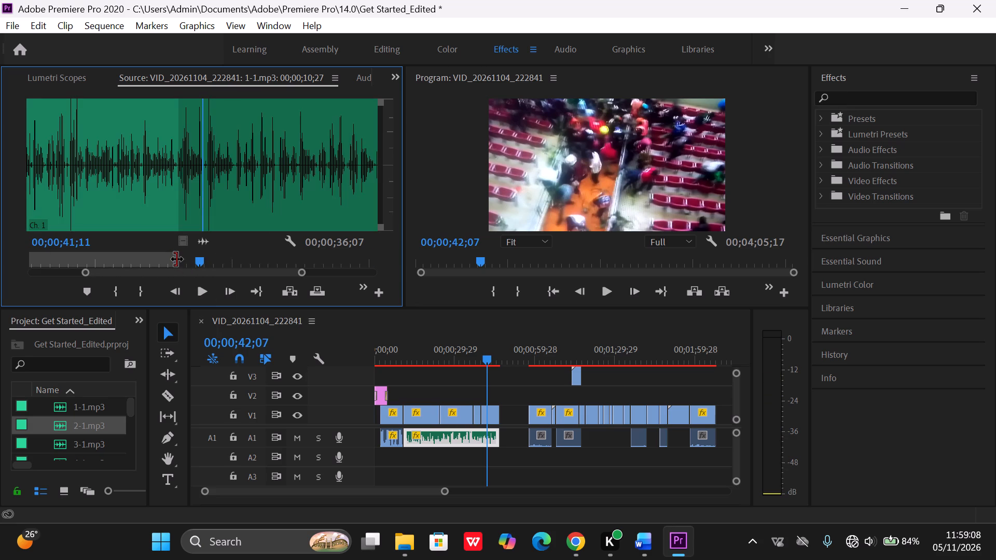
drag(177, 259, 187, 259)
drag(187, 259, 201, 263)
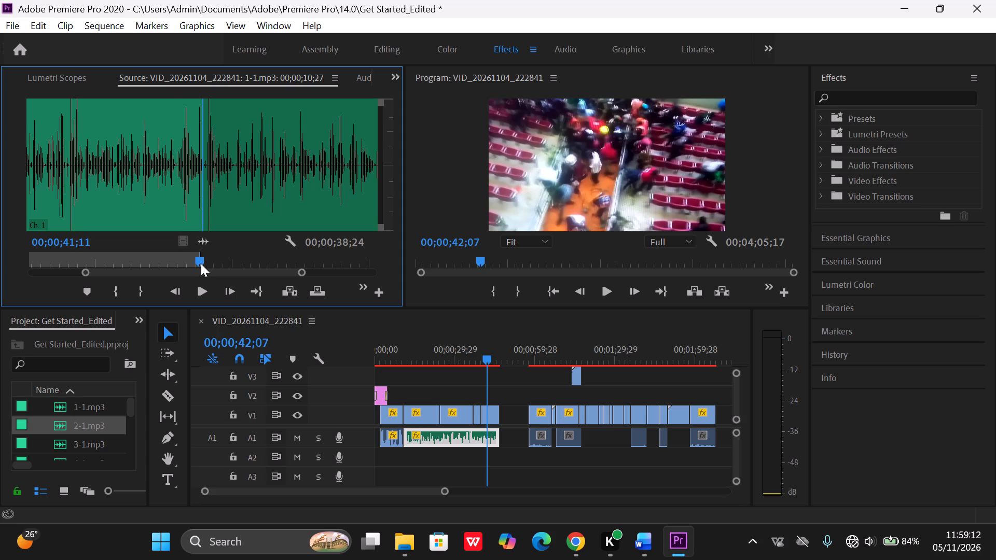
drag(201, 263, 199, 265)
drag(199, 265, 201, 266)
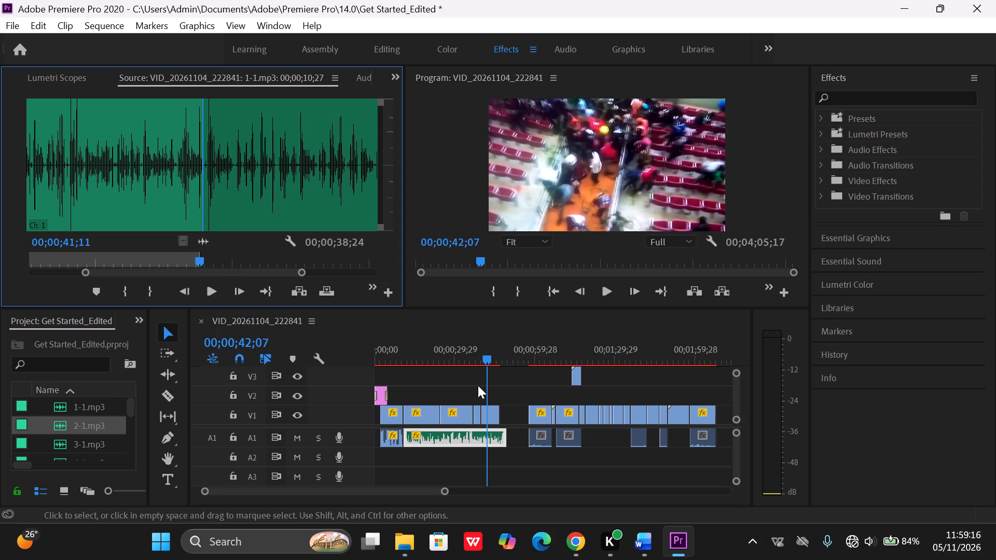
Lengthen the stadium clip on V1 by 00;00;02;17 to match the end of the recording, and play the extended part.
drag(499, 414, 503, 414)
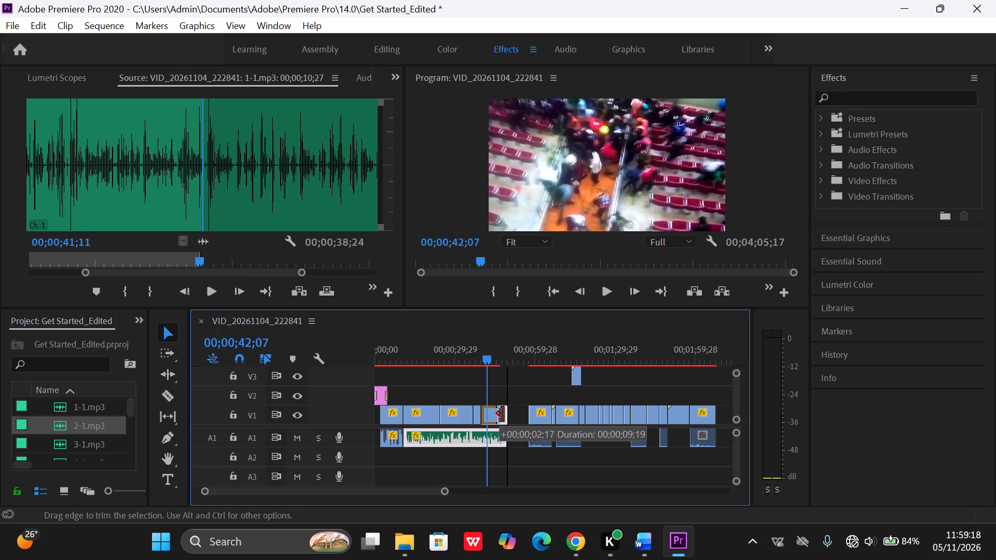
drag(503, 414, 505, 414)
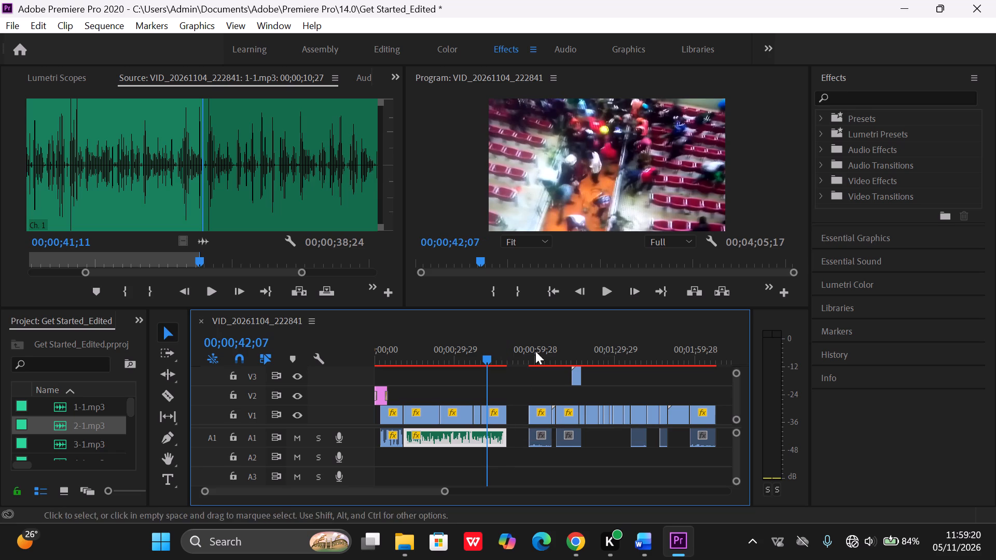
click(606, 294)
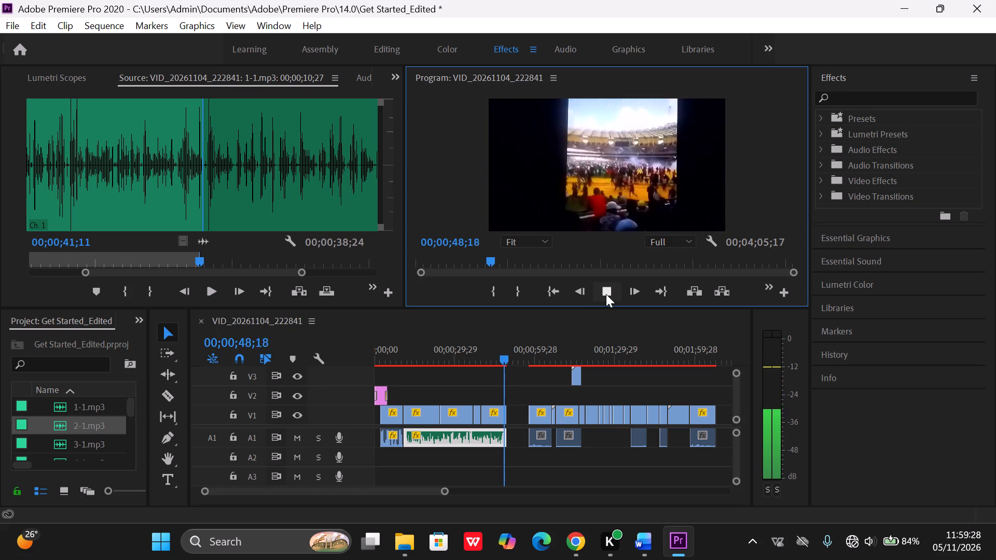
click(606, 294)
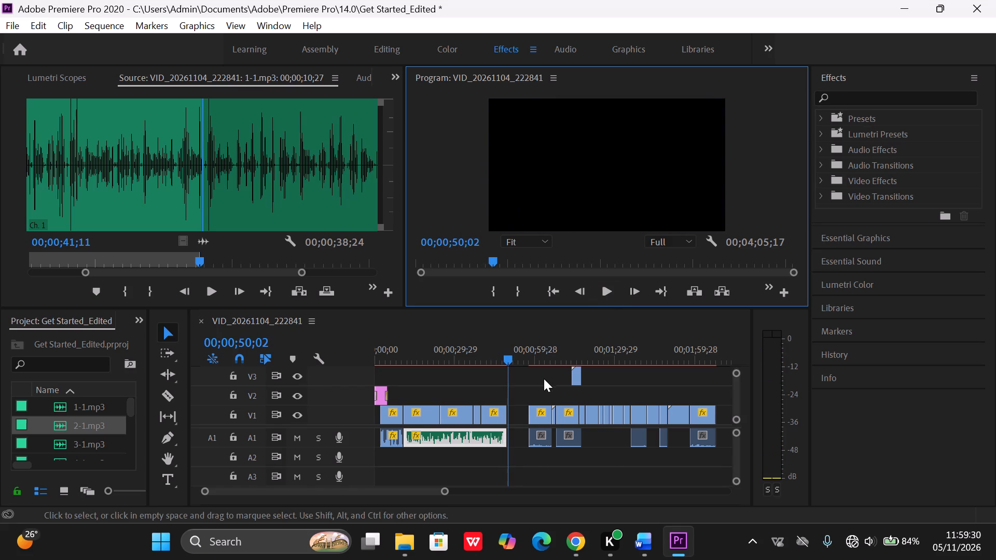
Scale up the extended stadium clip in the Program frame, pushing the black side bars out of view.
drag(509, 362, 504, 362)
click(504, 362)
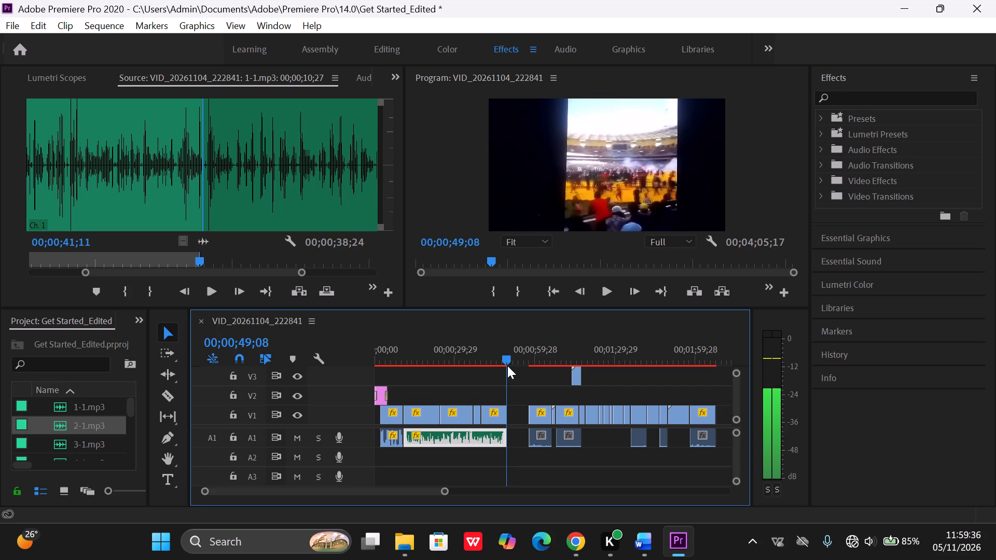
double_click(603, 194)
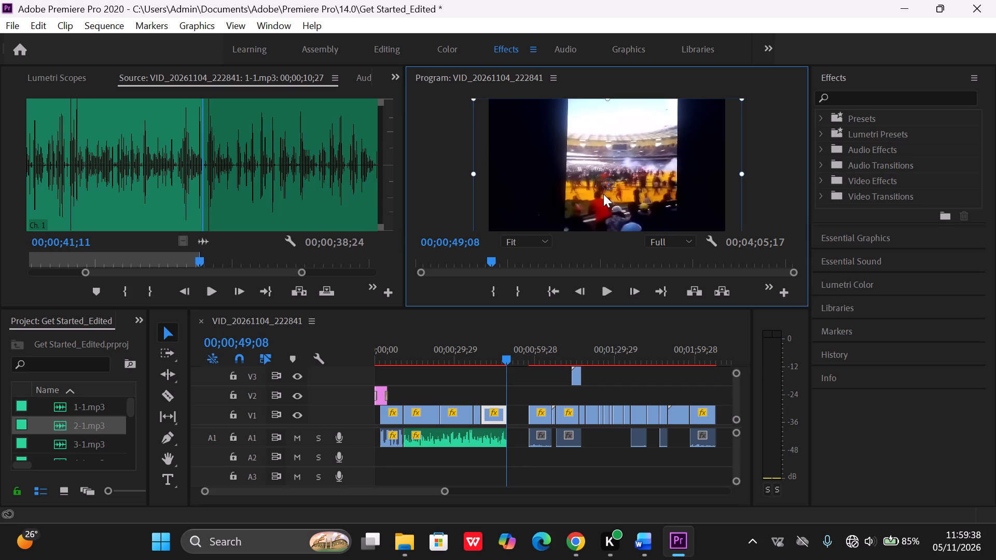
drag(472, 175, 378, 163)
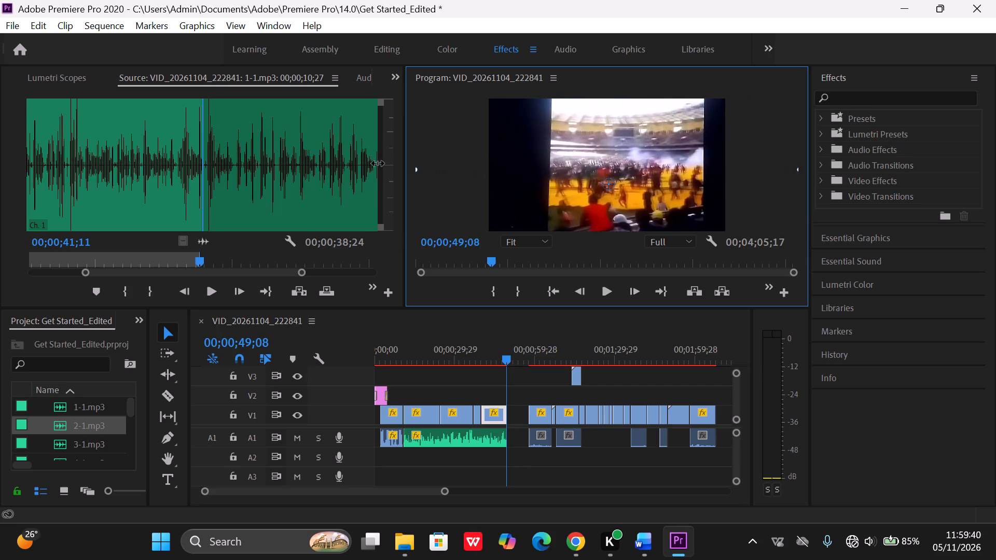
drag(378, 163, 200, 140)
Review the sequence from 00;00;36;21 through the rescaled stadium clip to just past the end of the recording.
drag(503, 357, 486, 357)
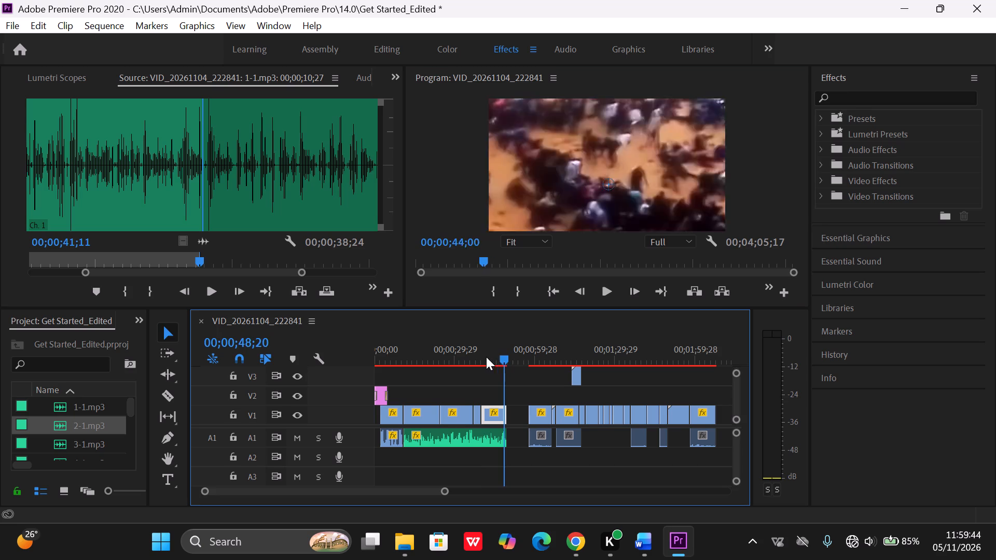
drag(486, 357, 469, 355)
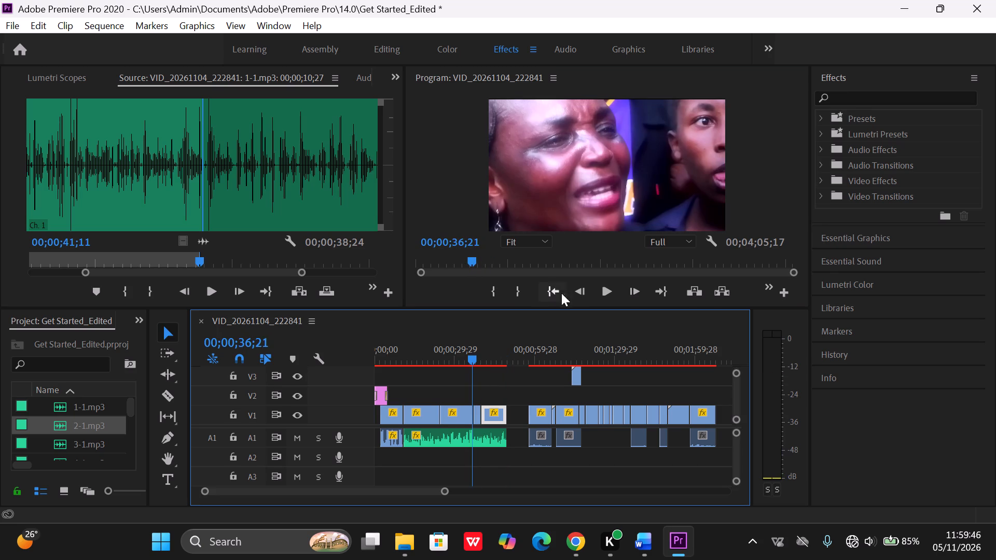
click(606, 290)
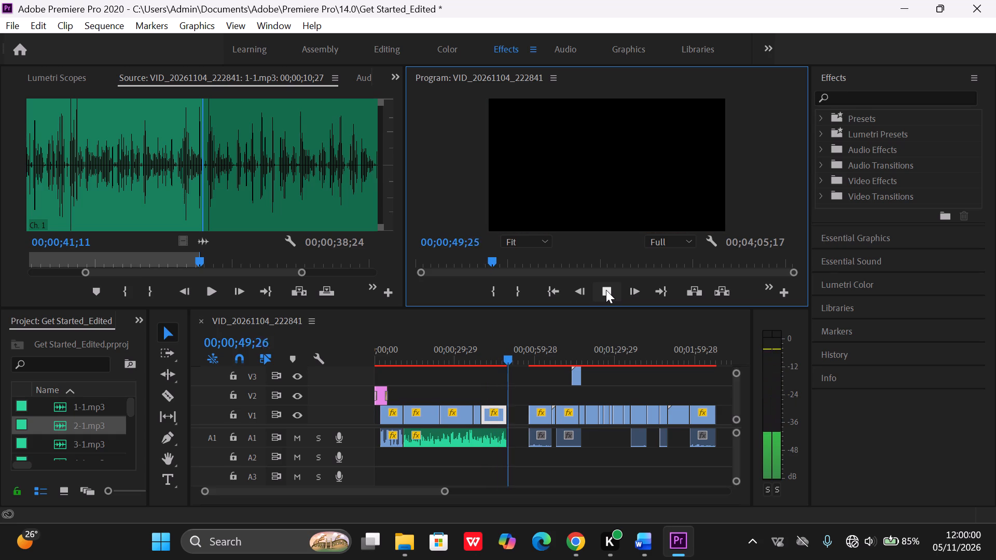
click(606, 290)
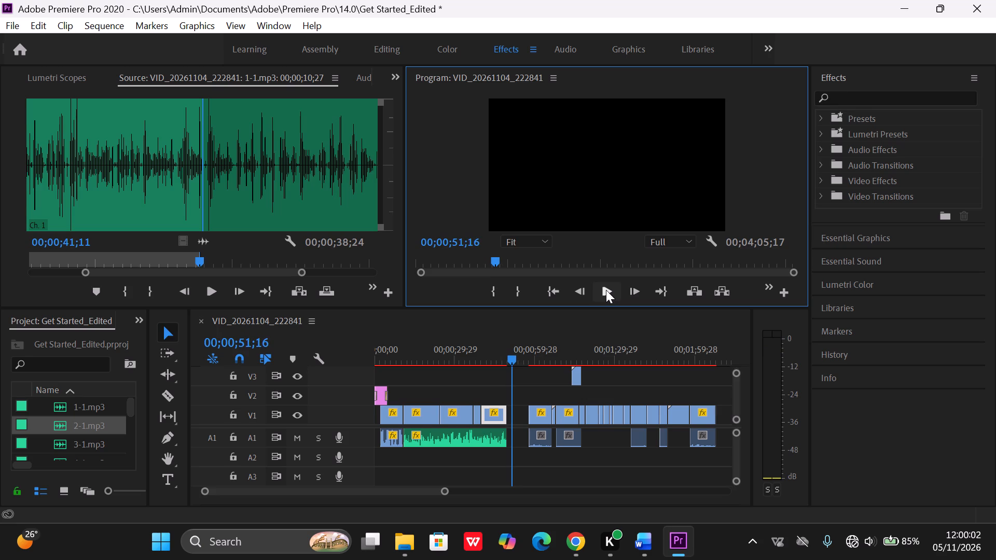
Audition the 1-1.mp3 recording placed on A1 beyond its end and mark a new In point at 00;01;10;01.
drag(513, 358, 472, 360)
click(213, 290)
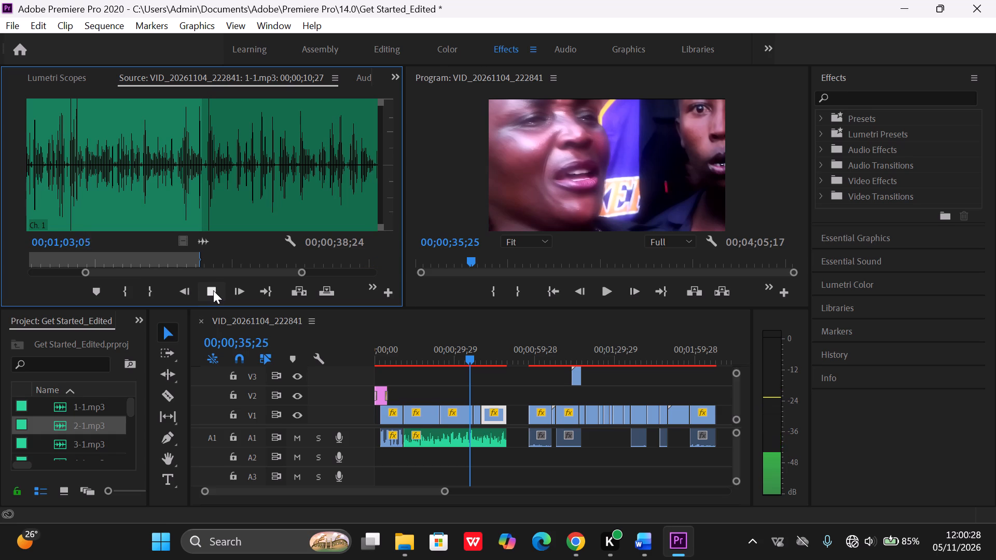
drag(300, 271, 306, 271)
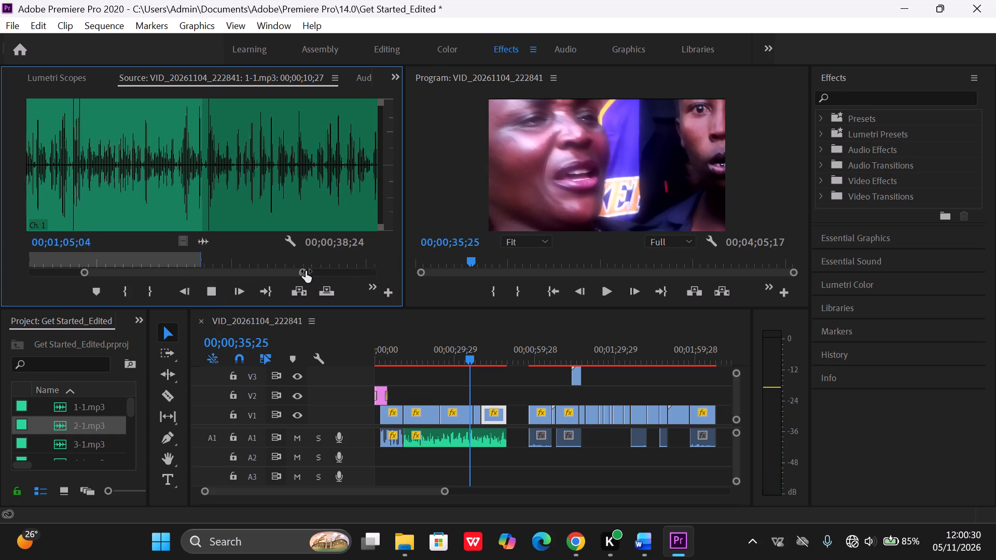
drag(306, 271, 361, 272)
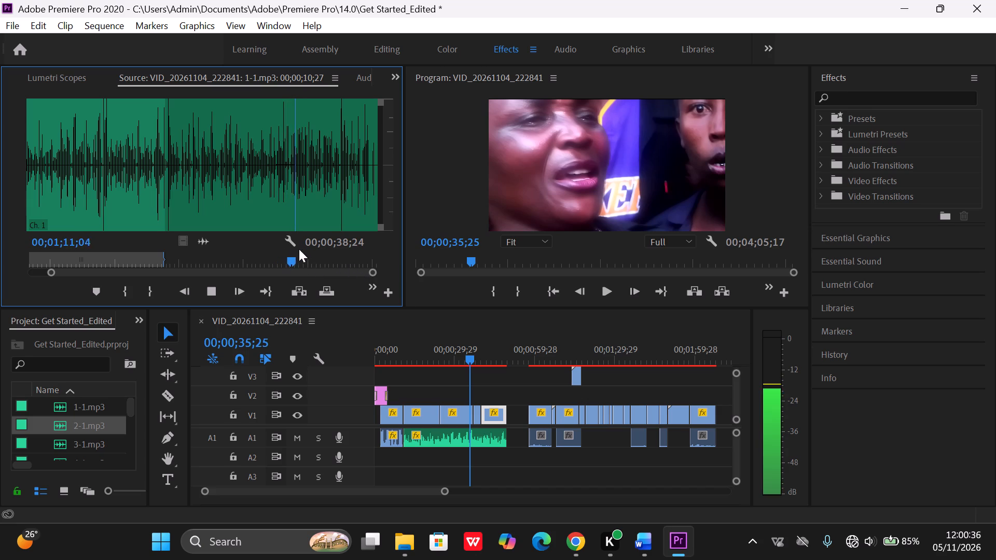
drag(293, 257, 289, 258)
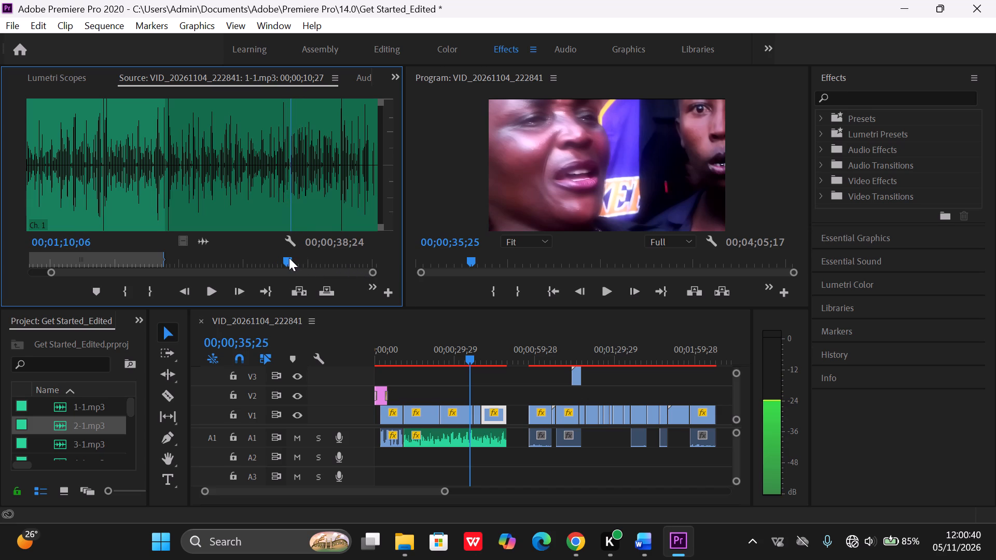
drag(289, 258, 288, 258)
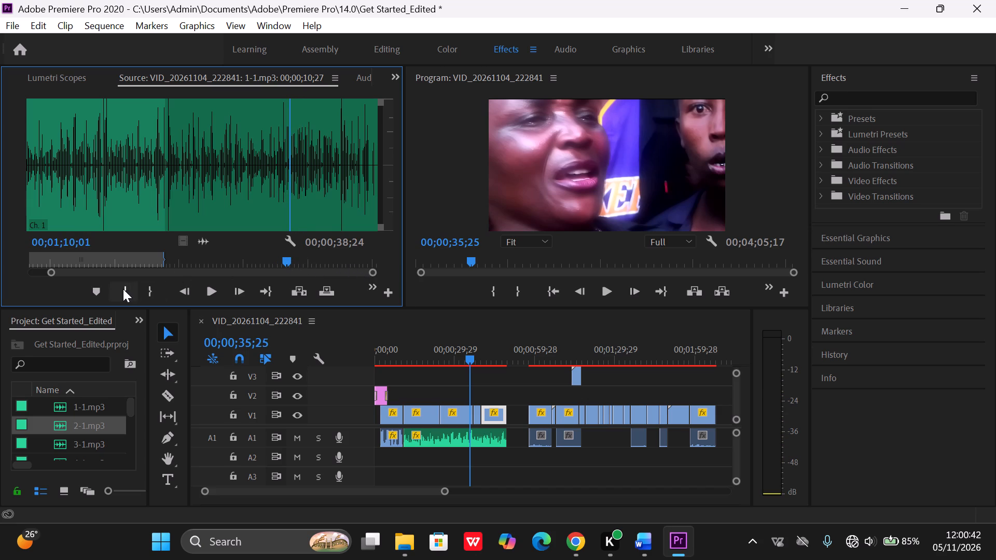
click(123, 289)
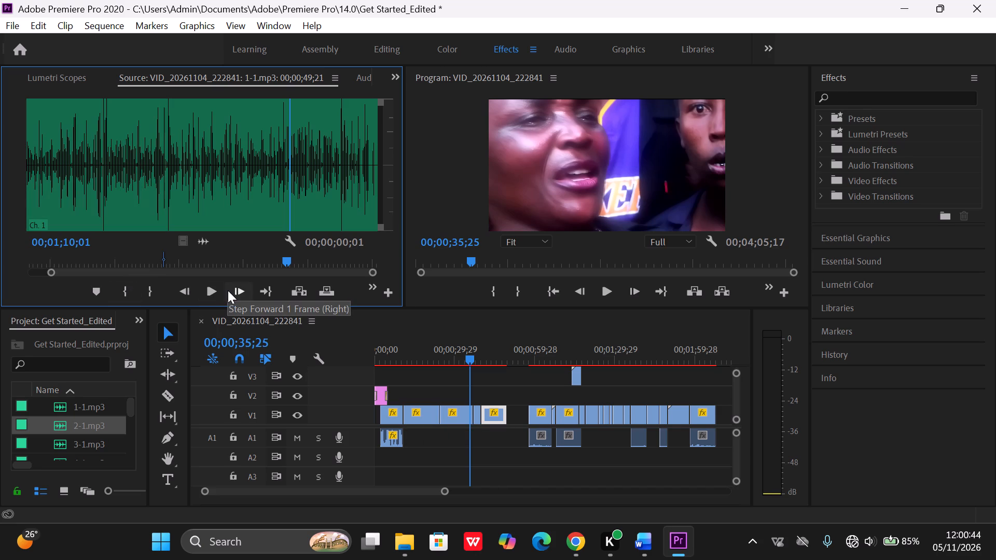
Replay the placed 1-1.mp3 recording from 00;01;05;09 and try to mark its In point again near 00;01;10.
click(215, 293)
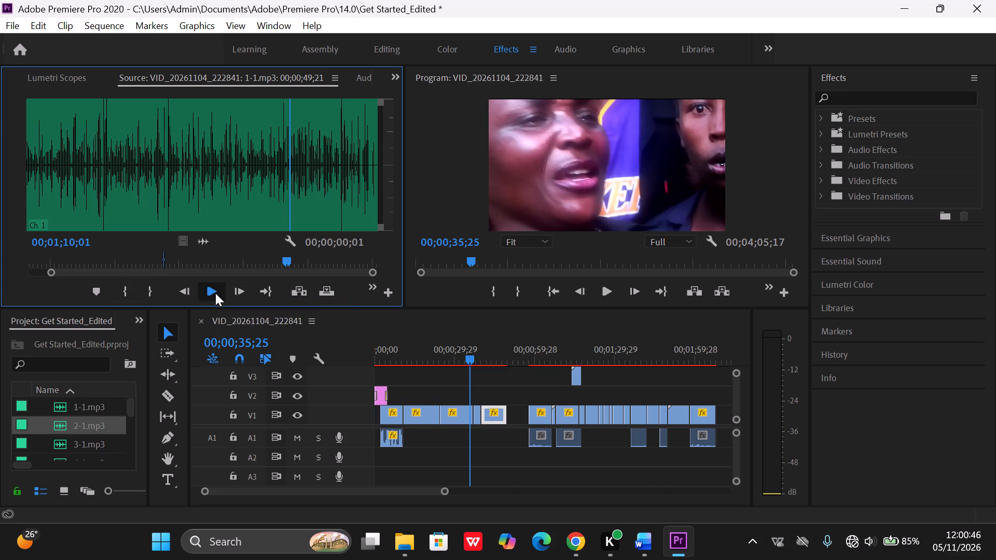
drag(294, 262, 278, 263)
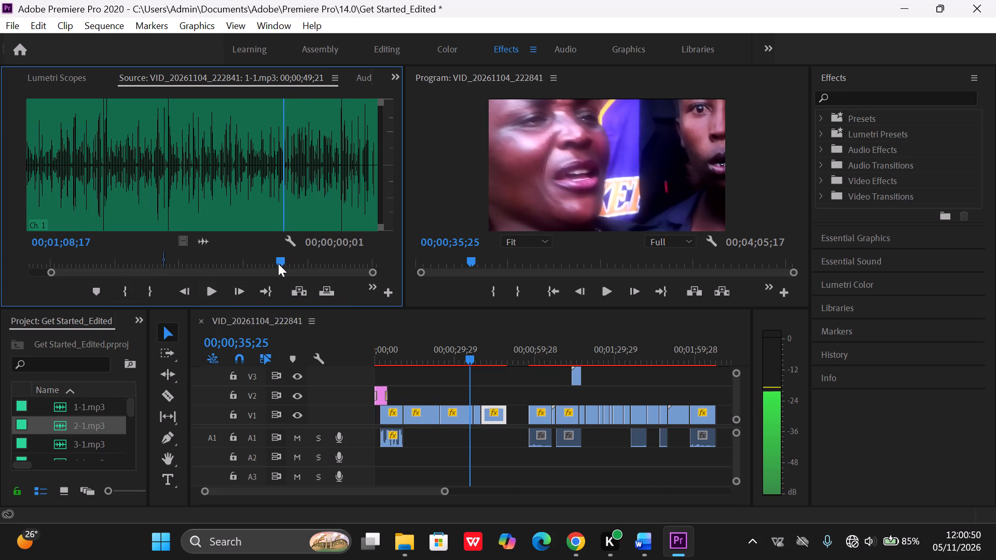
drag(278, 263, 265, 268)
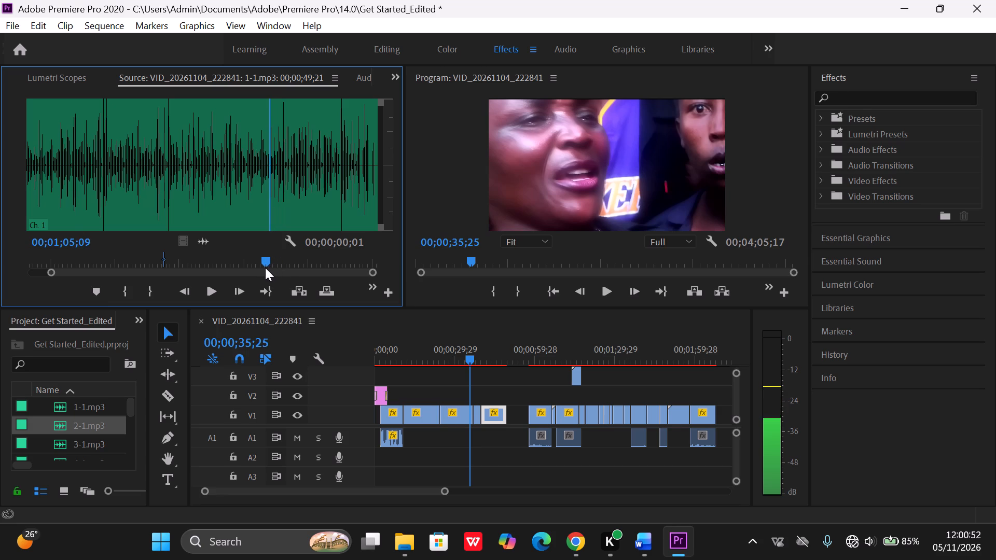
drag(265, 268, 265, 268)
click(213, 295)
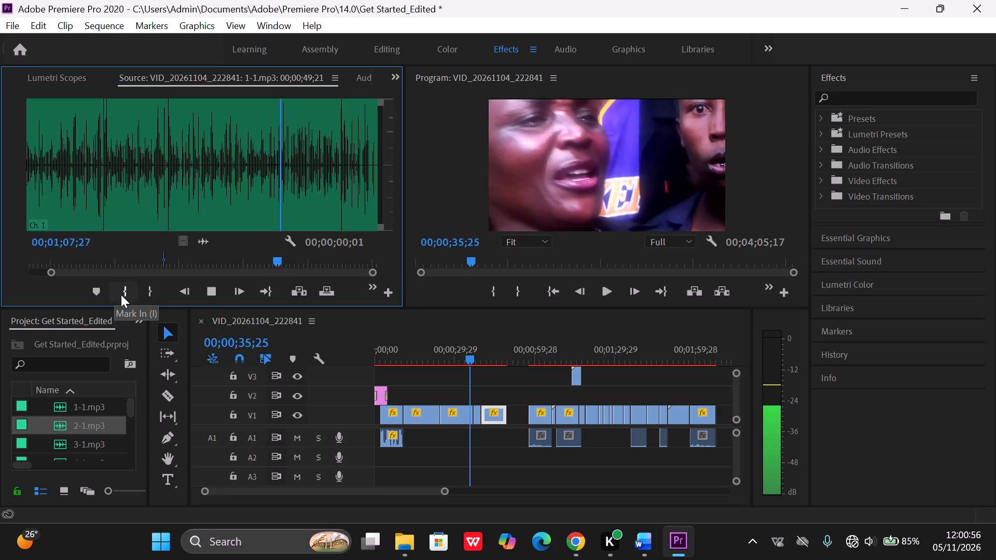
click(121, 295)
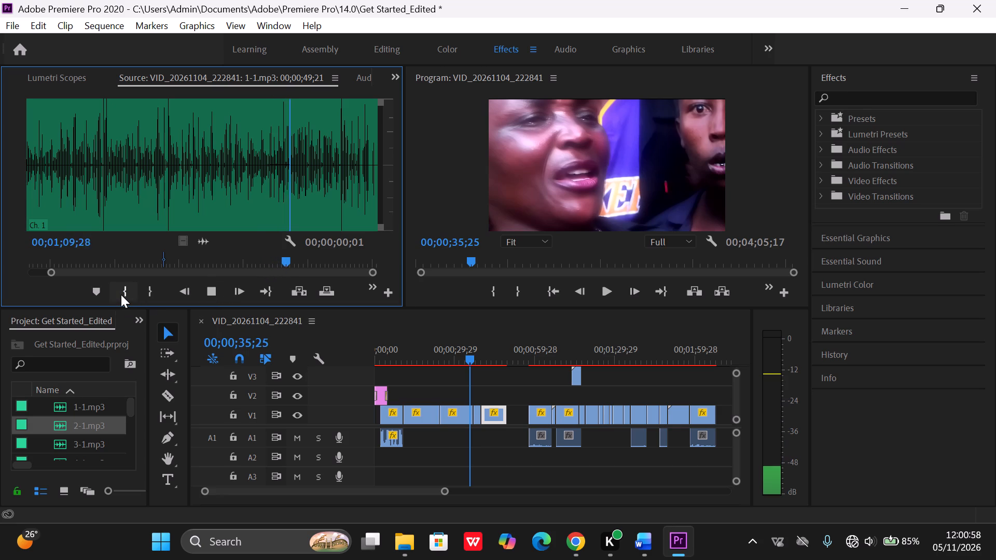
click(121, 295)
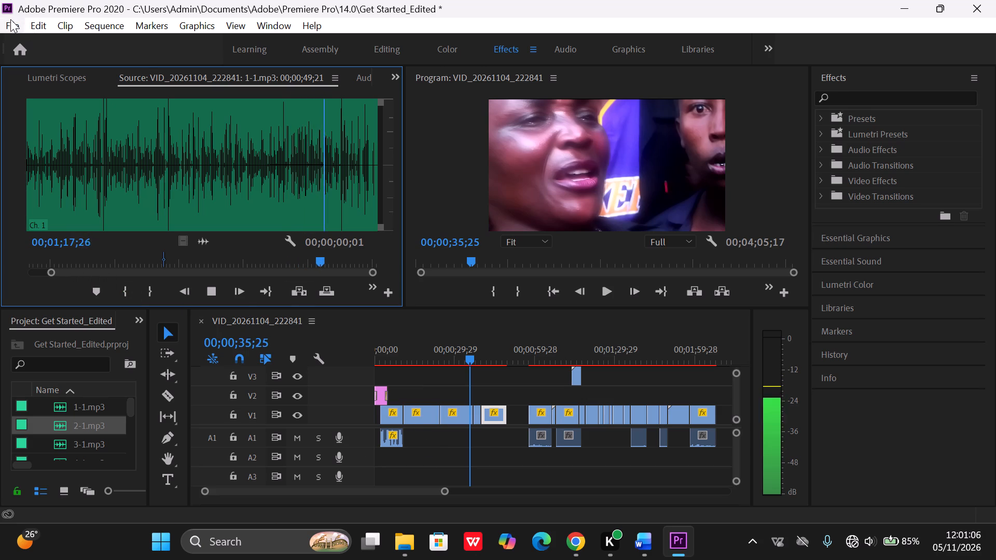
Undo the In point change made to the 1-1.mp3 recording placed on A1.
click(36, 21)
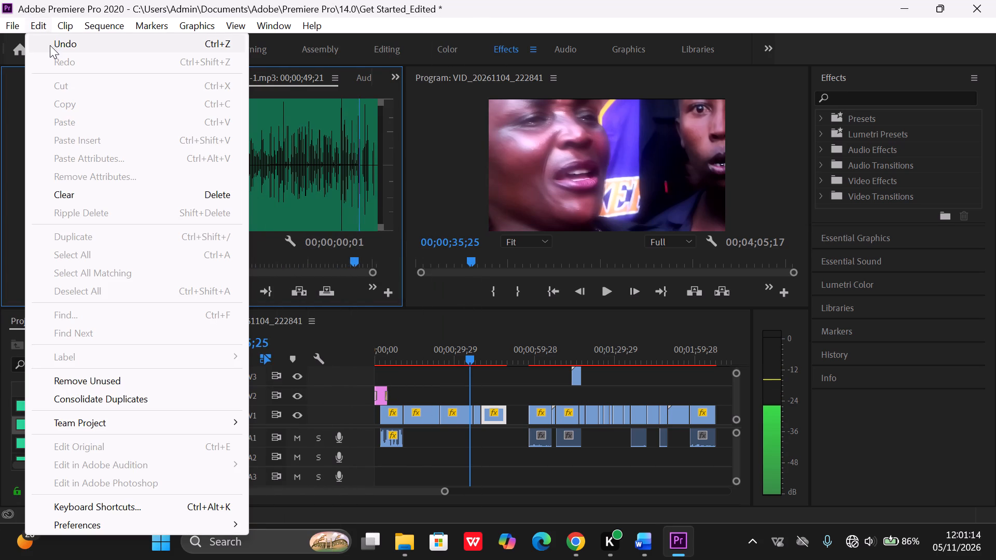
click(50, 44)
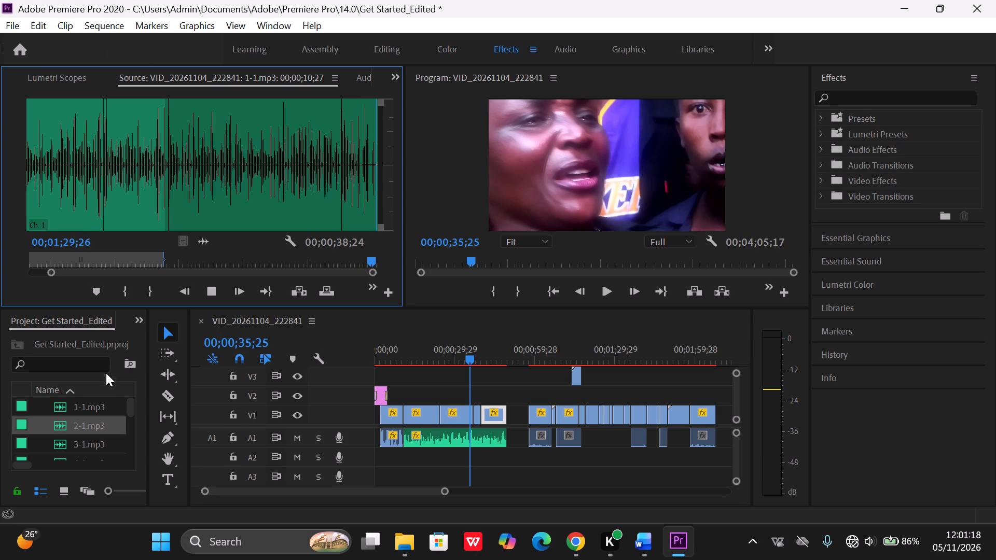
Open the 2-1.mp3 recording from the project and audition it from 00;00;03;15.
double_click(95, 428)
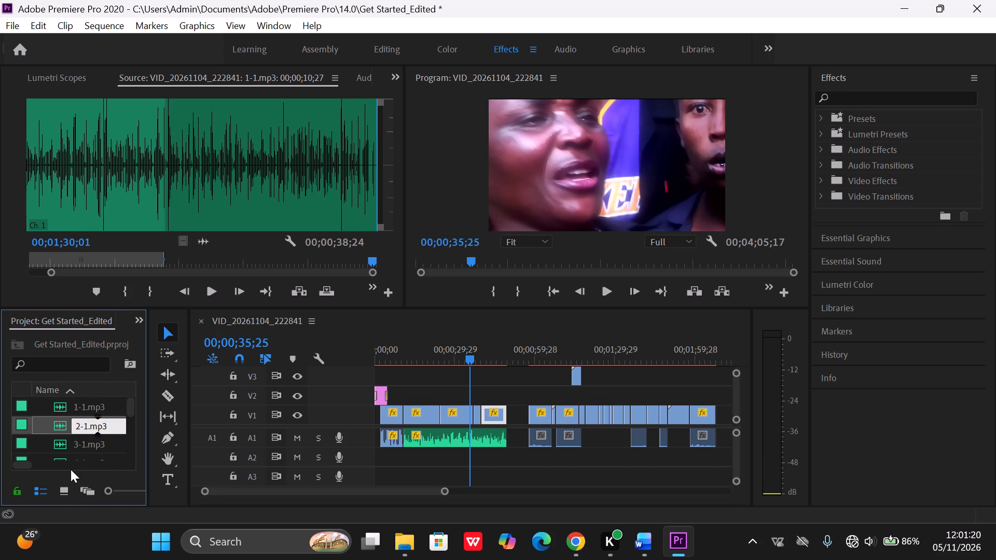
click(515, 464)
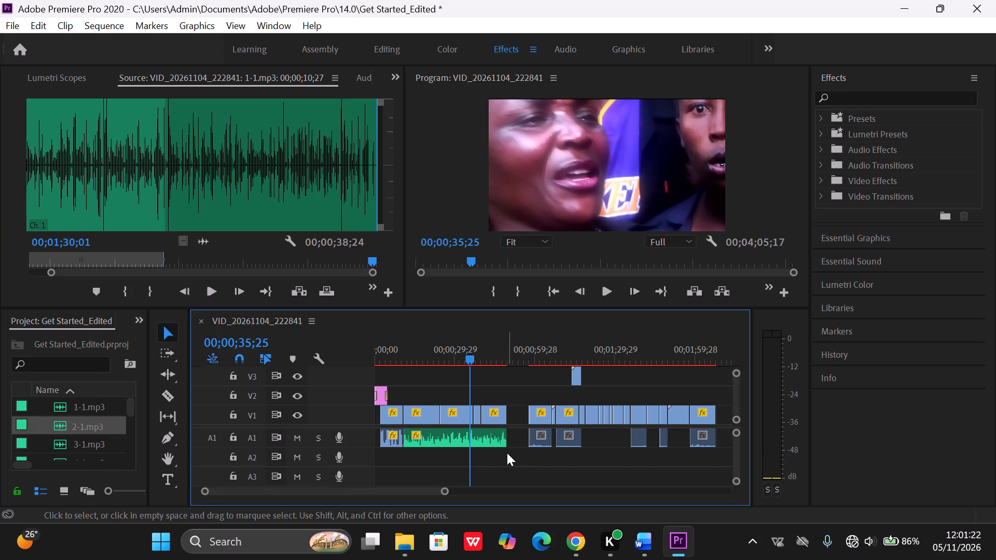
double_click(71, 421)
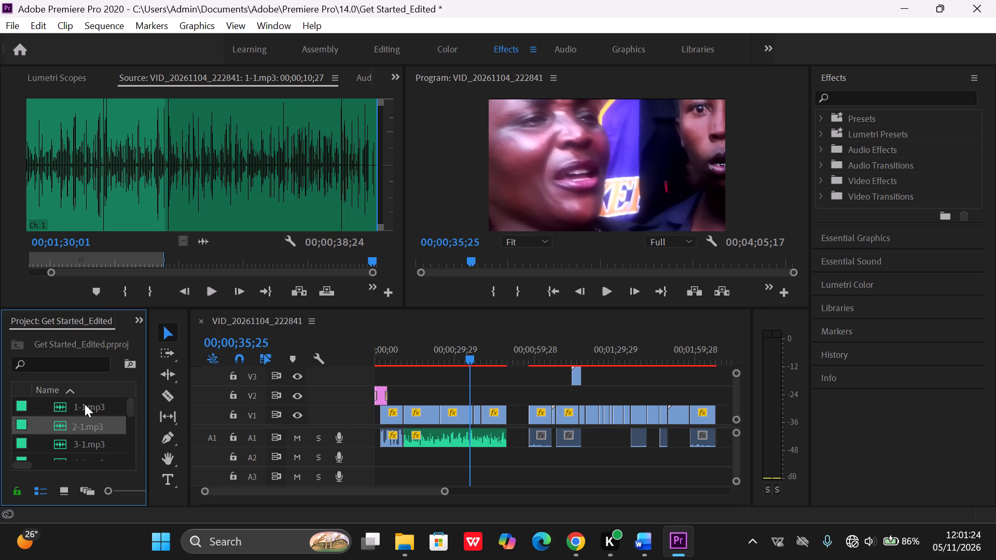
double_click(85, 404)
double_click(79, 425)
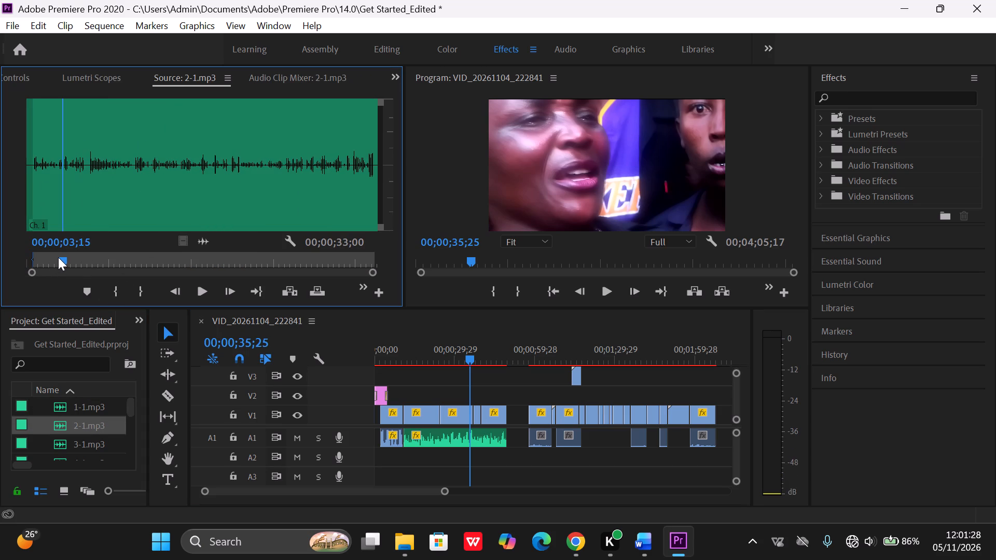
click(208, 292)
Open the project's 1-1.mp3 recording, audition it from 00;00;42;05, and mark a 00;00;15;08 range starting at about 00;01;09.
click(96, 405)
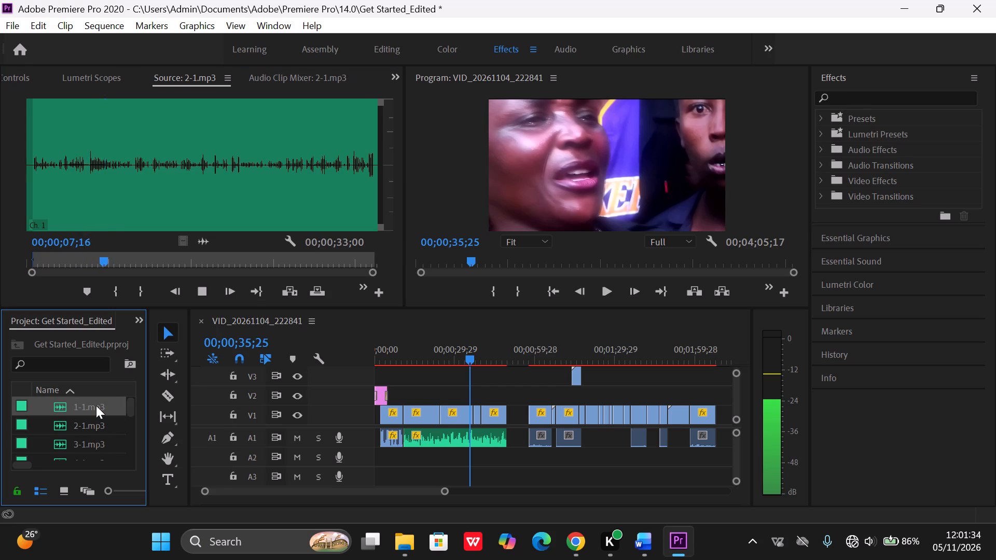
triple_click(96, 405)
click(96, 405)
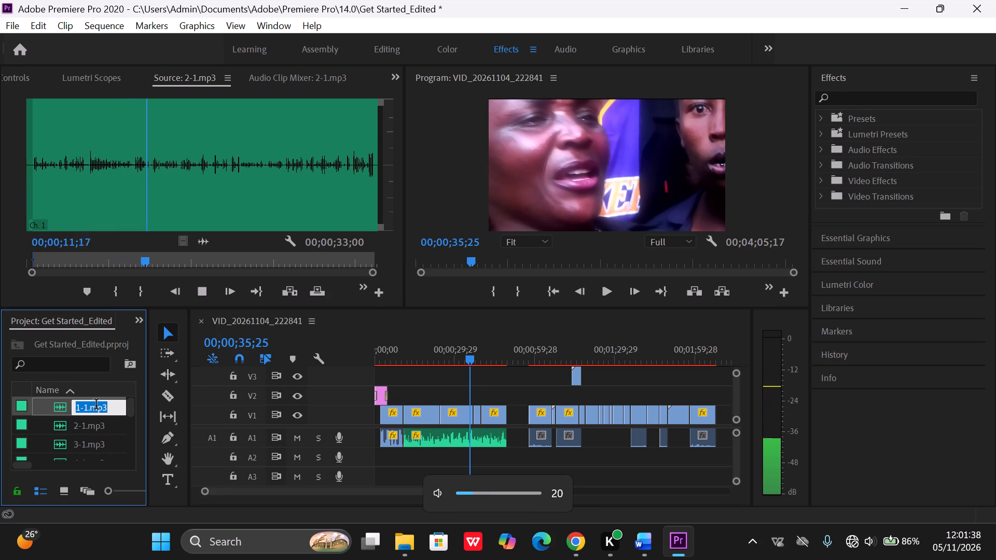
double_click(96, 405)
double_click(61, 408)
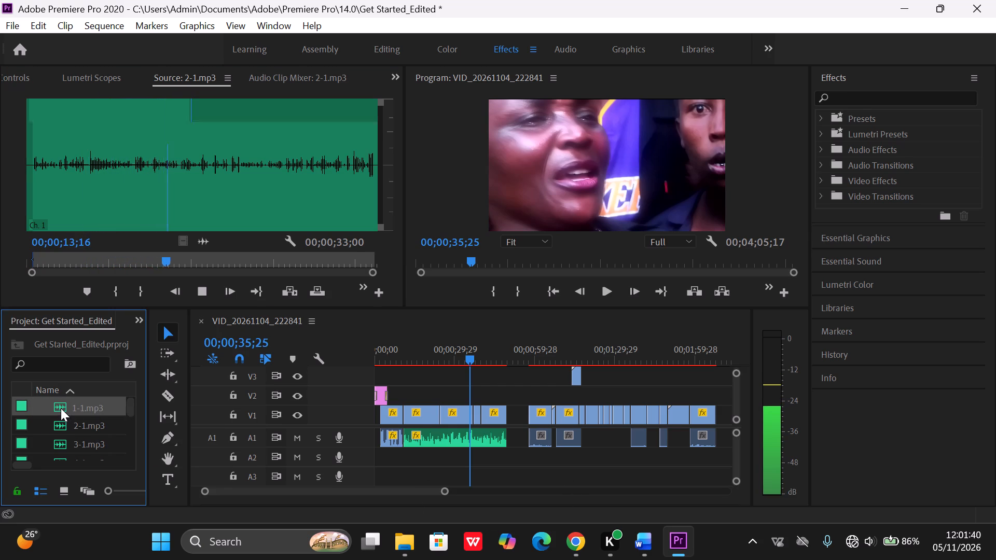
click(200, 288)
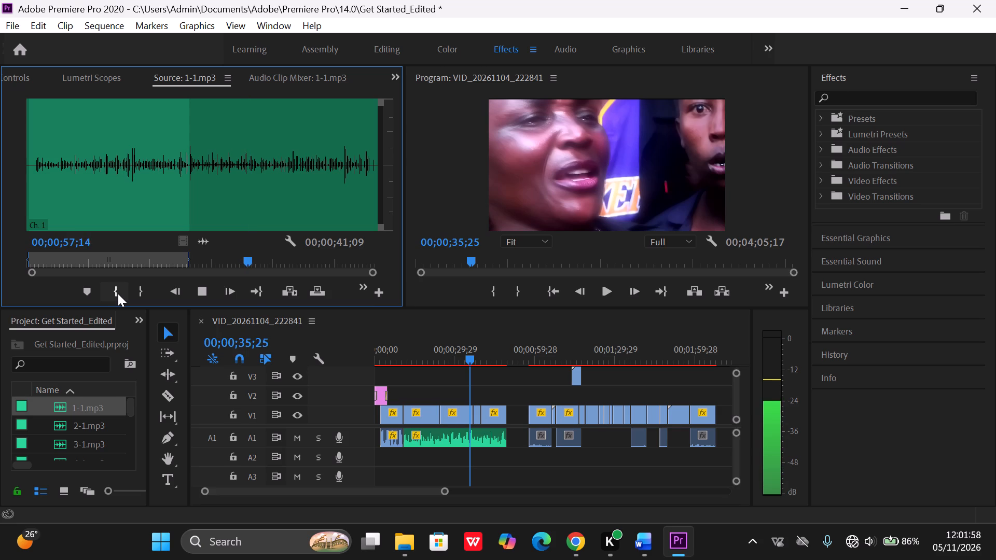
click(118, 293)
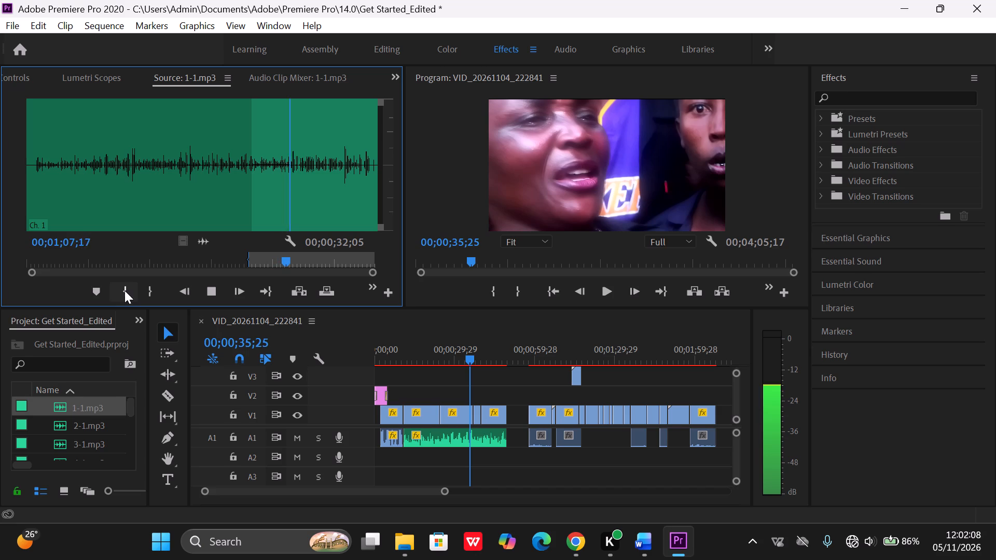
click(125, 290)
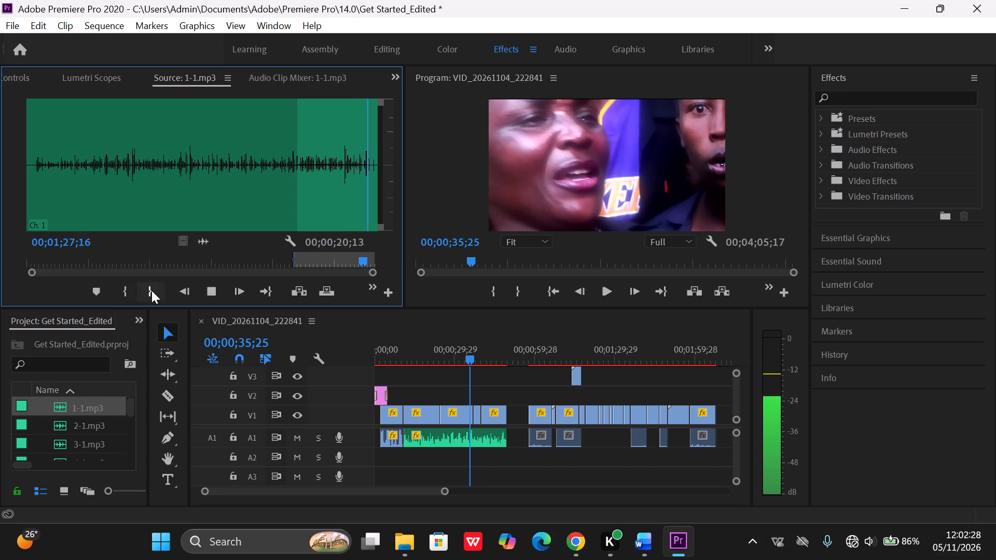
click(151, 290)
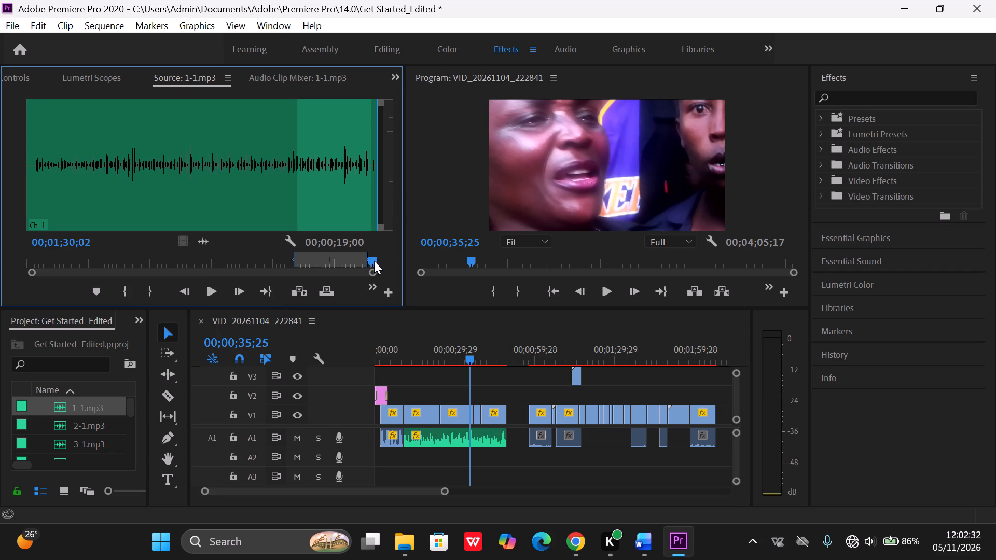
drag(372, 261, 343, 264)
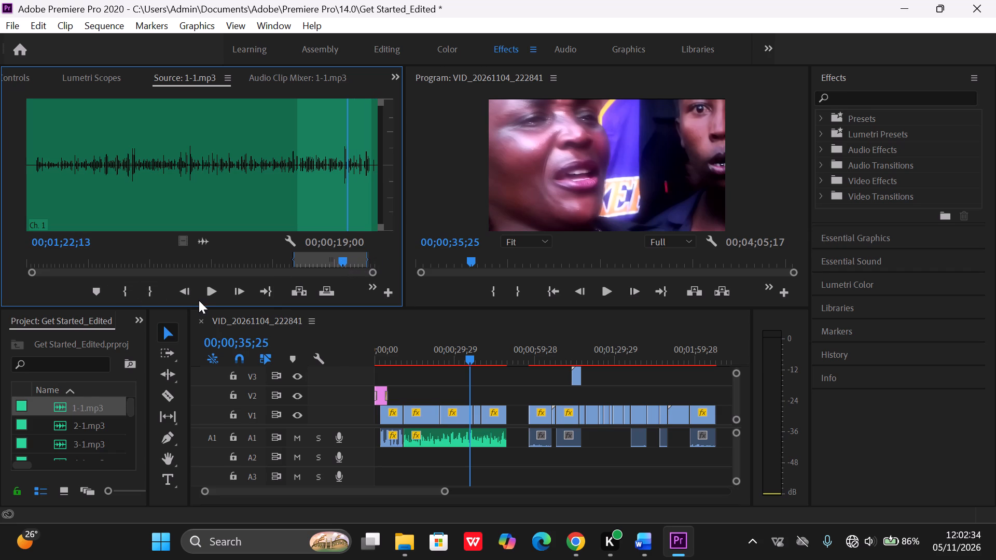
click(208, 296)
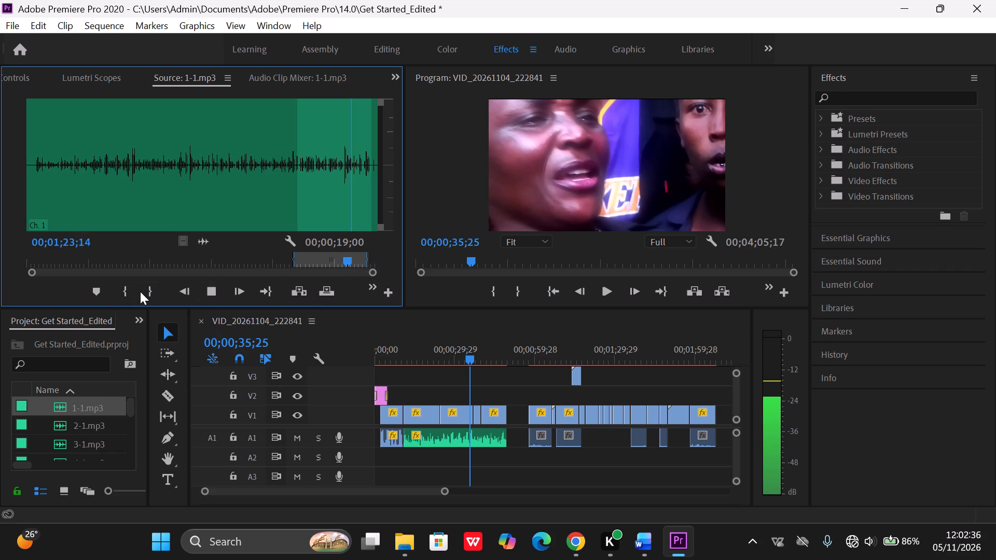
click(145, 291)
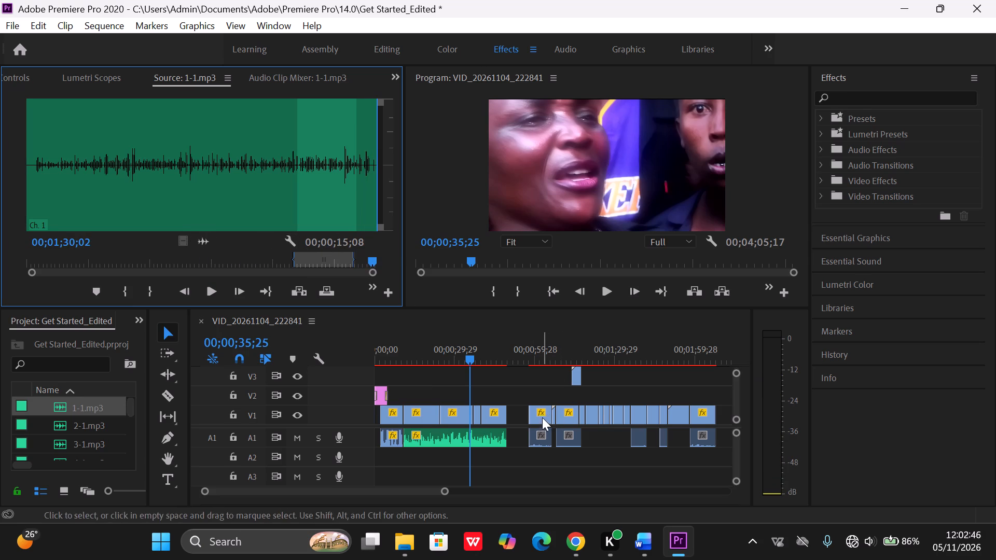
Select all V1 and A1 clips after the gap following the recording and move them about 51 seconds later in the sequence.
drag(520, 414, 735, 453)
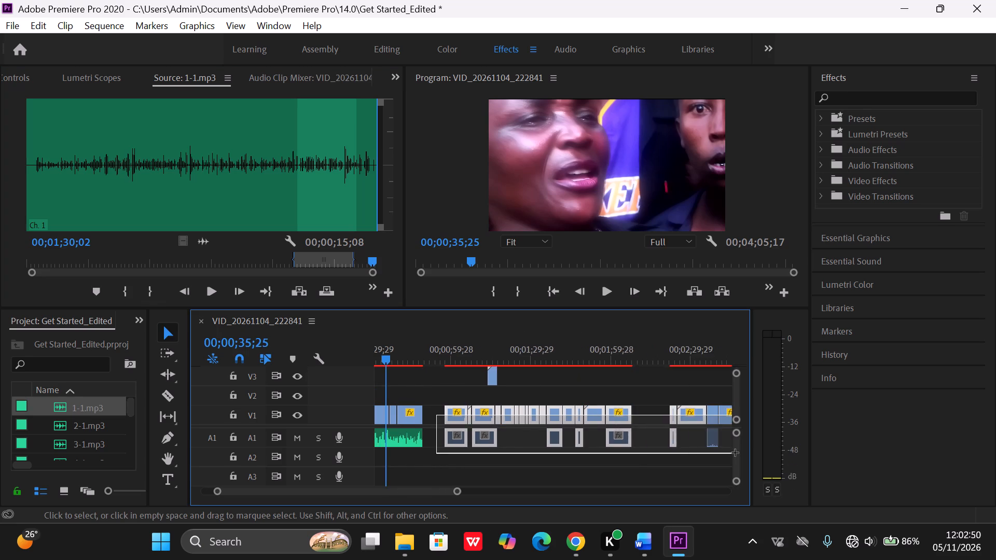
drag(735, 453, 638, 452)
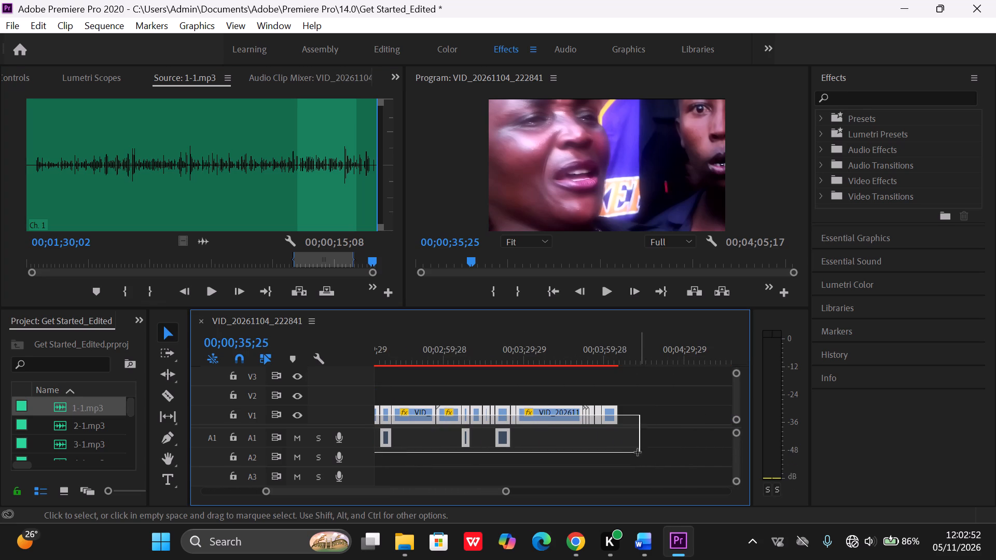
drag(638, 452, 627, 451)
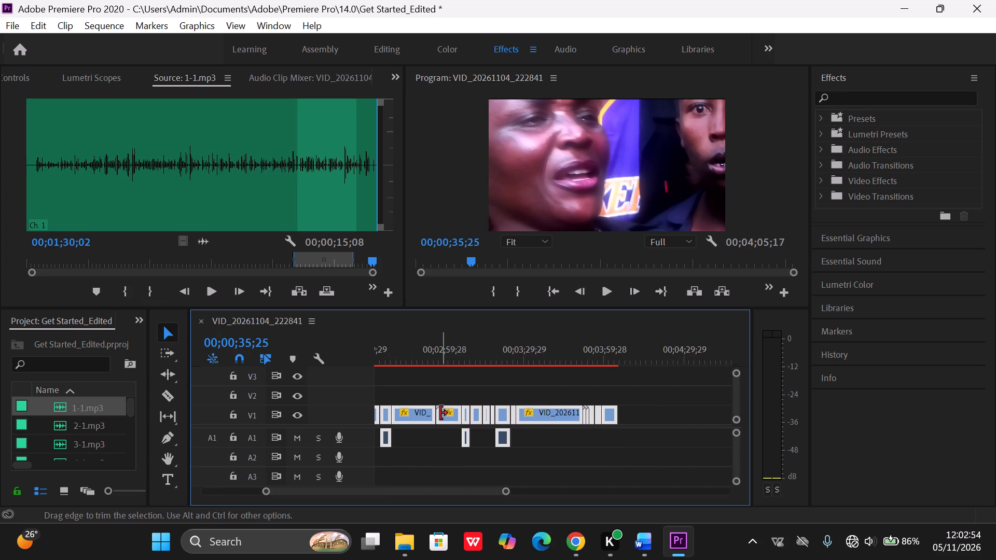
drag(535, 416, 565, 415)
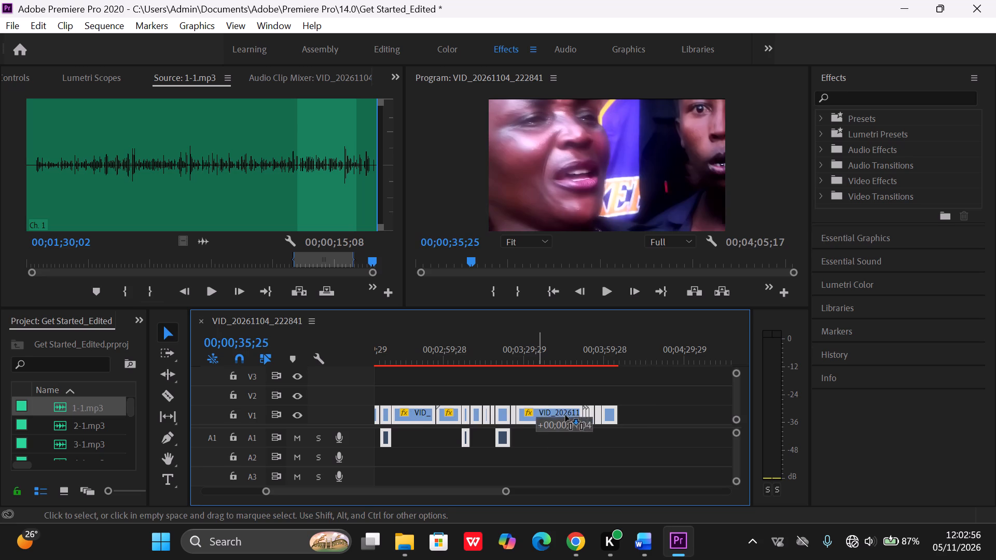
drag(565, 415, 673, 411)
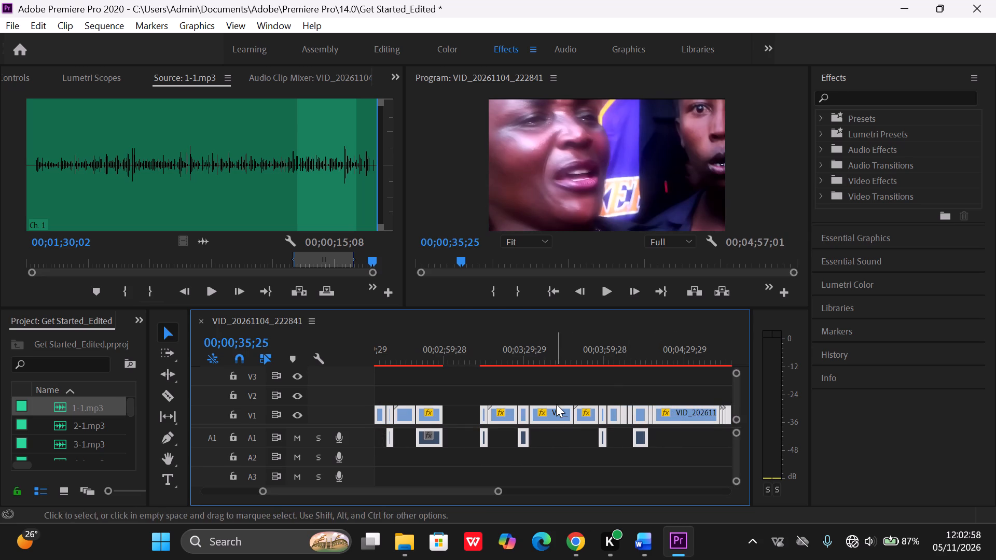
scroll(497, 414, right, 1)
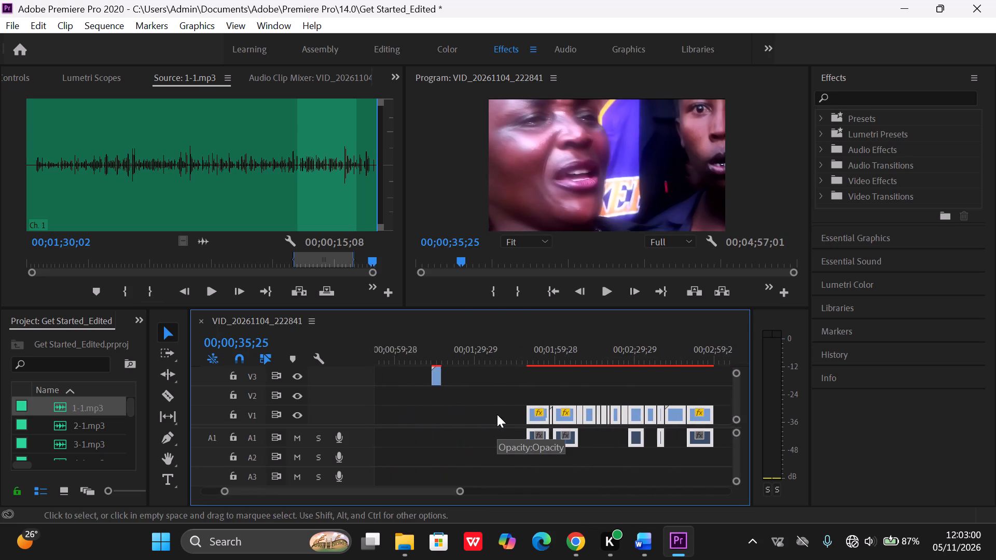
Move the selected V1 and A1 clips about 22 seconds later in the sequence to widen the gap after the recording.
scroll(497, 414, right, 1)
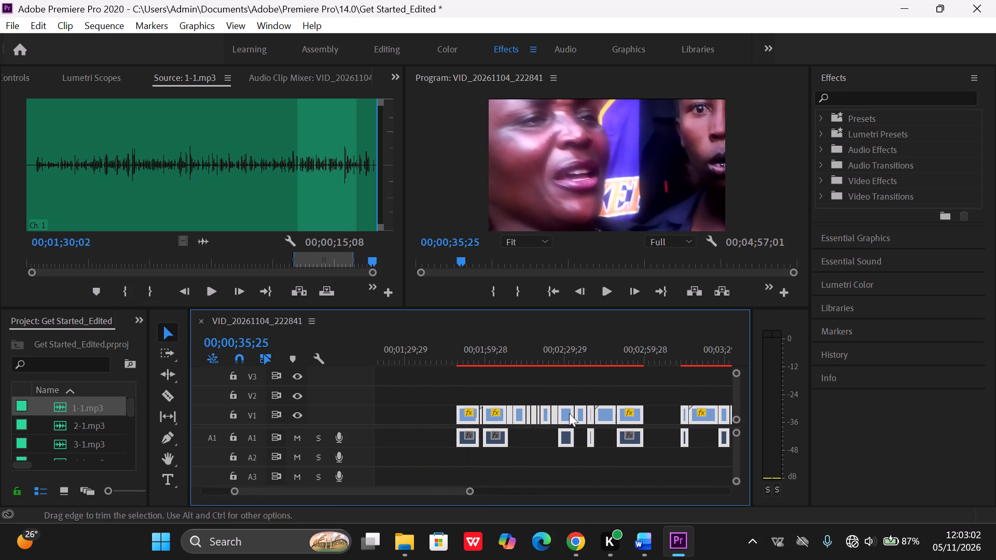
drag(627, 415, 646, 417)
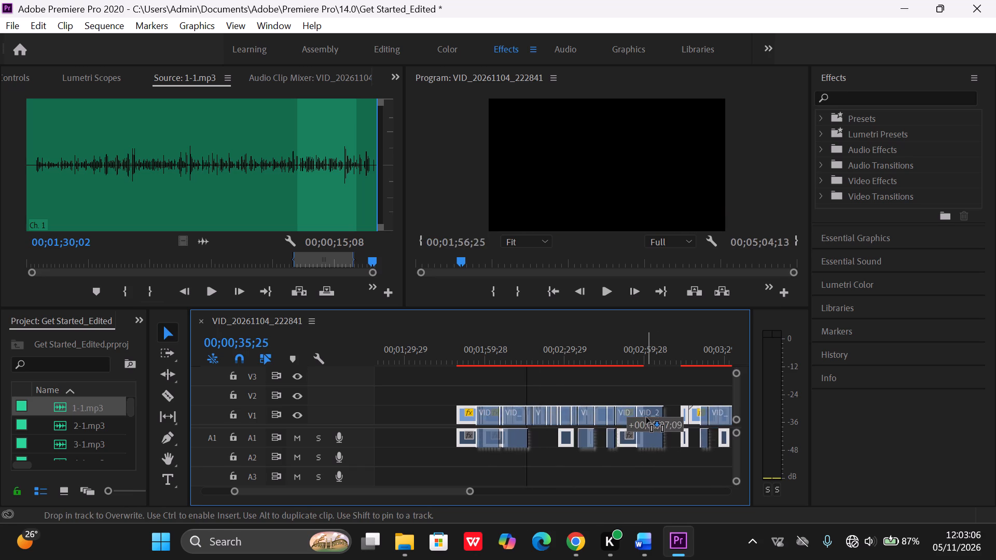
drag(646, 417, 668, 415)
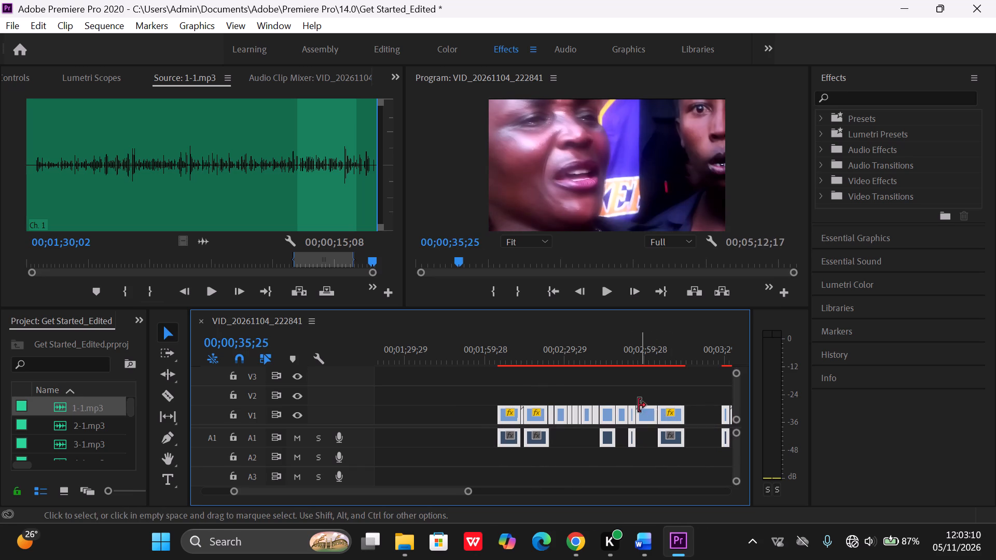
drag(646, 414, 663, 415)
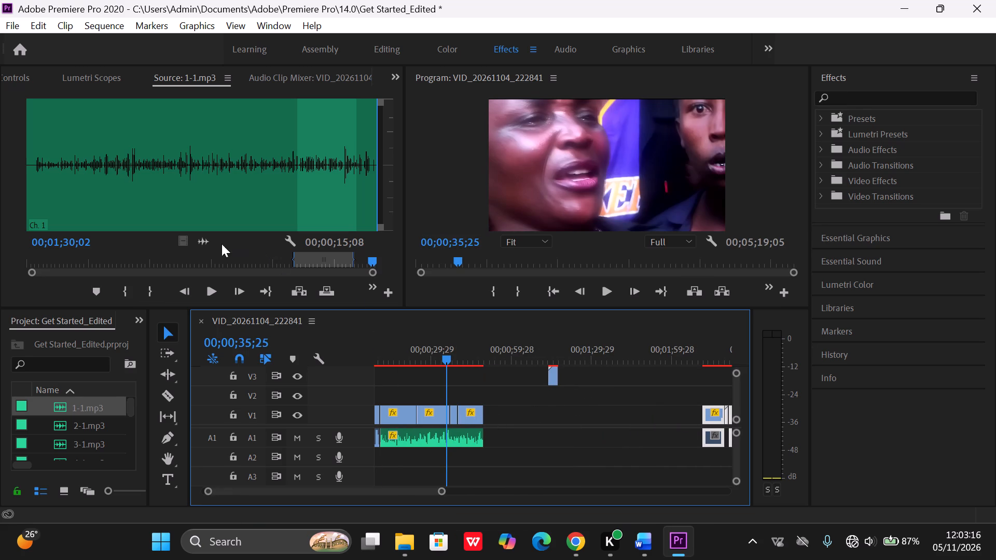
Add the marked 00;00;15;08 excerpt of 1-1.mp3 to A1 directly after the first recording, at about 00;00;49;22.
drag(202, 242, 490, 436)
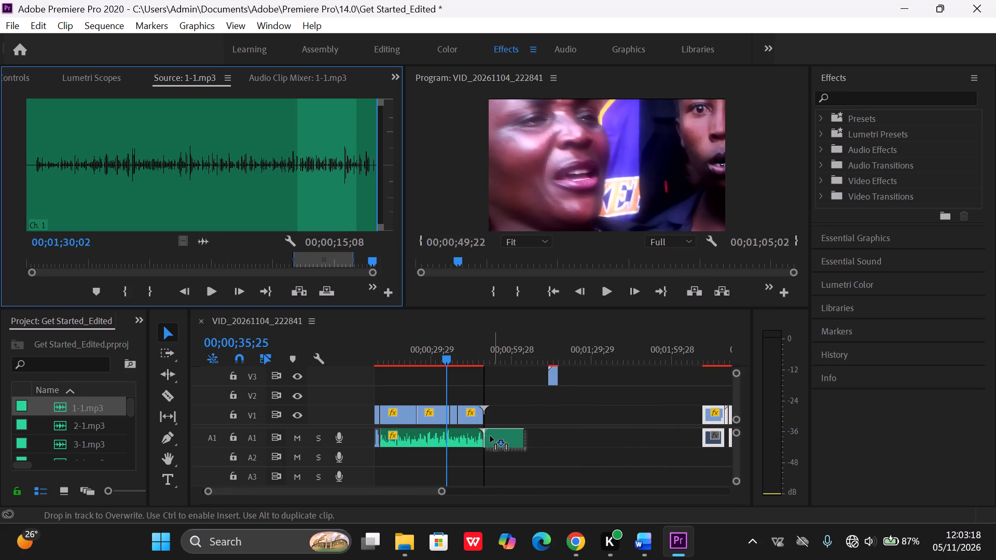
drag(490, 436, 485, 436)
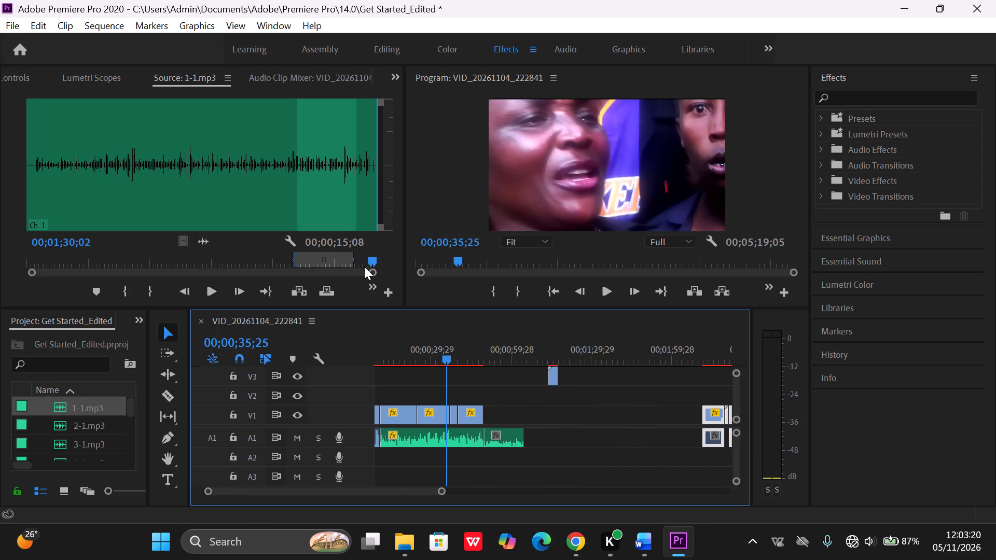
Mark 1-1.mp3 from 00;01;26;14 to 00;01;28;03 and add that audio to A1 directly after the 15-second excerpt.
drag(371, 260, 353, 264)
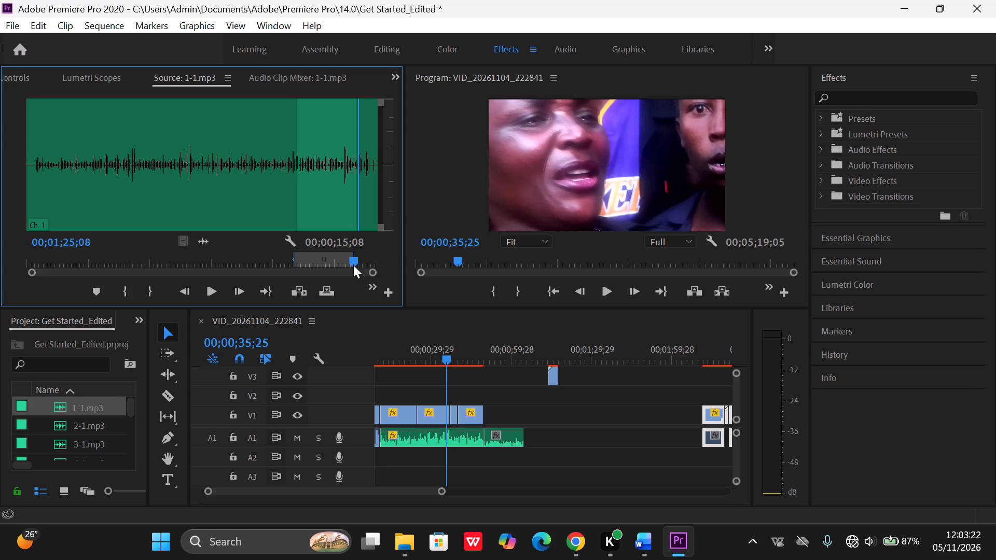
click(218, 287)
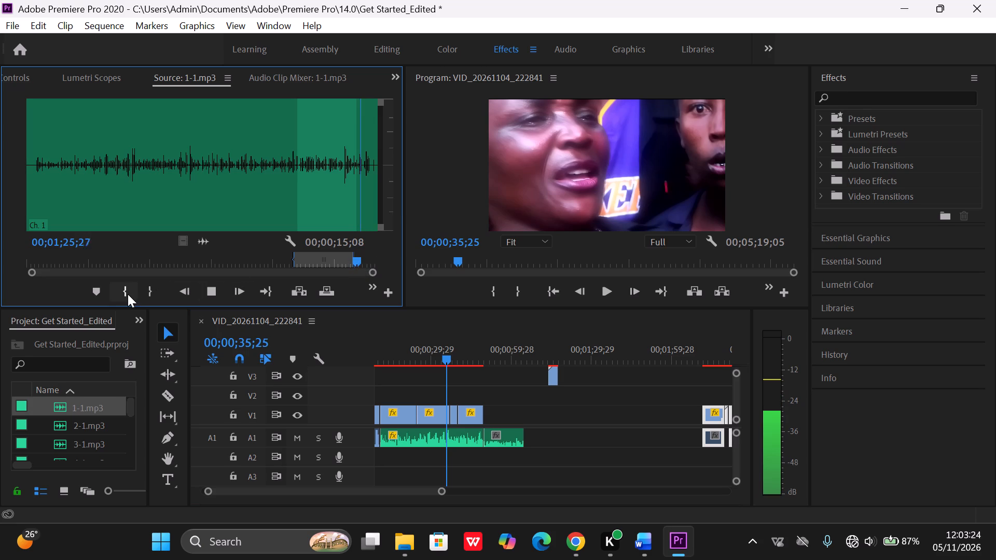
click(128, 294)
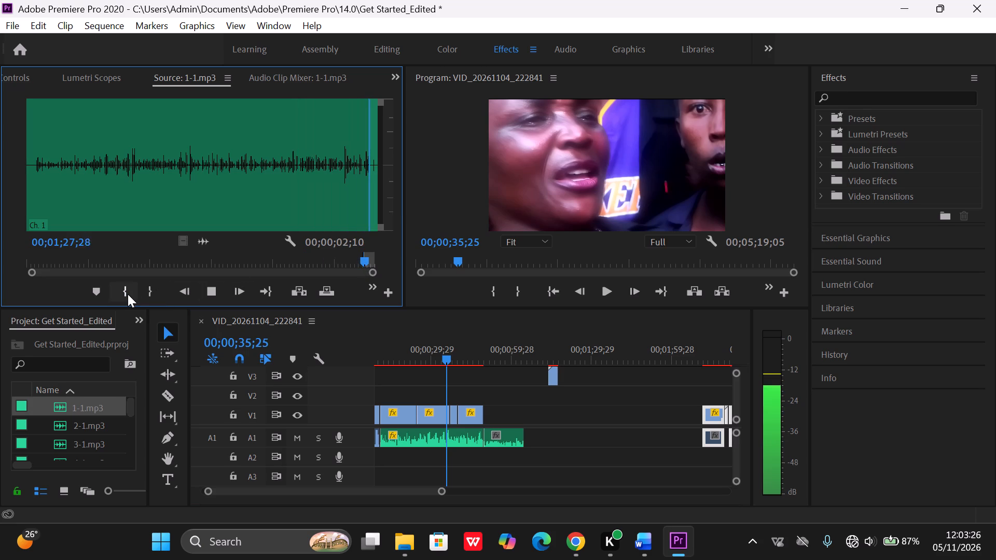
click(363, 258)
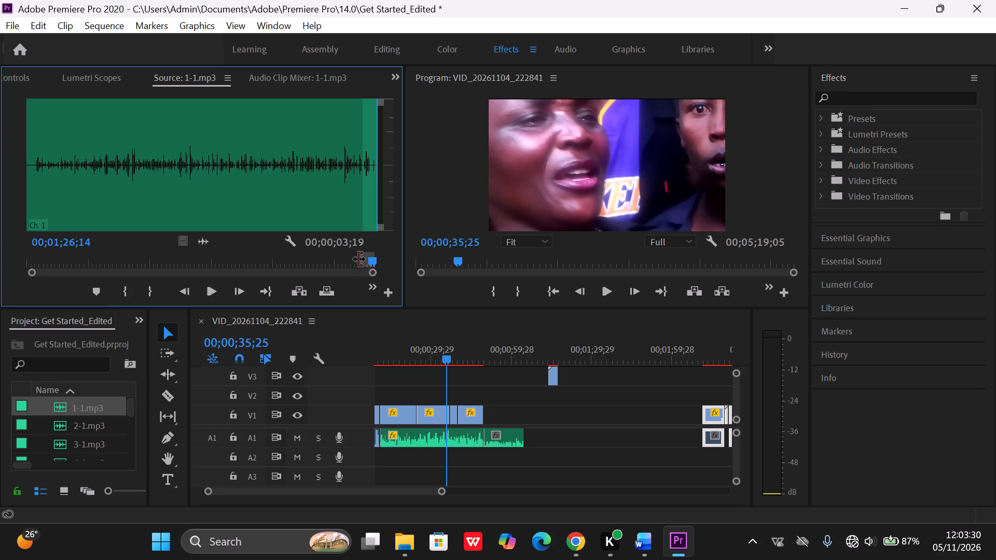
drag(372, 259, 371, 259)
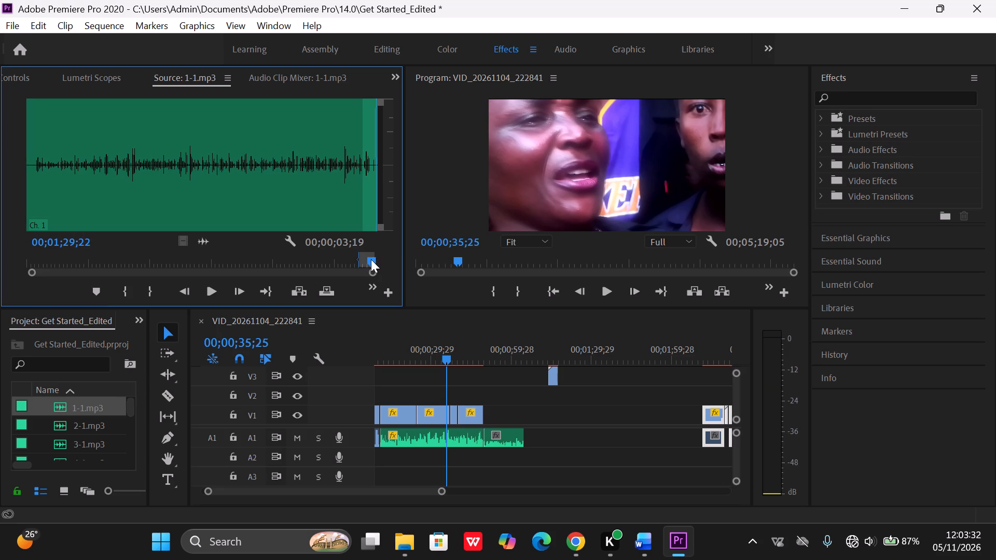
drag(371, 259, 365, 261)
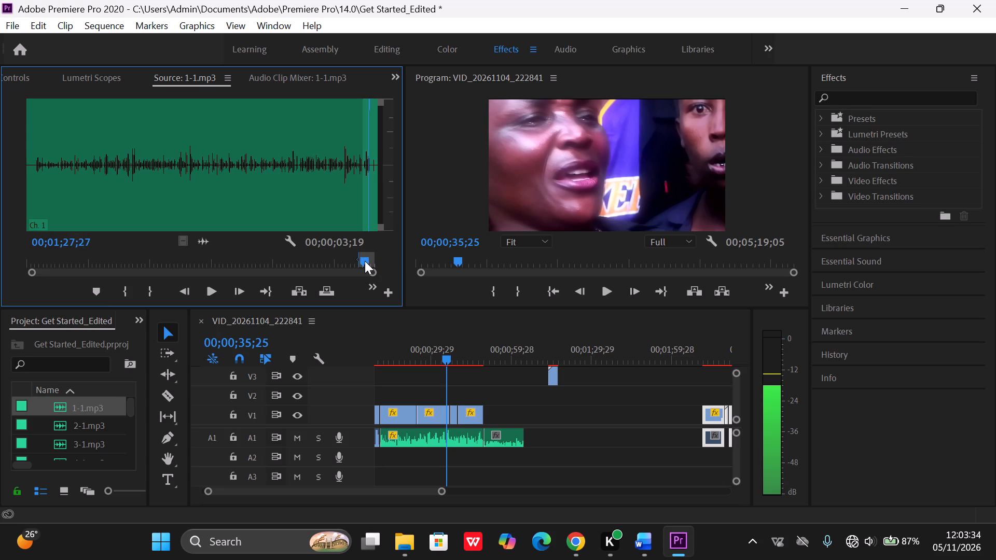
drag(365, 261, 365, 261)
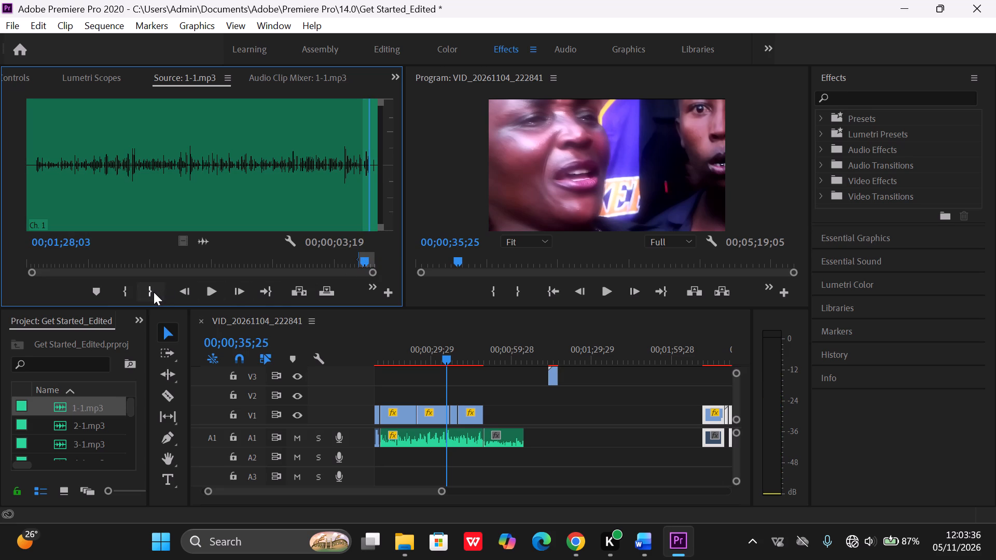
click(154, 292)
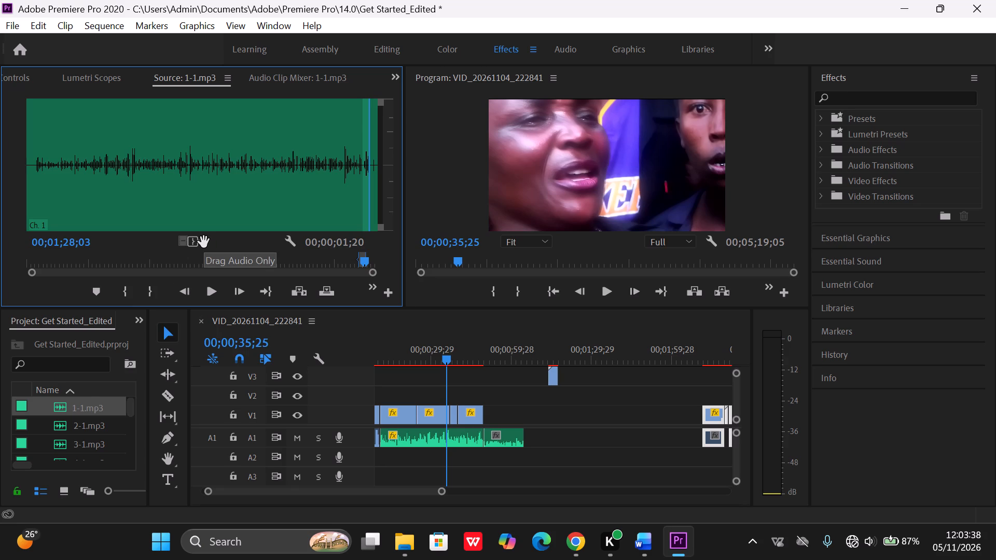
drag(204, 242, 522, 431)
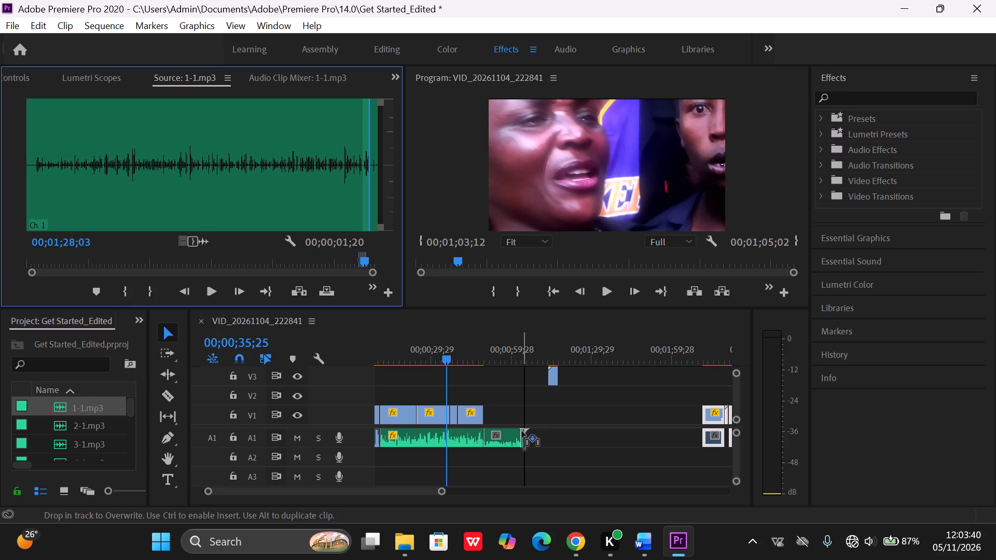
drag(522, 431, 524, 431)
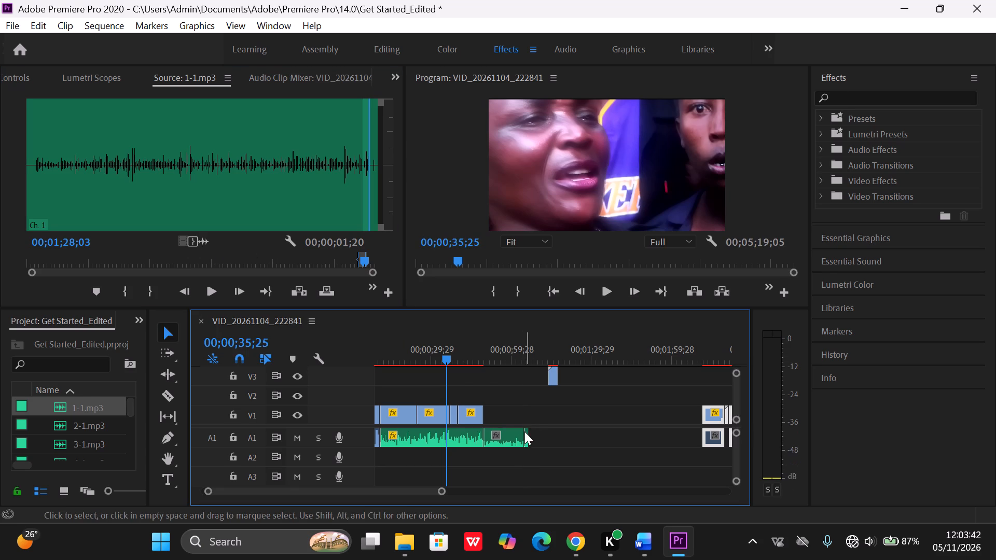
Play the sequence from 00;00;59;22 to check the join between the two added 1-1.mp3 excerpts on A1.
drag(446, 358, 510, 365)
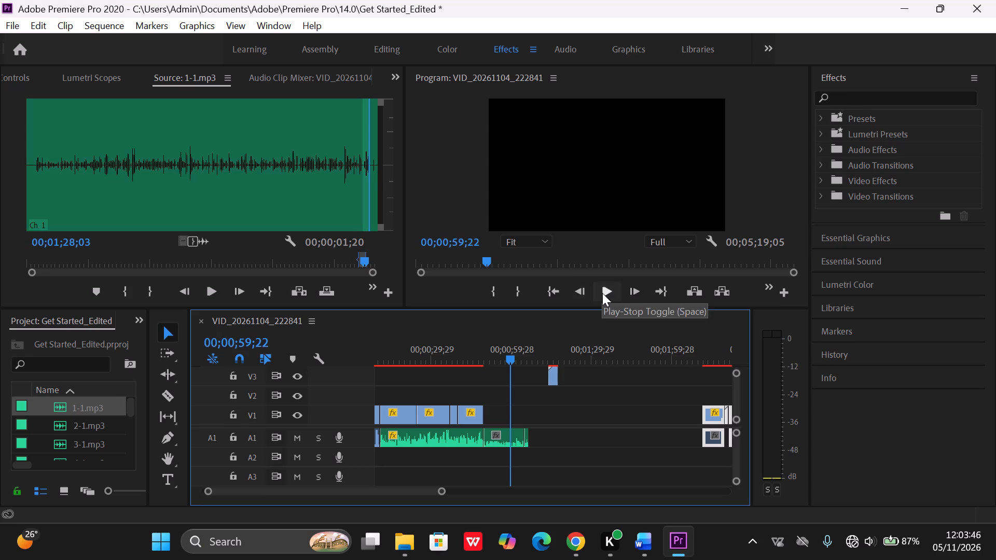
click(602, 293)
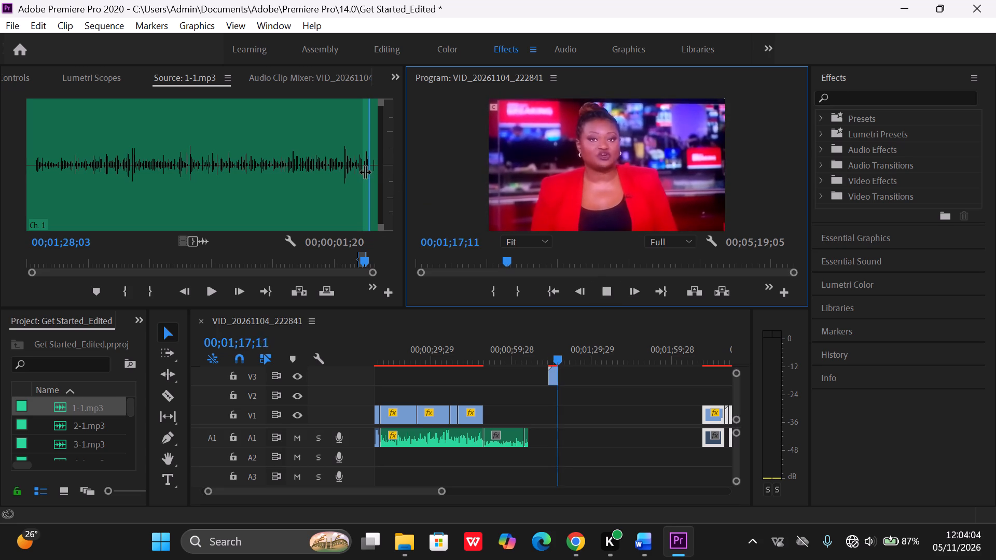
click(525, 438)
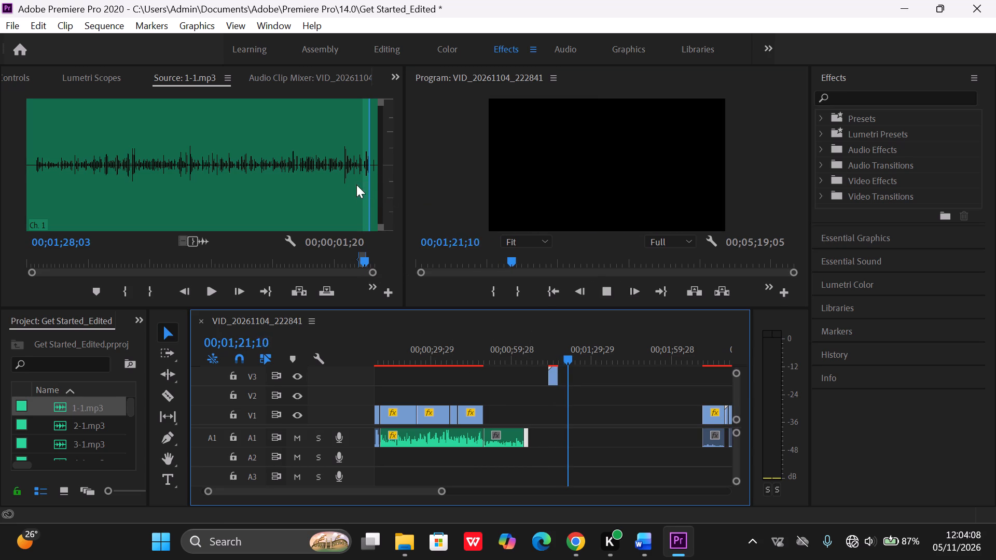
click(606, 297)
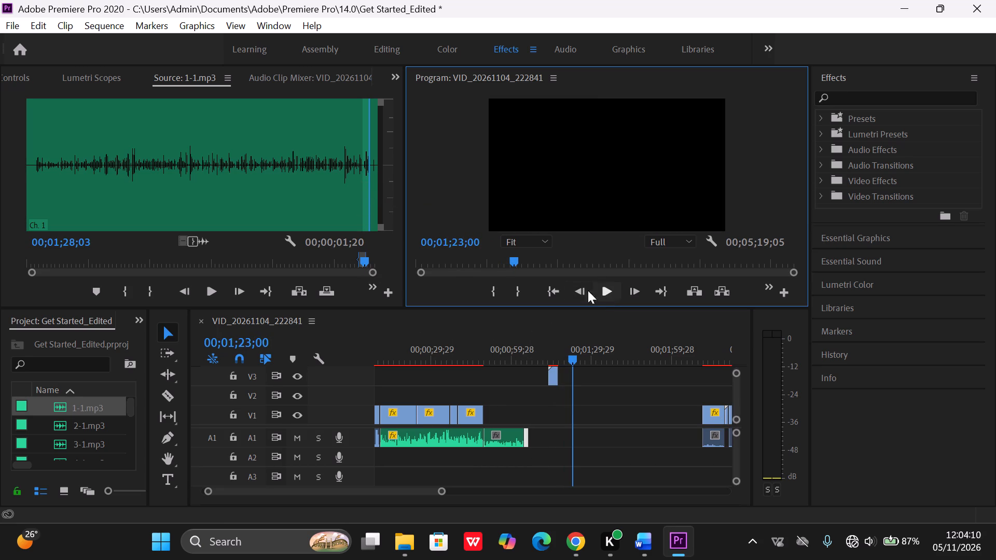
Move the source In point of 1-1.mp3 later so the marked range lasts 00;00;01;06, and deselect the short A1 clip.
click(362, 159)
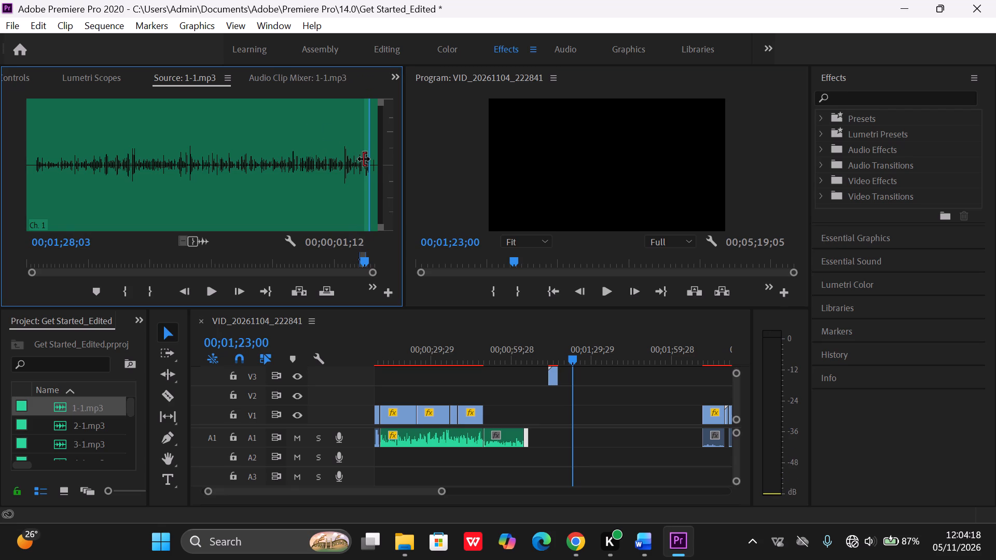
click(364, 159)
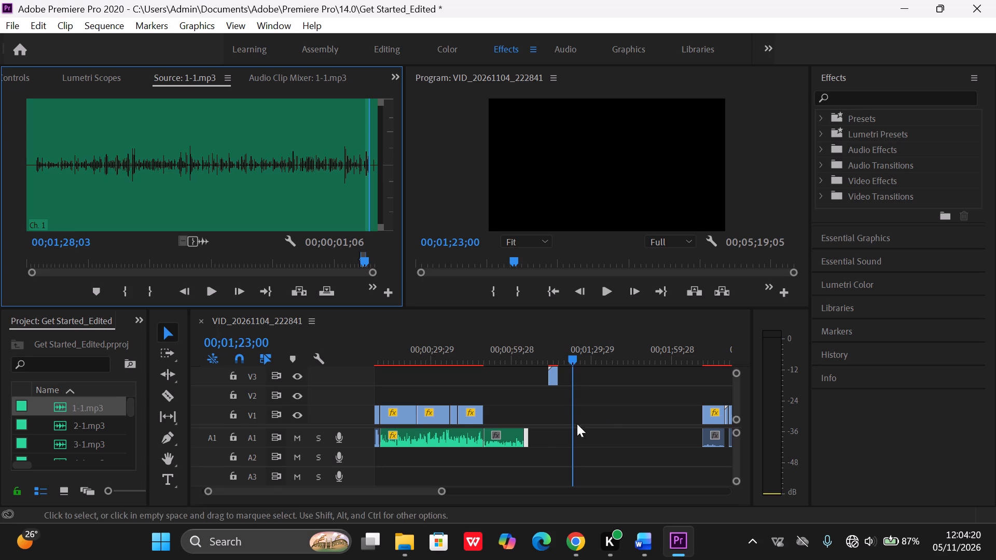
click(552, 455)
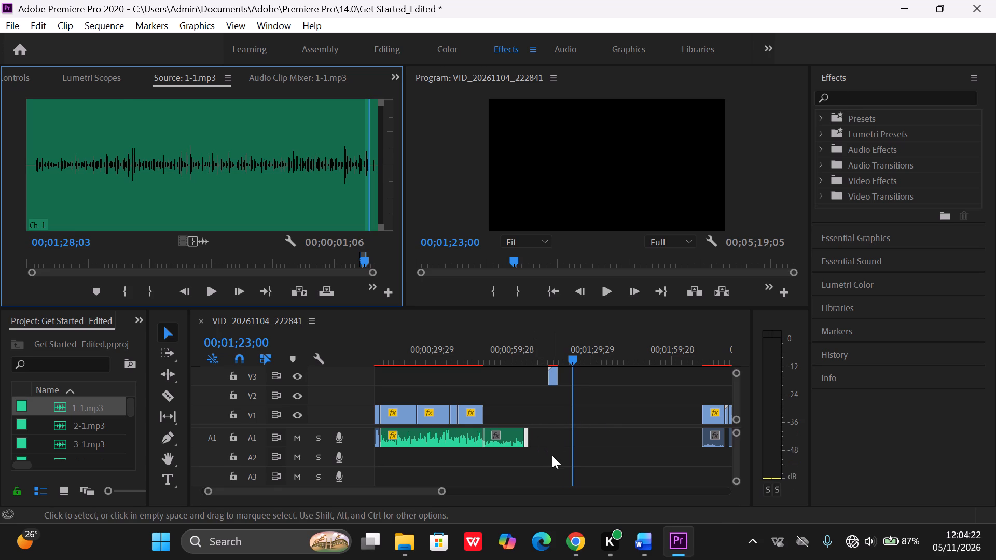
Replay the sequence from partway through the 15-second excerpt to recheck the added audio on A1.
drag(571, 355, 566, 356)
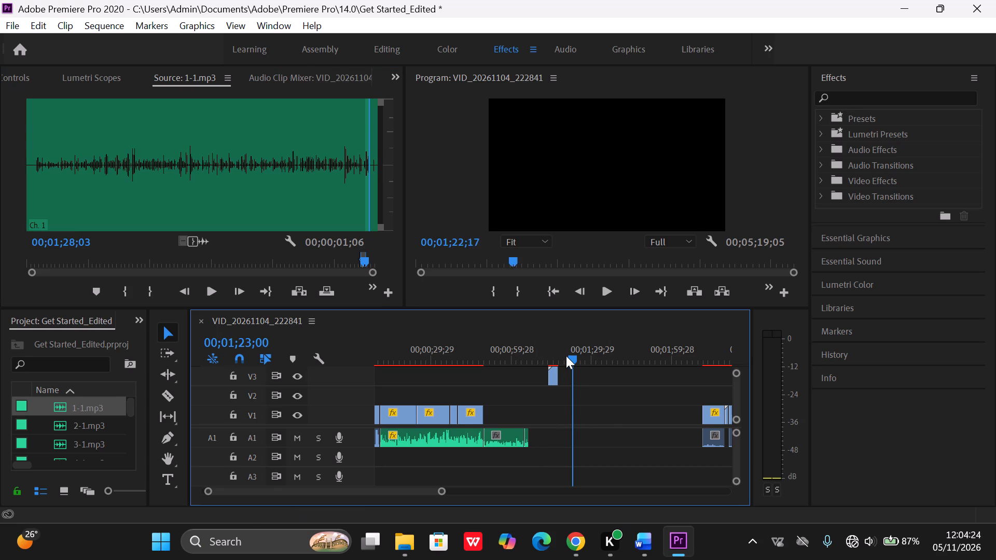
drag(566, 356, 511, 365)
click(607, 290)
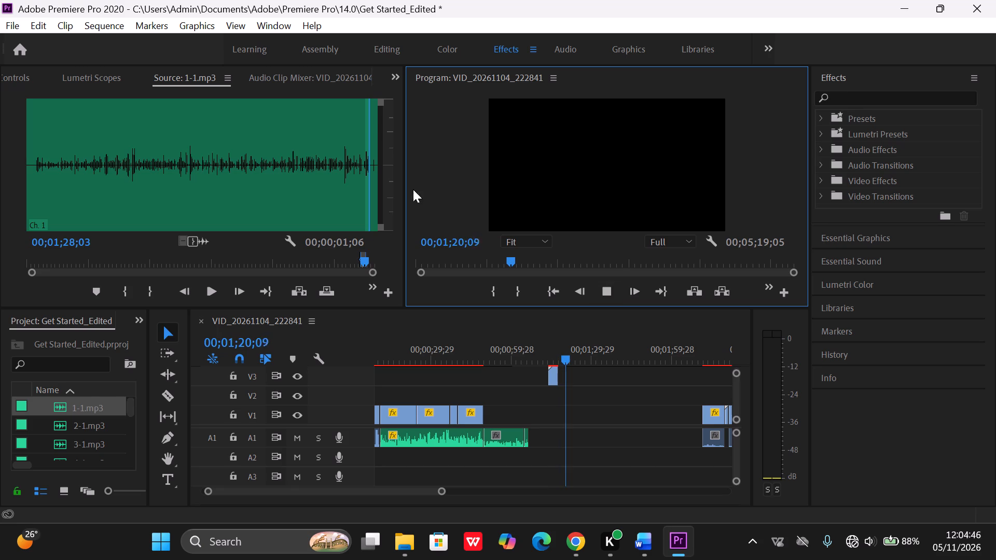
click(615, 293)
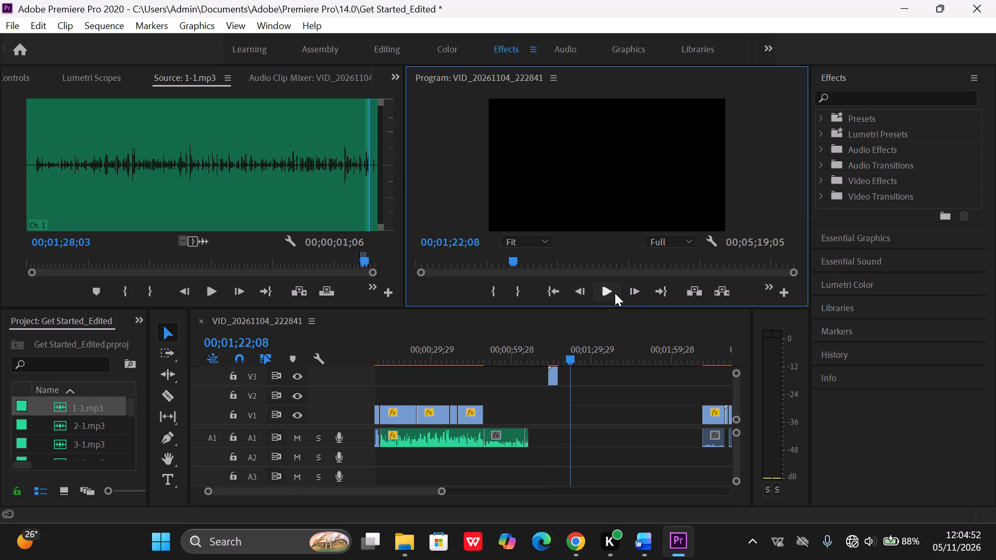
drag(615, 293, 589, 237)
drag(589, 237, 570, 264)
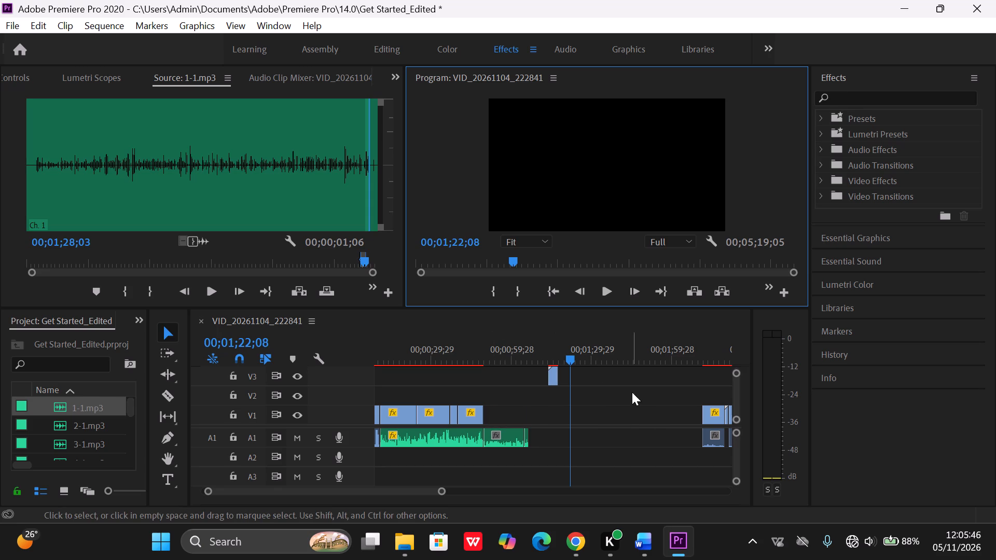
click(607, 378)
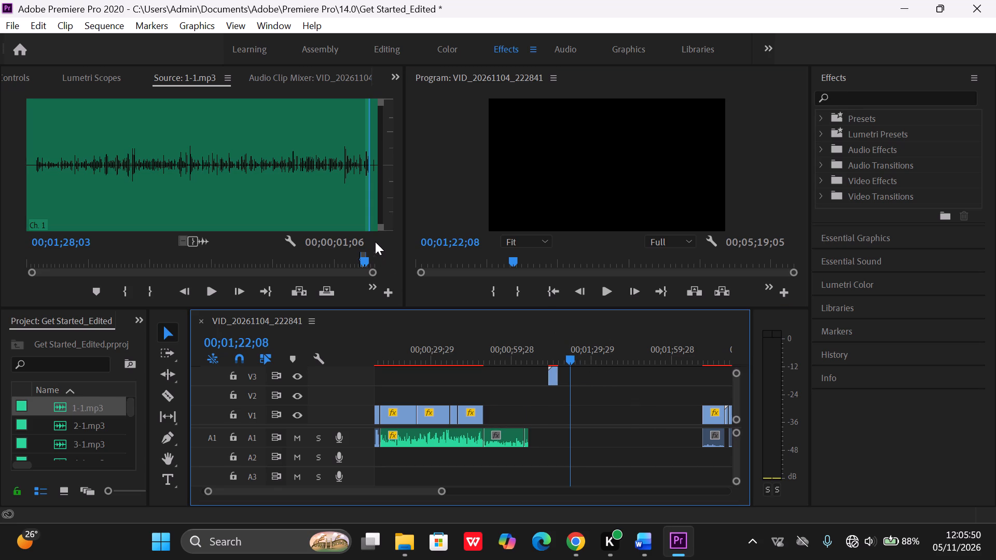
Open 2-1.mp3 as the source clip and listen to its opening few seconds.
double_click(88, 419)
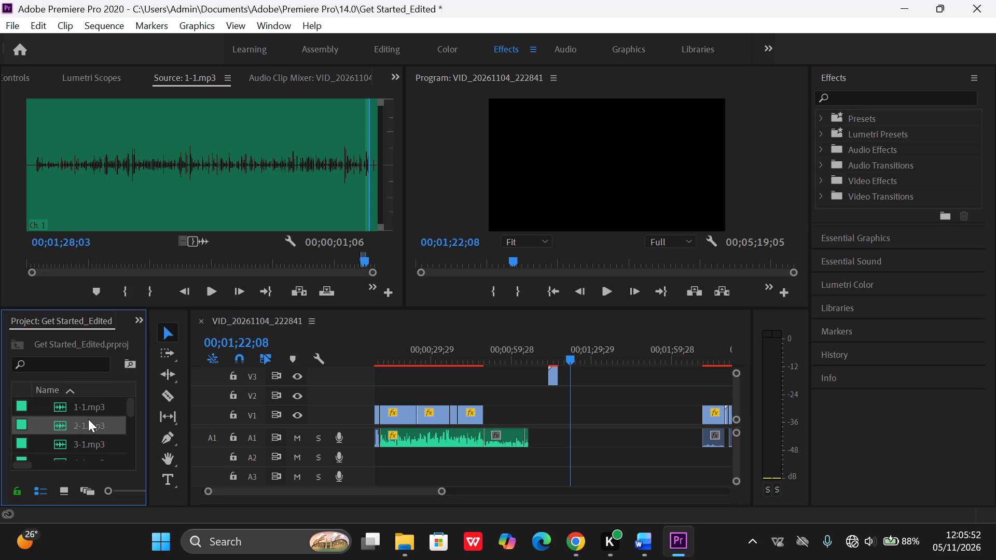
click(205, 298)
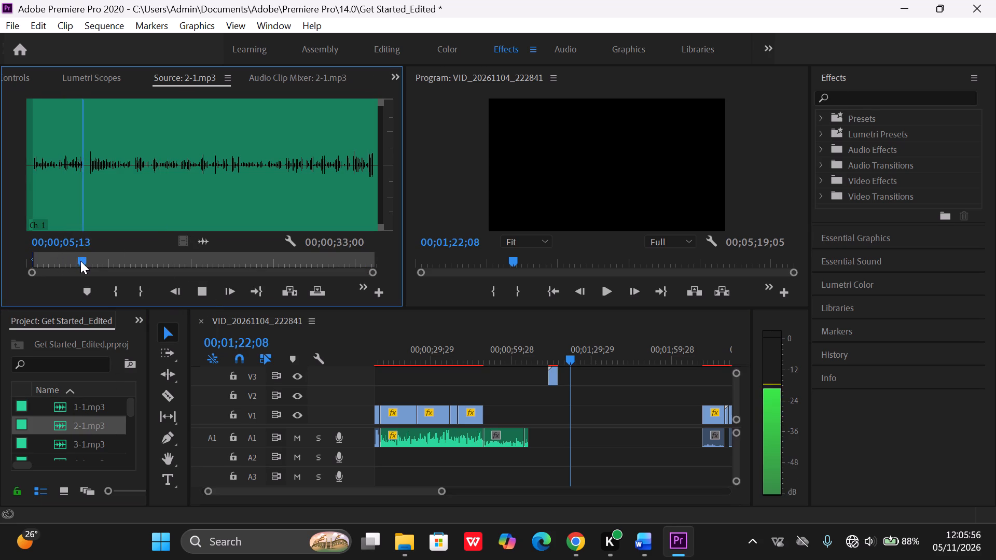
drag(98, 261, 81, 262)
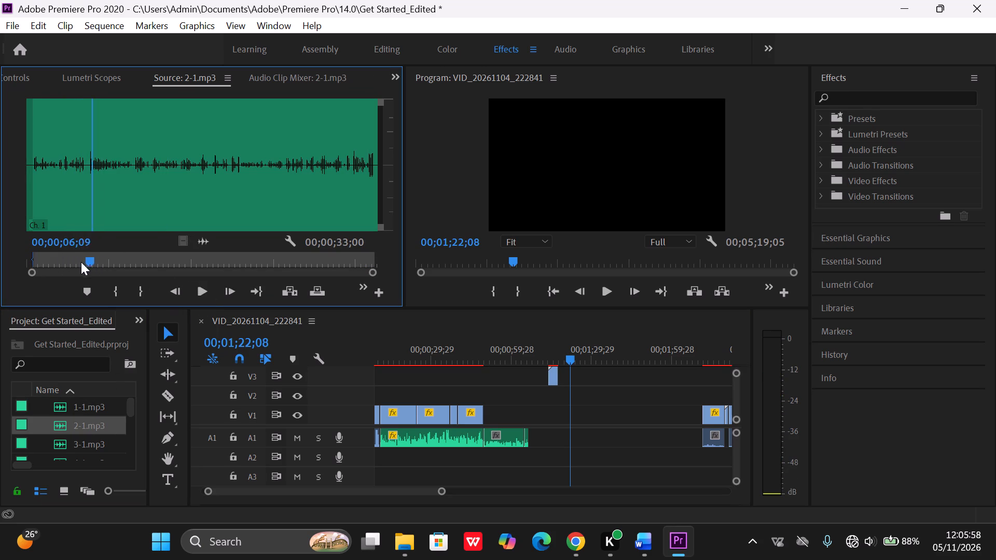
drag(81, 262, 25, 263)
drag(25, 263, 27, 262)
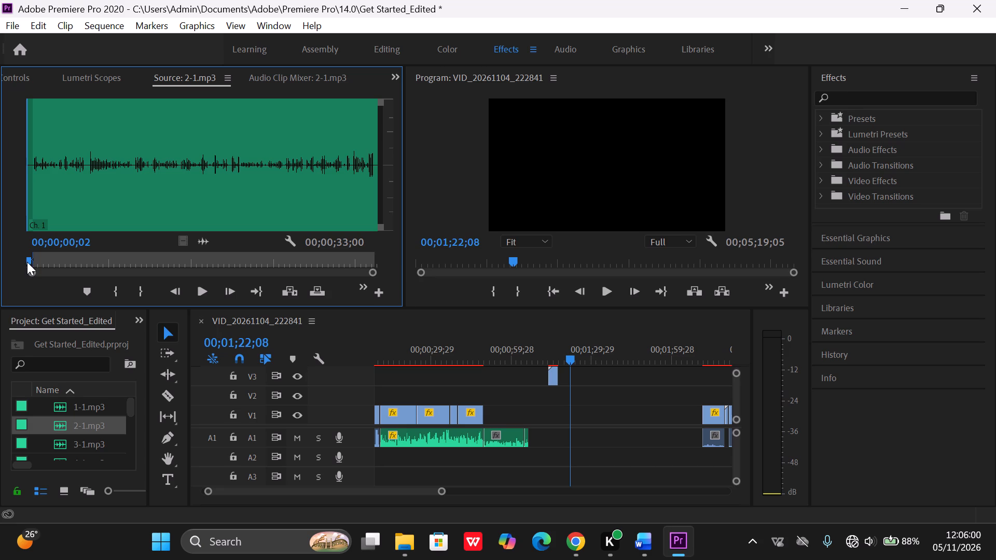
drag(27, 262, 31, 262)
drag(30, 261, 43, 264)
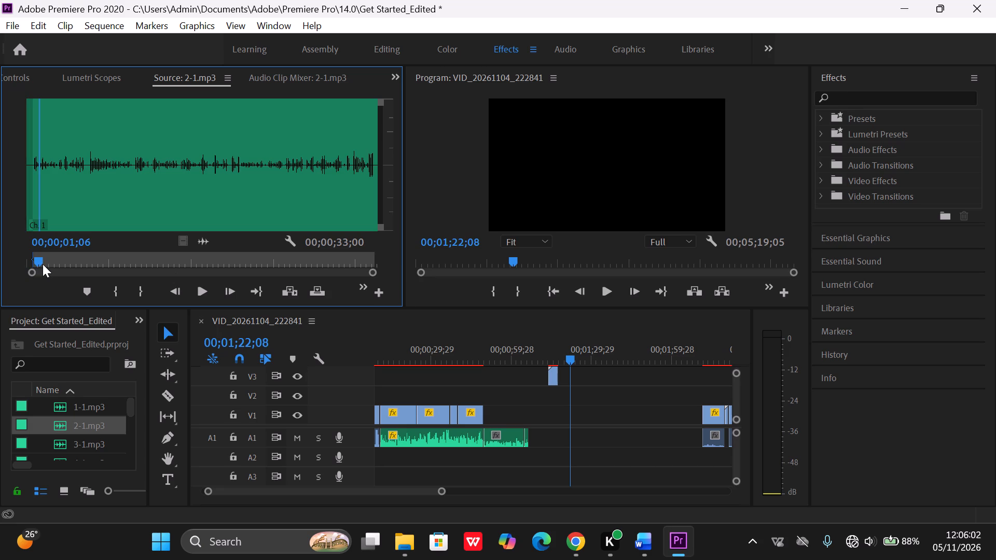
click(199, 295)
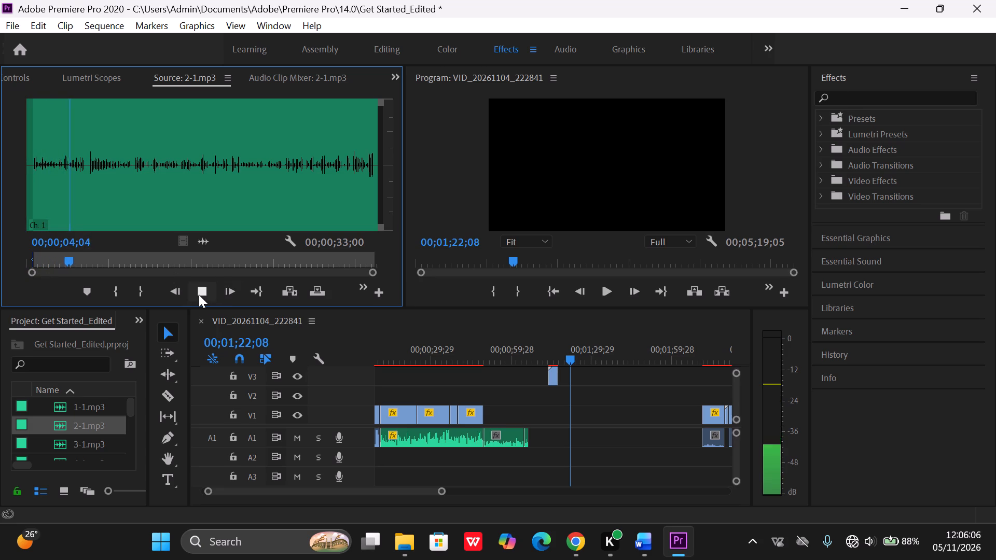
click(199, 295)
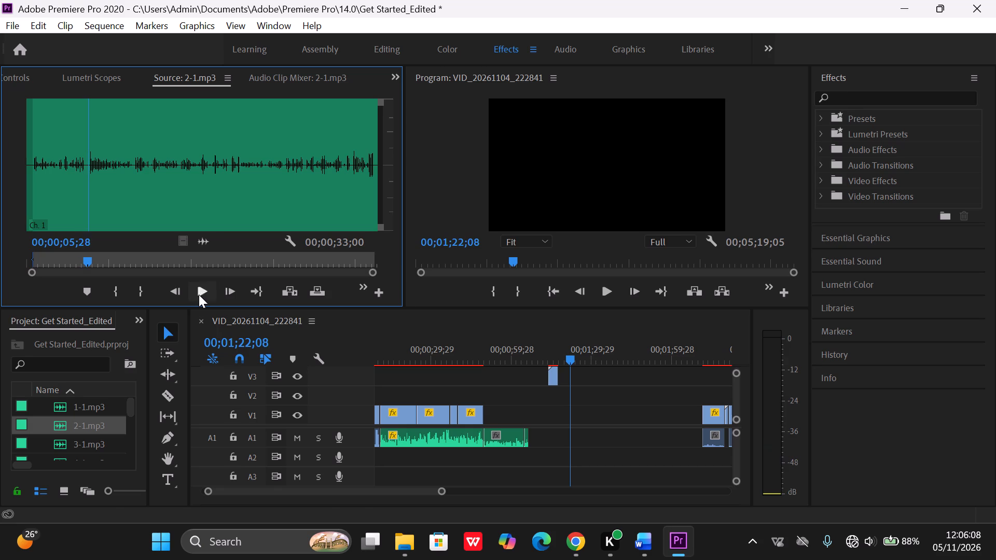
Cut the short 1-1.mp3 clip from the end of the A1 narration.
click(525, 437)
right_click(525, 437)
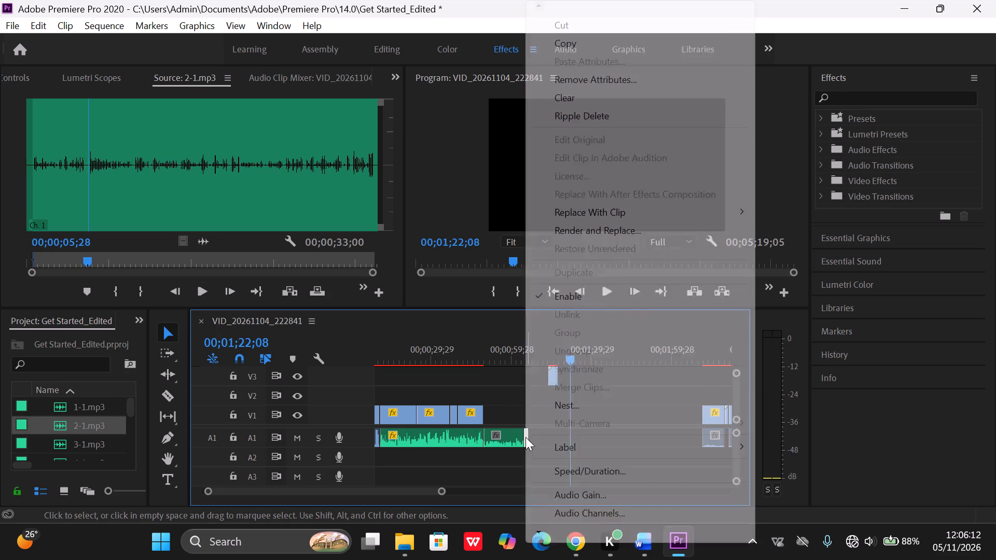
click(569, 26)
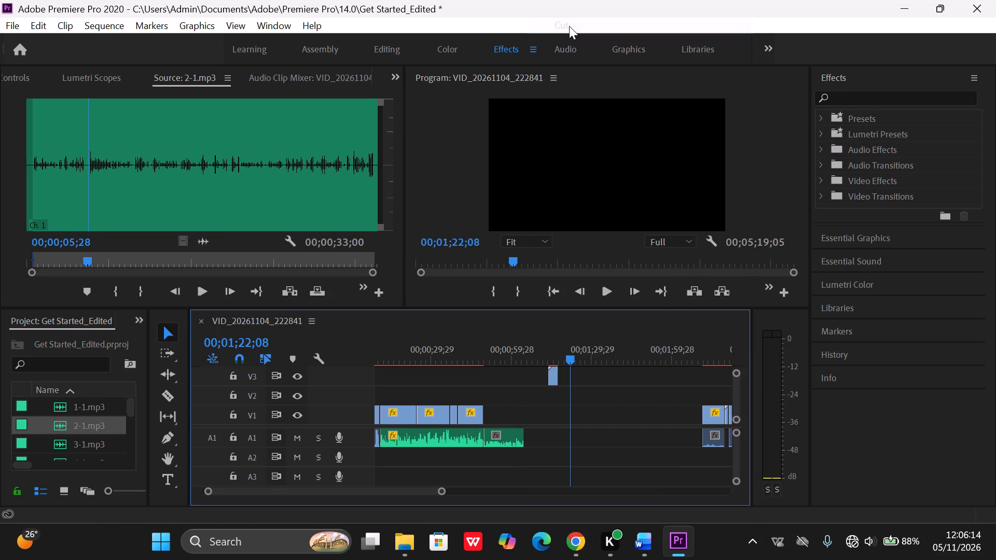
Listen to the last A1 excerpt and the opening of 2-1.mp3 to judge how they join.
drag(572, 357, 491, 377)
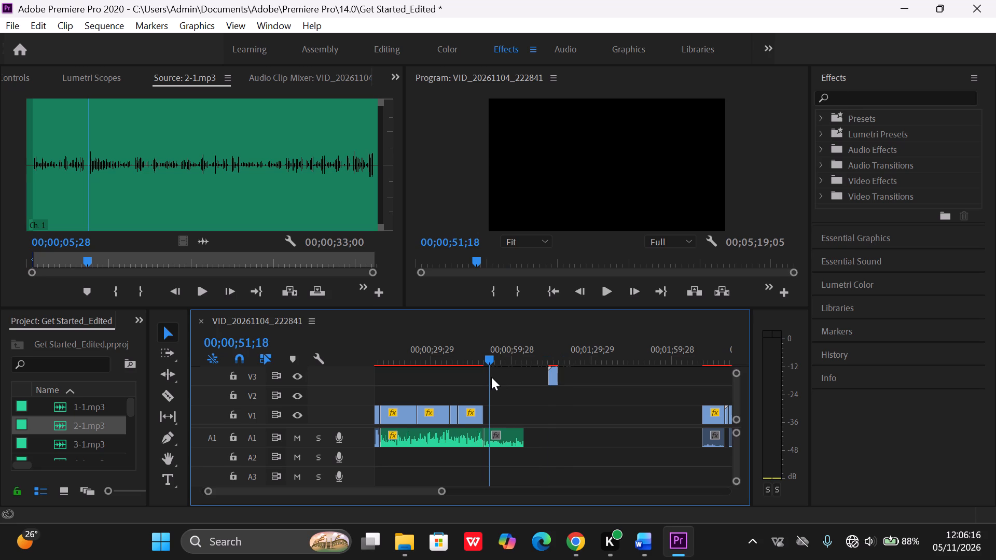
drag(491, 377, 497, 376)
click(611, 292)
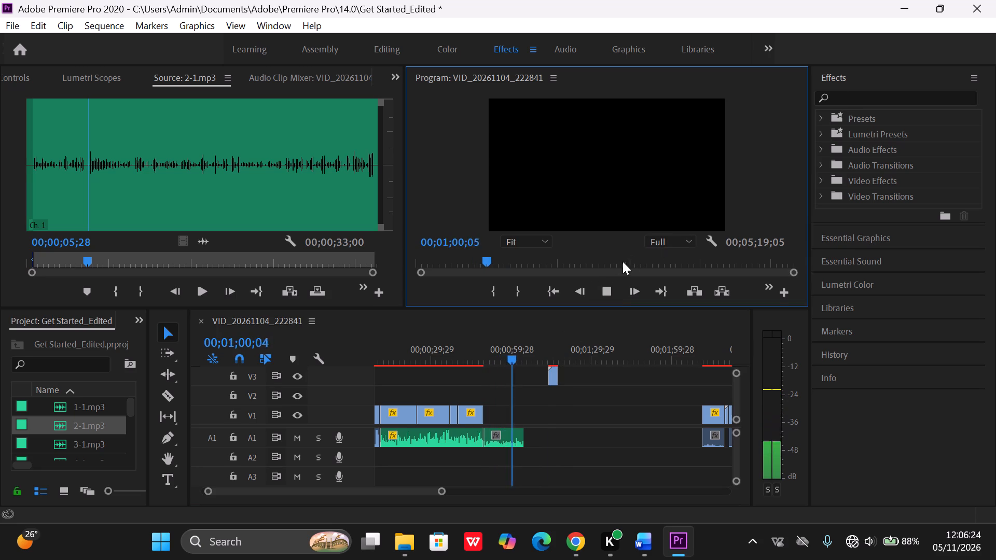
click(607, 291)
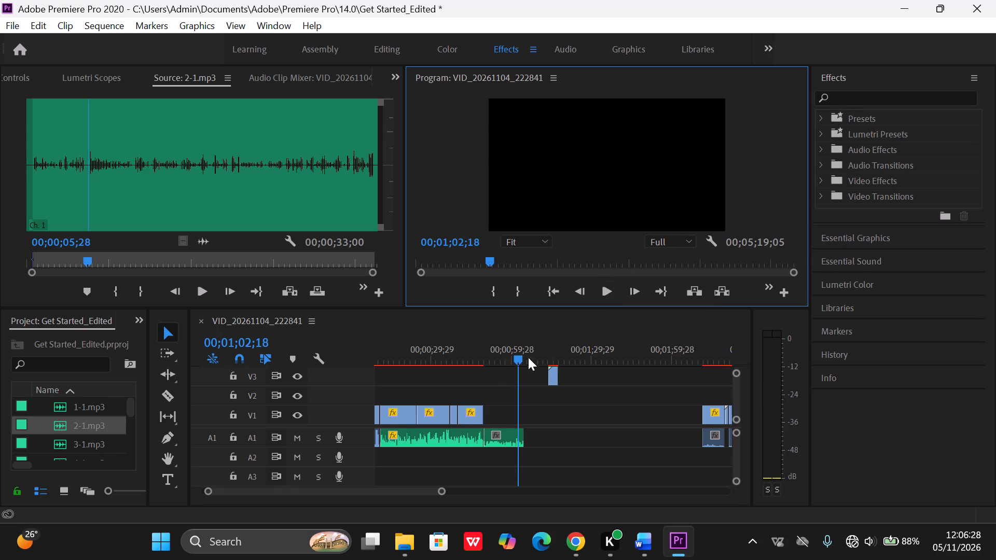
click(518, 359)
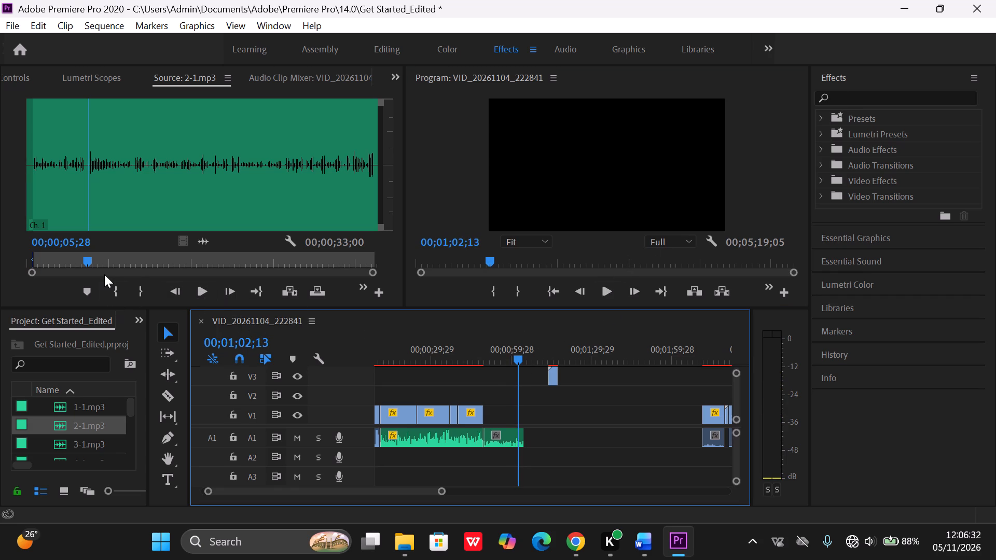
drag(85, 259, 30, 255)
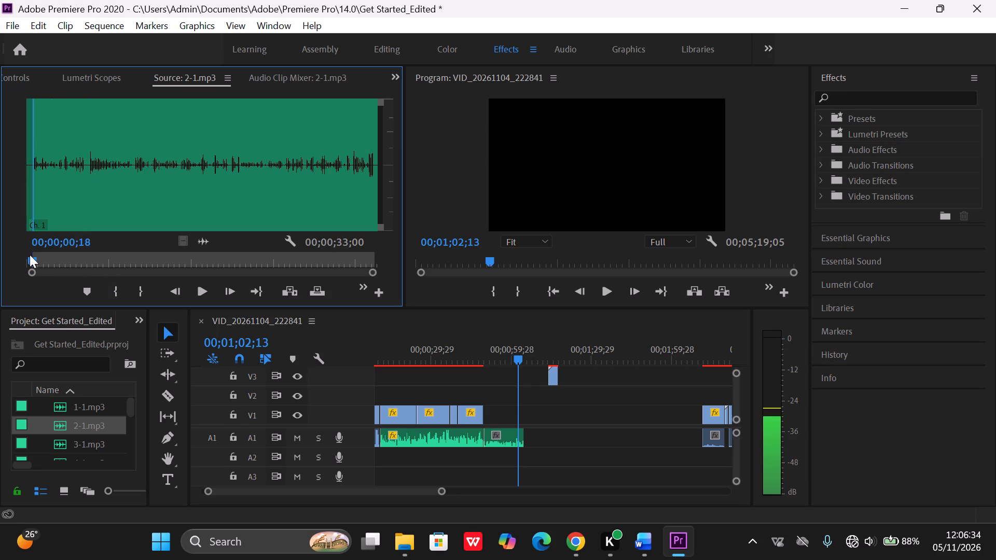
drag(30, 255, 29, 255)
click(203, 296)
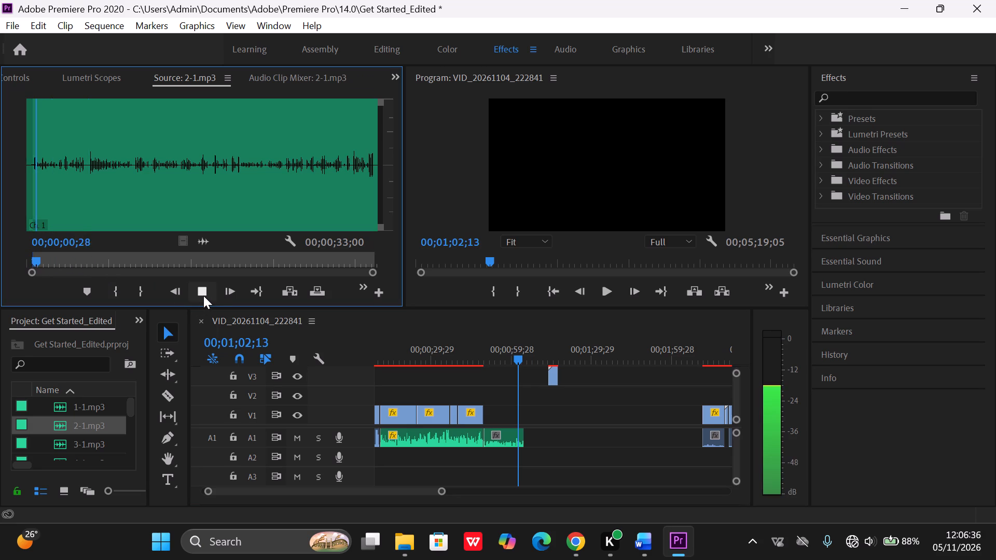
click(203, 296)
Find the end point by playback, split the last A1 excerpt at 00;01;01;12 and cut the tail after it.
drag(518, 360, 517, 360)
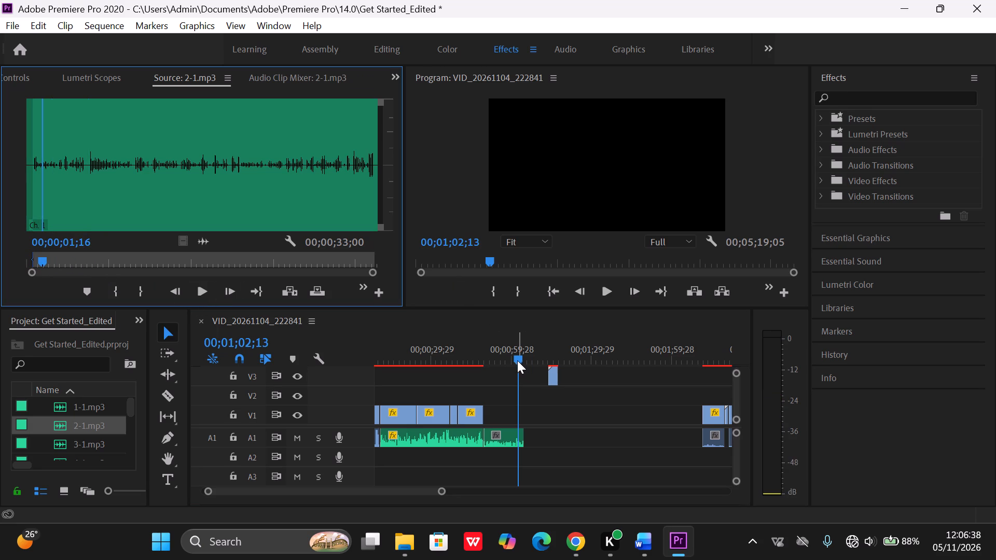
drag(517, 360, 512, 360)
click(610, 290)
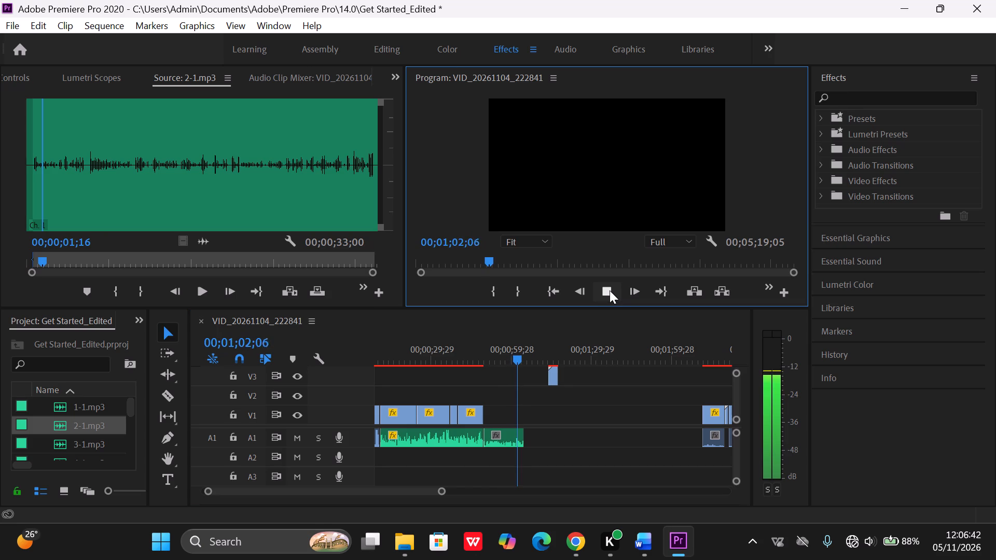
drag(523, 362, 516, 361)
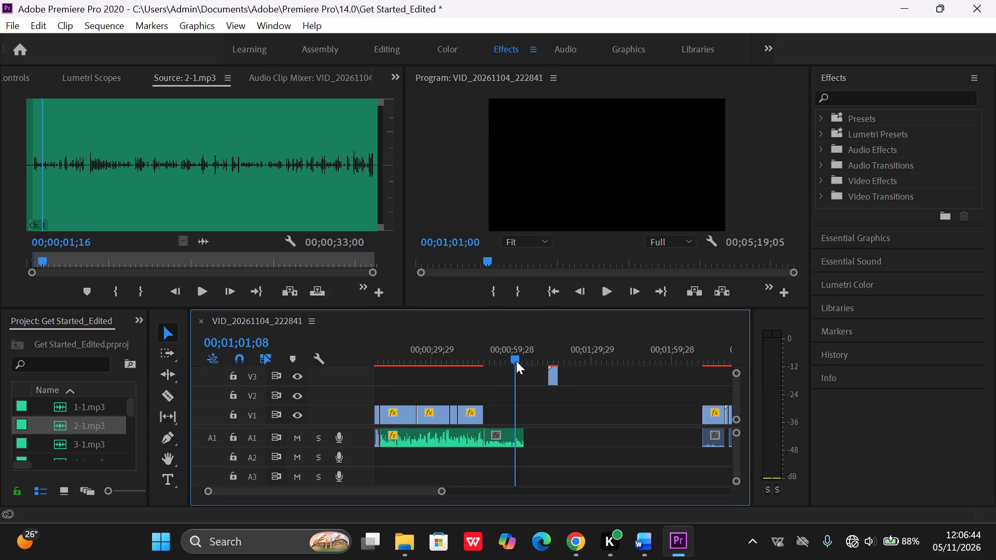
drag(516, 361, 515, 361)
click(610, 280)
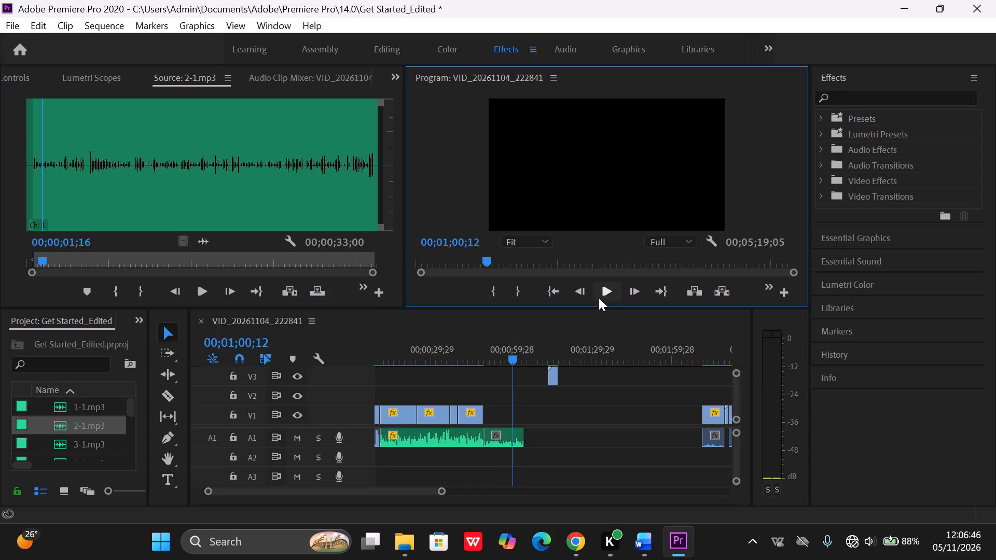
click(599, 298)
click(605, 293)
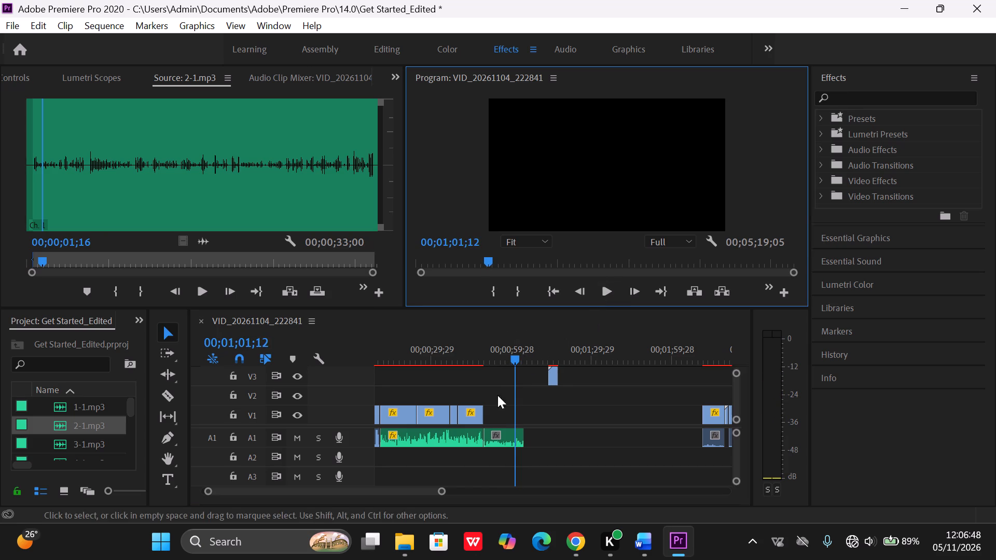
click(170, 388)
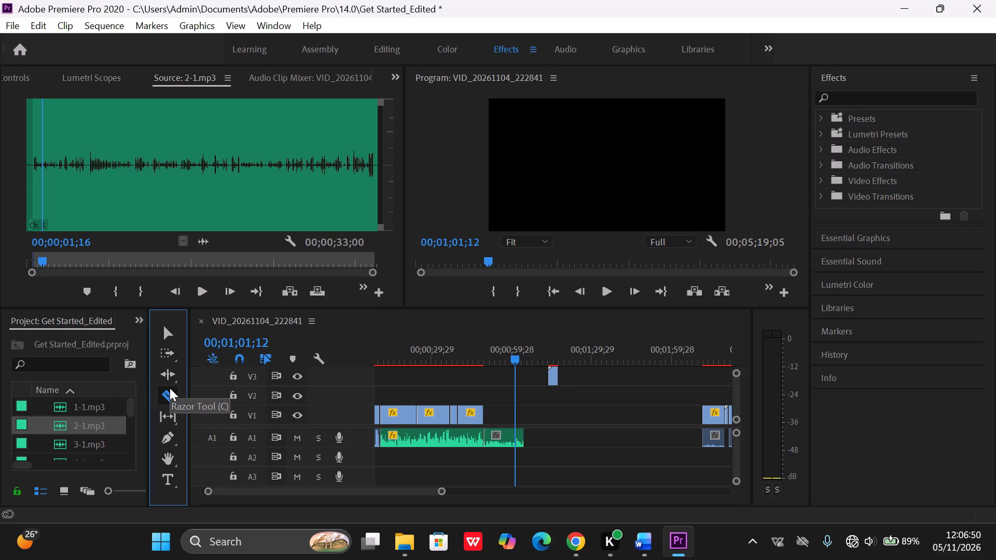
click(516, 433)
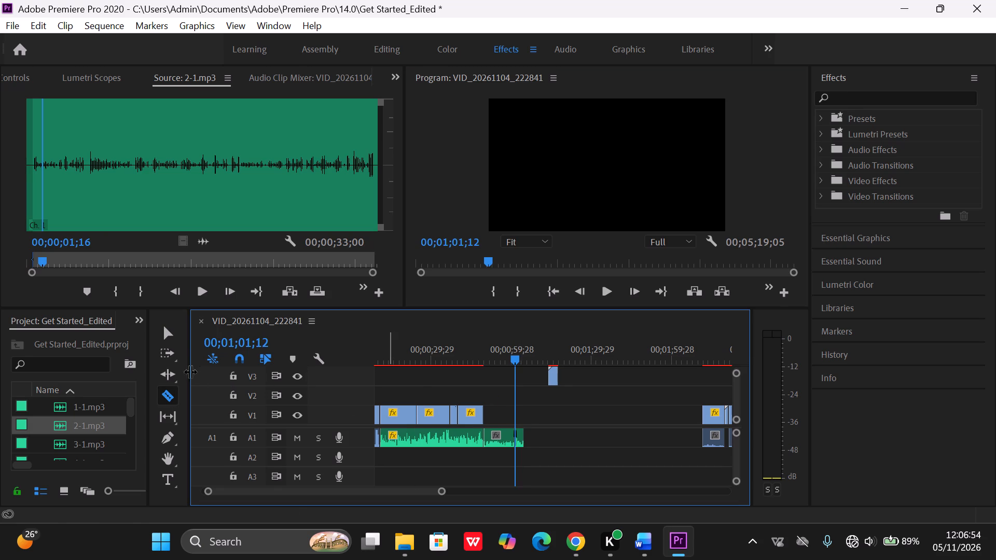
click(168, 335)
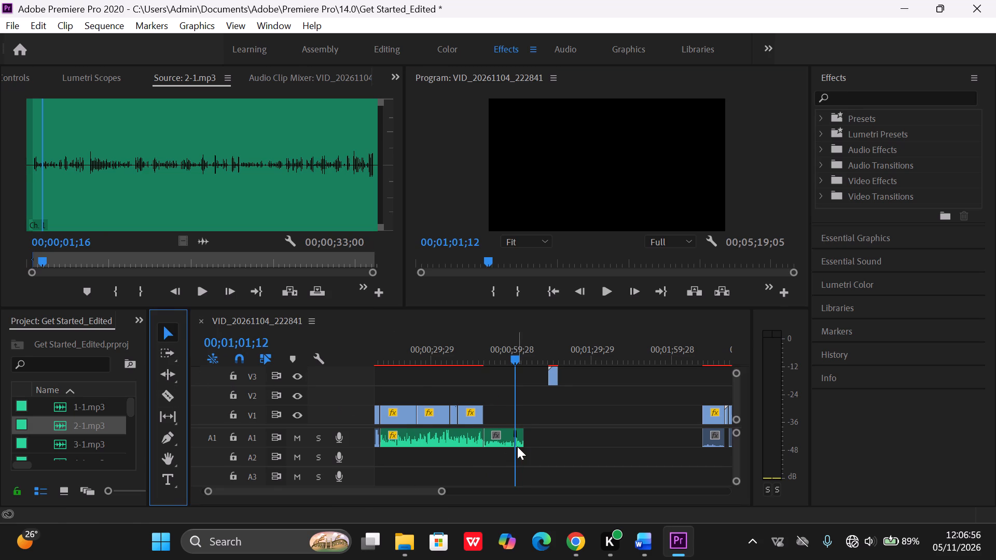
click(521, 445)
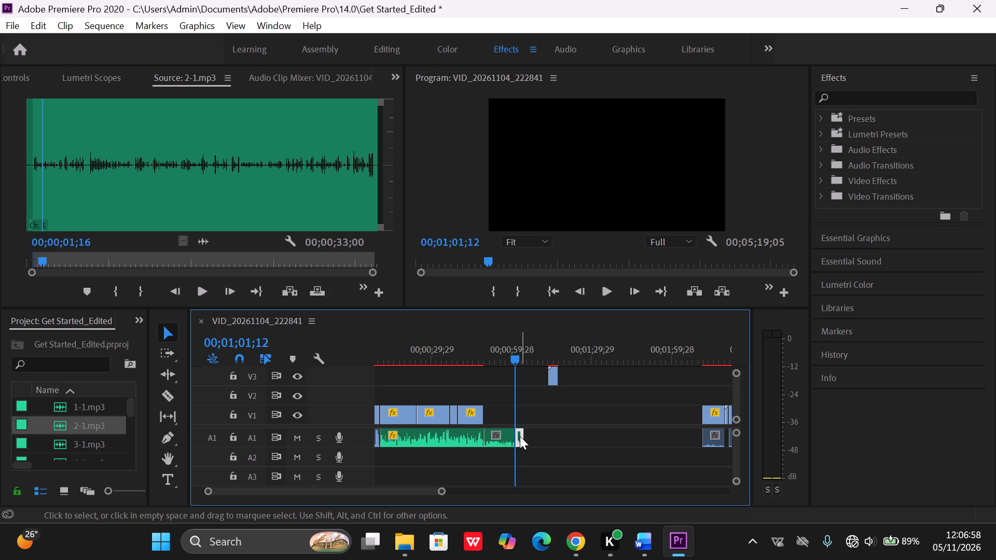
right_click(520, 436)
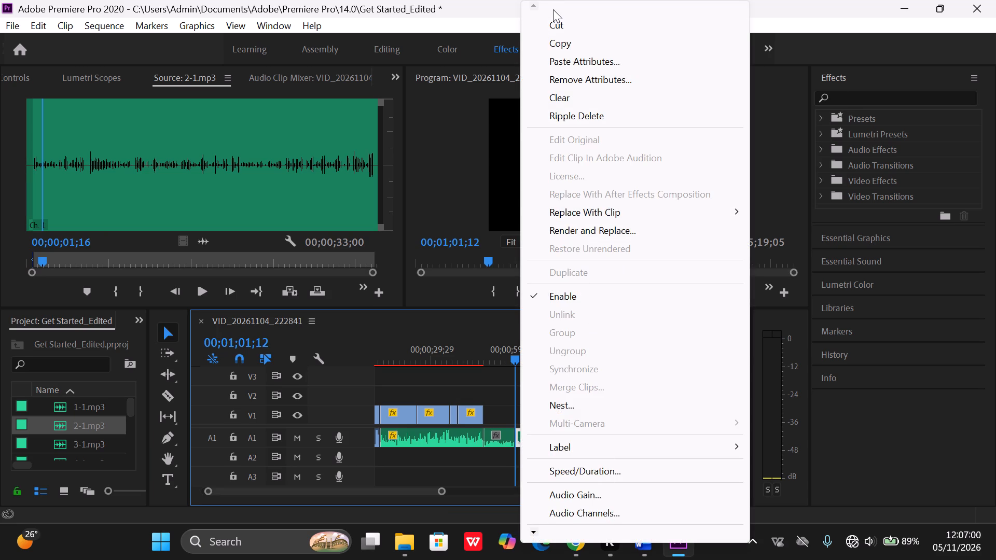
click(553, 19)
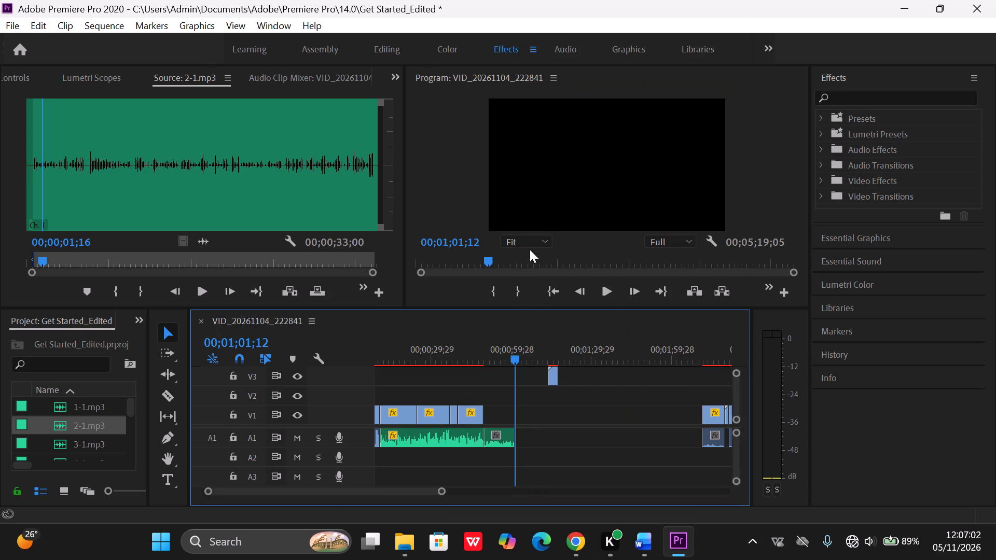
Set the Out point of 2-1.mp3 for a 00;00;05;03 opening range and add that audio to A1 directly after the trimmed excerpt.
click(196, 289)
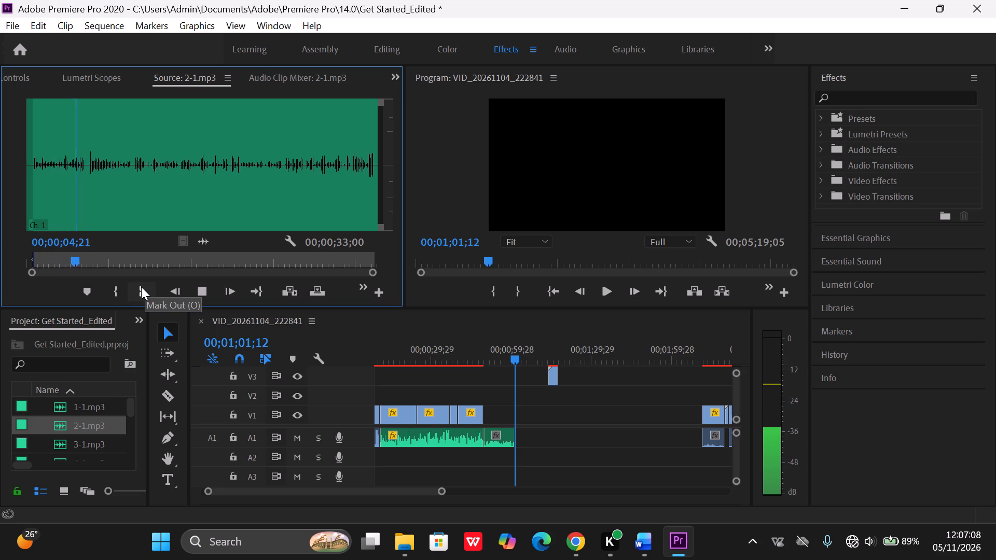
click(141, 287)
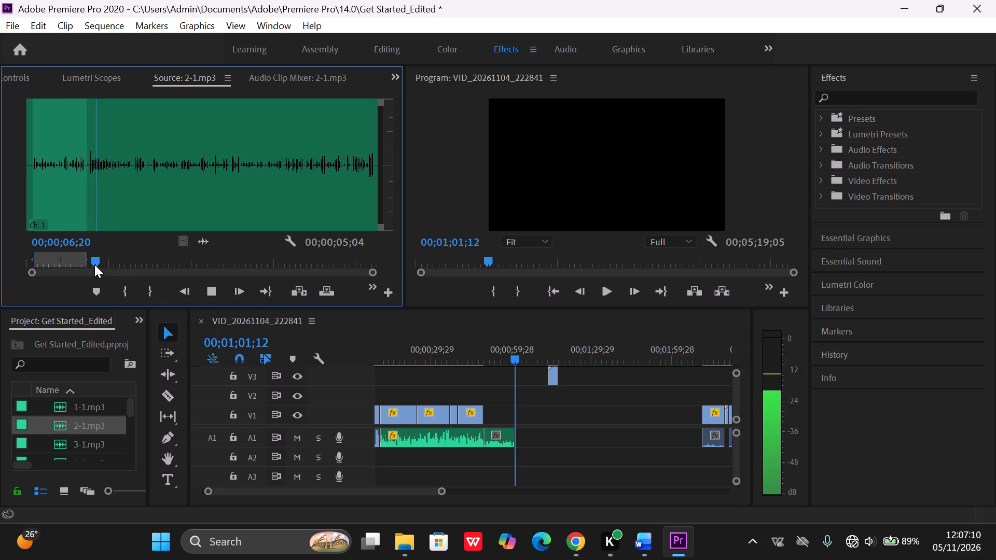
click(85, 260)
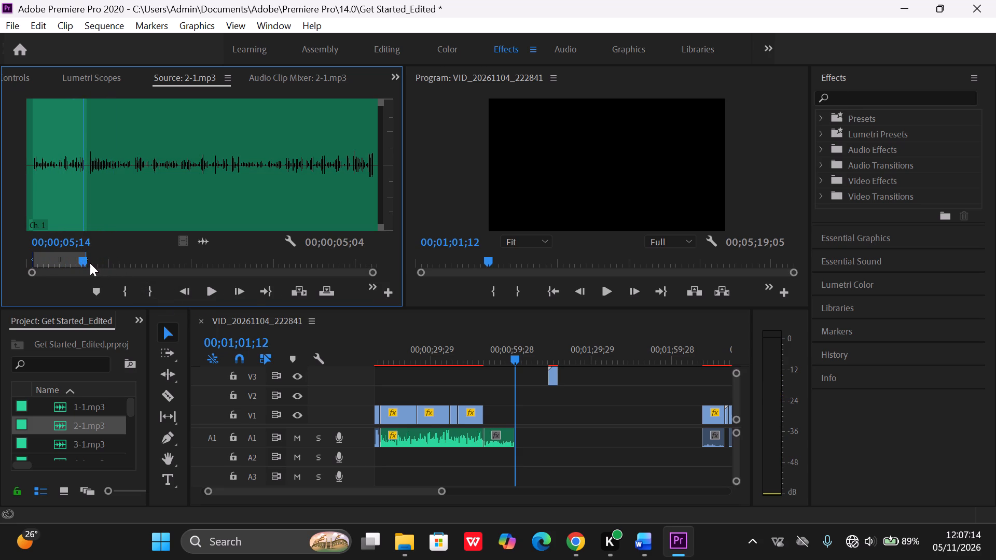
click(88, 260)
click(89, 258)
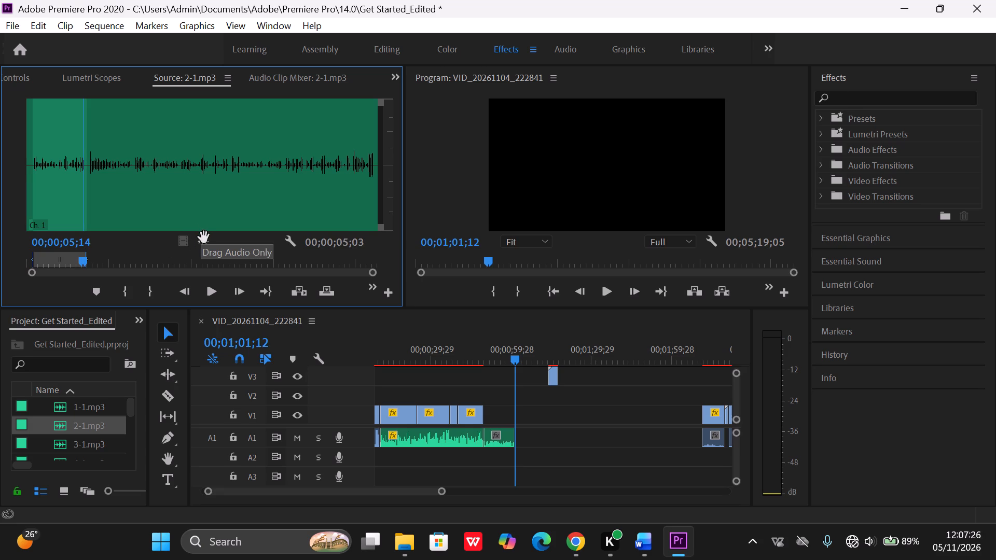
drag(204, 237, 523, 424)
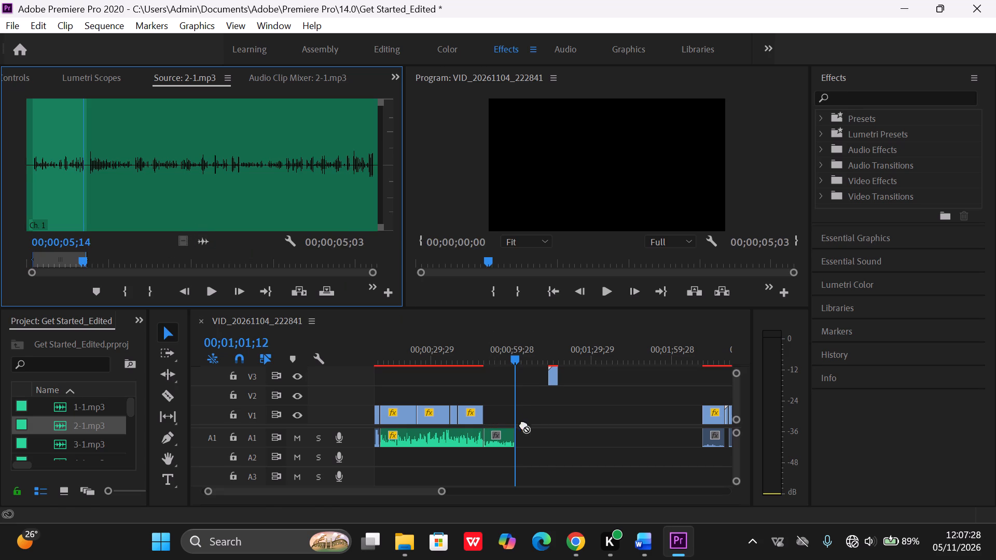
drag(523, 424, 513, 436)
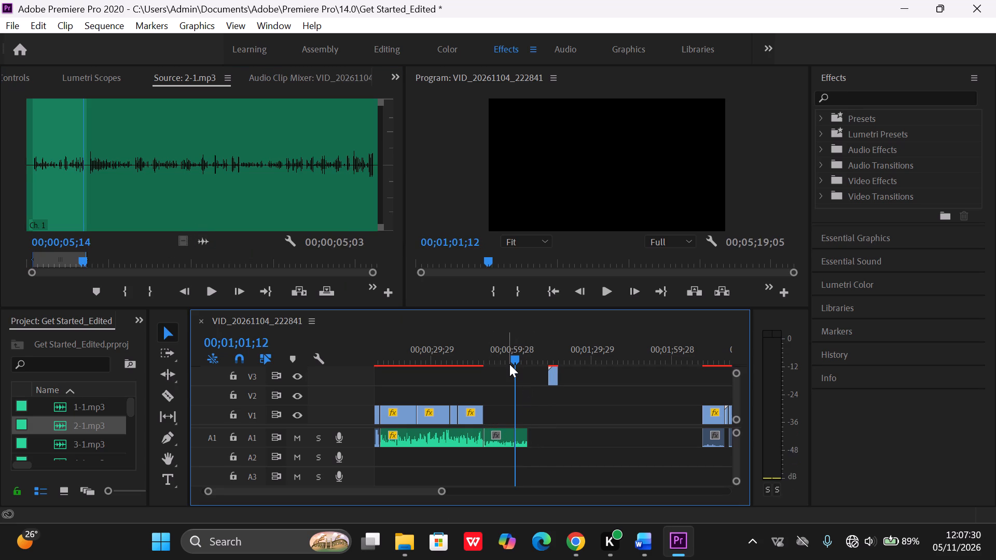
Listen through 2-1.mp3 past its opening range, replaying the middle passages, to find where the second excerpt should start.
click(213, 287)
click(120, 287)
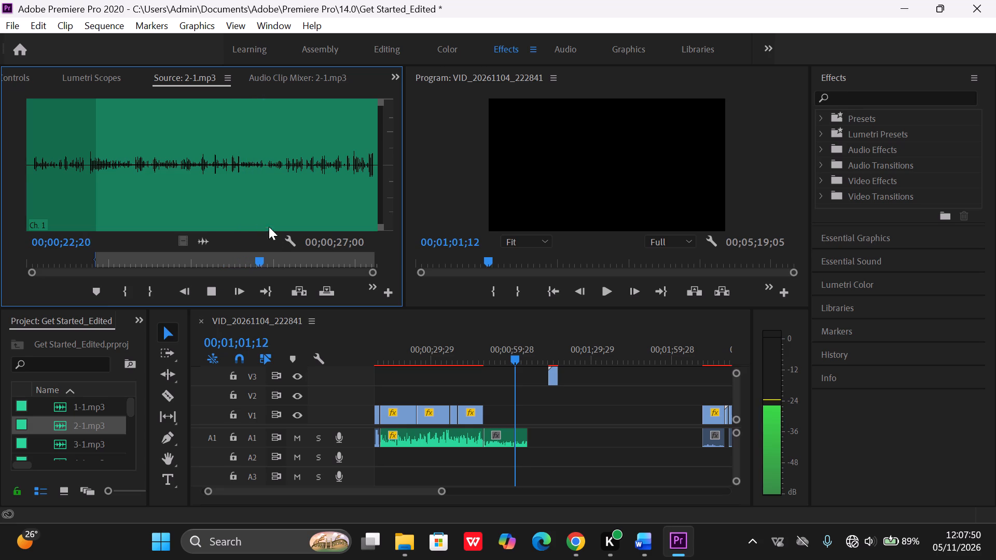
drag(268, 257, 226, 261)
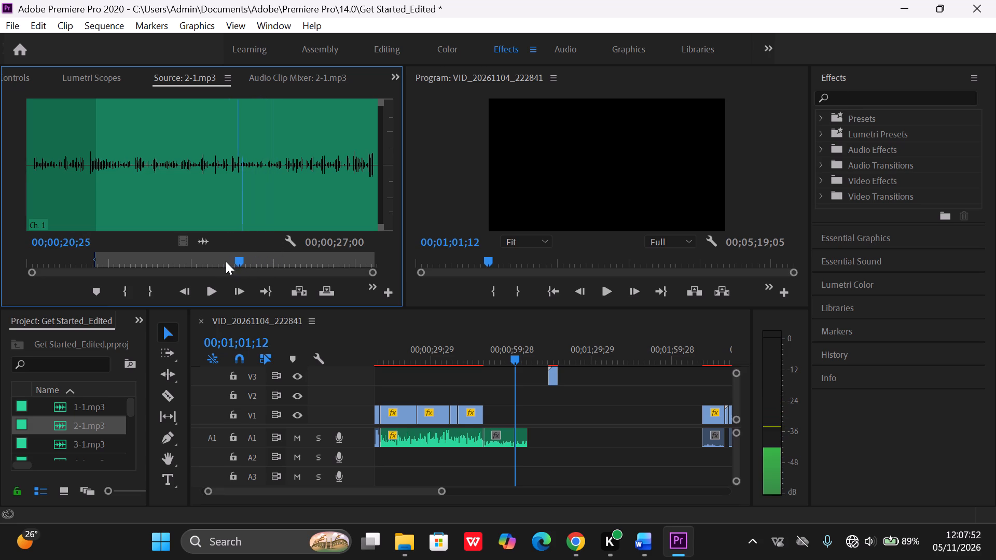
drag(226, 261, 215, 262)
click(211, 293)
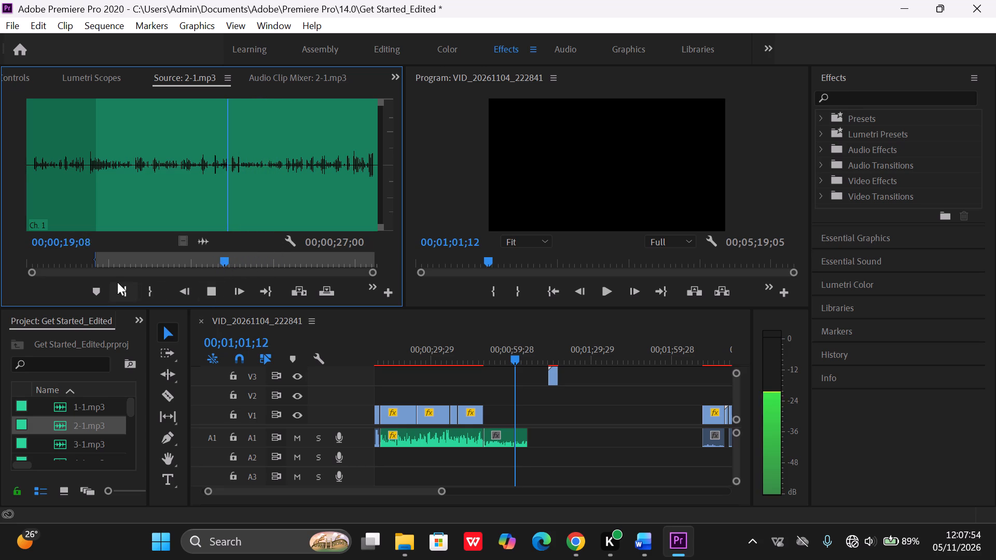
drag(241, 261, 139, 265)
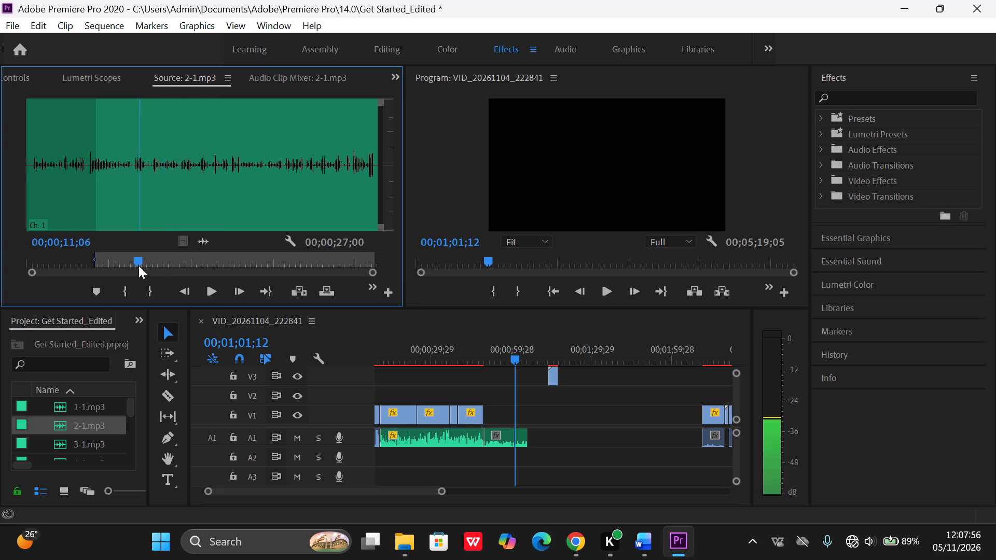
drag(139, 265, 137, 266)
click(216, 291)
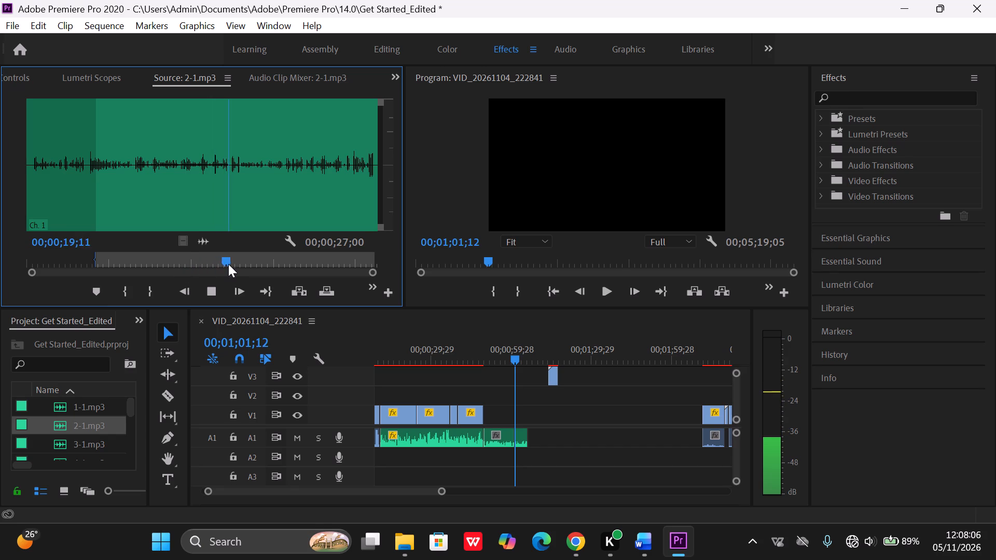
drag(228, 263, 191, 261)
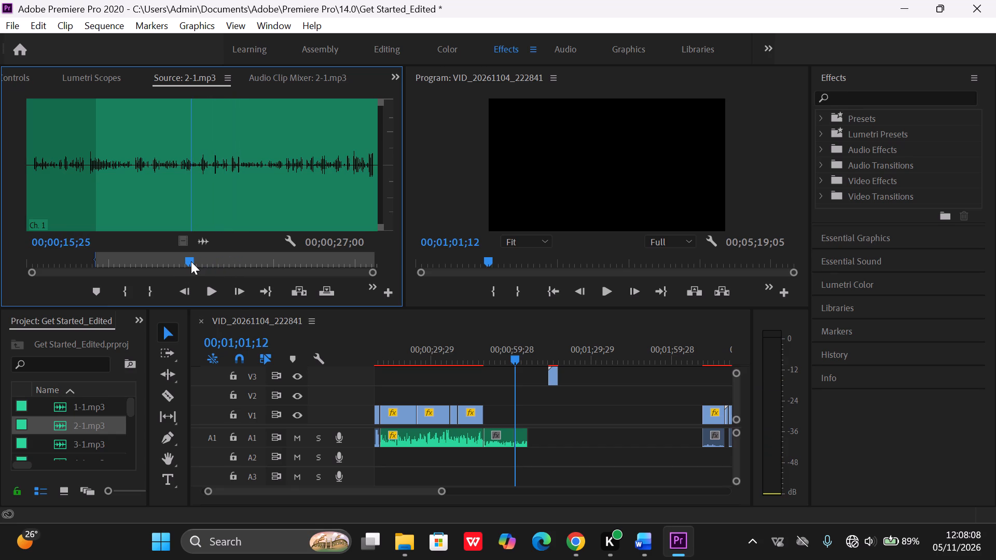
drag(213, 293, 143, 292)
drag(143, 292, 205, 296)
click(205, 296)
click(211, 290)
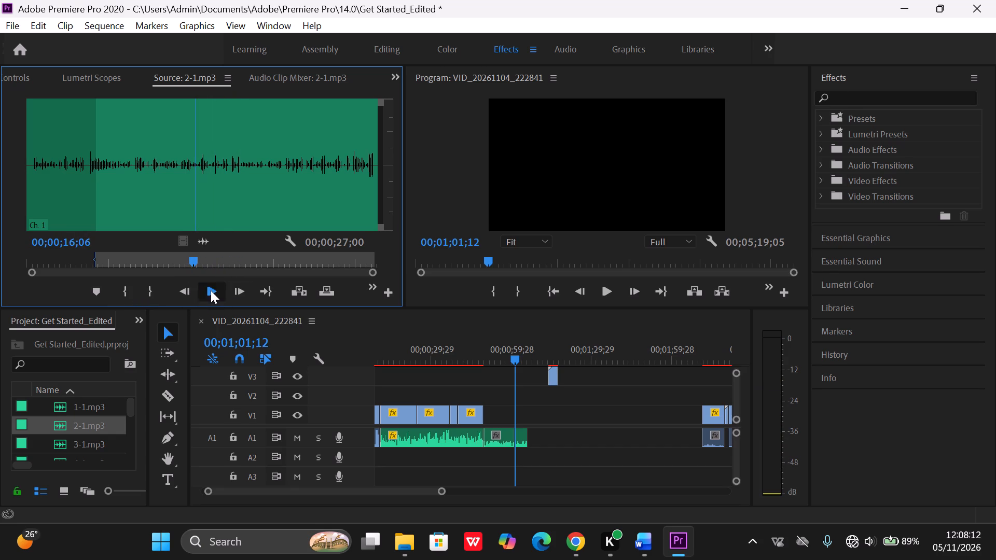
Mark the closing 00;00;15;23 range of 2-1.mp3, ending at 00;00;33;14, and add that audio to A1 directly after the previous excerpt.
click(130, 289)
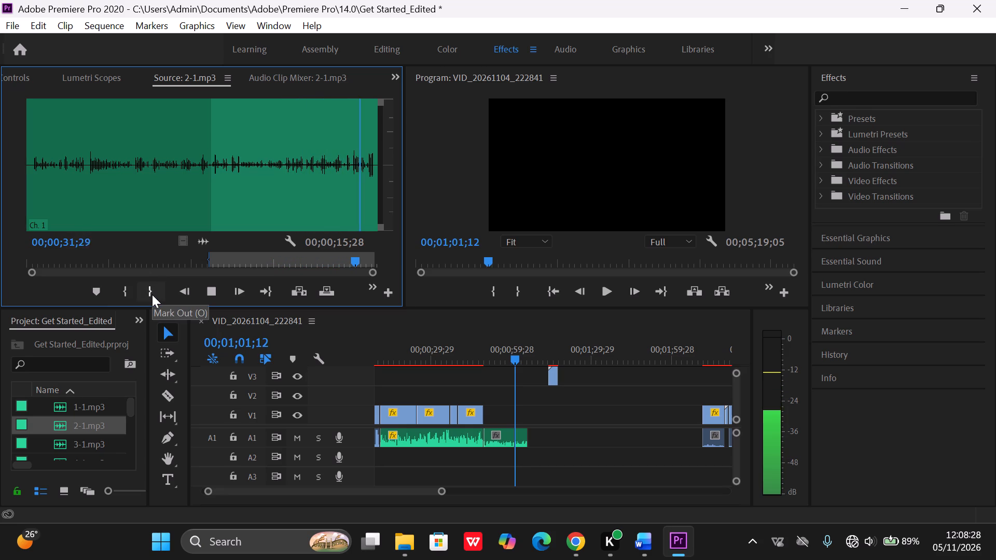
click(152, 295)
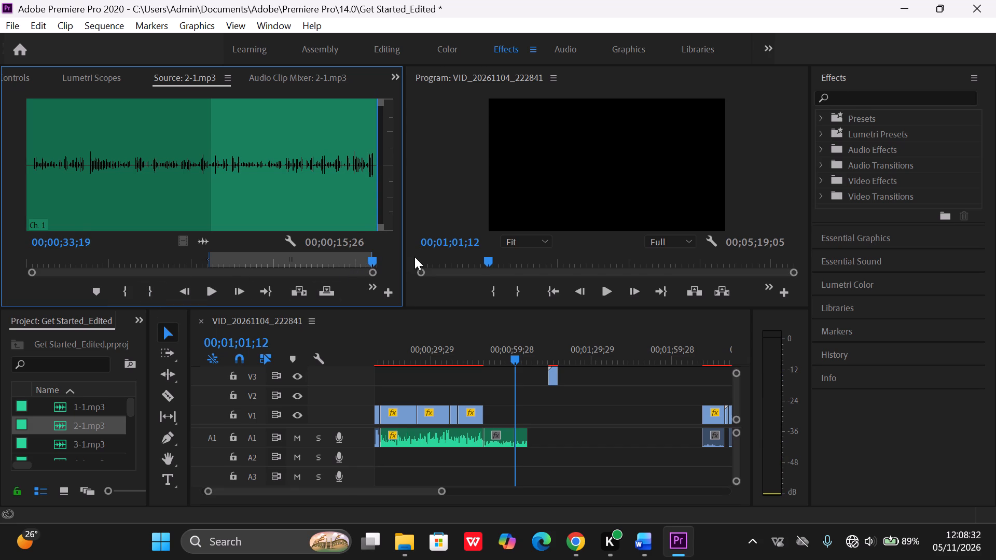
click(368, 261)
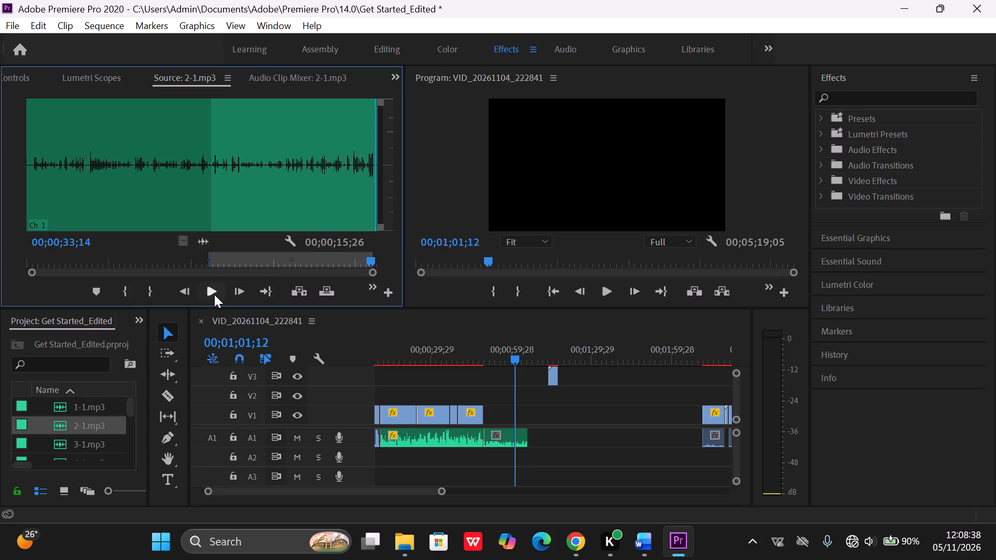
click(144, 289)
drag(204, 244, 534, 436)
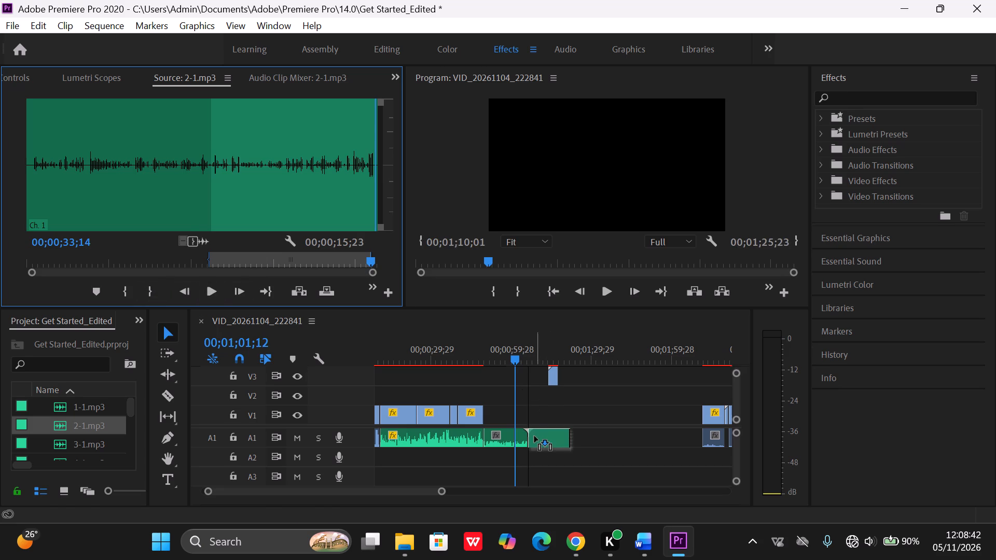
drag(534, 436, 532, 439)
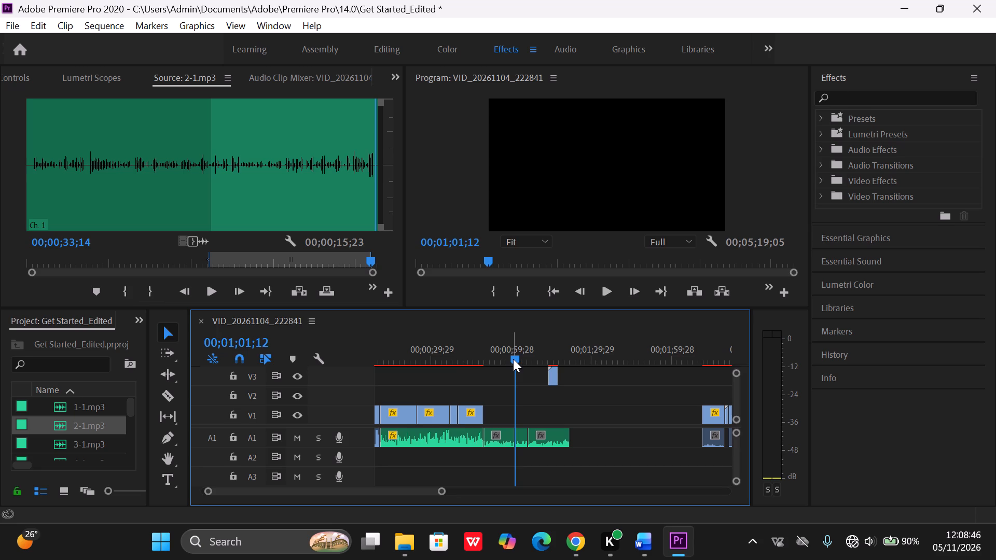
Play the join into the 1-1.mp3 excerpt on A1, and adjust that excerpt's audio gain by 10 dB.
drag(513, 359, 464, 366)
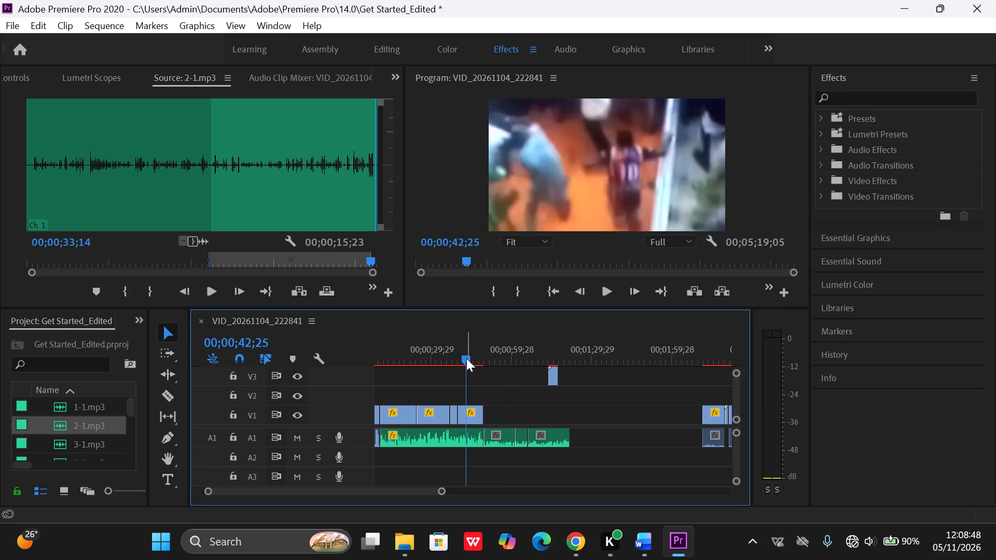
drag(462, 356, 475, 355)
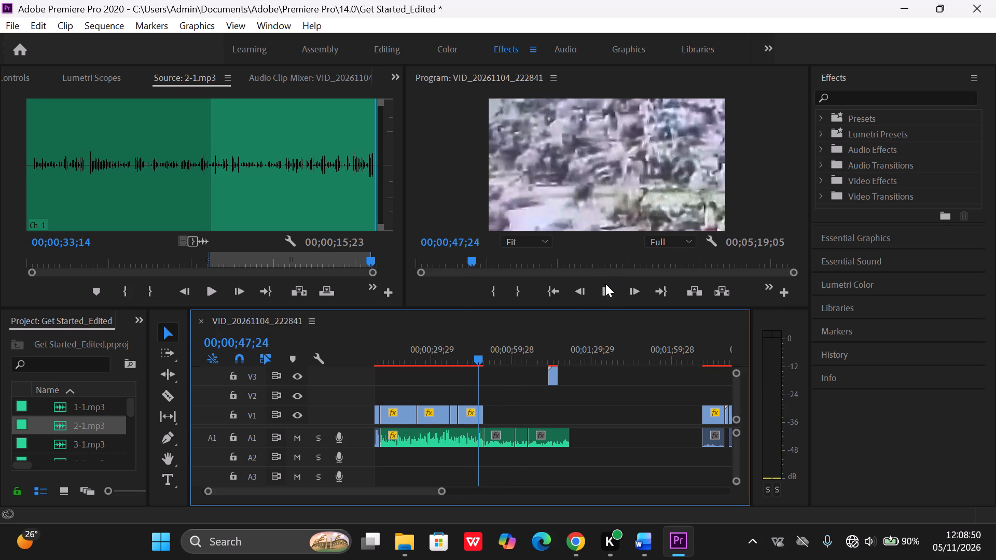
click(605, 286)
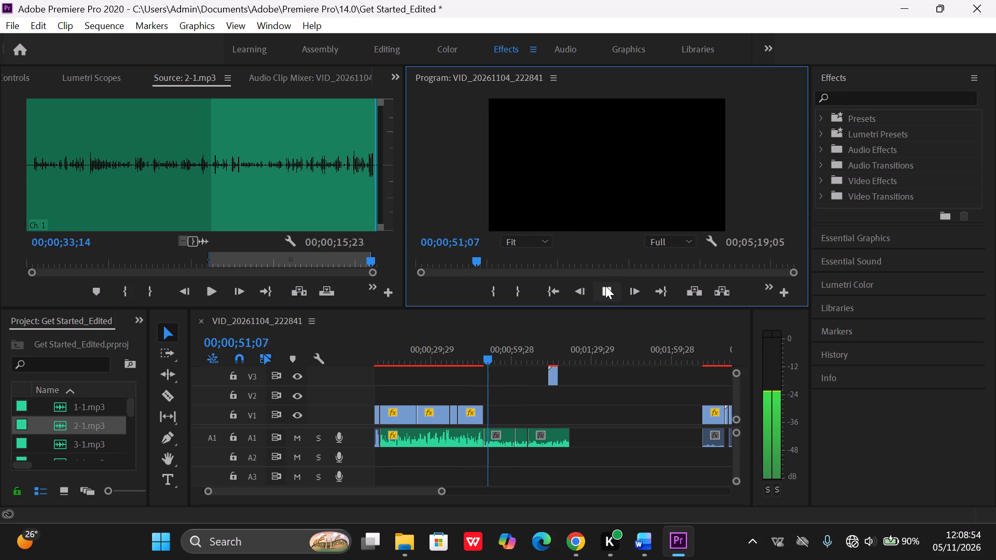
click(506, 440)
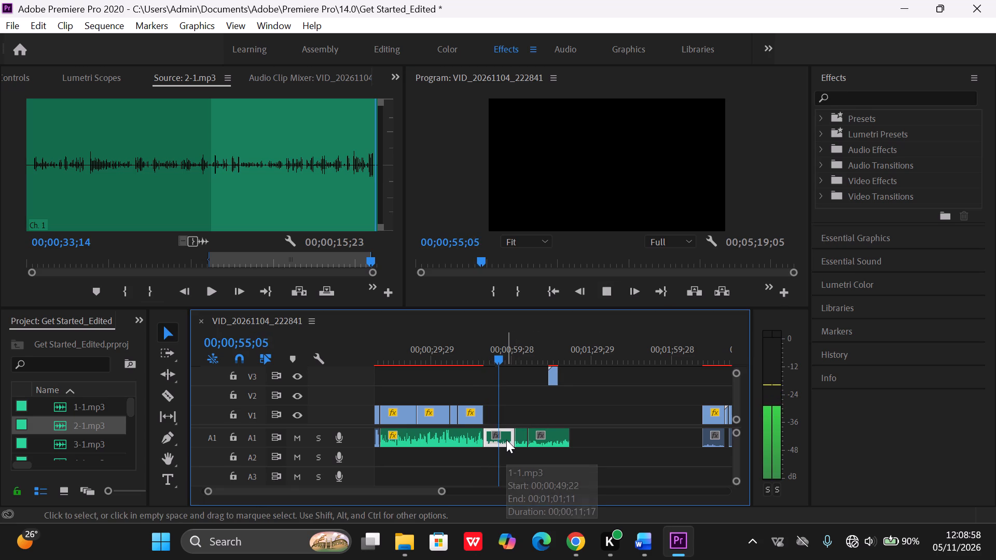
right_click(506, 440)
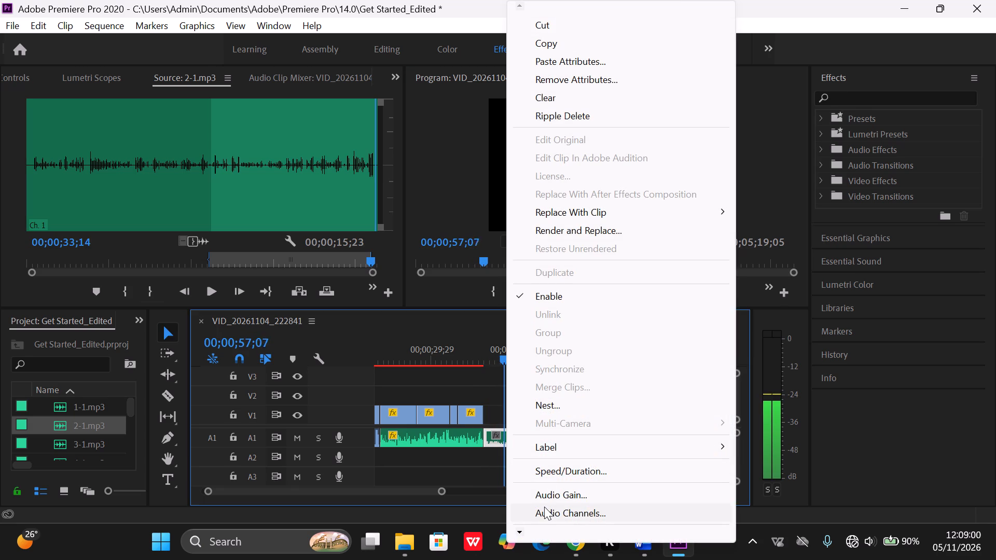
click(549, 493)
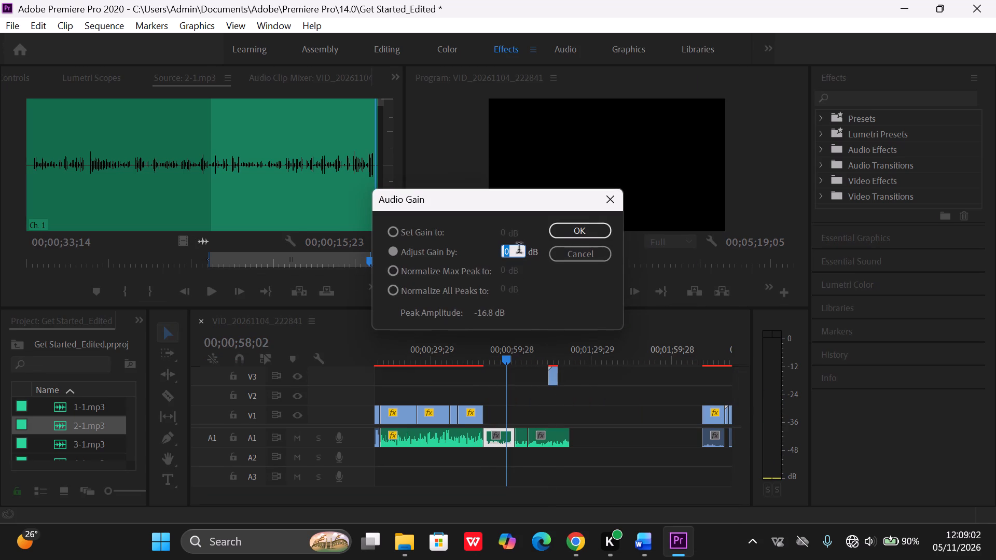
click(517, 252)
key(BackSpace)
text(10)
key(Return)
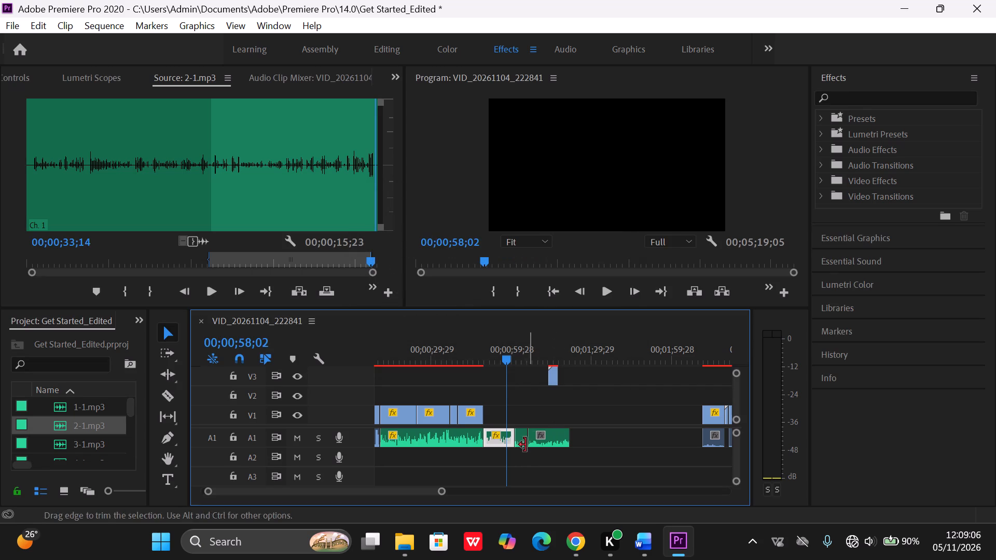
Adjust the audio gain of the short first 2-1.mp3 excerpt on A1 by 10 dB.
click(521, 441)
right_click(521, 441)
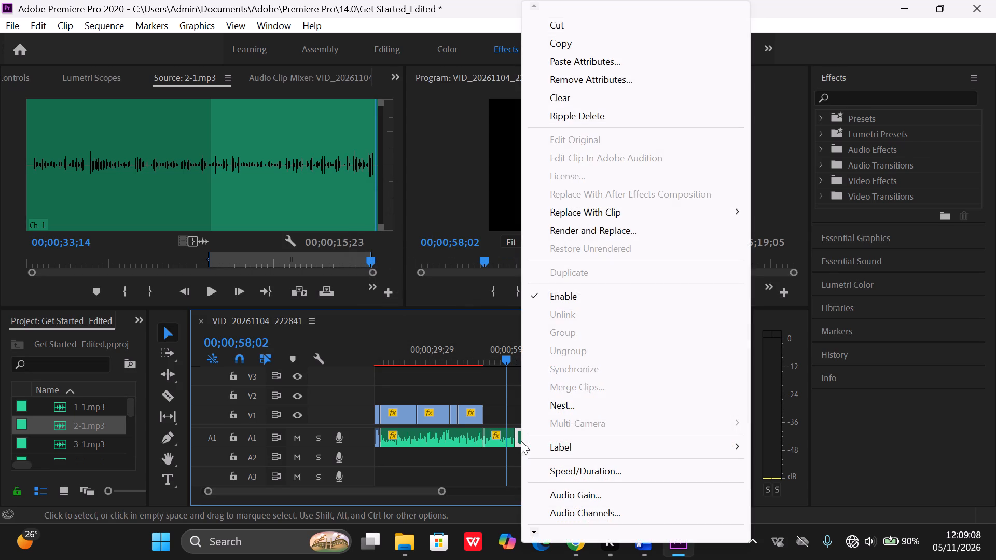
click(561, 490)
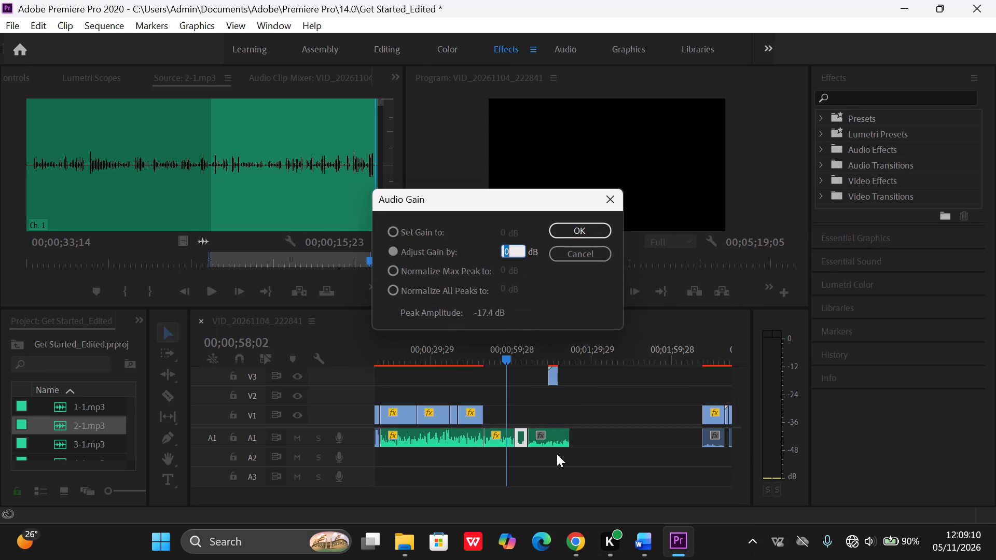
key(Delete)
text(10)
key(Return)
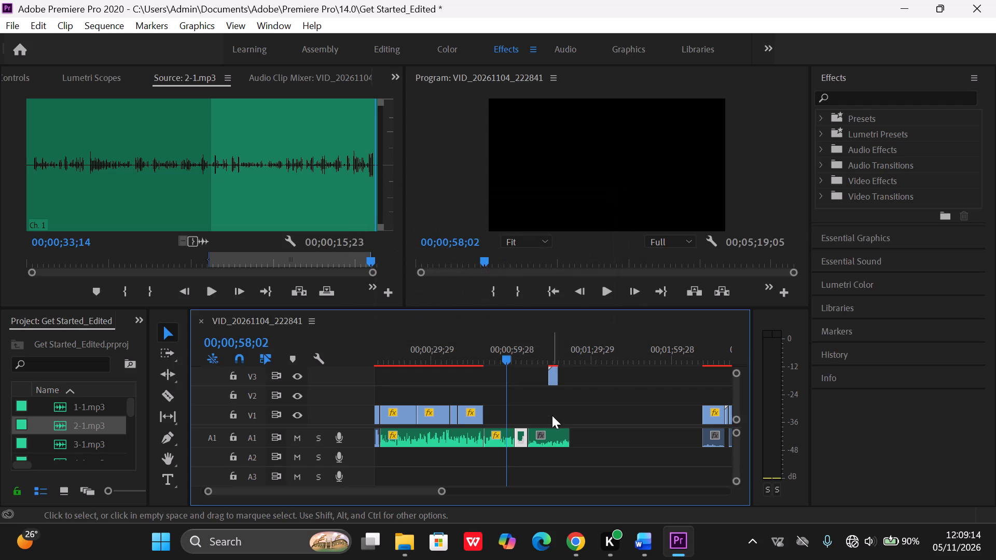
Adjust the audio gain of the second 2-1.mp3 excerpt, at the end of the A1 narration, by 10 dB.
click(552, 433)
right_click(552, 433)
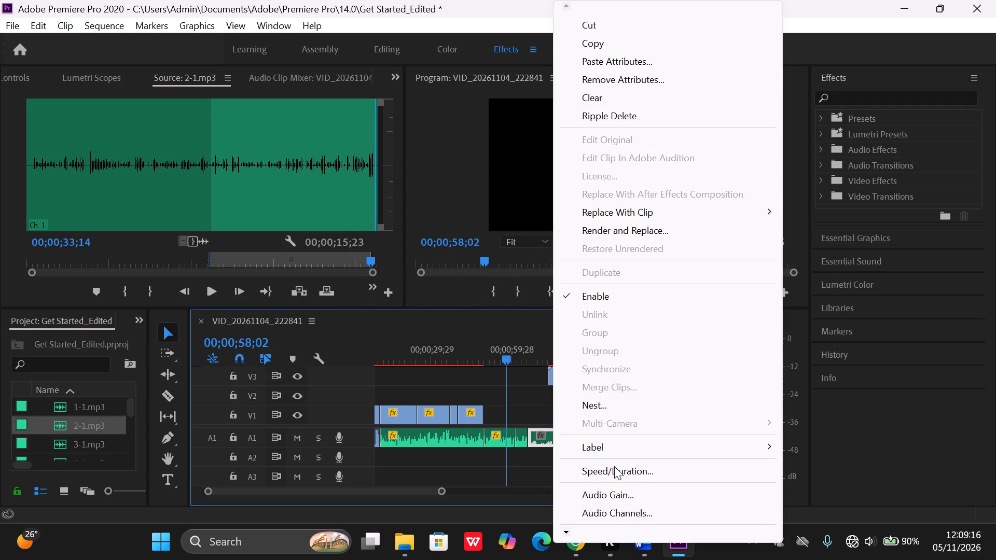
click(607, 492)
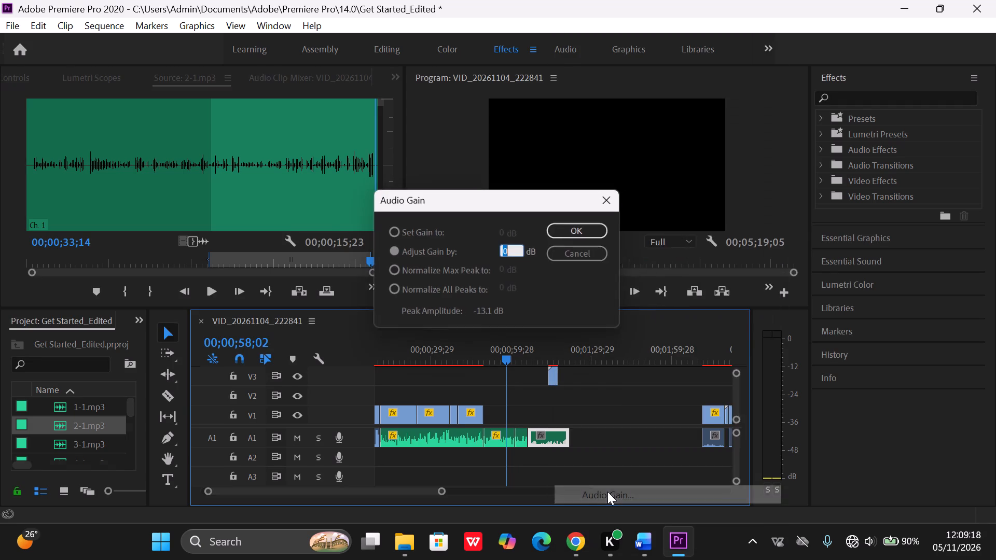
key(BackSpace)
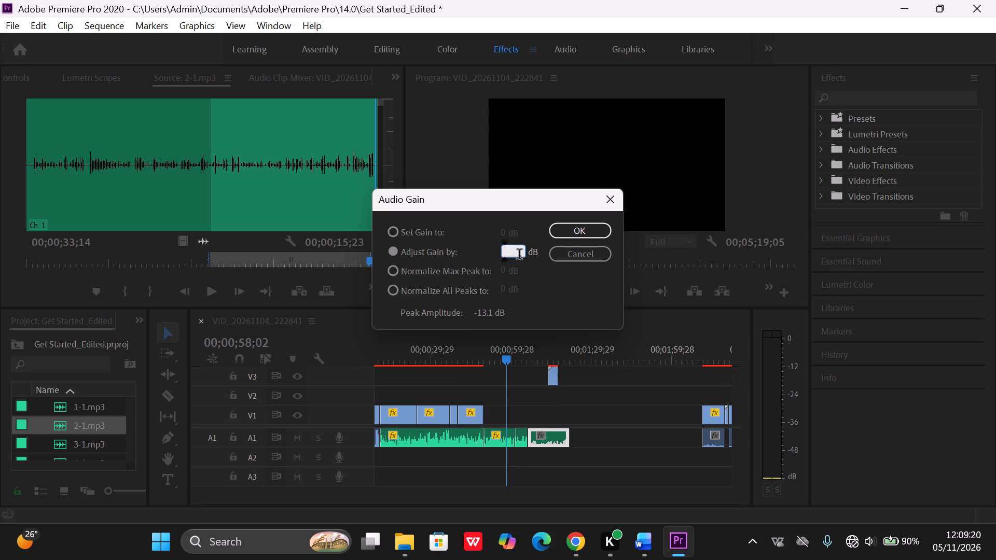
key(1)
key(0)
key(Return)
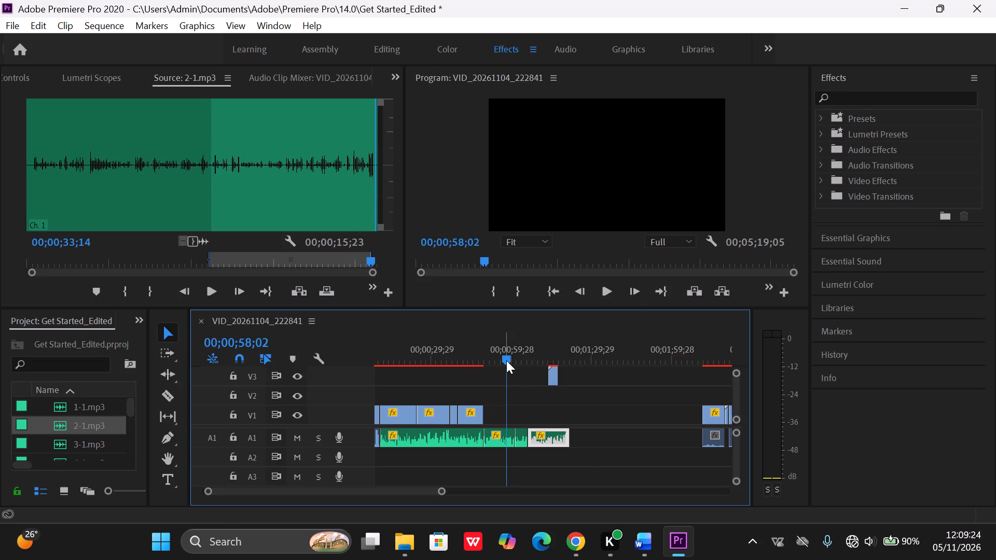
Play the sequence from 00;00;46;28 through the A1 excerpts to check their levels and joins.
drag(506, 360, 477, 356)
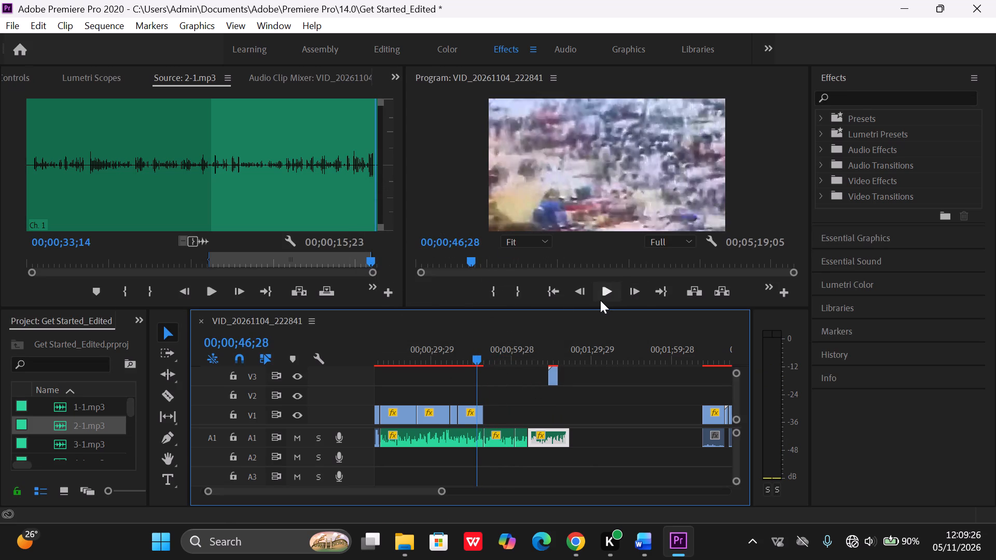
click(600, 300)
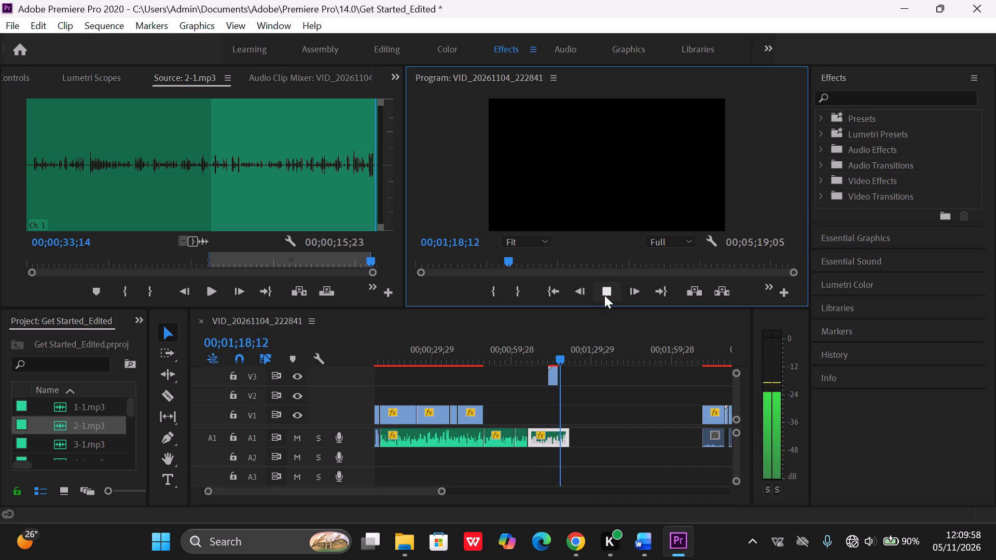
click(604, 295)
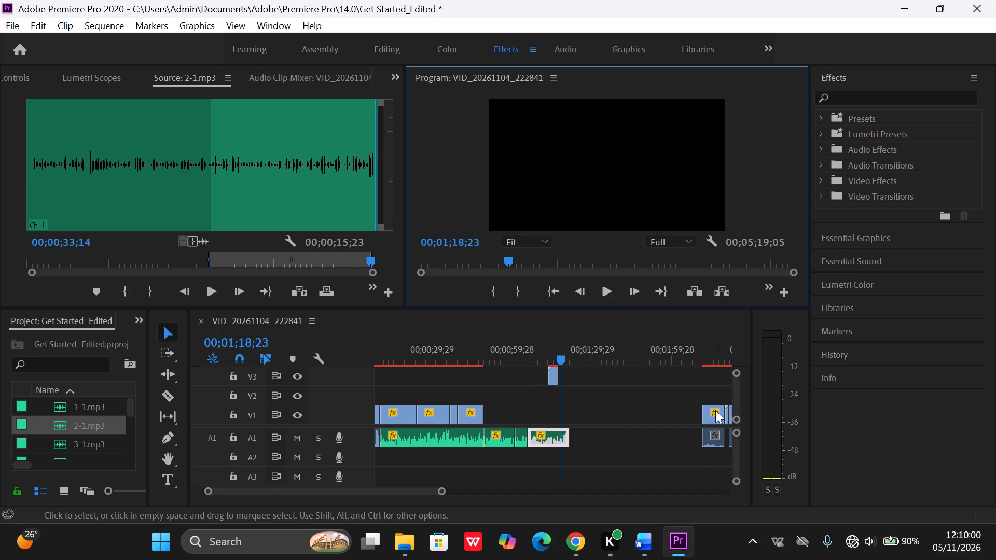
Move the next V1 clip and its linked audio back to 00;01;22;08, directly after the A1 narration, and scrub through it.
drag(715, 410, 589, 410)
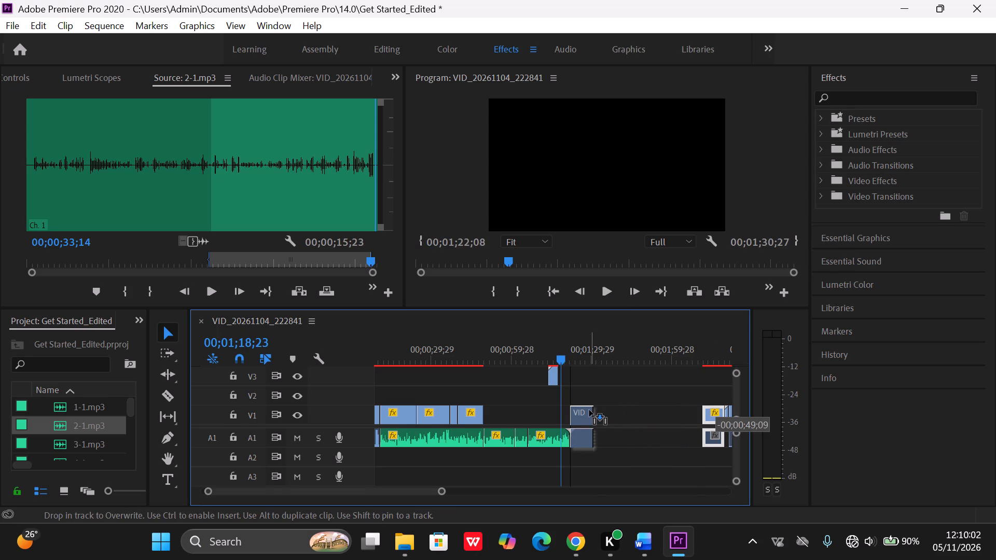
drag(589, 410, 584, 409)
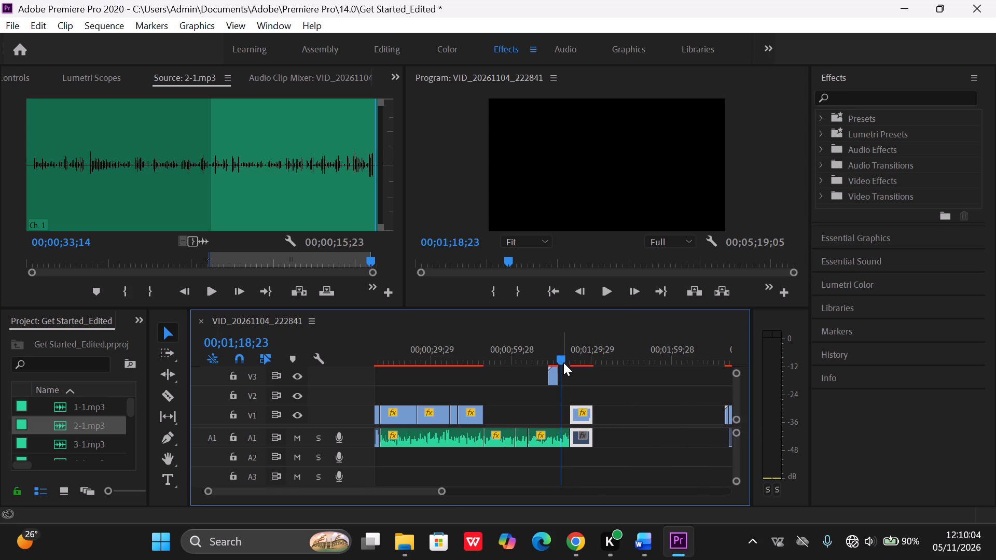
drag(557, 357, 590, 362)
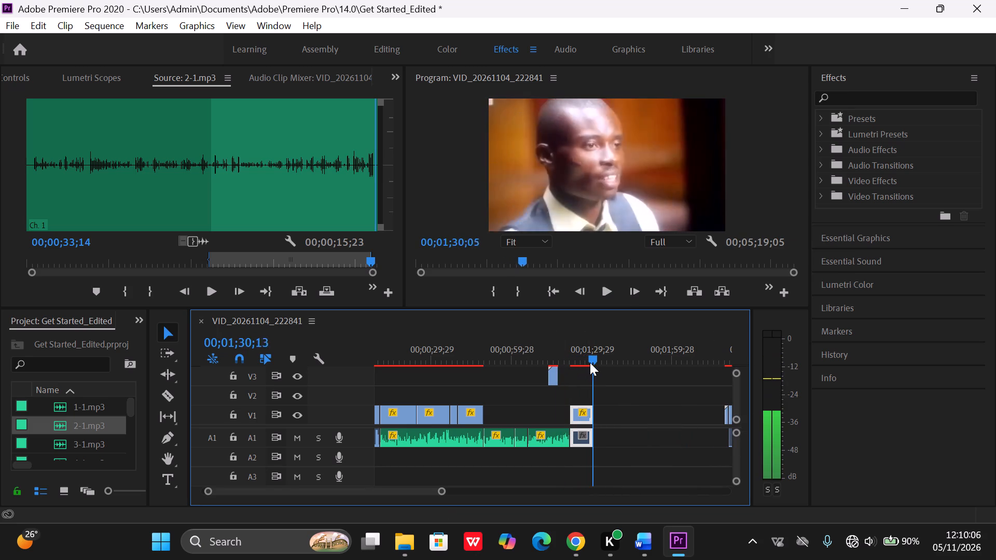
drag(590, 362, 576, 367)
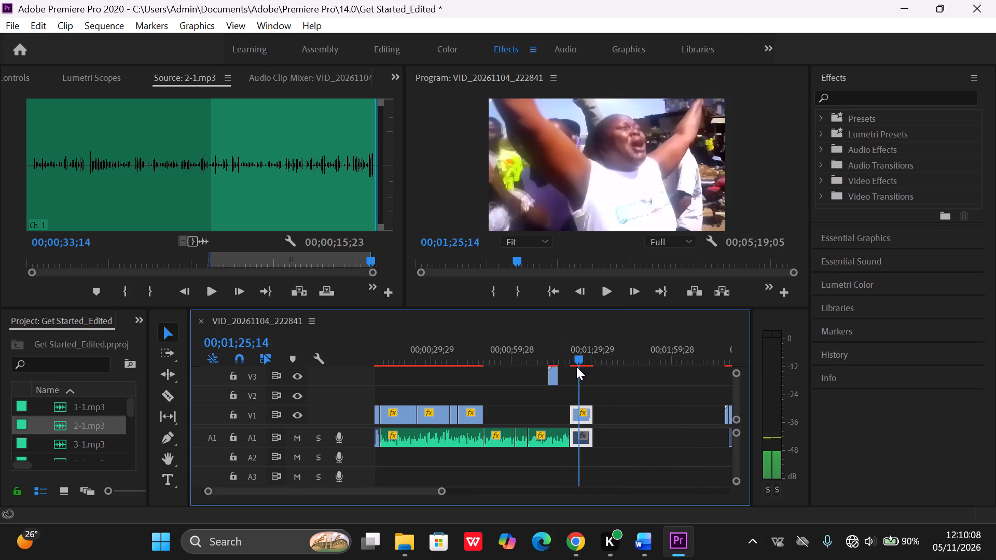
Play the relocated V1 clip and its linked audio from 00;01;22;08 through to its end.
drag(576, 367, 568, 367)
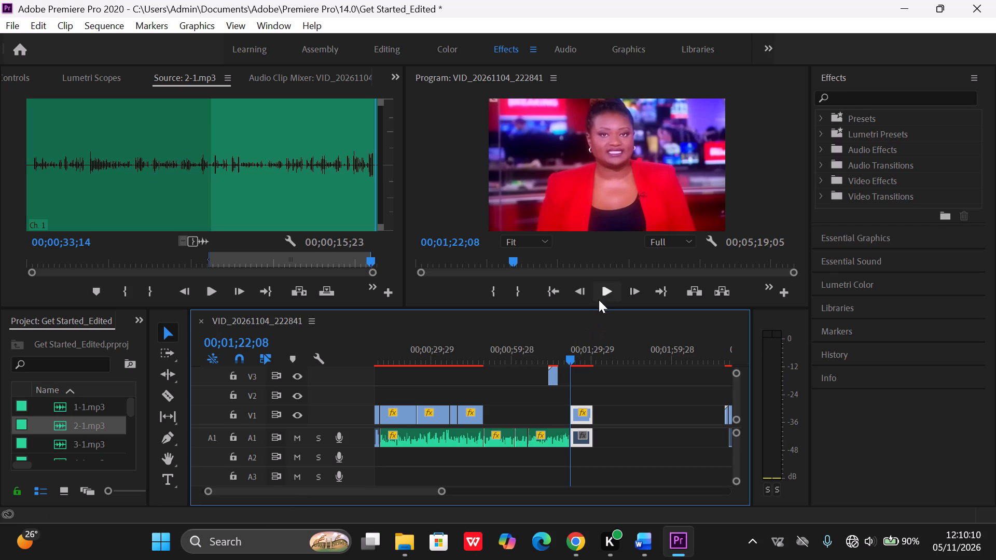
click(604, 293)
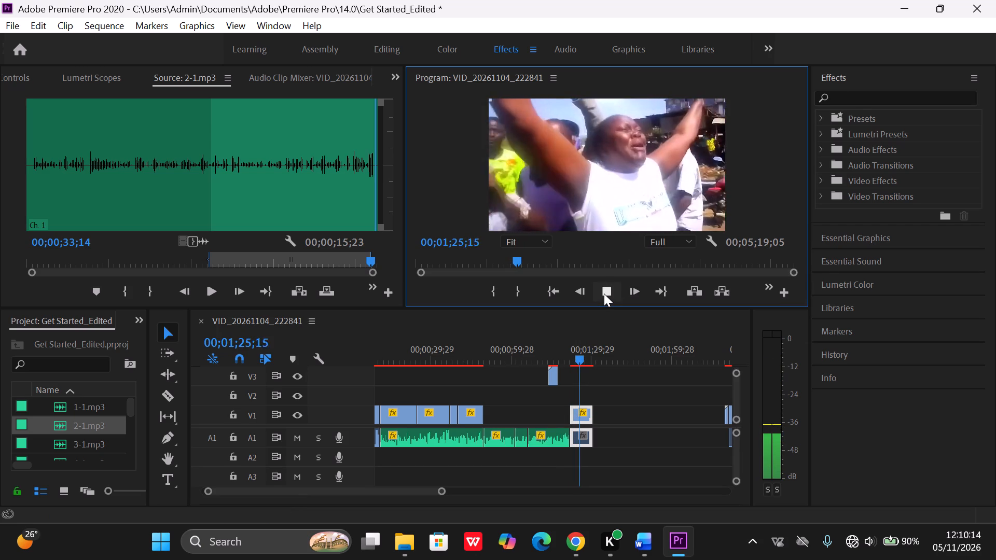
click(604, 293)
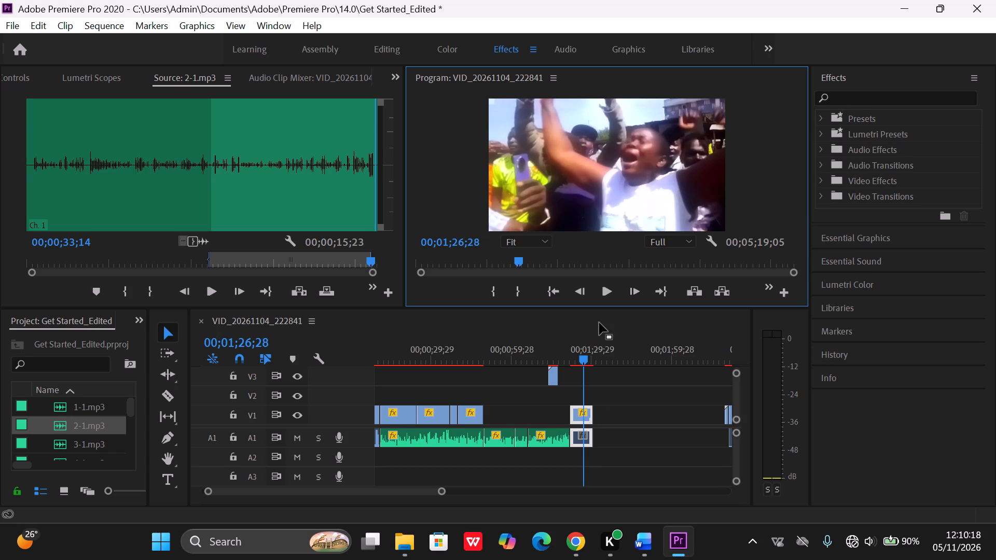
click(605, 291)
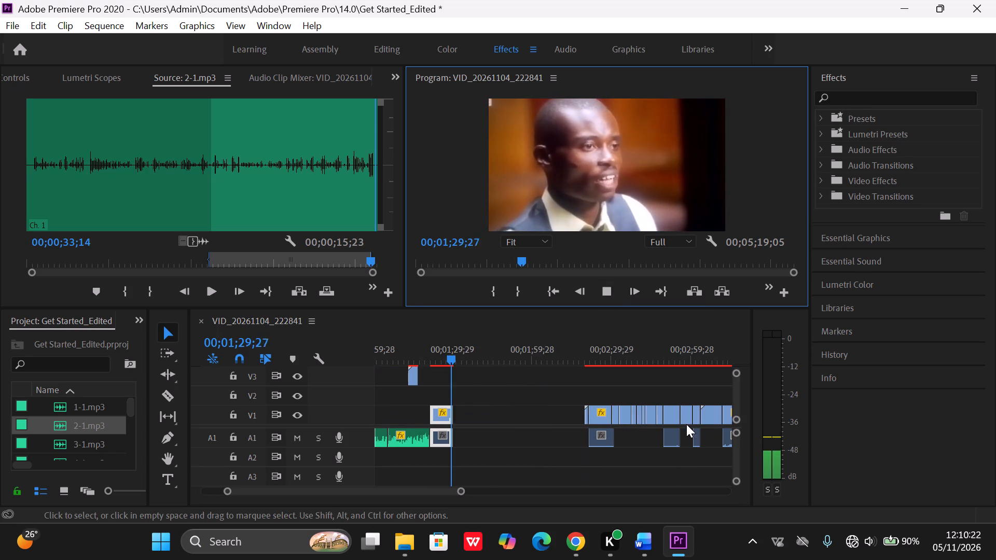
Review the remaining V1 footage, from its start after the gap to about 00;03;49, for shots to cover the narration.
click(586, 415)
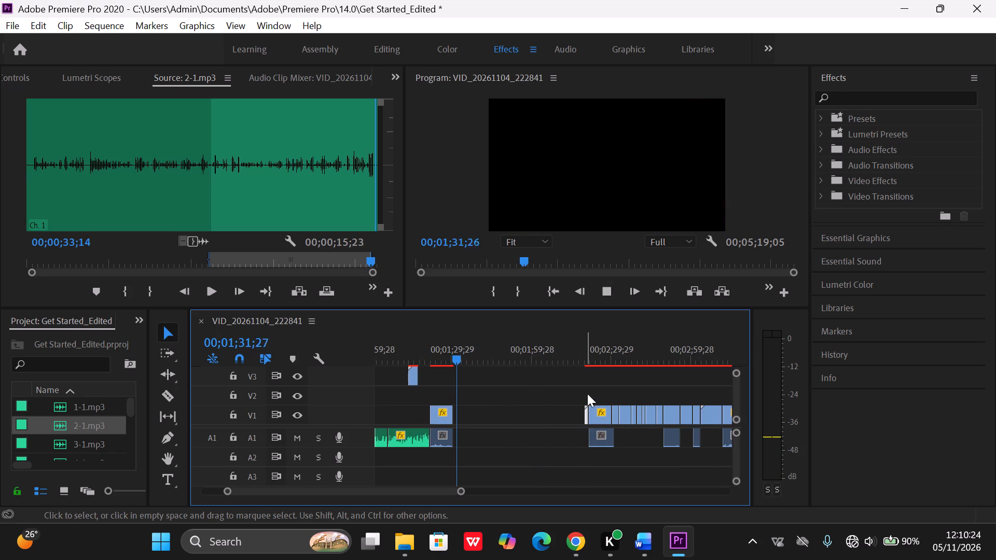
drag(456, 358, 578, 366)
click(603, 293)
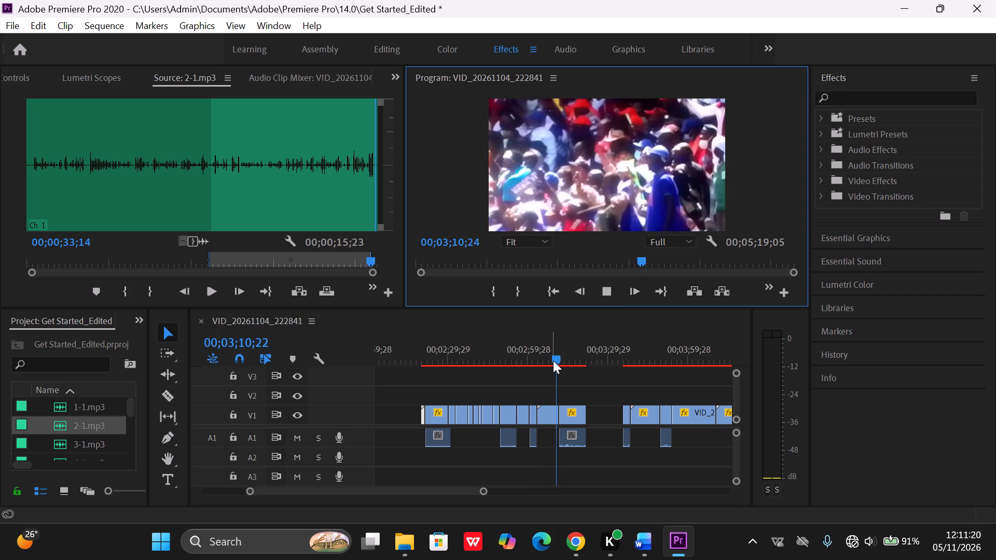
drag(553, 360, 579, 357)
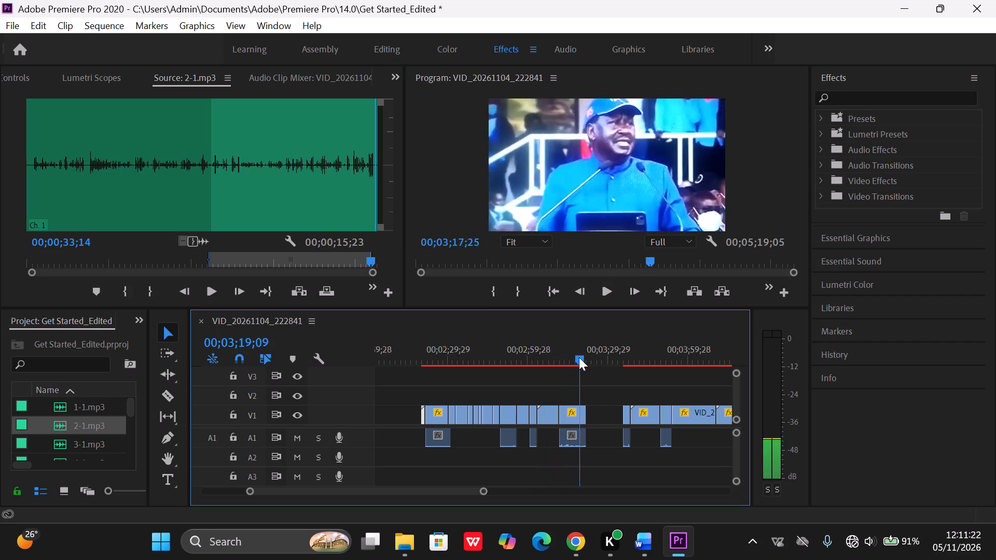
drag(579, 357, 619, 353)
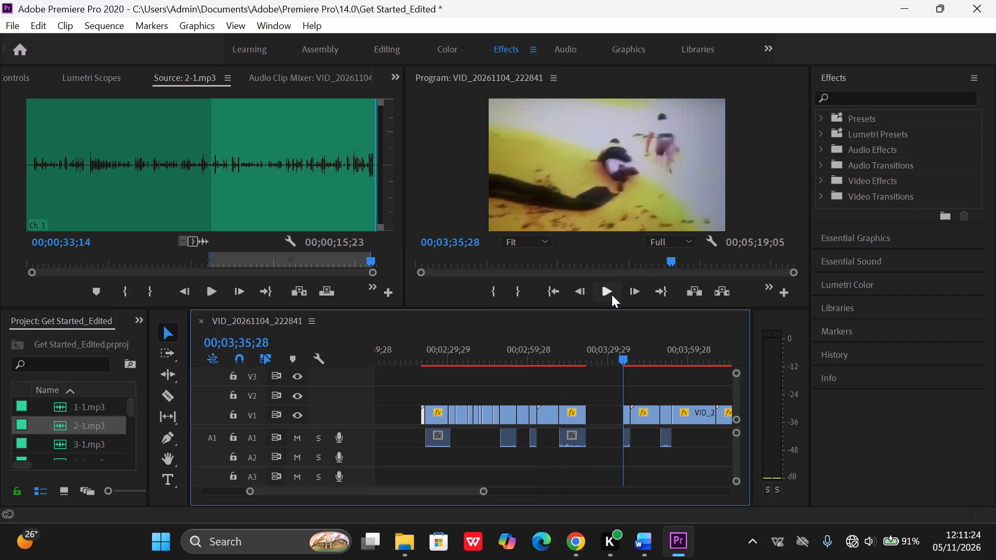
click(612, 295)
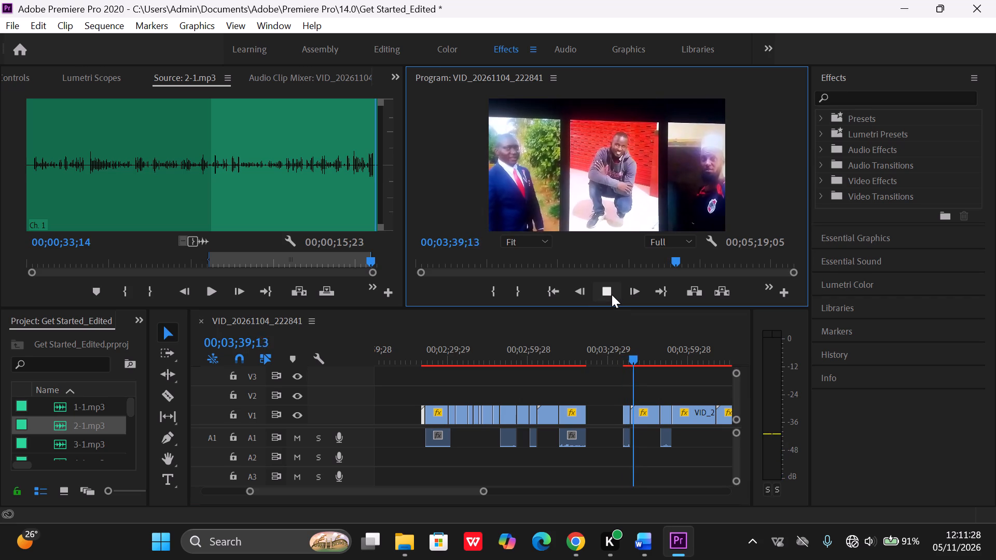
click(612, 295)
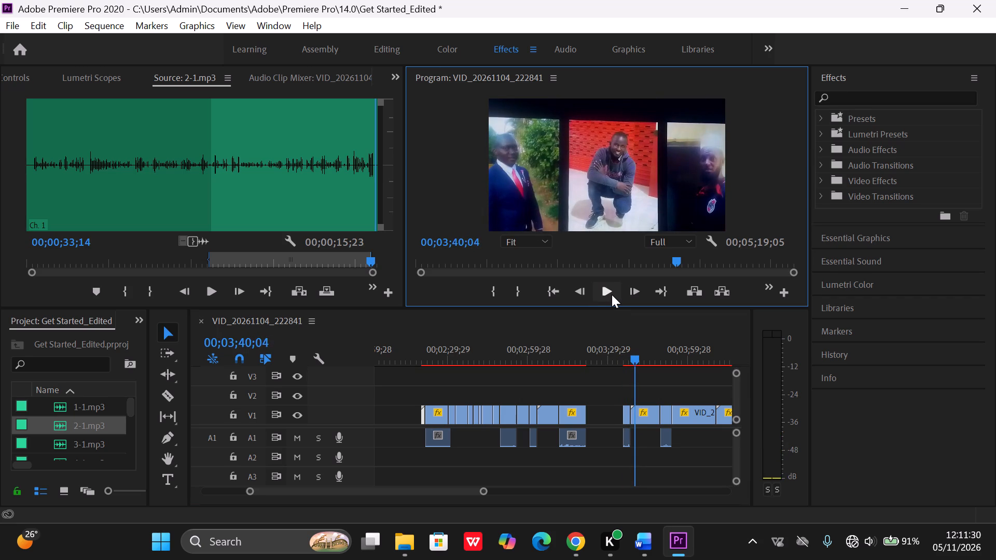
click(612, 295)
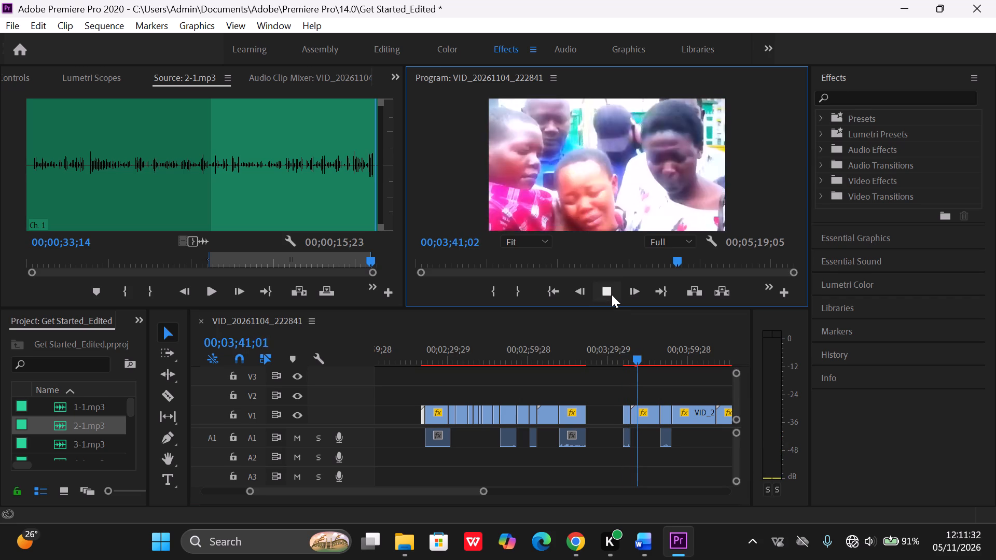
click(612, 295)
click(612, 295)
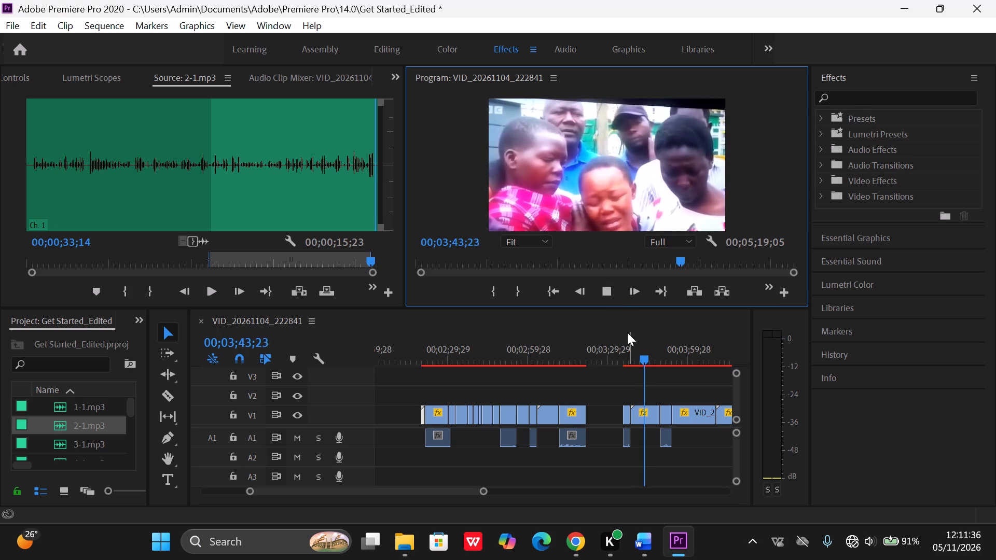
click(608, 289)
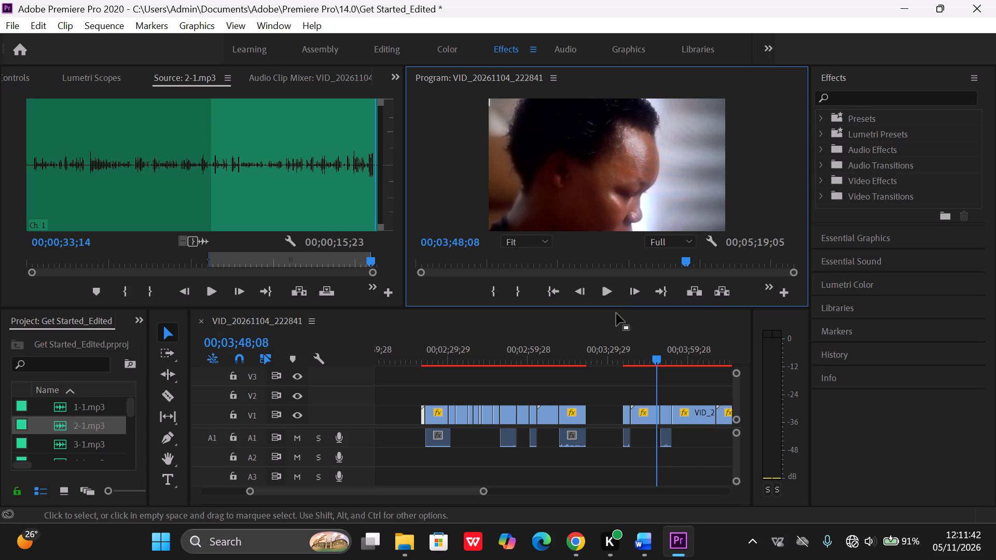
click(604, 284)
double_click(604, 284)
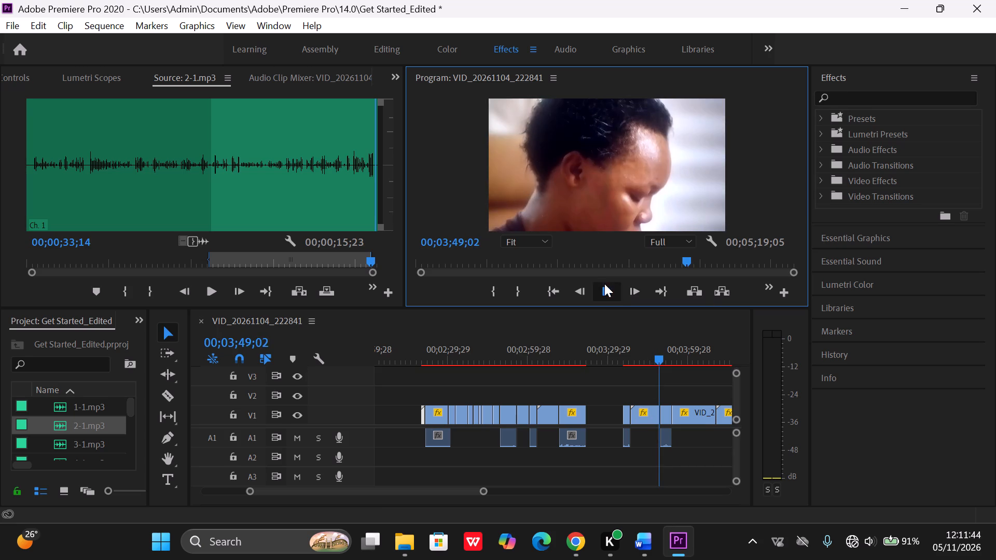
Move the V1 clip of the mourners and portraits back to 00;00;49;22, directly after the footage covering the narration.
click(650, 417)
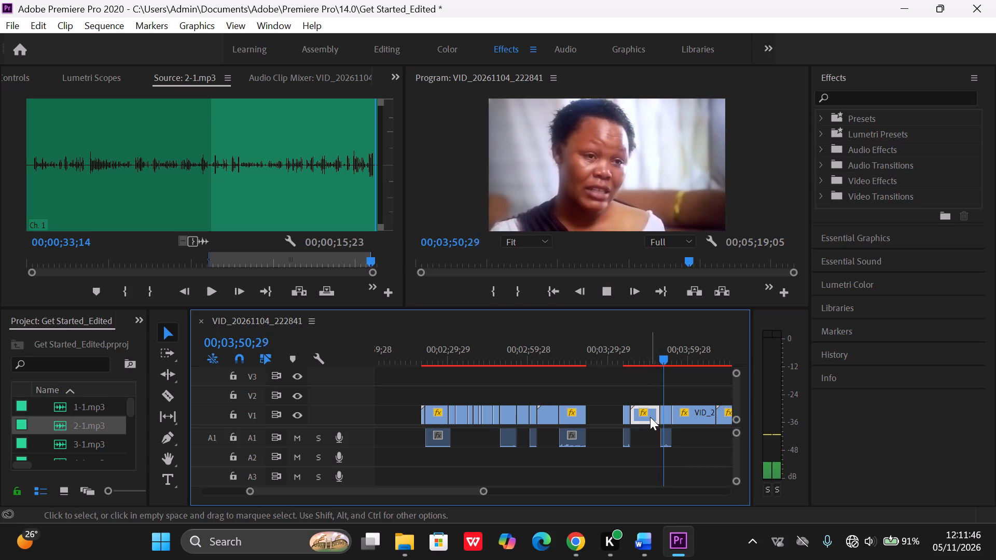
click(609, 287)
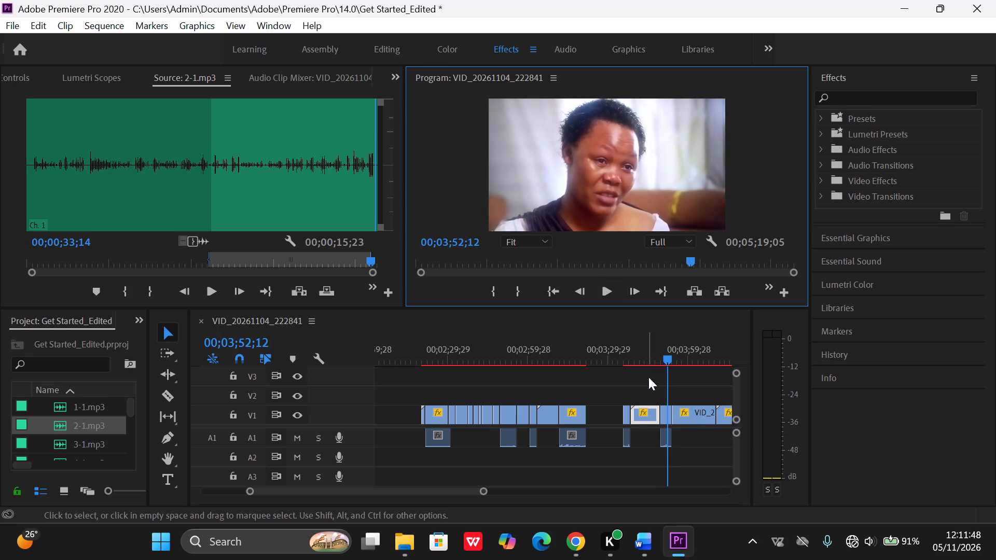
drag(643, 409, 444, 379)
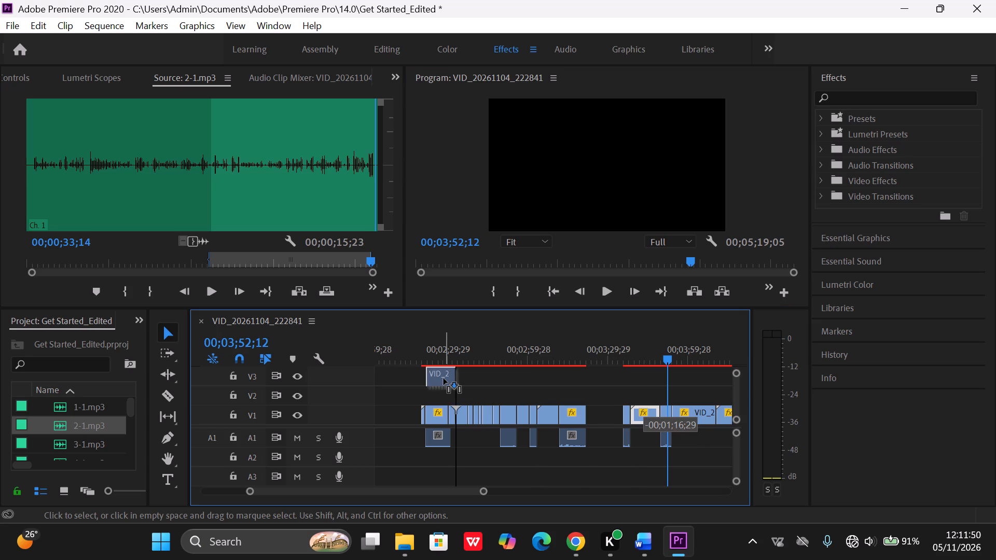
drag(444, 379, 377, 424)
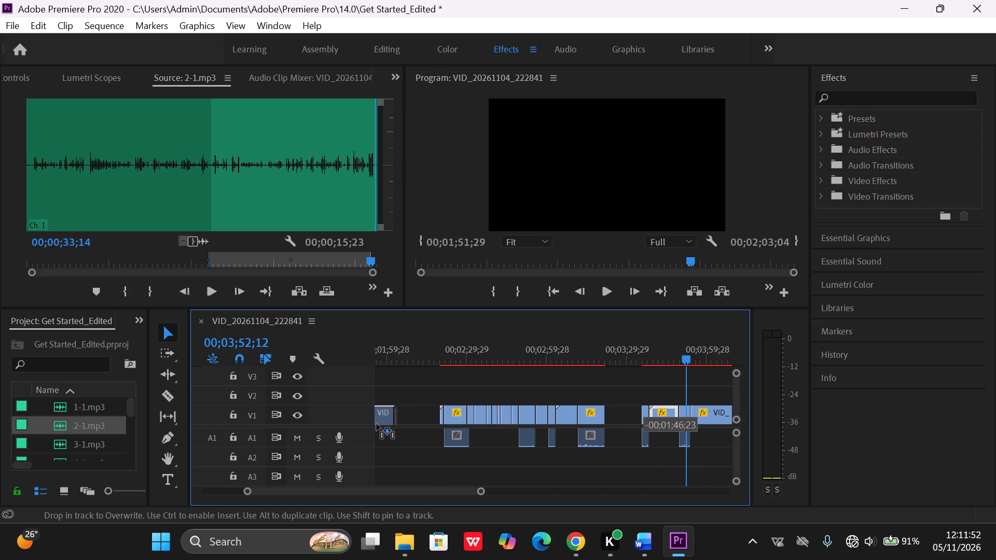
drag(377, 424, 377, 421)
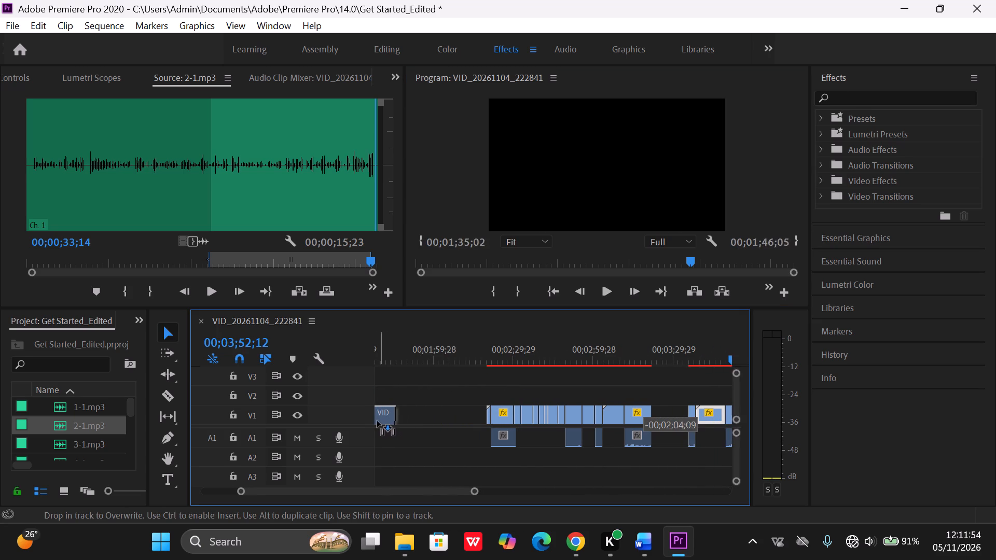
drag(377, 421, 446, 419)
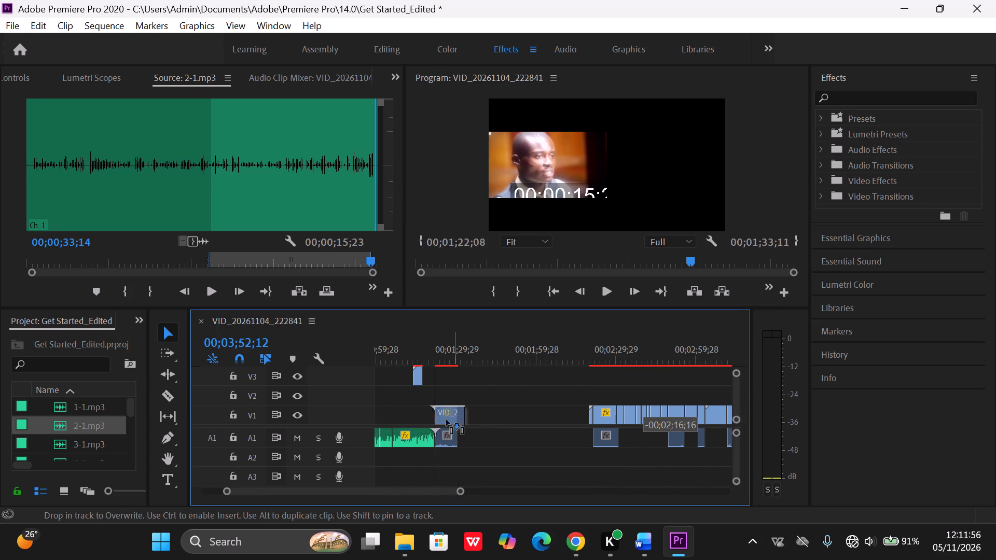
drag(446, 419, 386, 424)
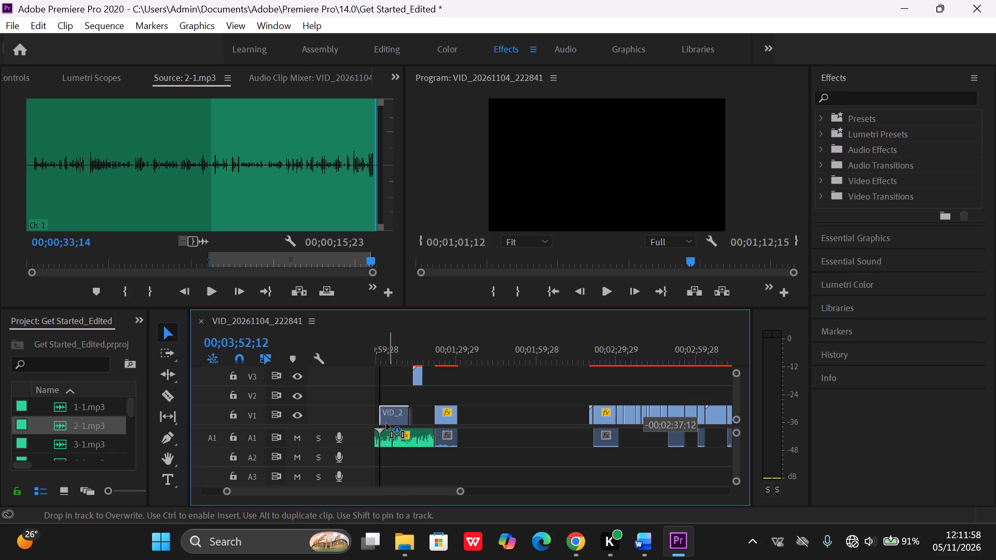
drag(386, 424, 444, 416)
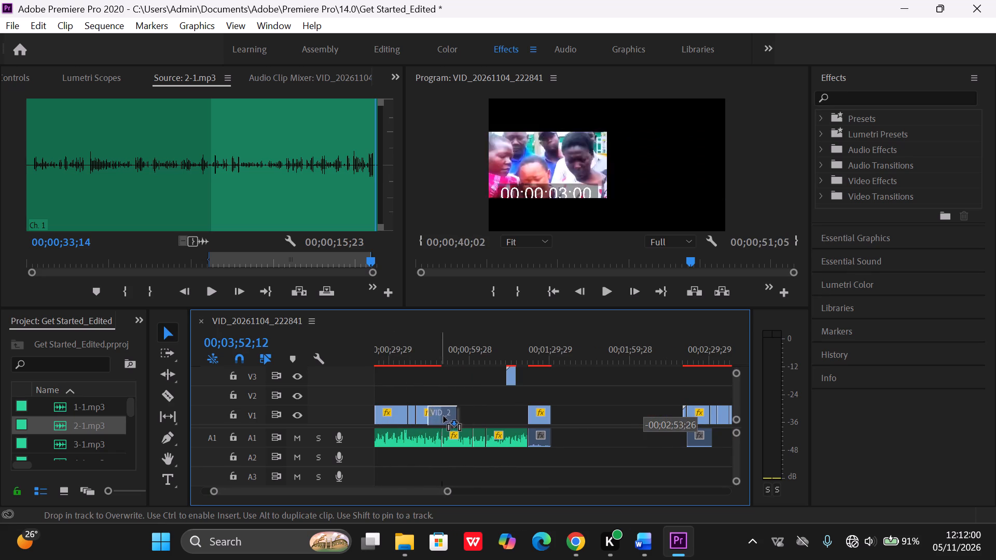
drag(444, 416, 452, 416)
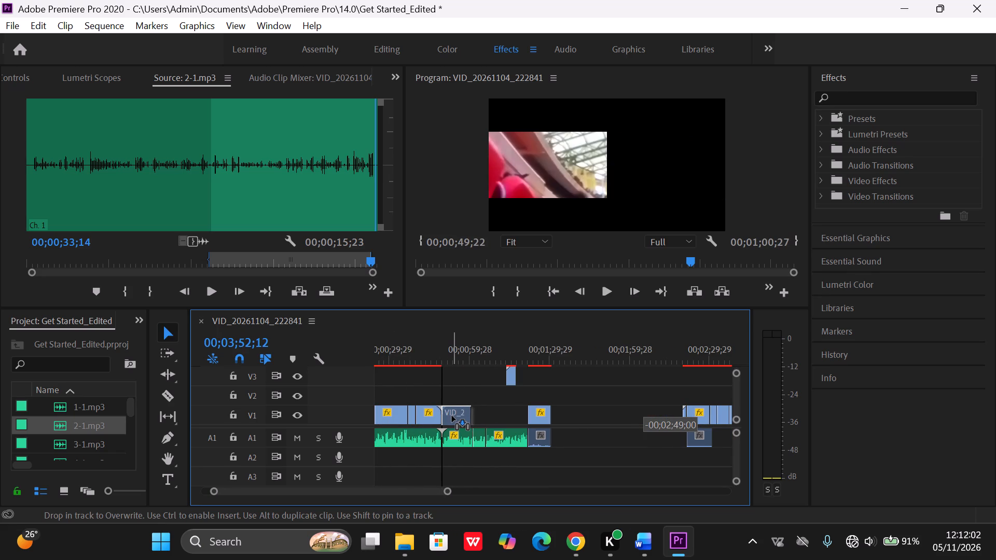
drag(452, 416, 451, 416)
Play on to the aerial stadium clip and move it from V1 to V3, aligned with the start of the mourners clip.
click(600, 291)
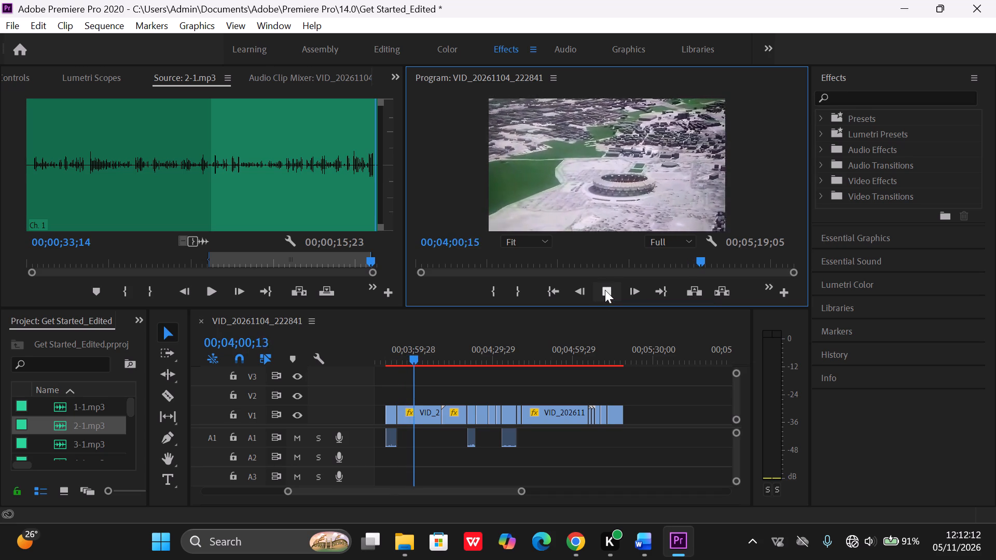
click(605, 290)
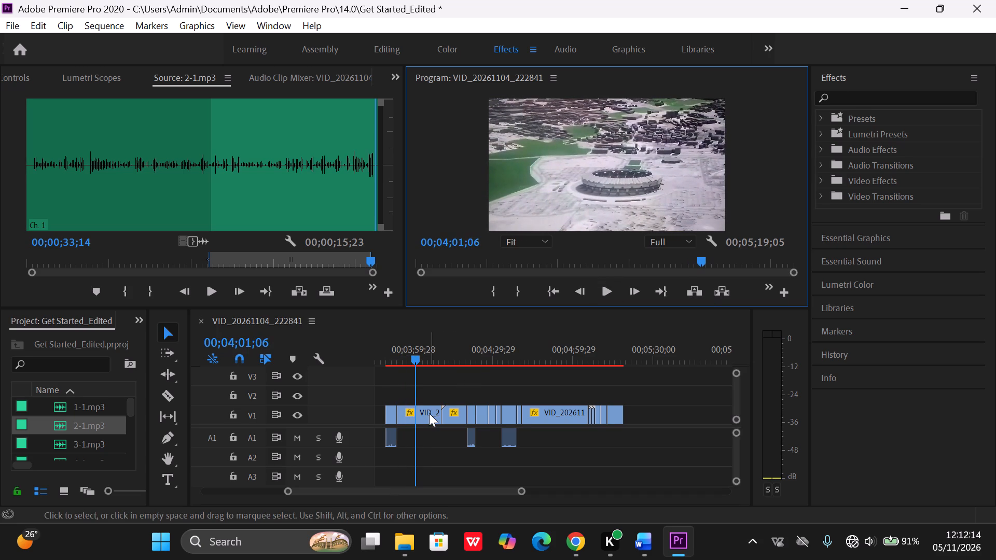
drag(429, 413, 358, 414)
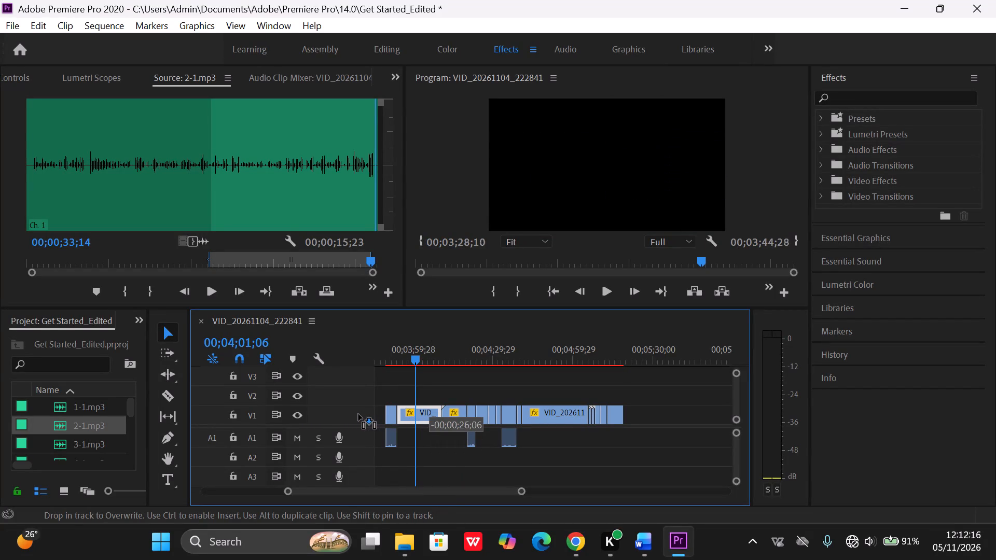
drag(358, 414, 352, 412)
drag(352, 412, 306, 422)
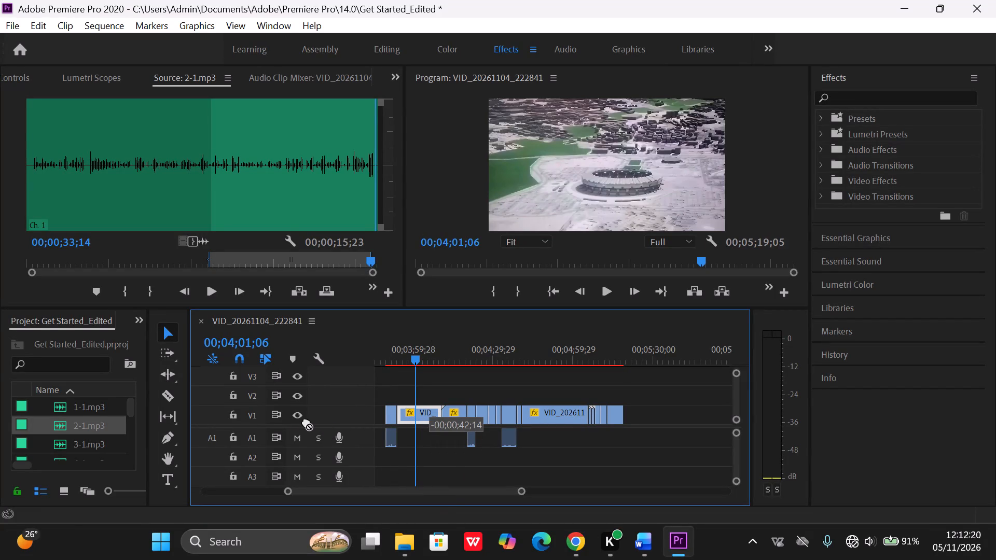
drag(306, 422, 392, 395)
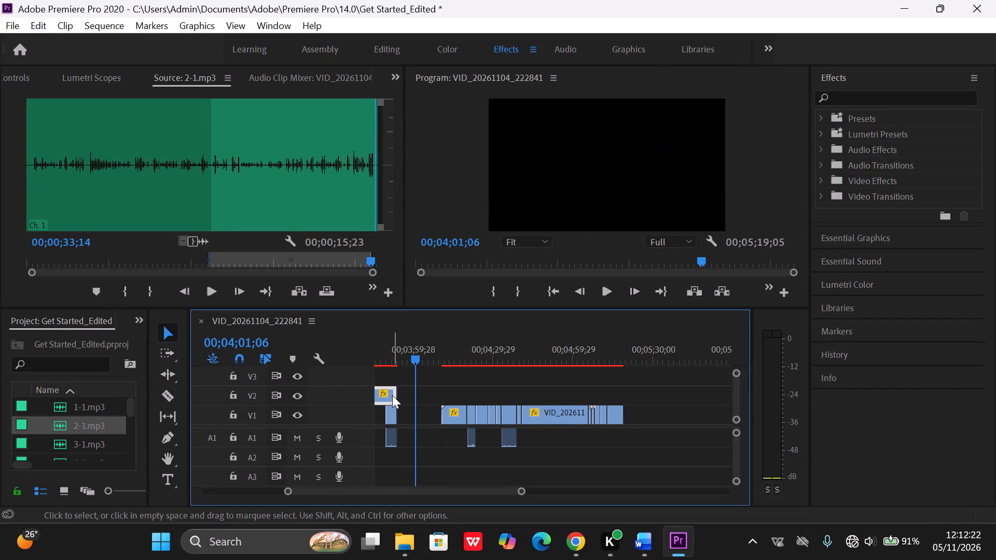
scroll(427, 425, right, 1)
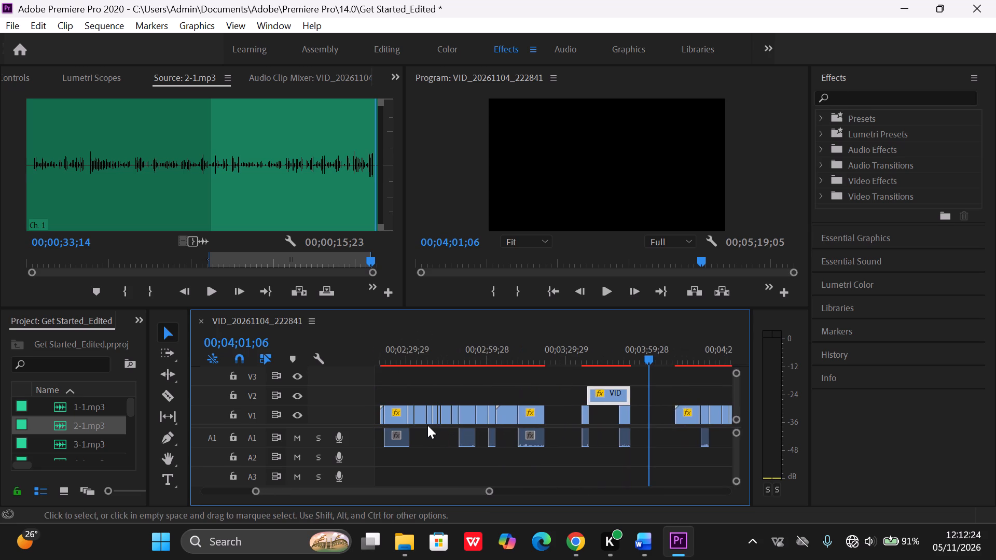
drag(611, 391, 404, 381)
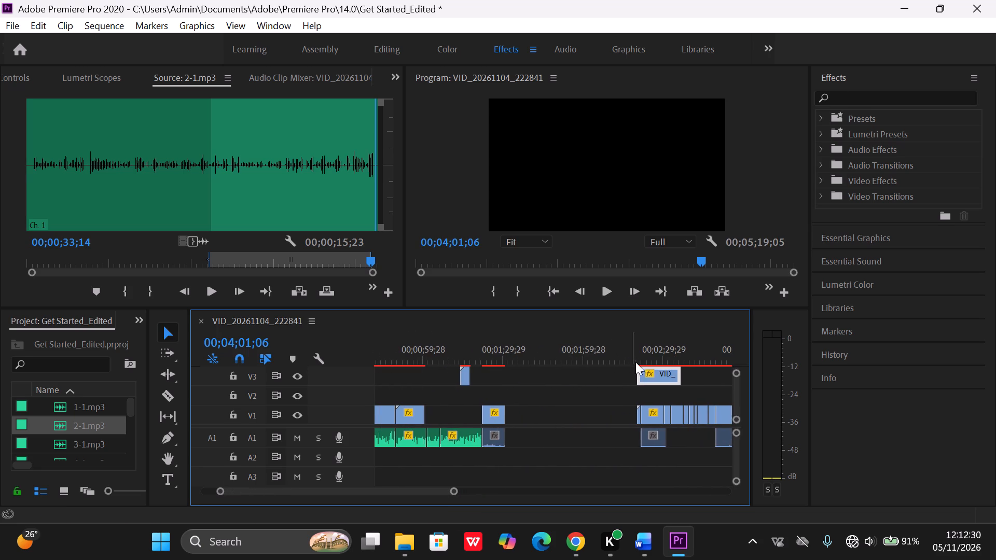
drag(656, 370, 443, 387)
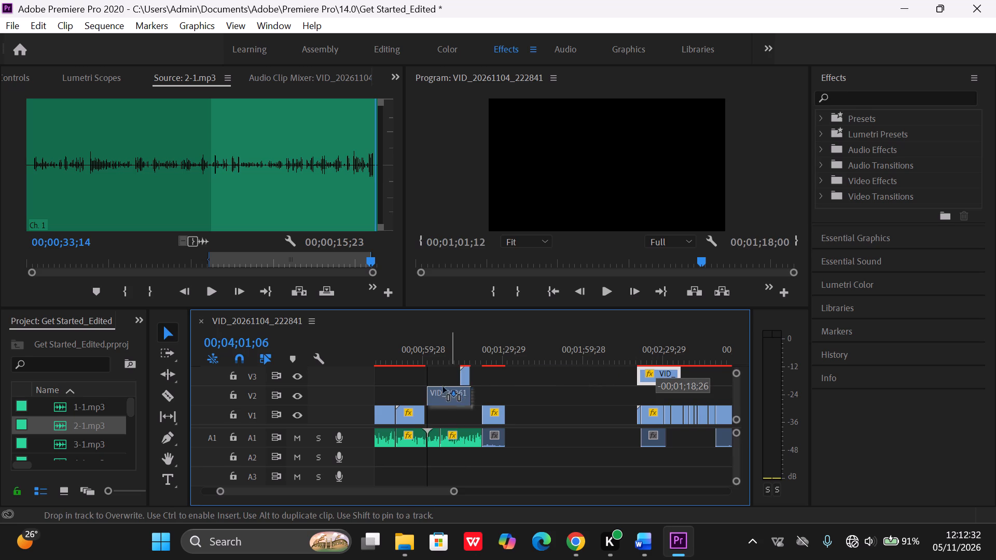
drag(443, 387, 418, 382)
Move the mourners clip later on V1 so it ends at 00;01;22;08, directly against the next clip.
drag(415, 416, 419, 416)
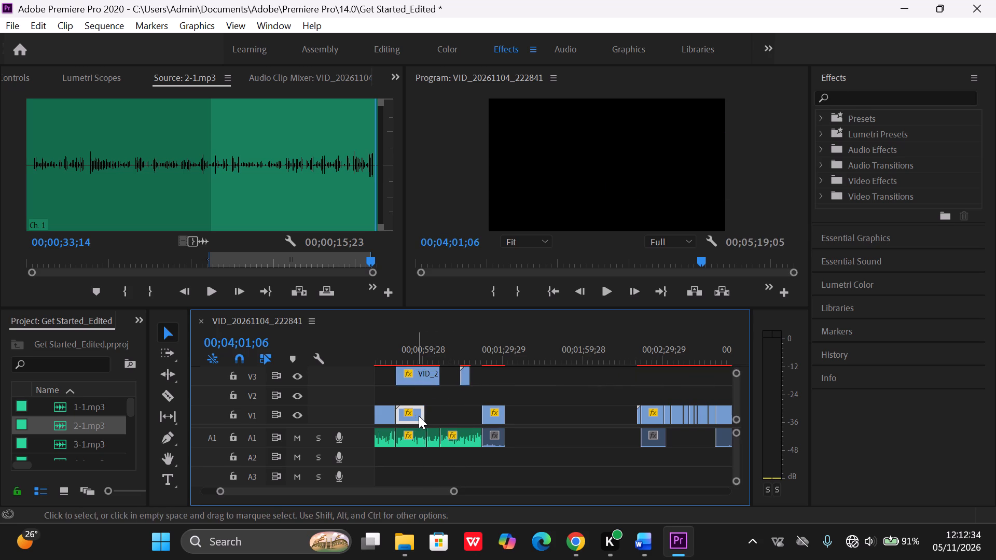
drag(419, 416, 464, 414)
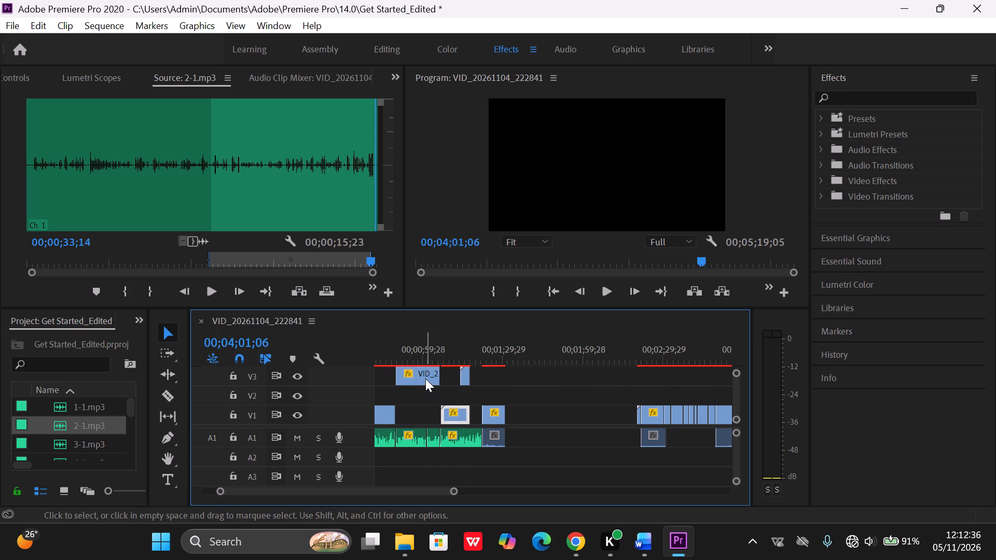
drag(450, 411, 459, 410)
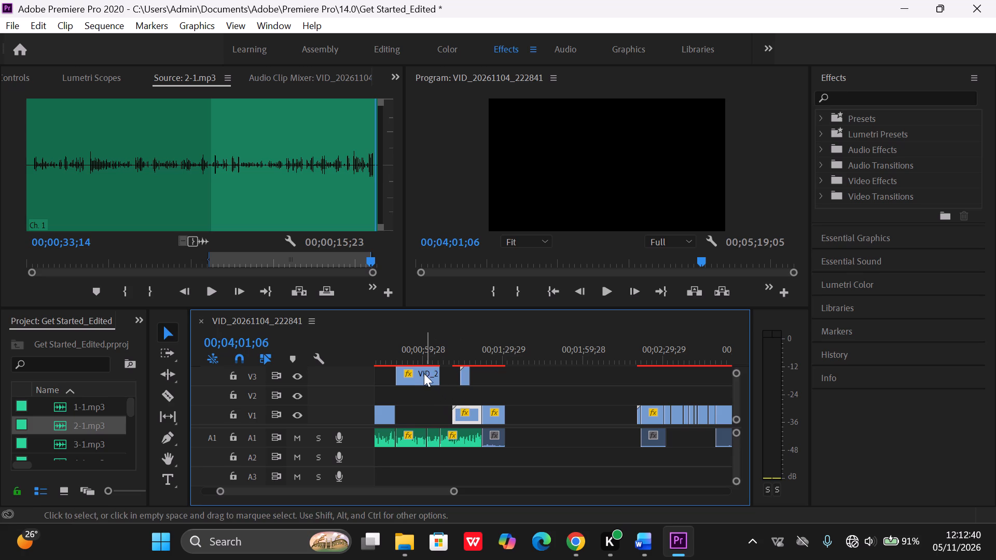
Move the long V3 clip starting at 00;00;49;25 straight down into the V1 gap.
drag(422, 371, 427, 412)
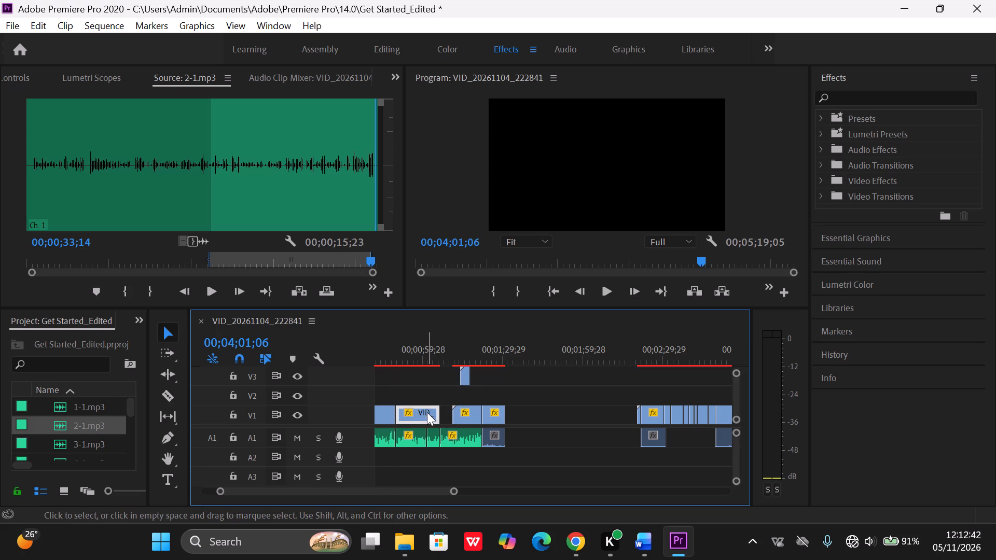
Review the last block of V1 footage, up to about 00;05;14, for a shot to fill the remaining narration gap.
click(601, 287)
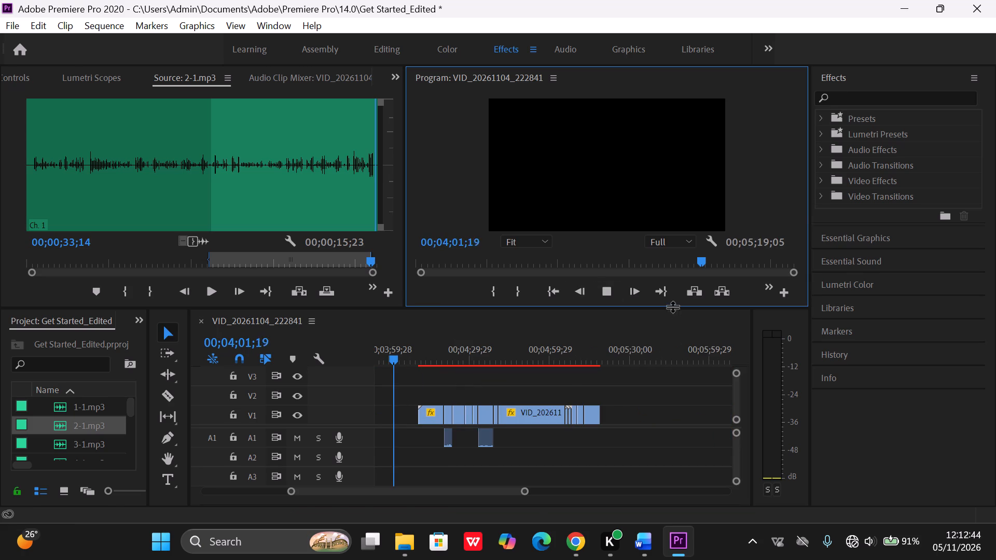
drag(396, 357, 385, 357)
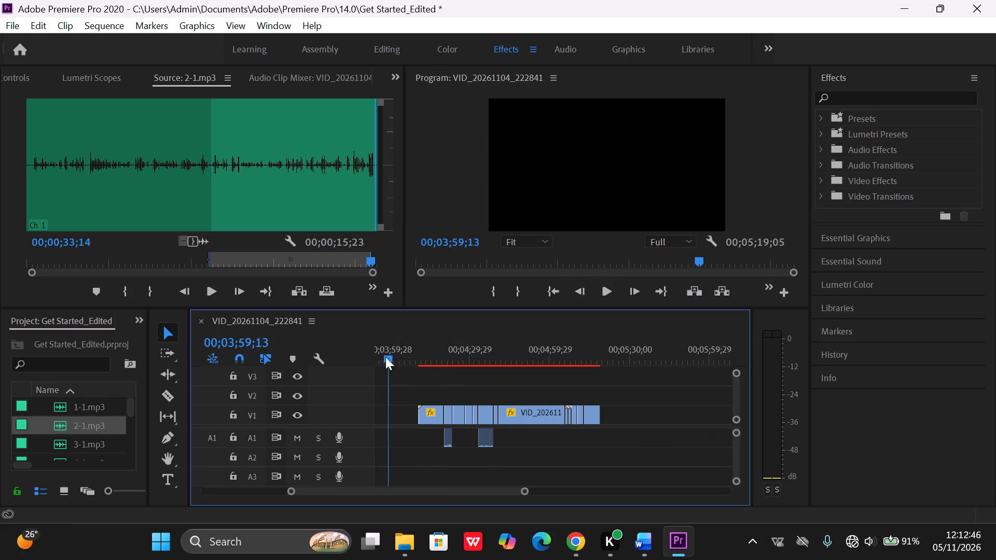
drag(385, 357, 437, 367)
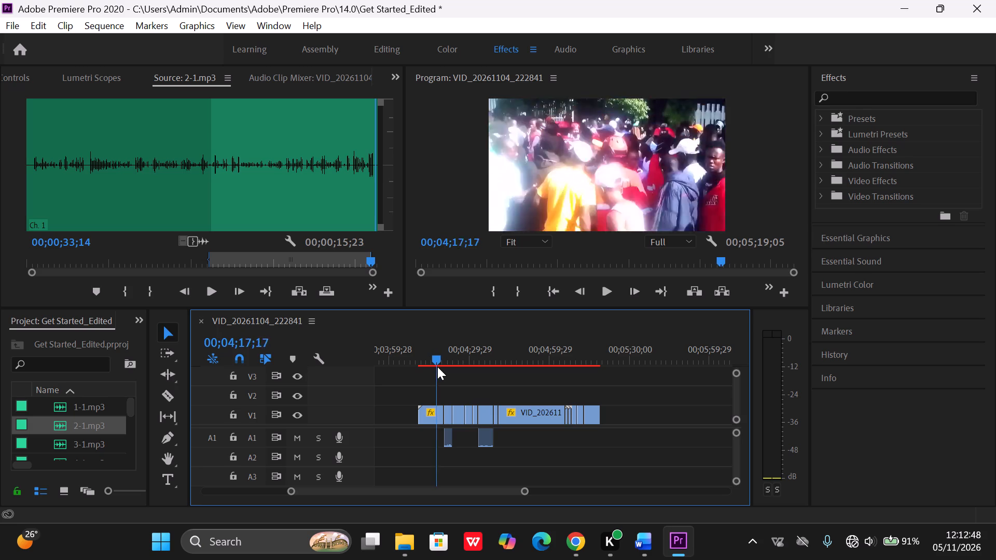
drag(437, 367, 481, 362)
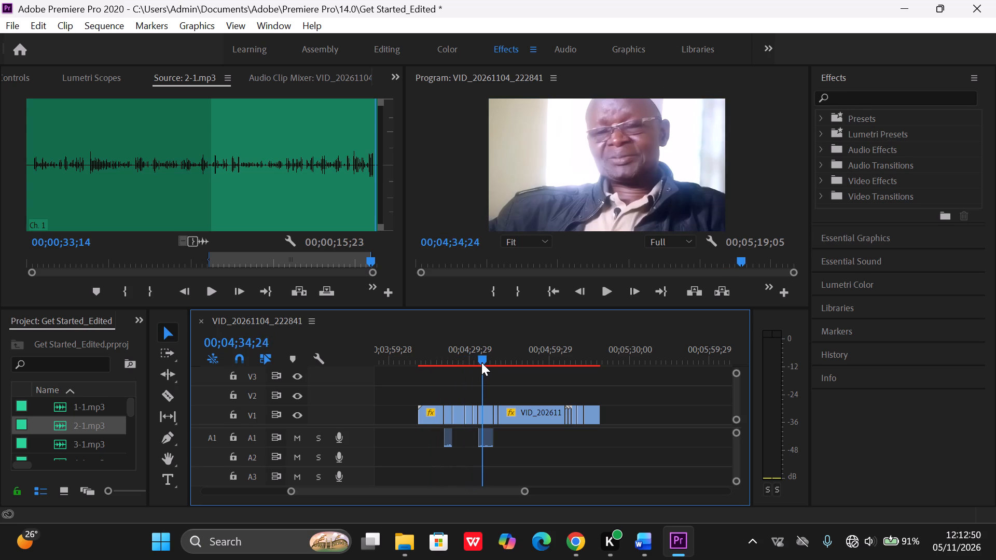
drag(481, 362, 496, 358)
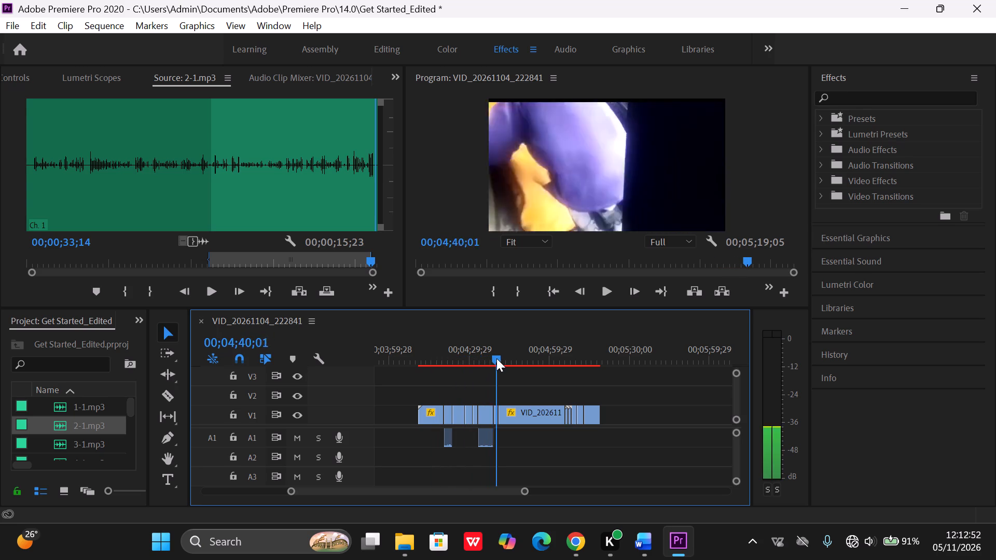
drag(496, 358, 517, 352)
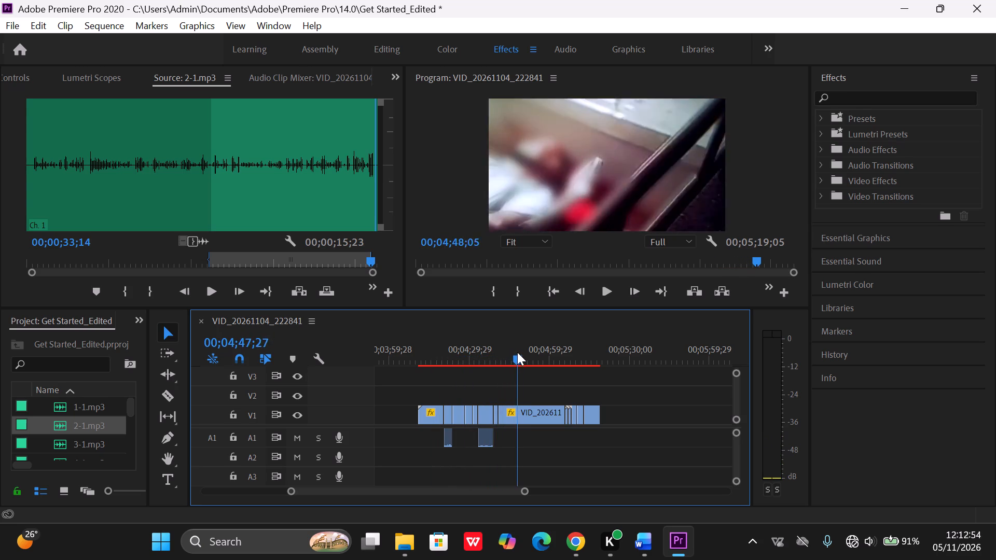
drag(517, 352, 542, 346)
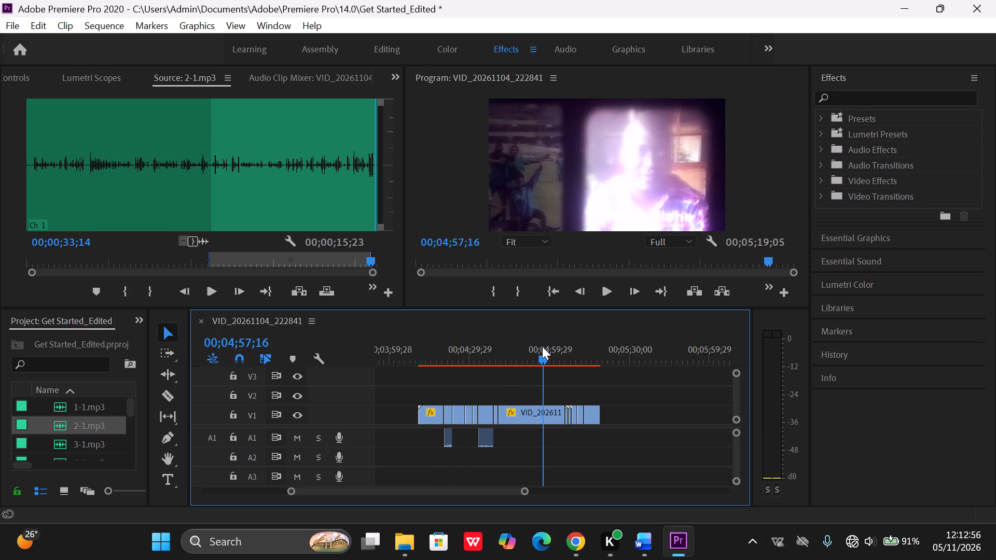
drag(542, 346, 554, 340)
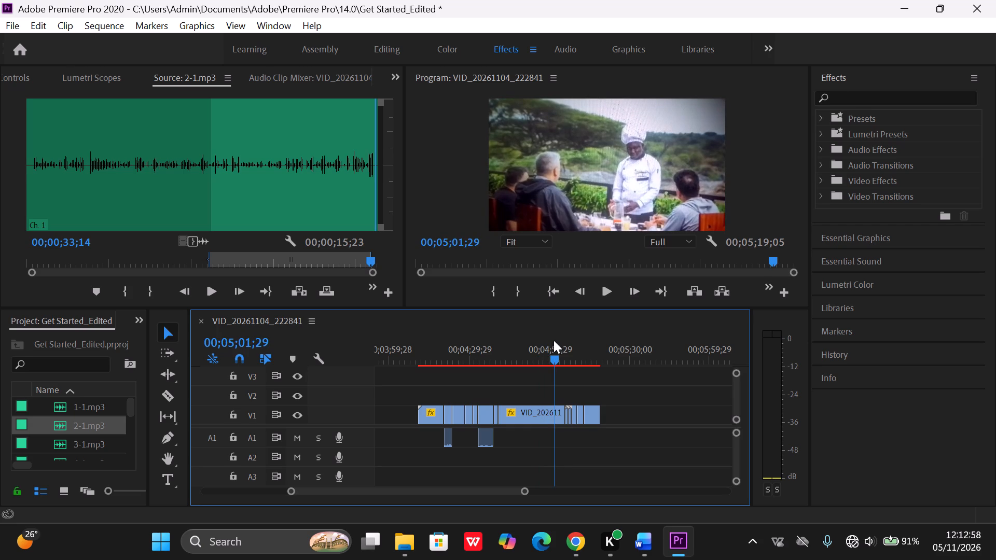
drag(554, 340, 565, 334)
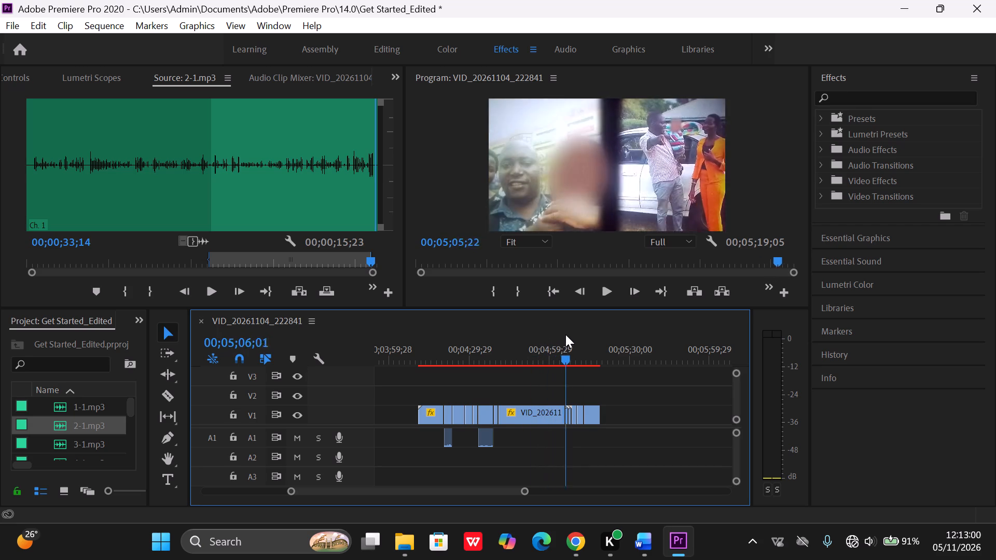
drag(565, 334, 587, 329)
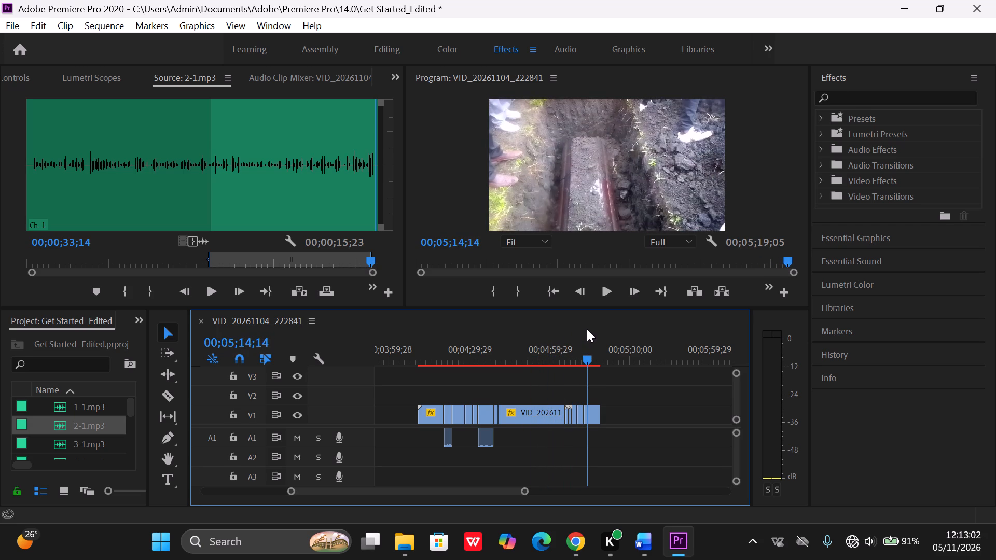
drag(587, 329, 575, 331)
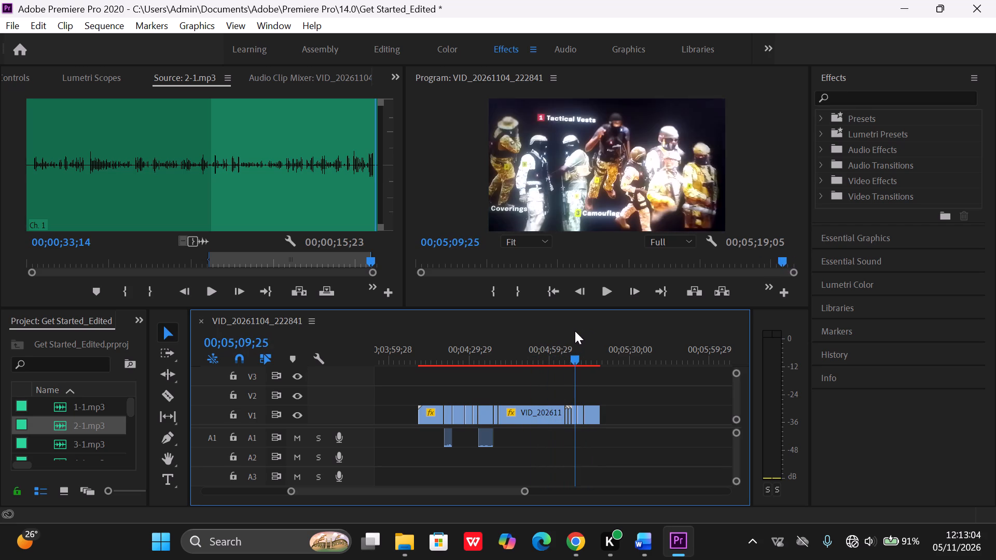
drag(575, 331, 444, 358)
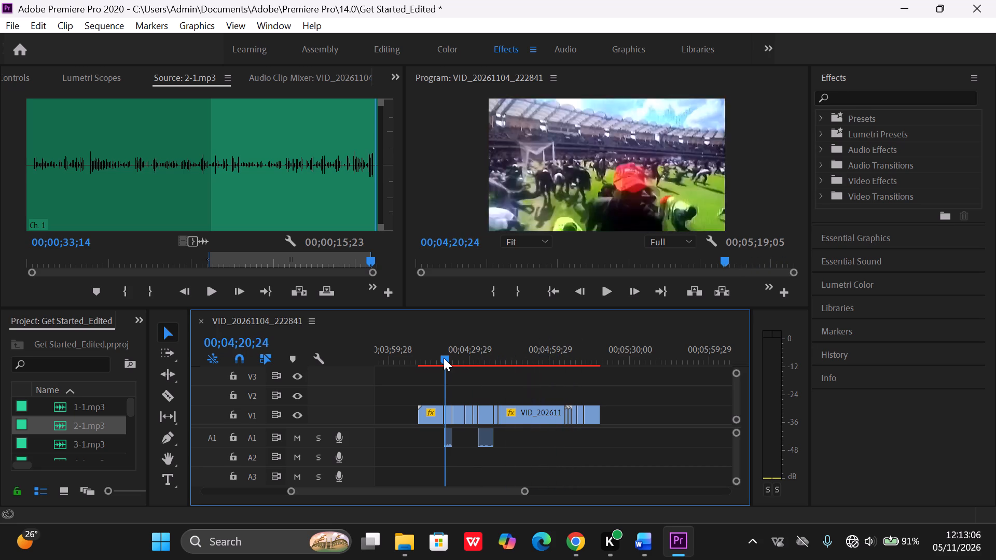
Move the stadium crowd clip at 00;04;28;28 back into the V1 narration gap, starting at 00;01;05;17.
drag(444, 358, 465, 352)
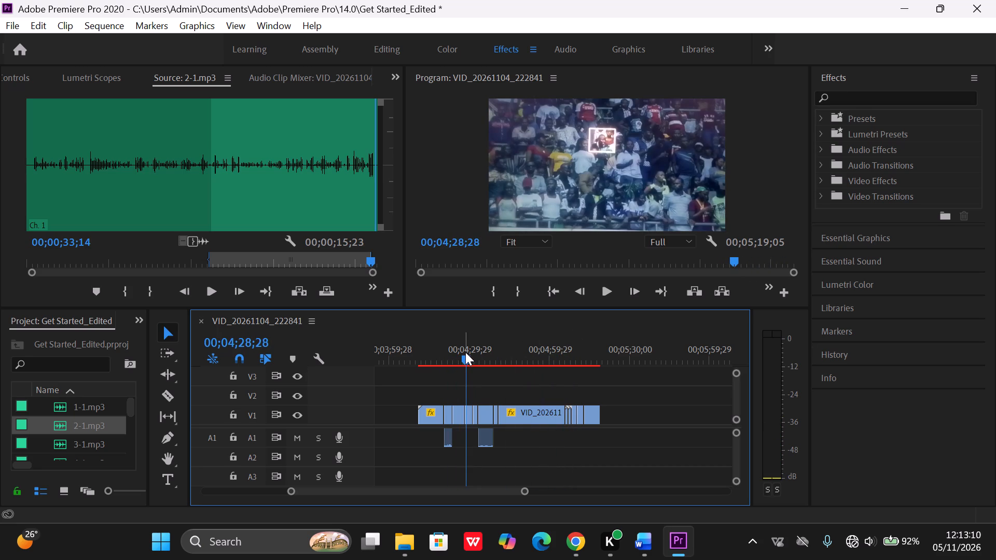
click(468, 418)
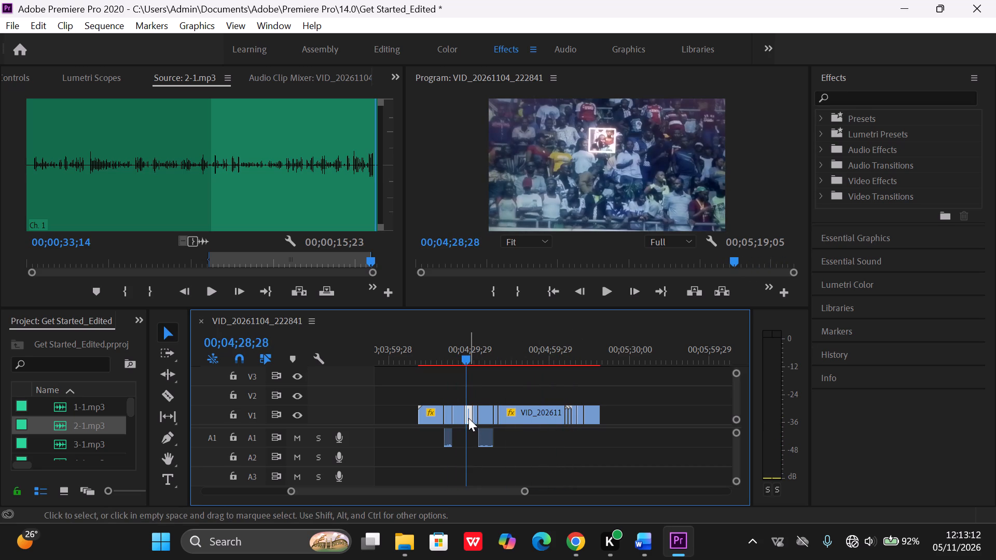
drag(468, 418, 385, 396)
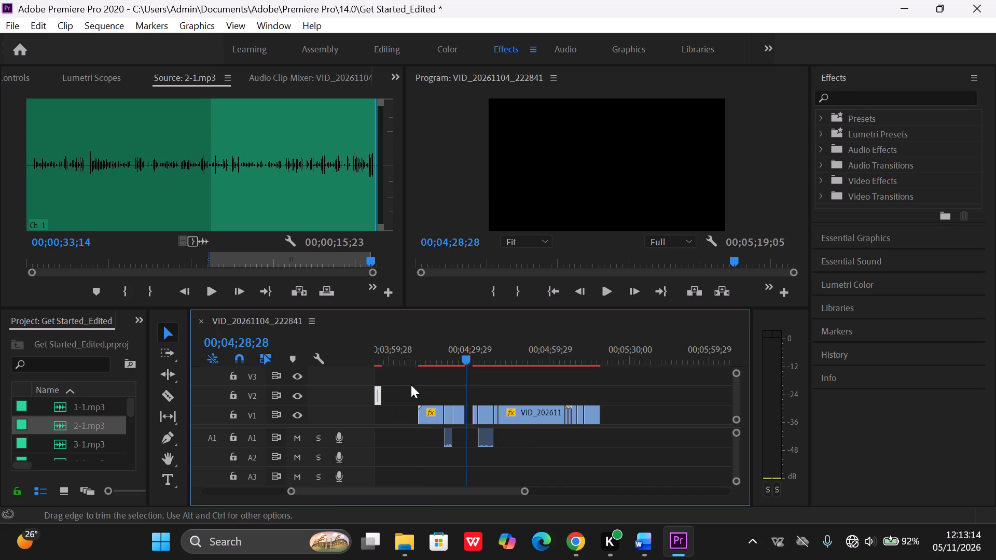
drag(463, 361, 380, 360)
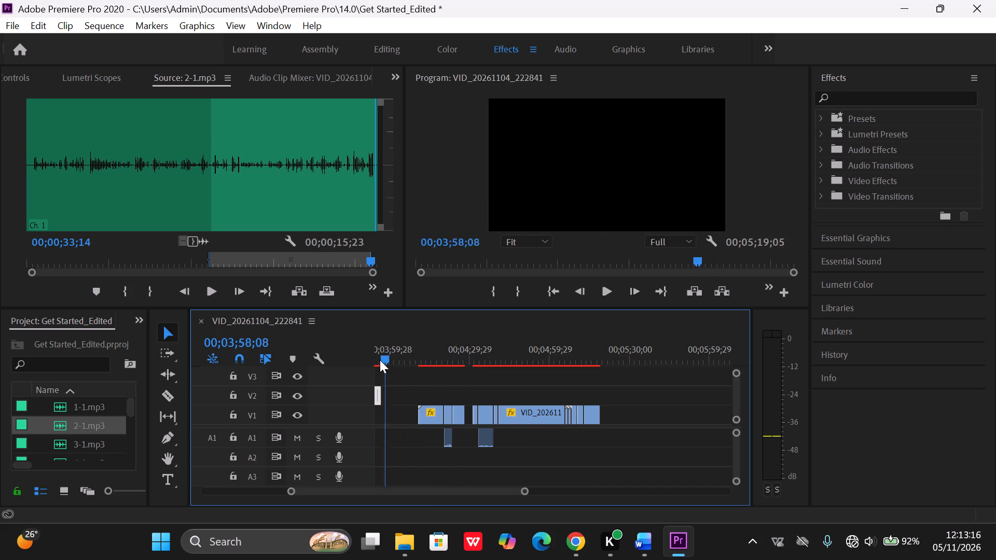
drag(380, 360, 368, 362)
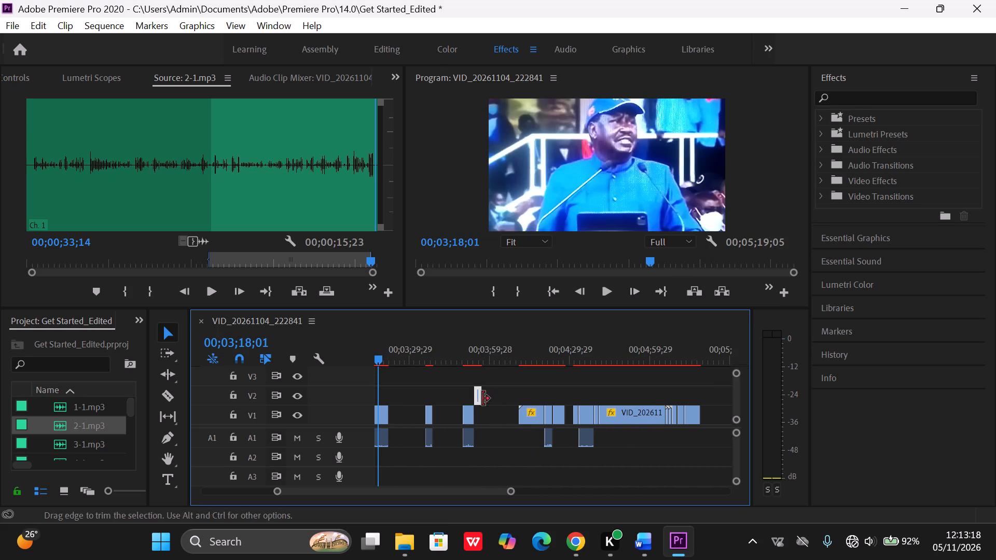
drag(476, 395, 396, 382)
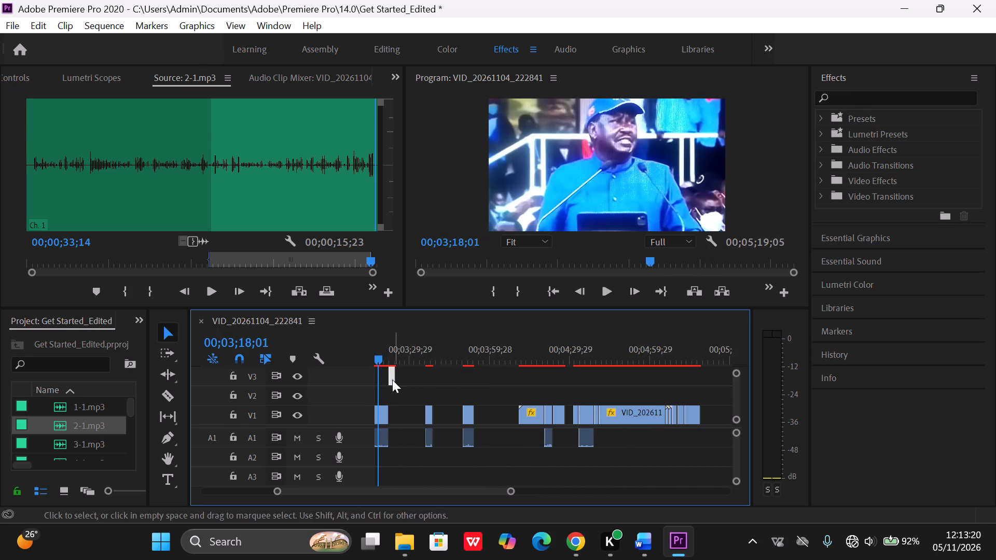
drag(377, 360, 356, 360)
click(357, 360)
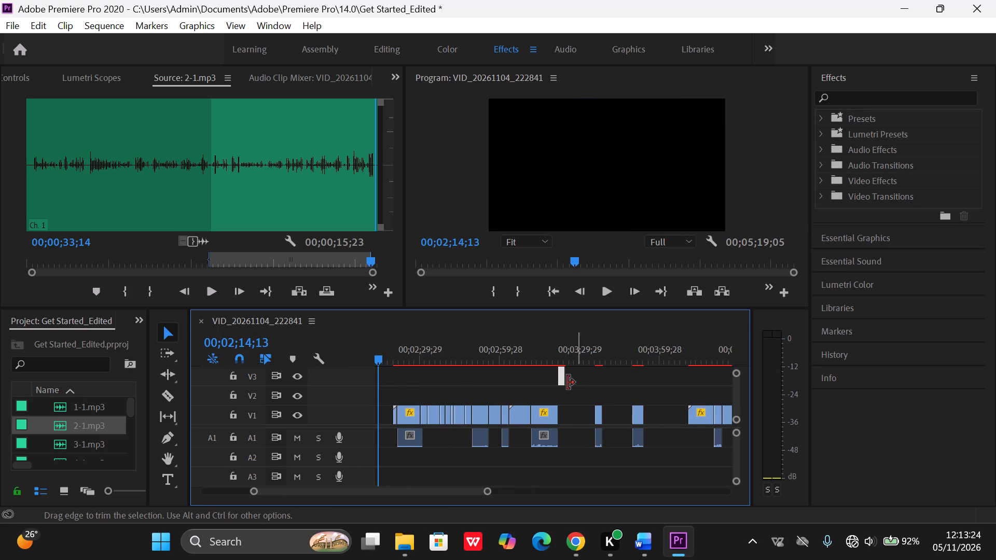
drag(560, 377, 509, 387)
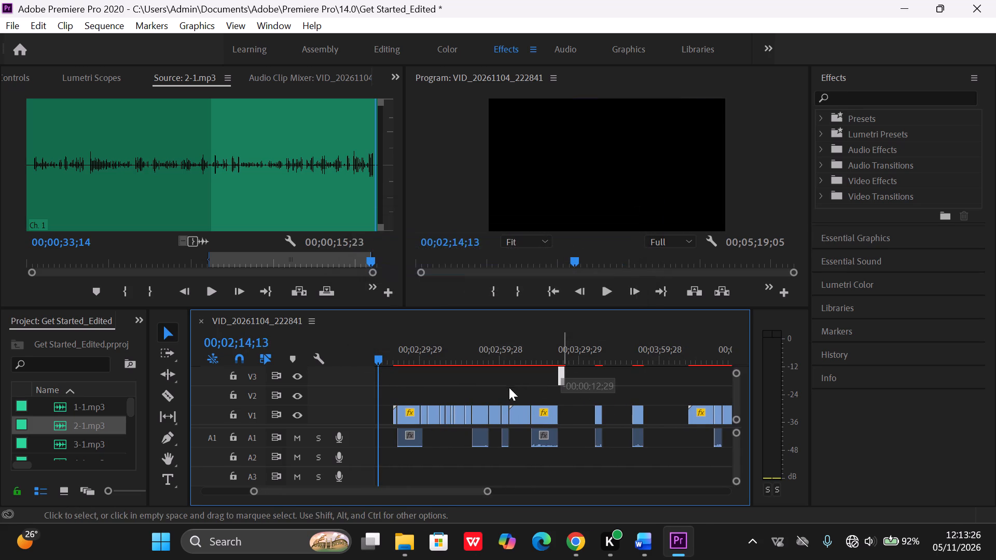
drag(509, 387, 415, 374)
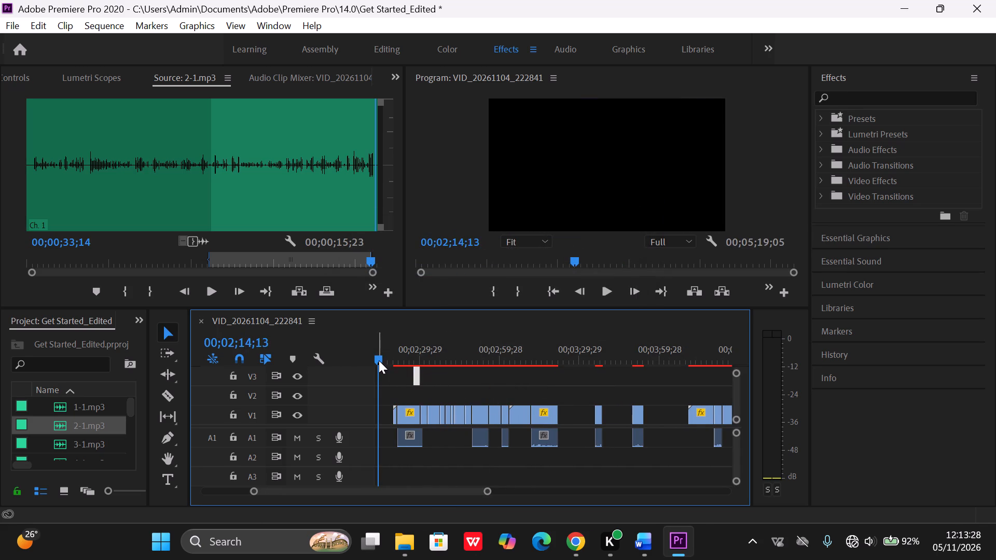
drag(379, 360, 364, 360)
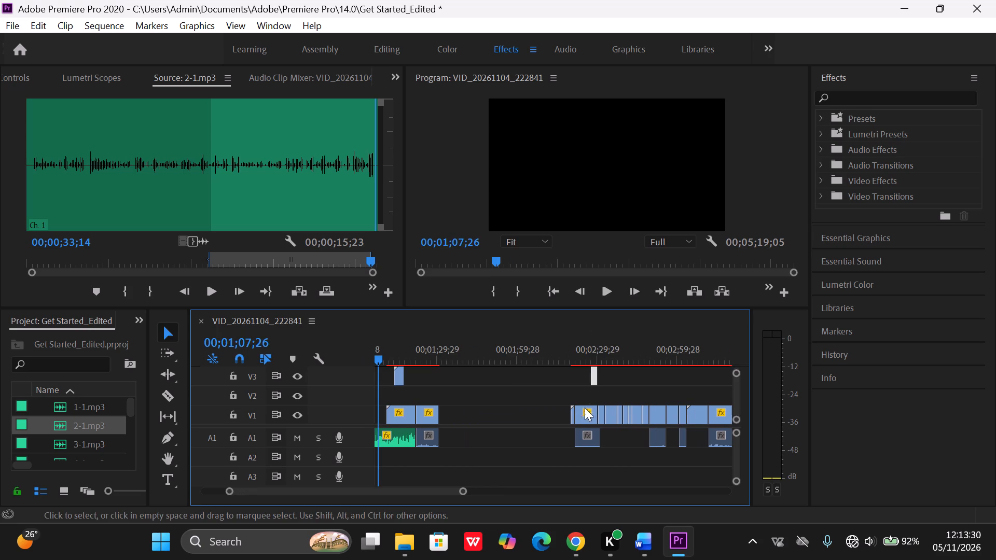
drag(591, 378, 416, 381)
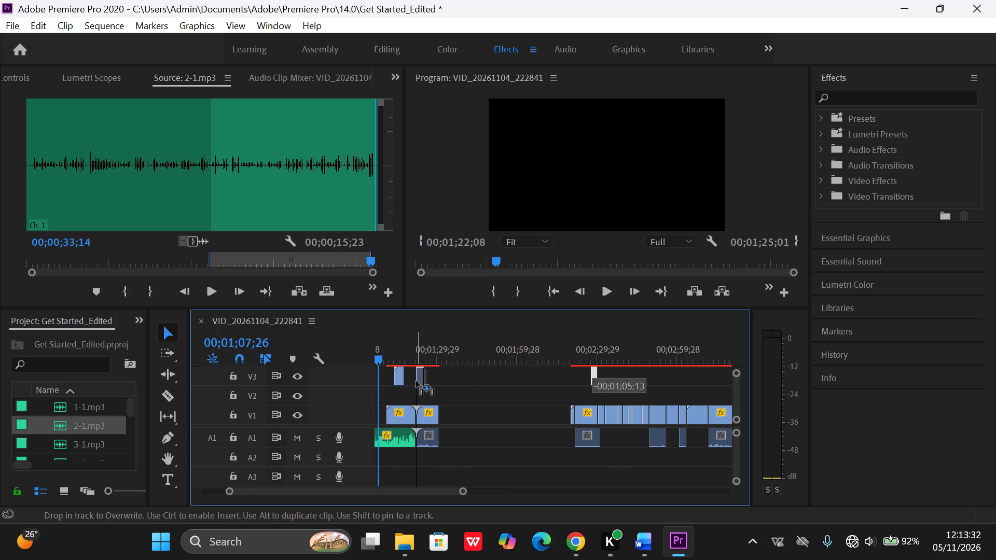
drag(416, 381, 381, 394)
drag(376, 363, 375, 363)
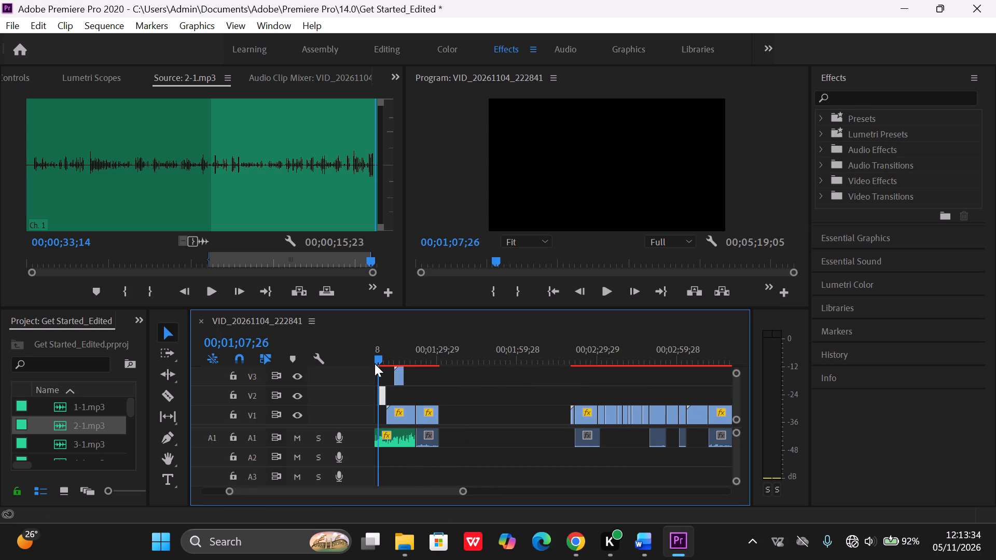
drag(375, 363, 367, 364)
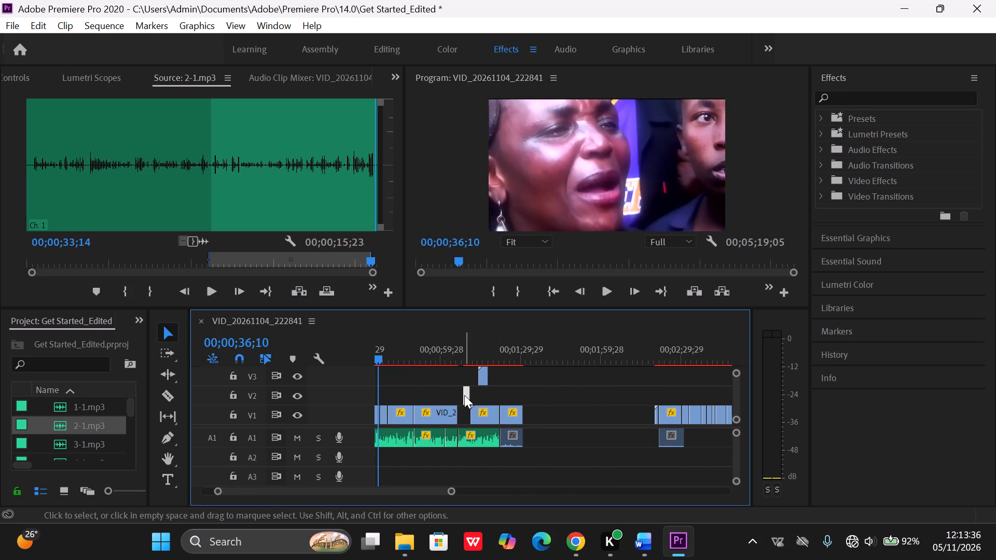
drag(464, 395, 462, 413)
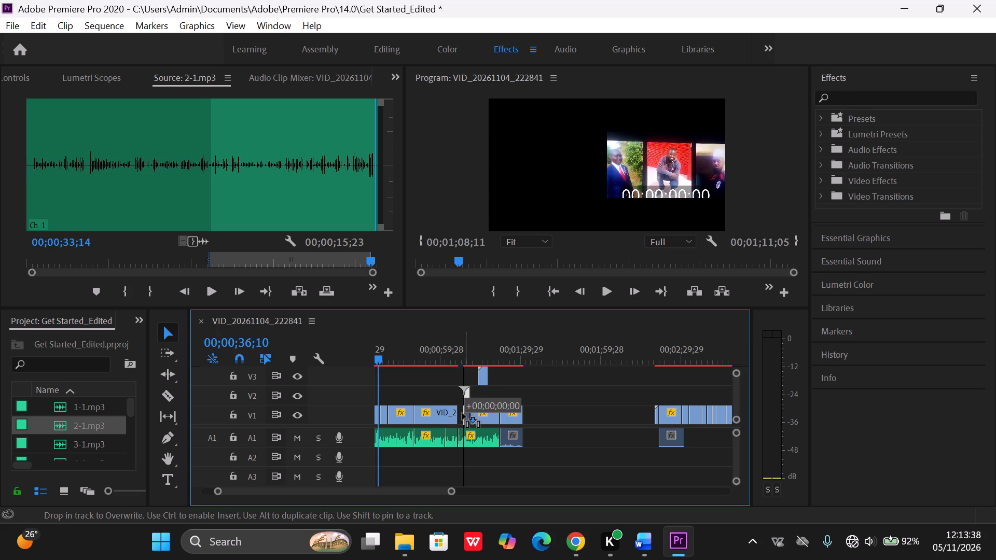
drag(462, 413, 460, 412)
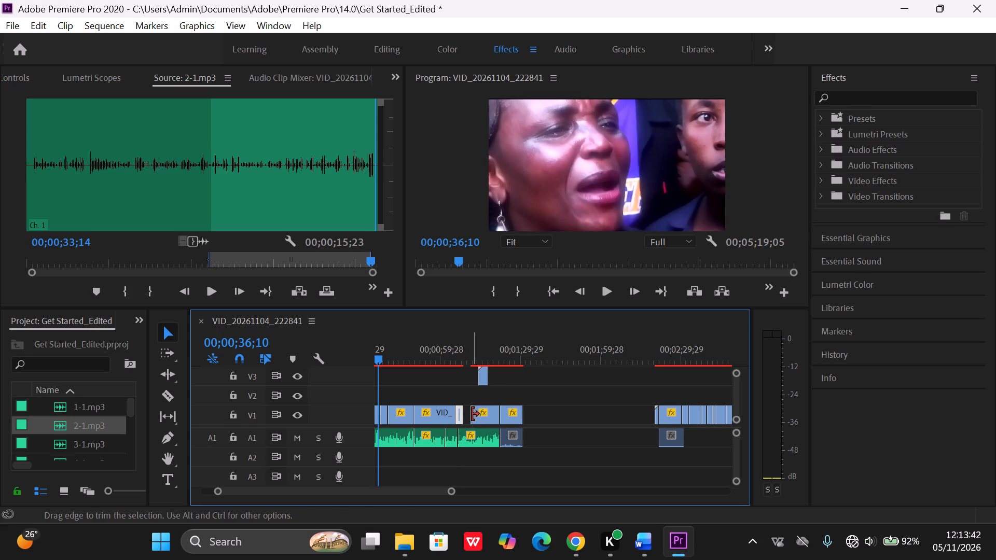
Open the V1 mourners and portraits clip in the Source Monitor and trim its Out point to a duration of 00;00;11;01.
click(487, 415)
double_click(487, 415)
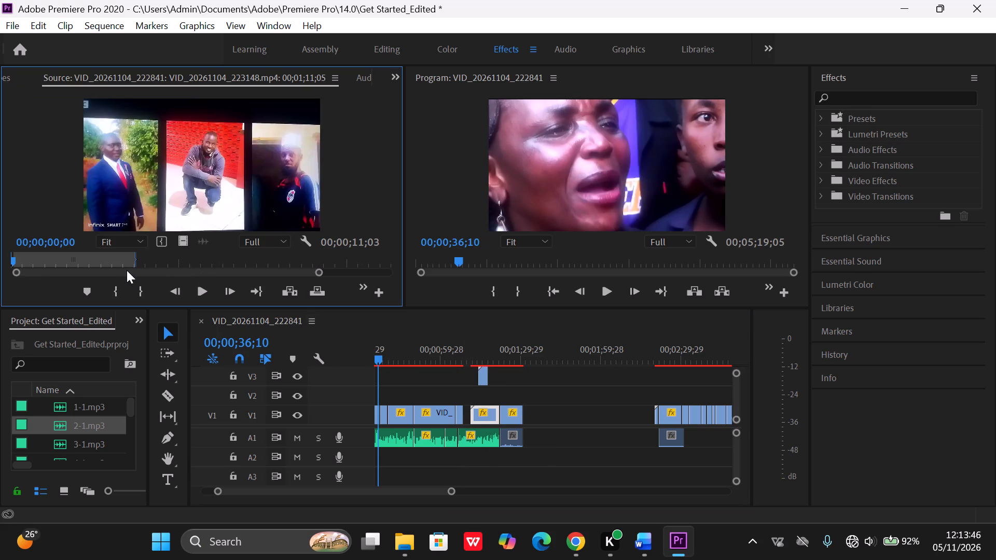
click(136, 259)
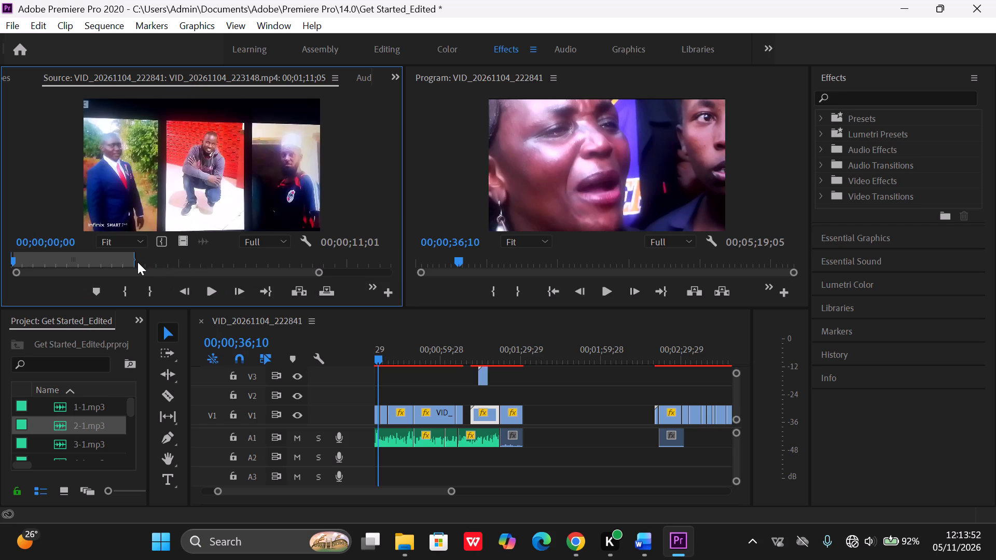
Inspect the stadium crowd clip and the weeping woman clip before it in the Source Monitor.
double_click(458, 420)
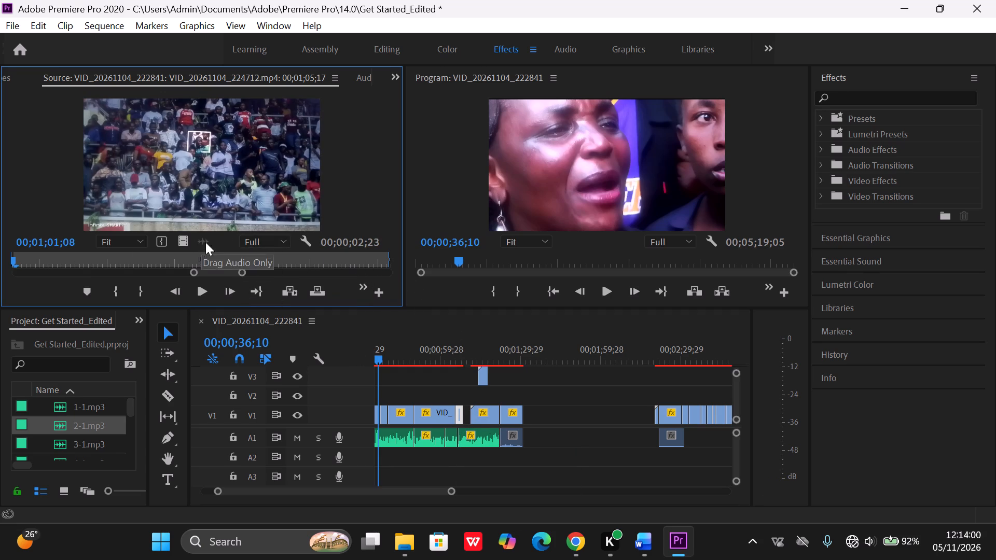
double_click(440, 411)
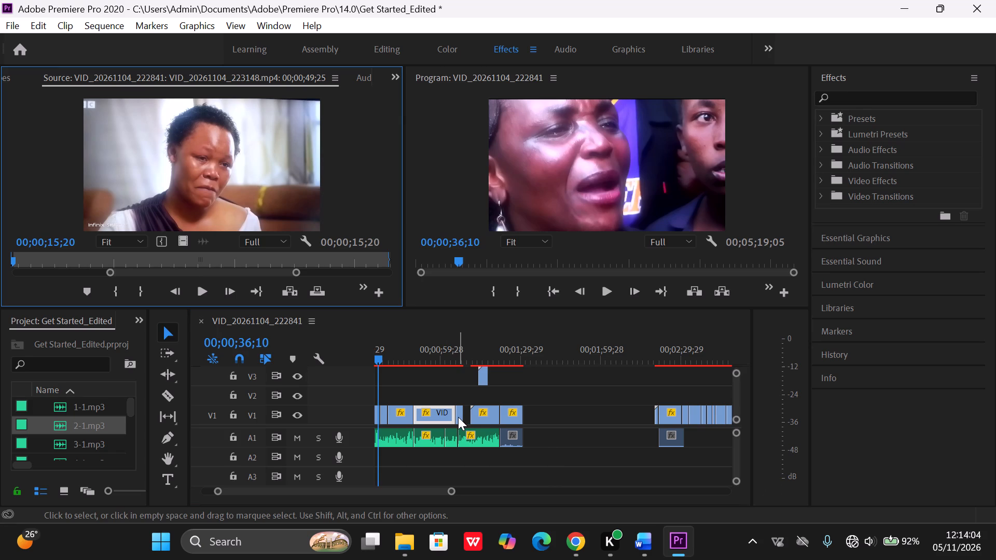
Move the stadium crowd clip later on V1 so it ends at 00;01;11;05, directly against the mourners and portraits clip.
drag(458, 417, 463, 417)
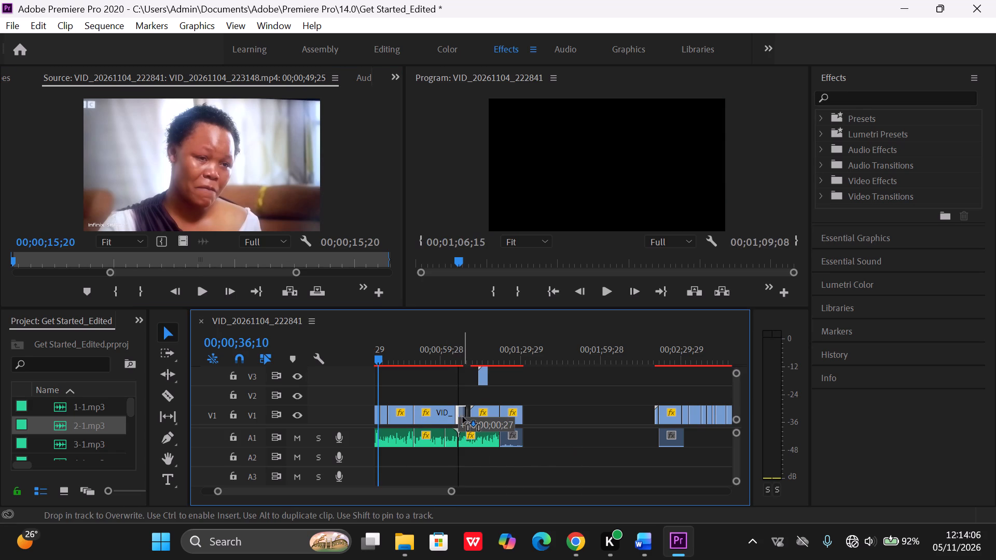
drag(463, 417, 465, 417)
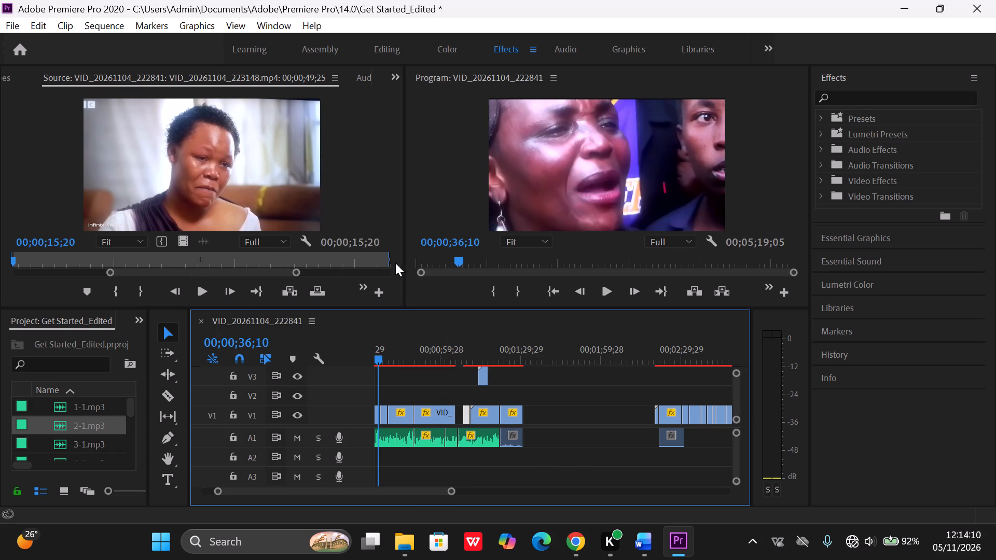
Extend the V1 weeping woman clip's Out point in the Source Monitor to a duration of 00;00;18;14, closing the gap before the stadium crowd clip.
drag(297, 272, 311, 273)
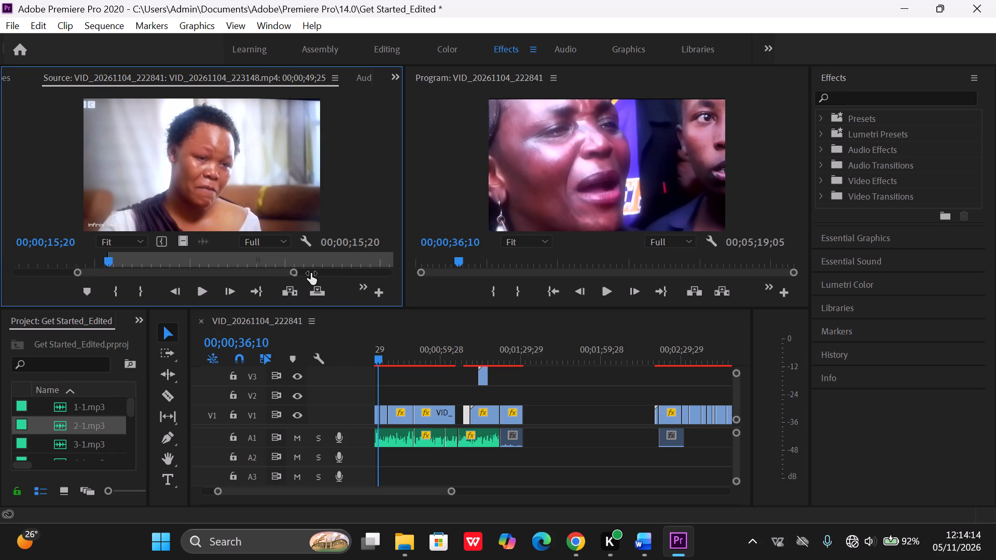
drag(311, 273, 358, 275)
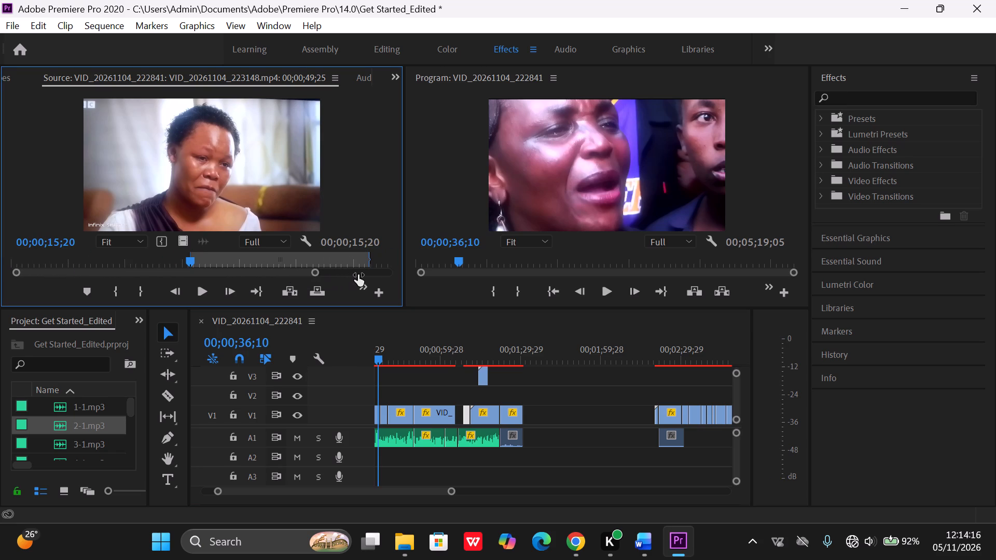
drag(358, 275, 444, 275)
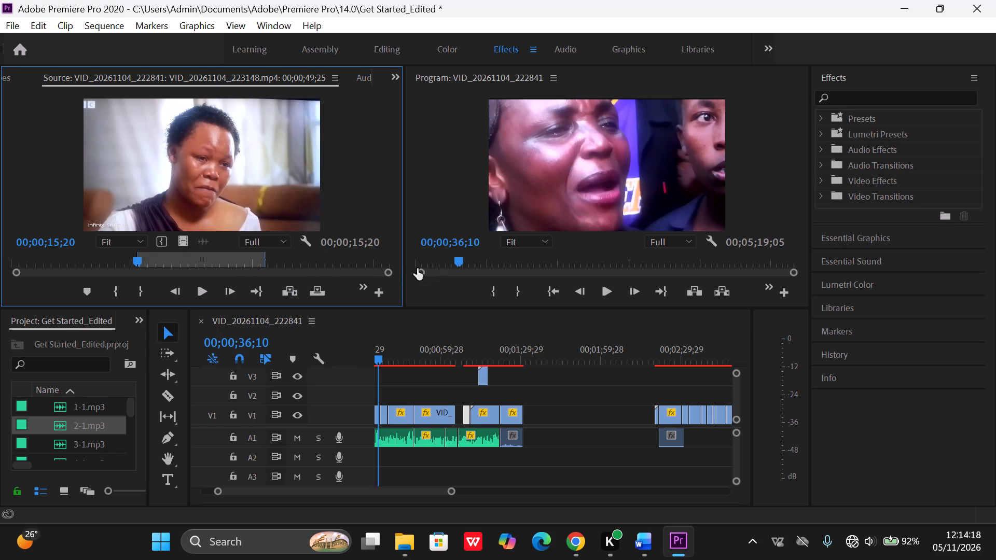
drag(264, 261, 277, 261)
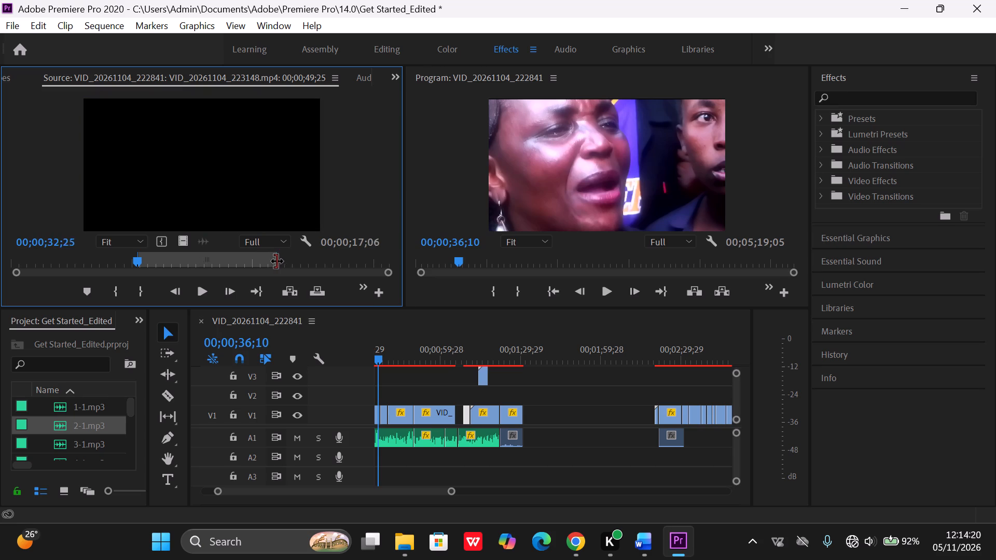
drag(277, 261, 290, 261)
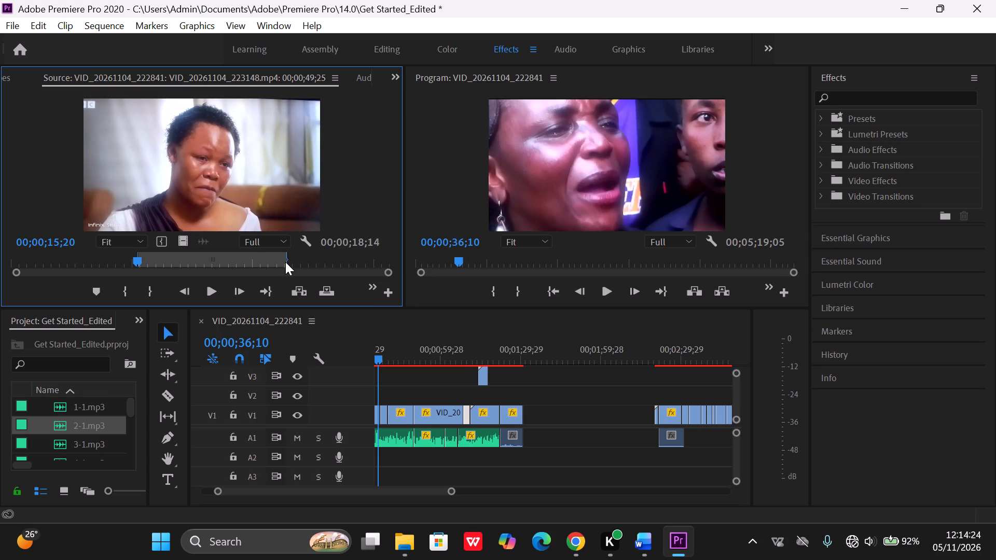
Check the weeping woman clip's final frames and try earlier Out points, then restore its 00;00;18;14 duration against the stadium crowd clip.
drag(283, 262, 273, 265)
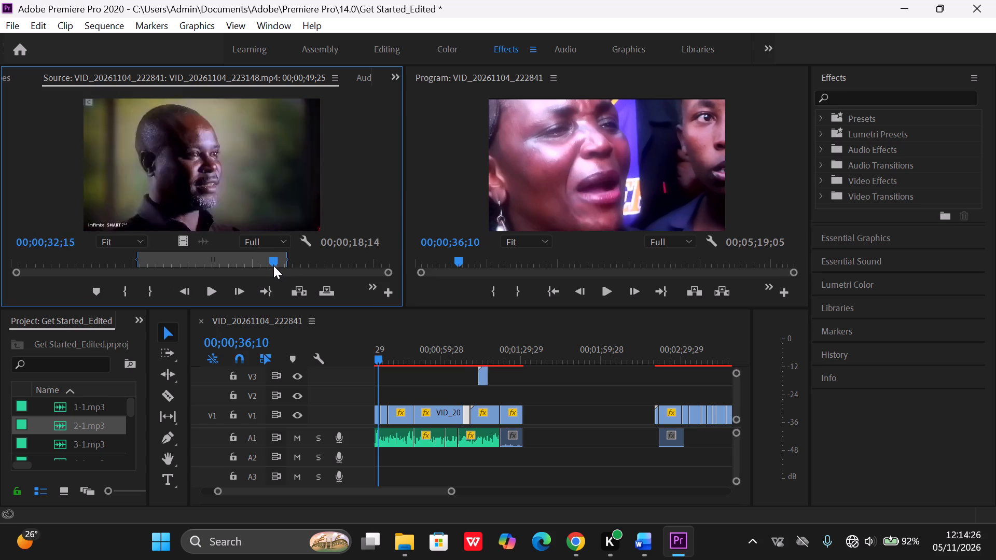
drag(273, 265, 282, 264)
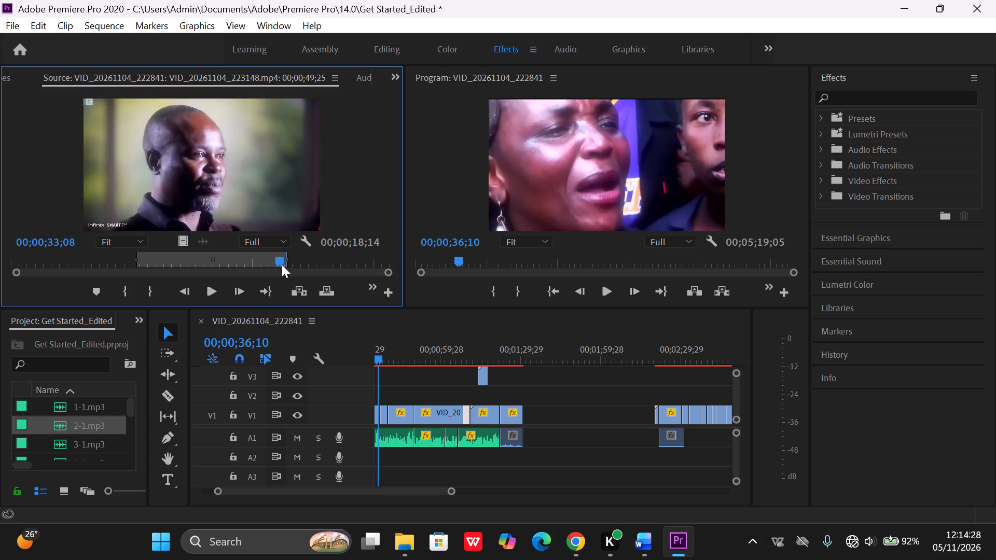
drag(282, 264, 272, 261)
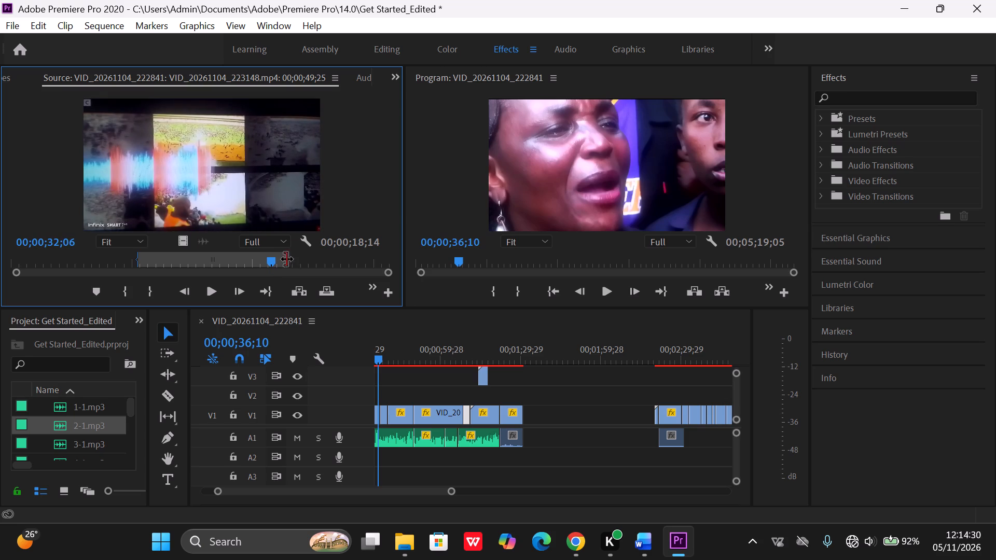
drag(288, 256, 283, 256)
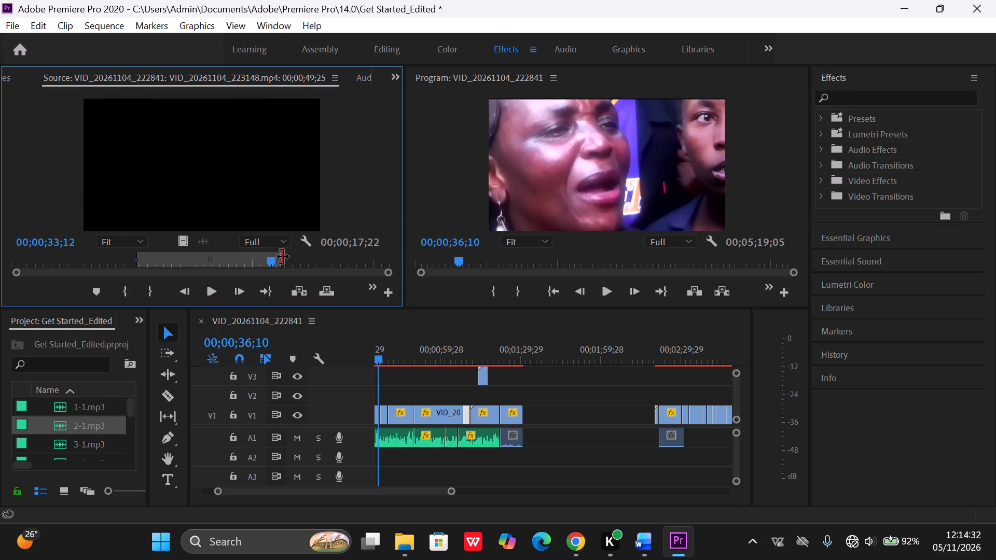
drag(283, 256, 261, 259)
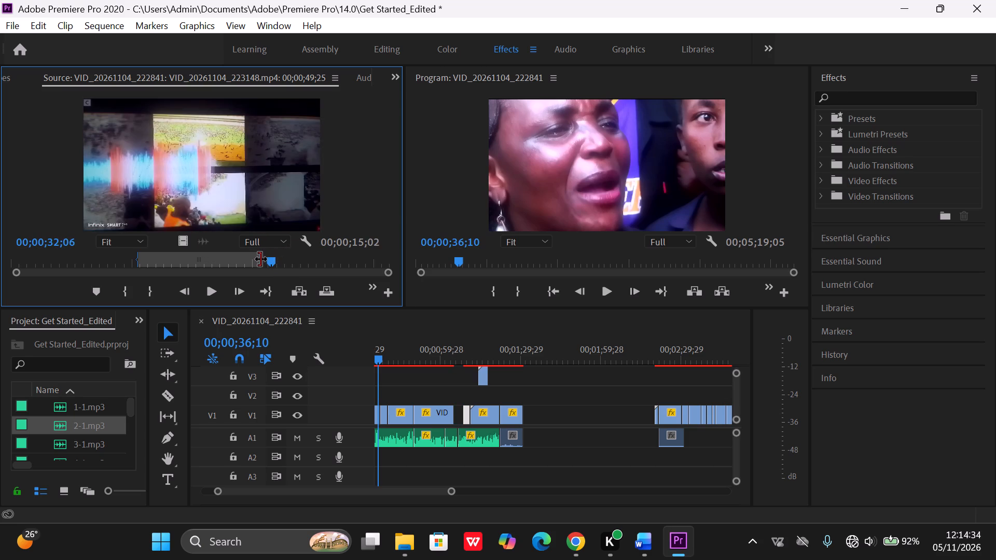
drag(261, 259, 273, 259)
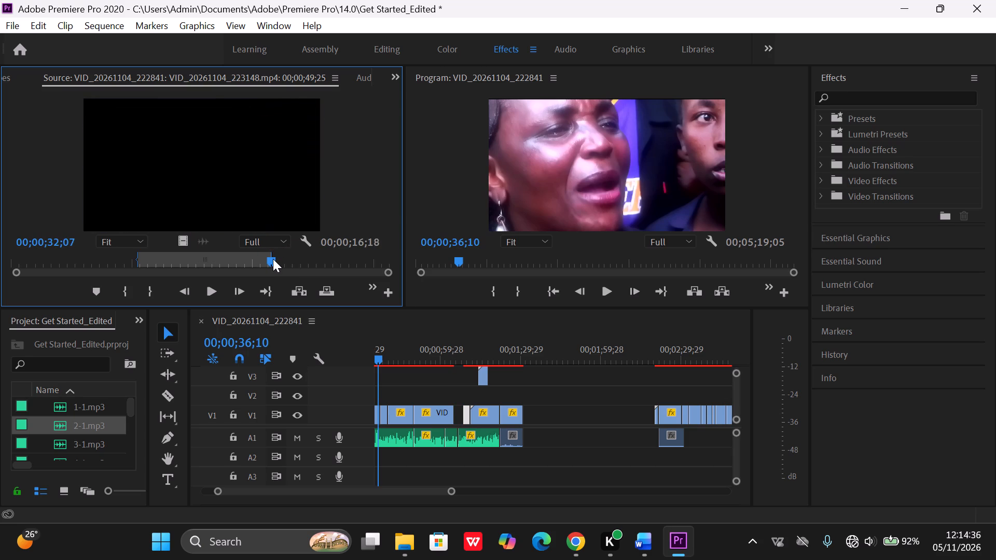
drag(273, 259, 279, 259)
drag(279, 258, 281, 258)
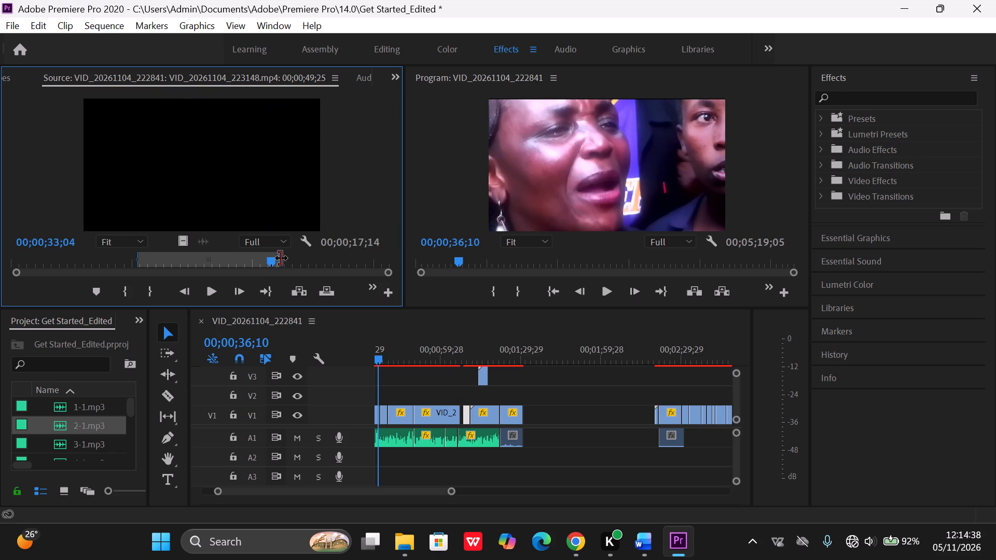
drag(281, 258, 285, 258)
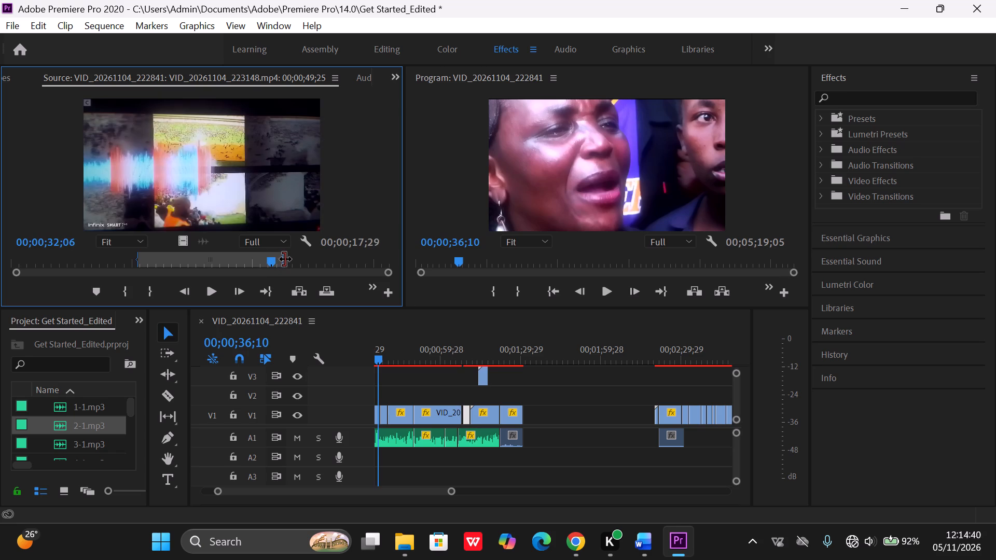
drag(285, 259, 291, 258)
Play back the sequence from 00;00;36;10, then replay from 00;00;53;28 to review the extended clip and its join with the stadium crowd clip.
click(607, 288)
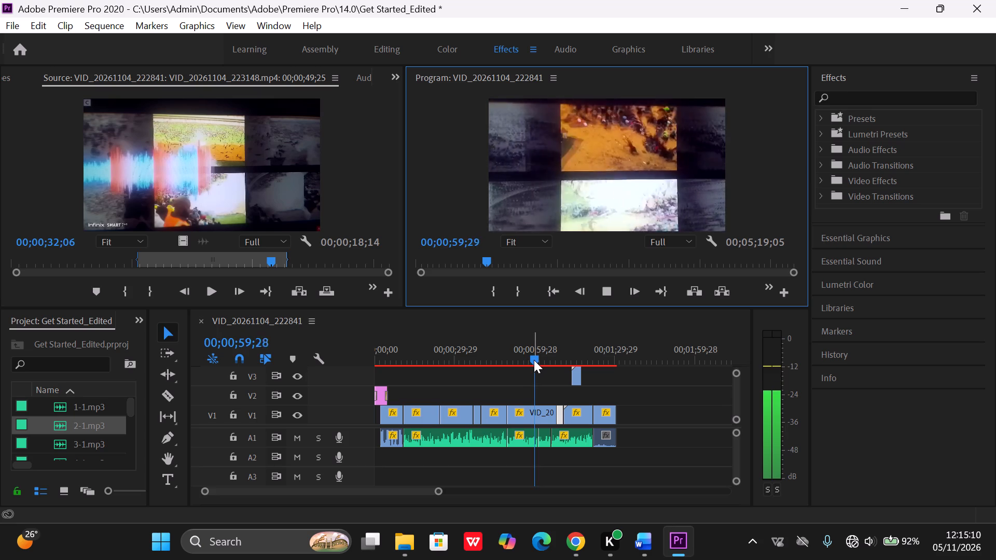
drag(534, 360, 496, 355)
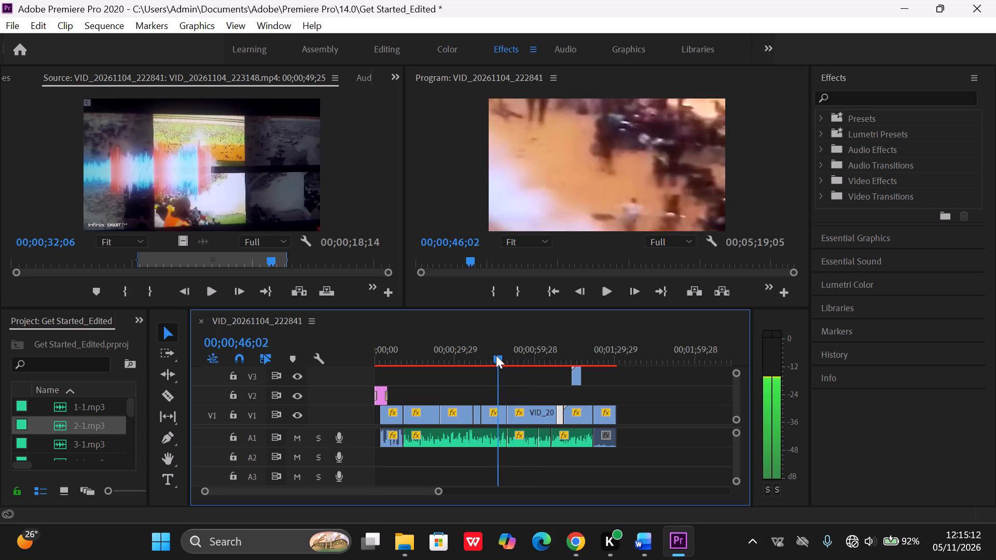
drag(496, 355, 511, 351)
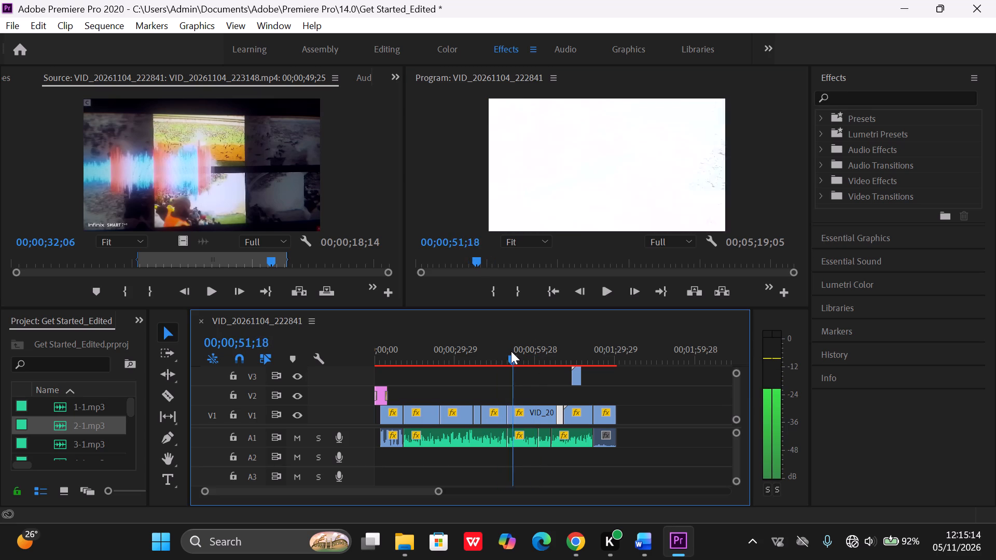
drag(511, 351, 517, 350)
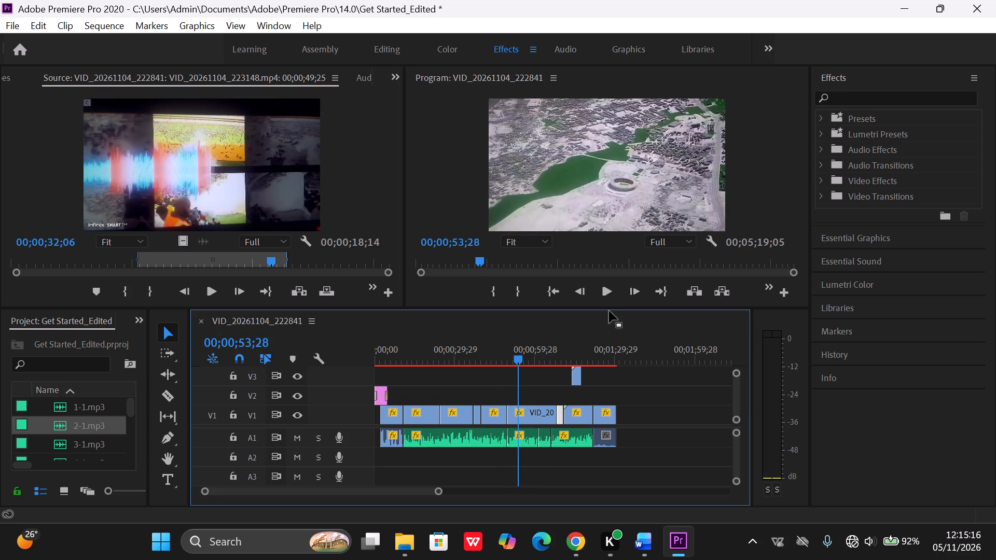
click(610, 300)
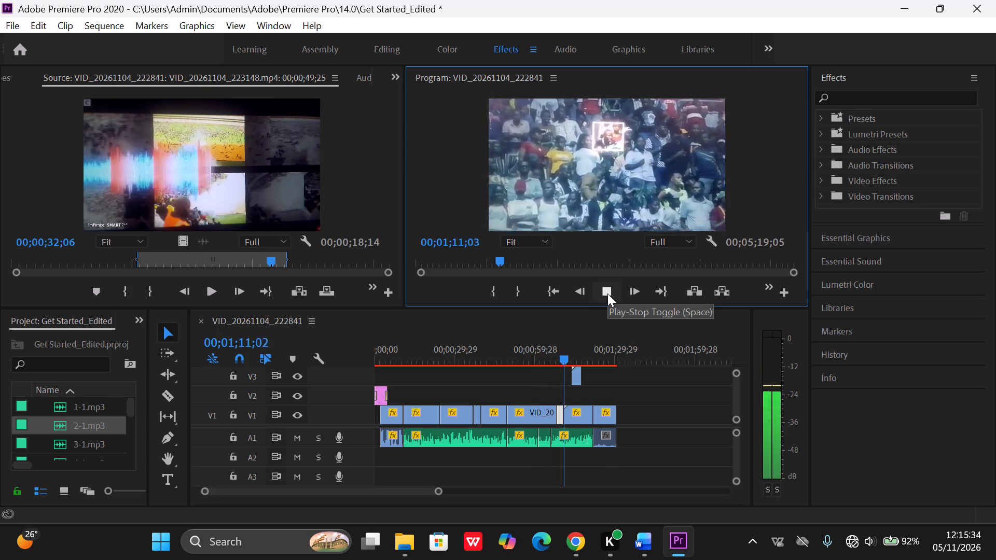
Continue playing back the mourners and portraits clip and stop on the overlaid newsreader footage at 00;01;16;25.
drag(607, 293, 606, 288)
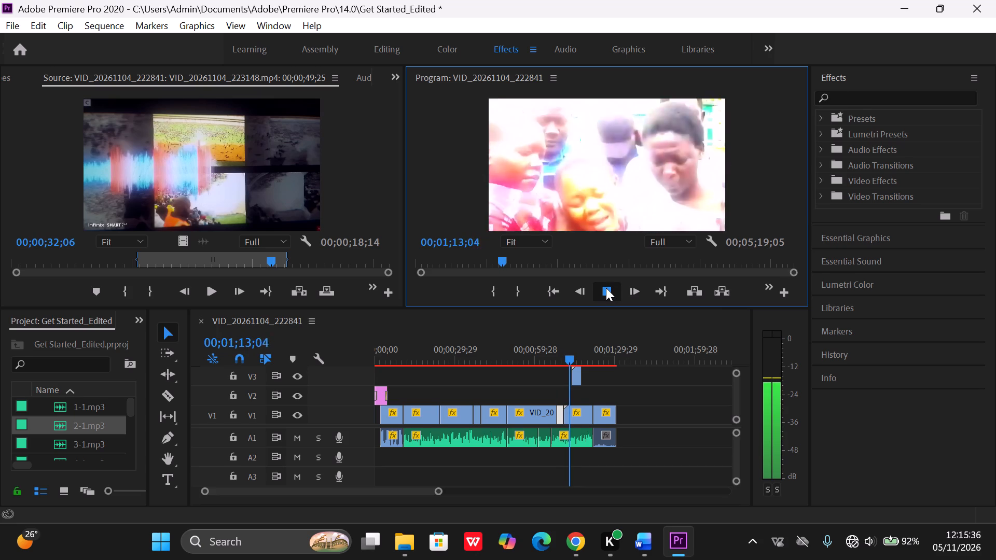
drag(606, 288, 612, 290)
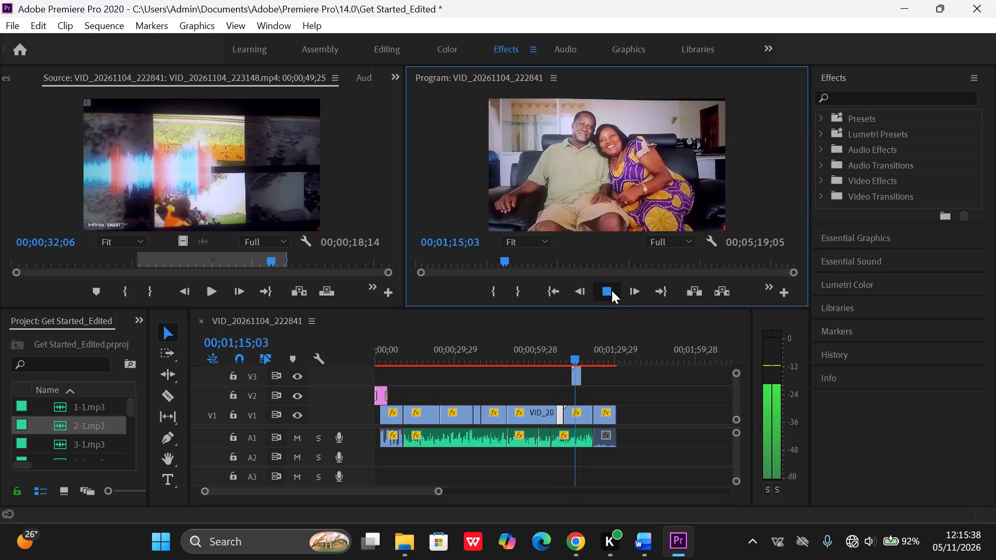
drag(612, 290, 610, 288)
click(610, 288)
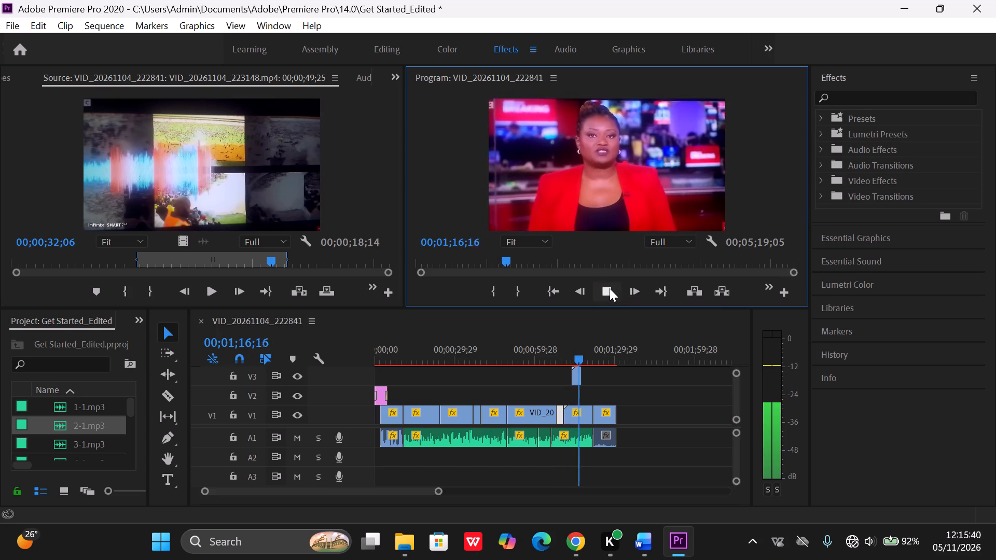
click(610, 288)
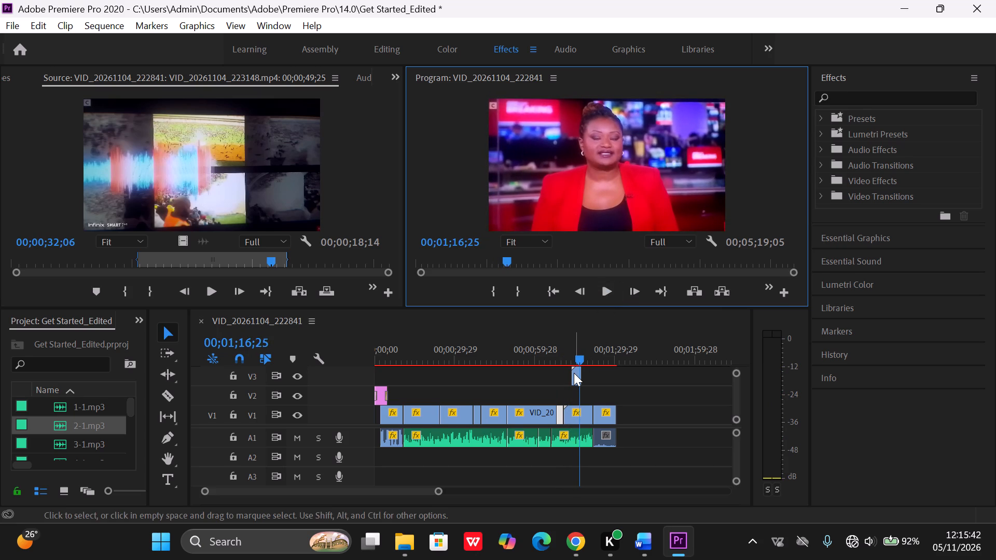
Move the short newsreader clip from V3 down to V2, well past the end of the V1 footage.
drag(574, 373, 641, 462)
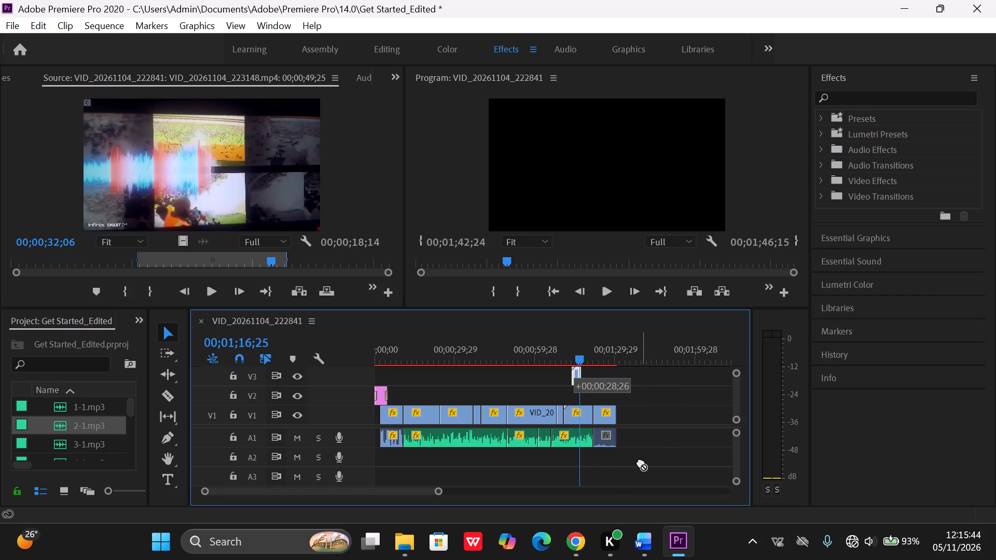
drag(641, 462, 666, 445)
drag(666, 445, 711, 388)
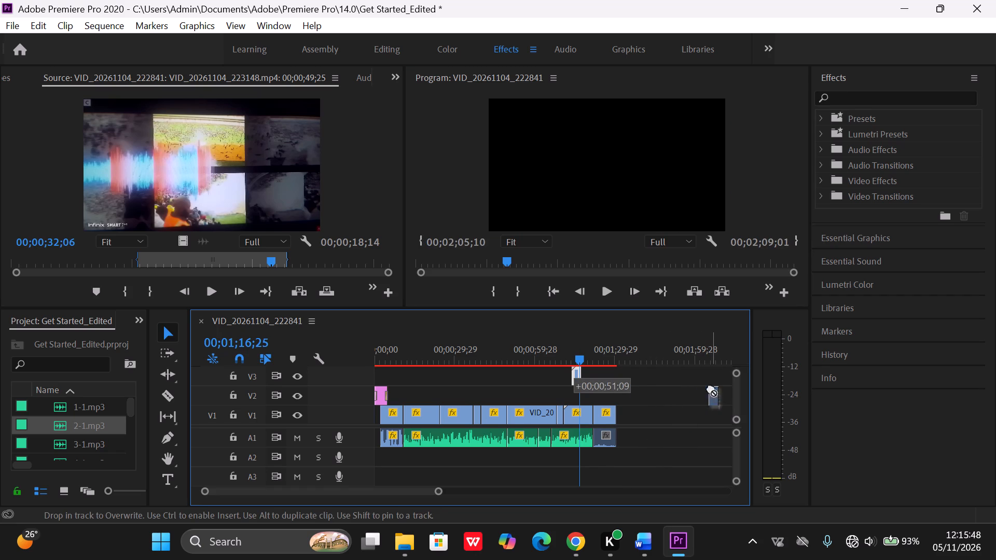
Play back the sequence from 00;01;16;25 to review the mourners and portraits clip and the crowd clip after it.
click(607, 293)
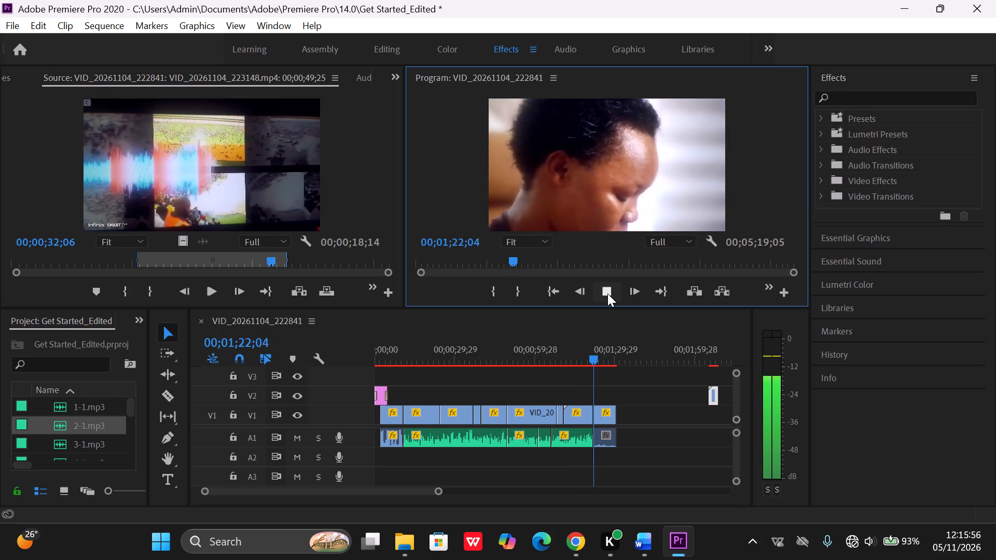
click(607, 293)
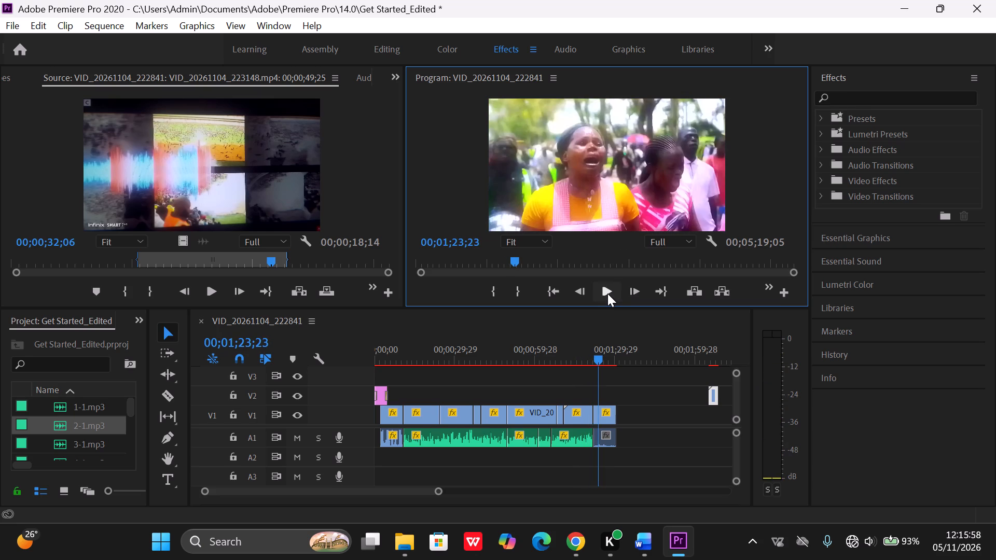
click(607, 293)
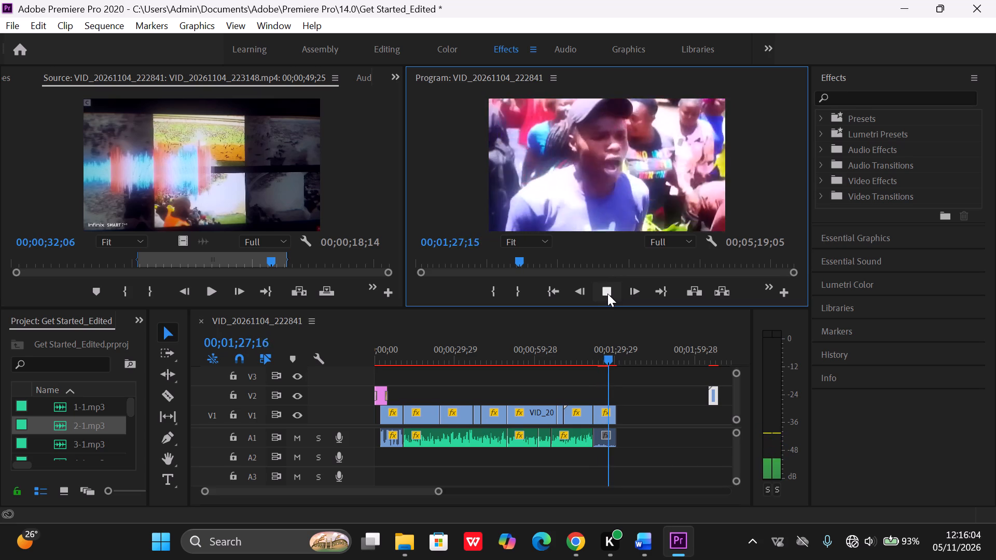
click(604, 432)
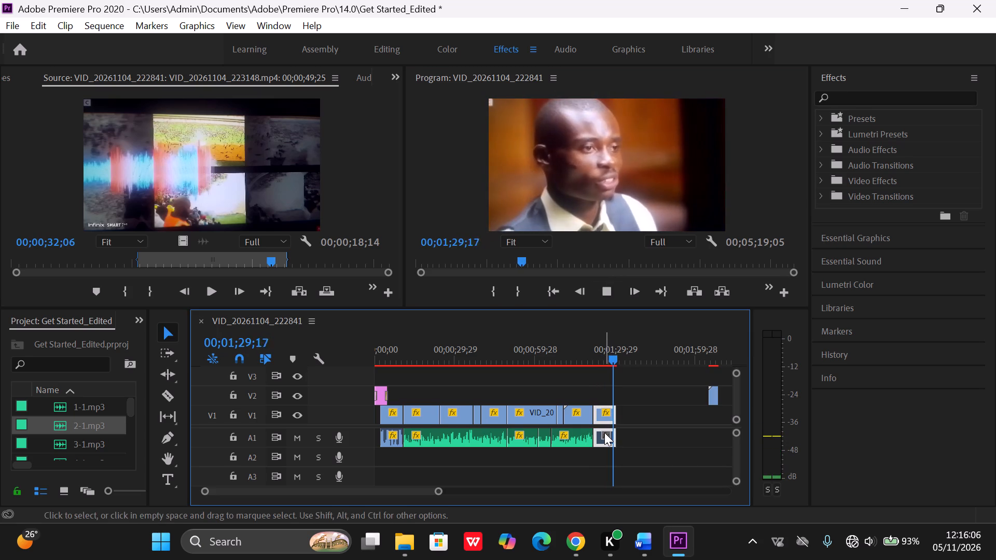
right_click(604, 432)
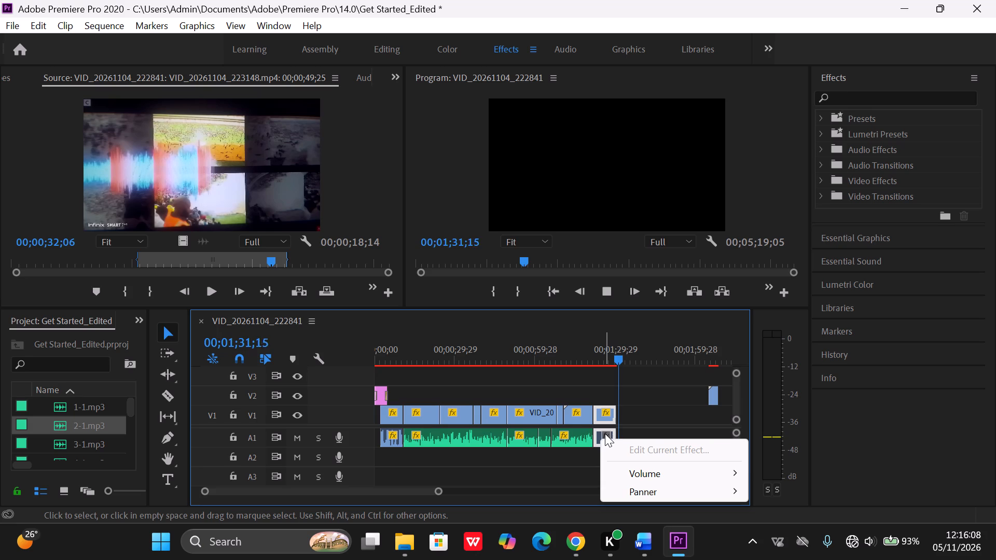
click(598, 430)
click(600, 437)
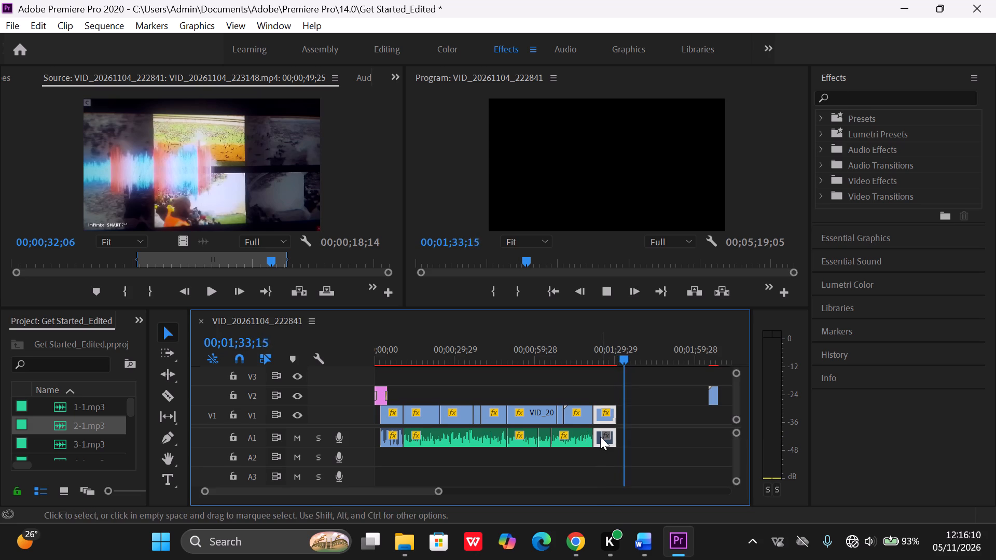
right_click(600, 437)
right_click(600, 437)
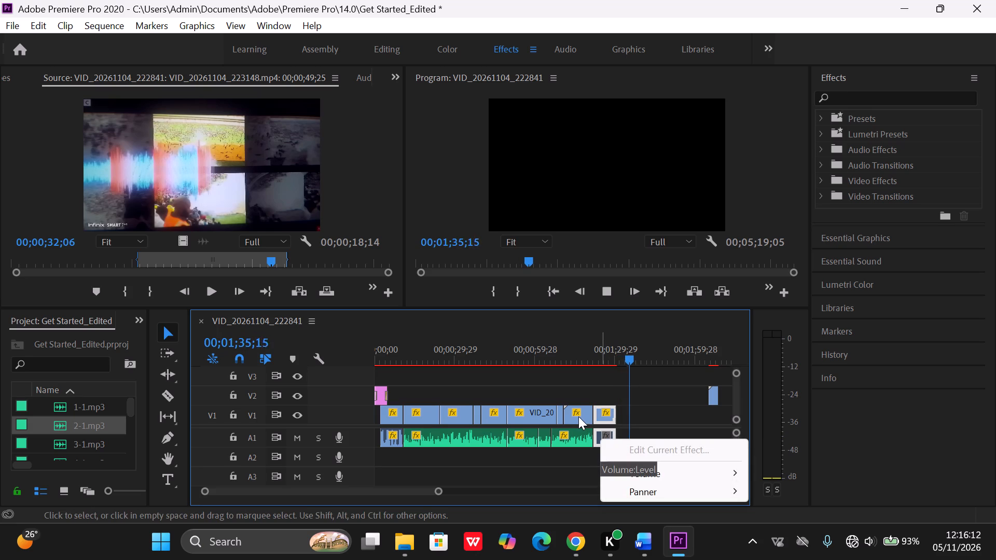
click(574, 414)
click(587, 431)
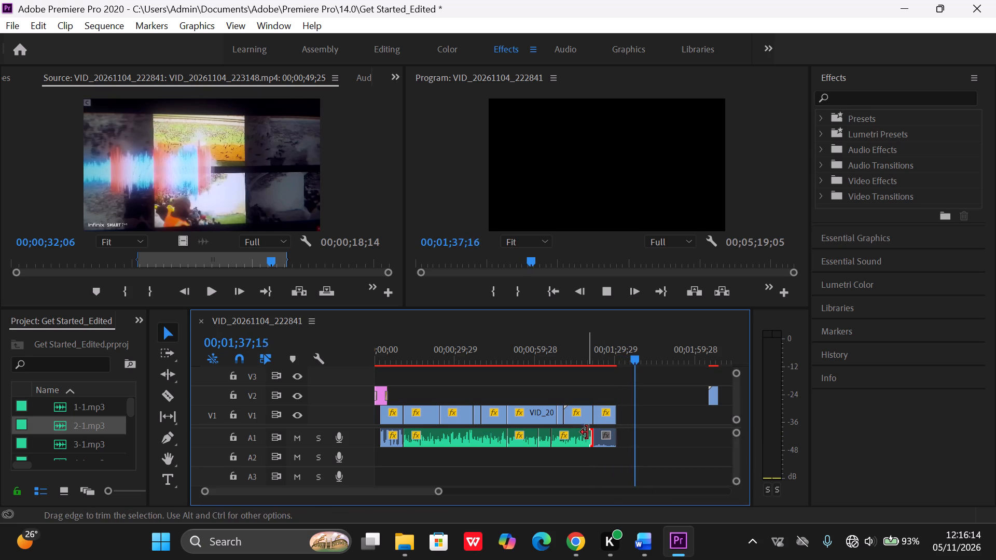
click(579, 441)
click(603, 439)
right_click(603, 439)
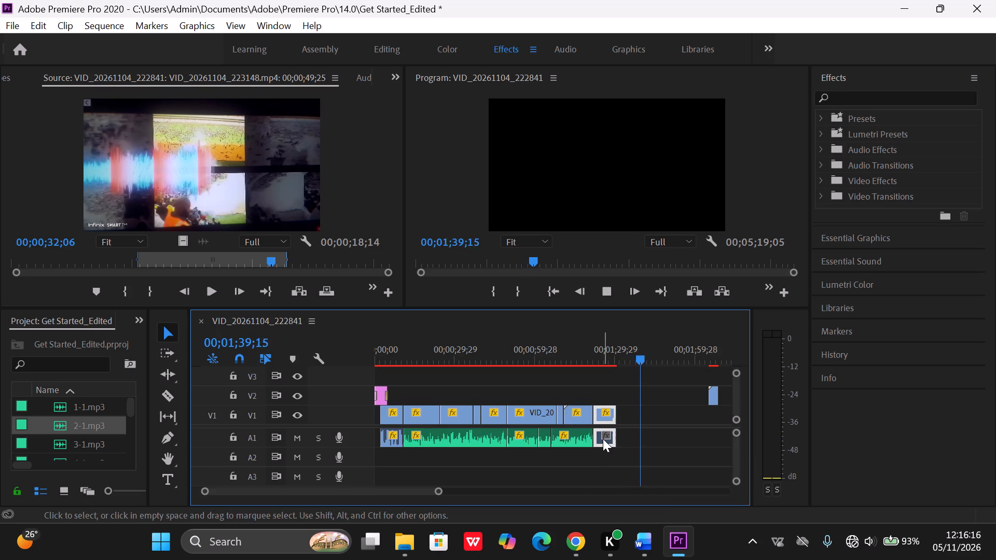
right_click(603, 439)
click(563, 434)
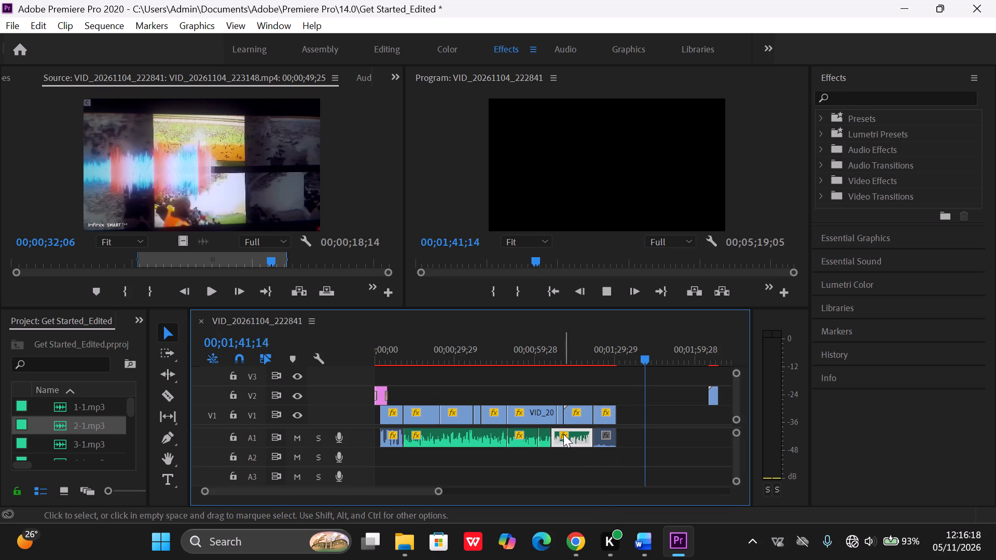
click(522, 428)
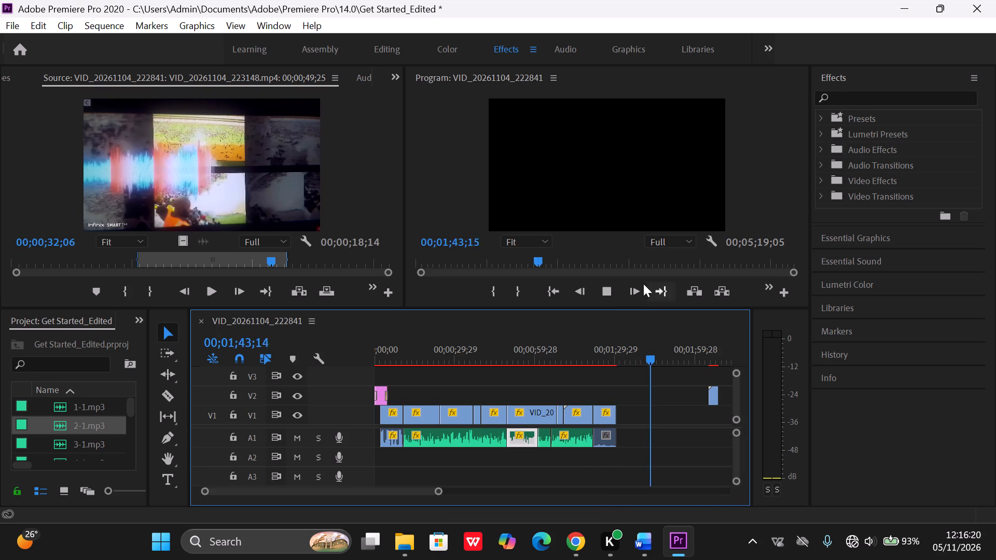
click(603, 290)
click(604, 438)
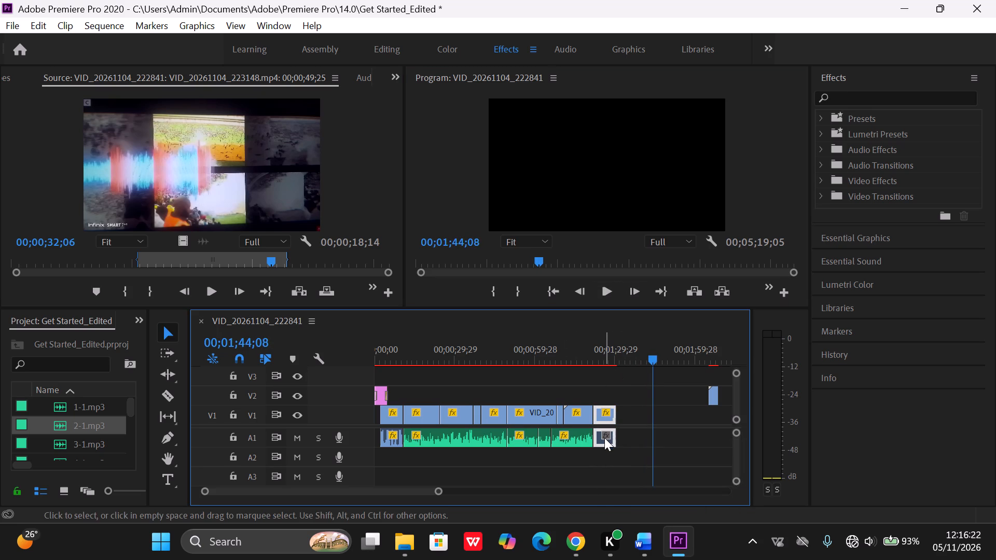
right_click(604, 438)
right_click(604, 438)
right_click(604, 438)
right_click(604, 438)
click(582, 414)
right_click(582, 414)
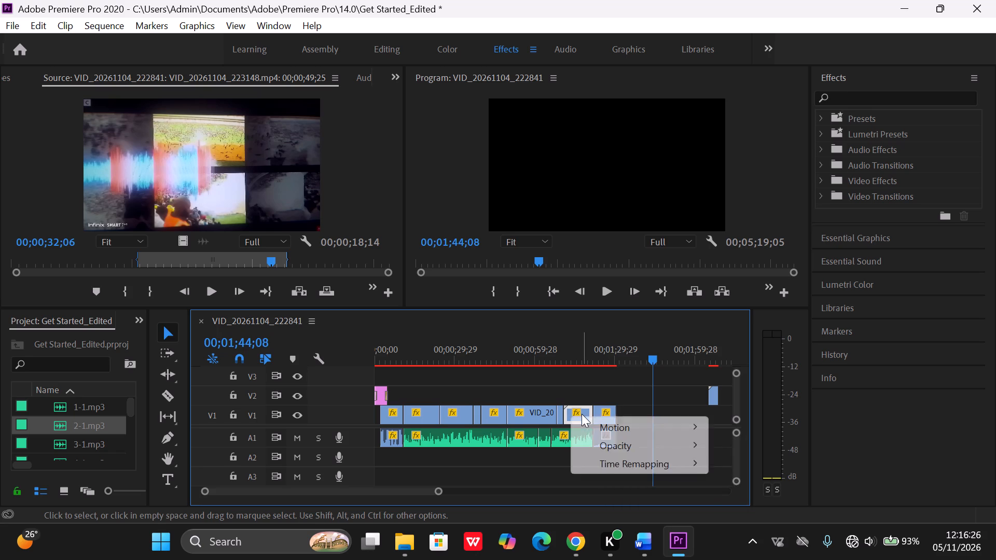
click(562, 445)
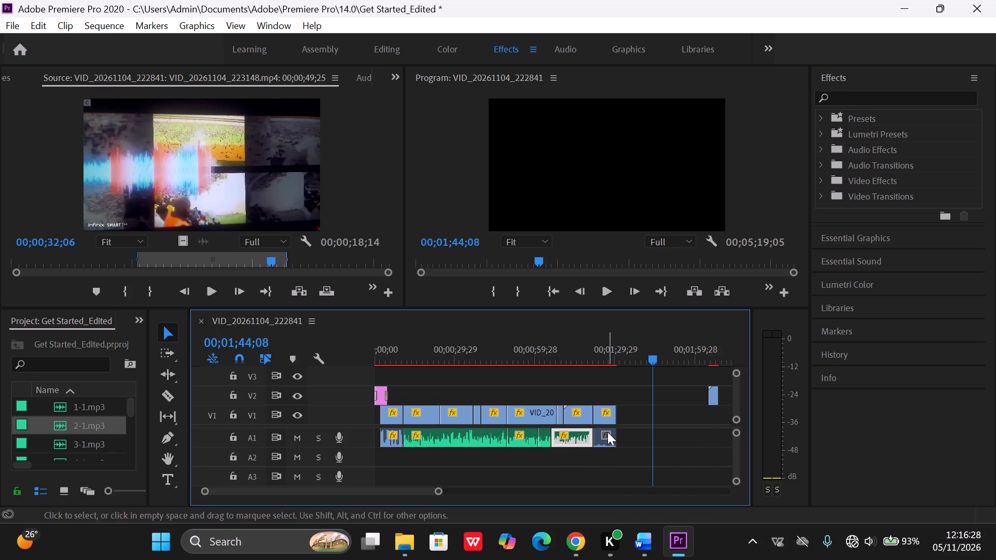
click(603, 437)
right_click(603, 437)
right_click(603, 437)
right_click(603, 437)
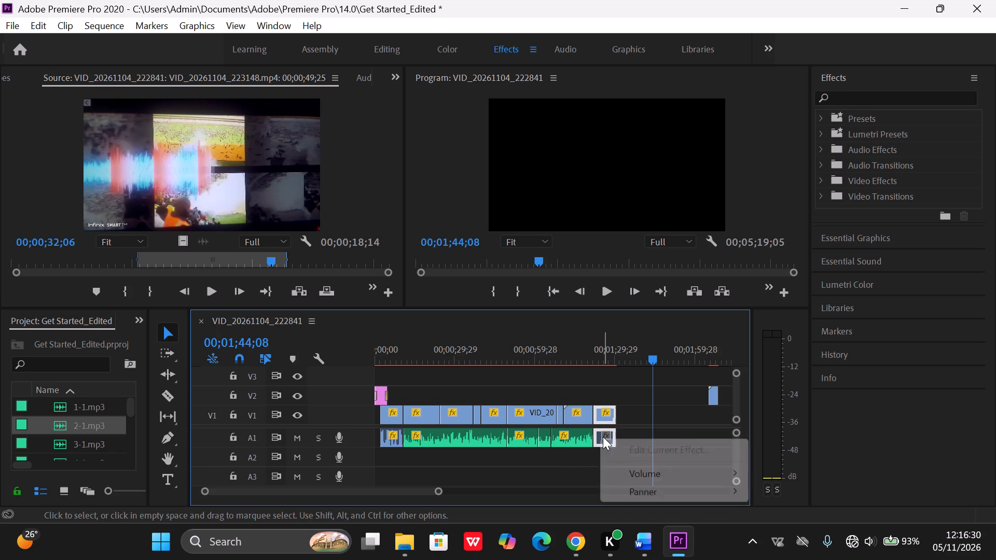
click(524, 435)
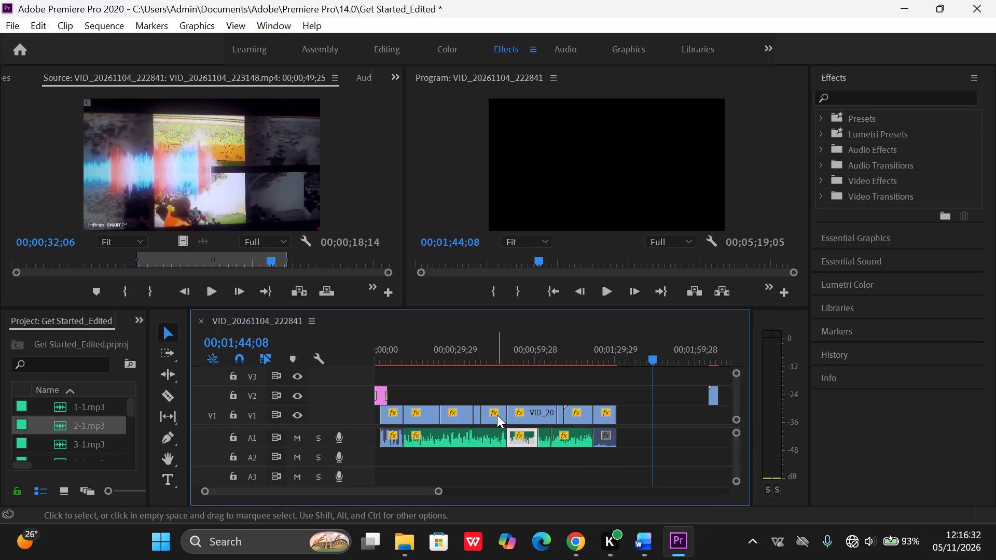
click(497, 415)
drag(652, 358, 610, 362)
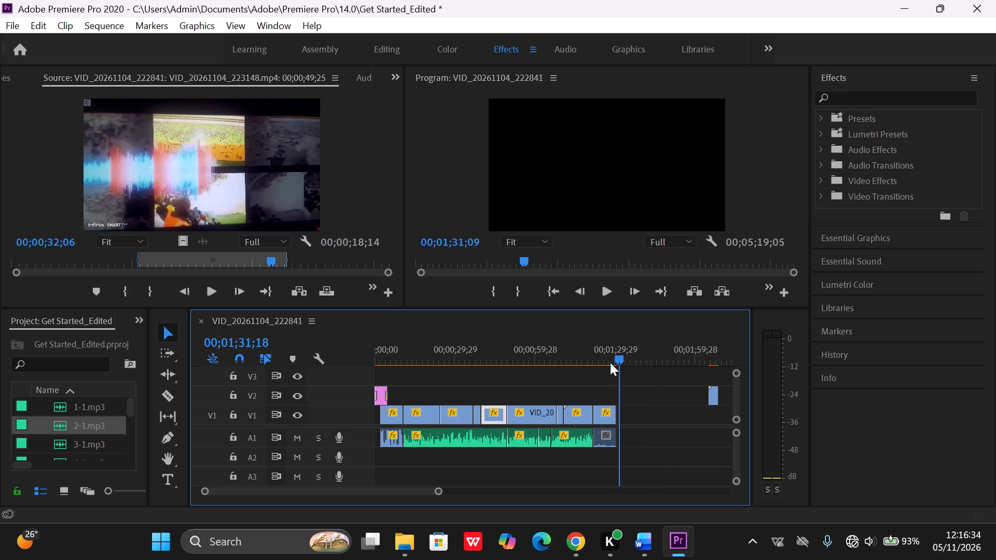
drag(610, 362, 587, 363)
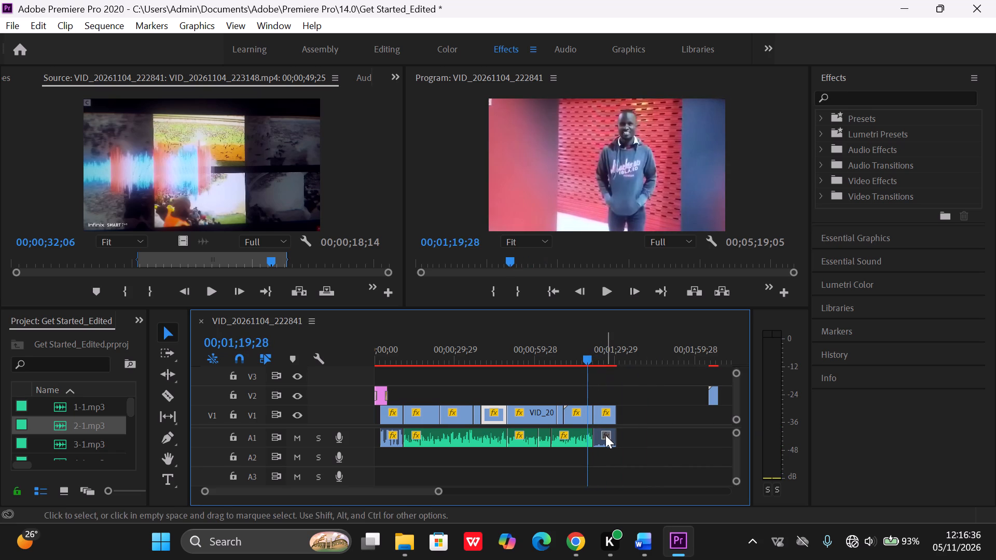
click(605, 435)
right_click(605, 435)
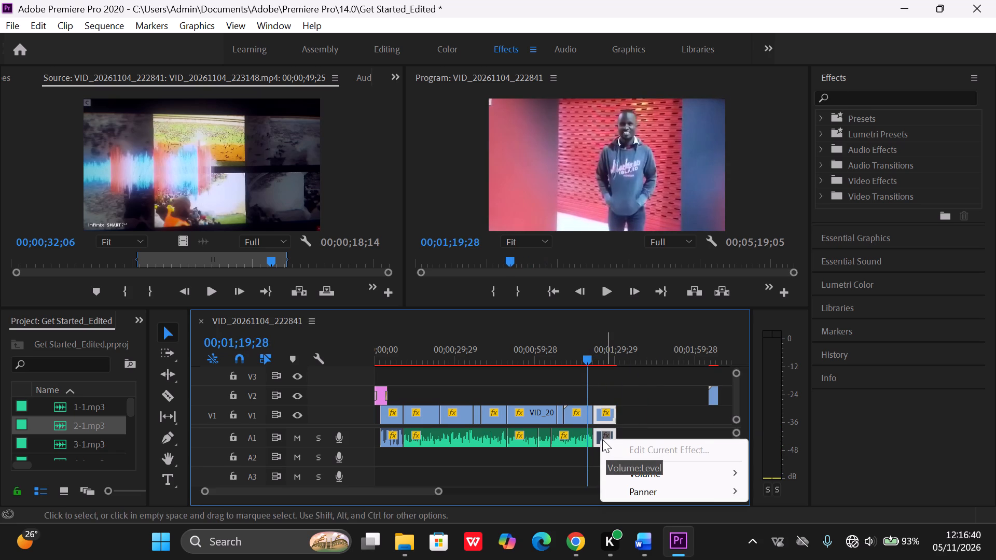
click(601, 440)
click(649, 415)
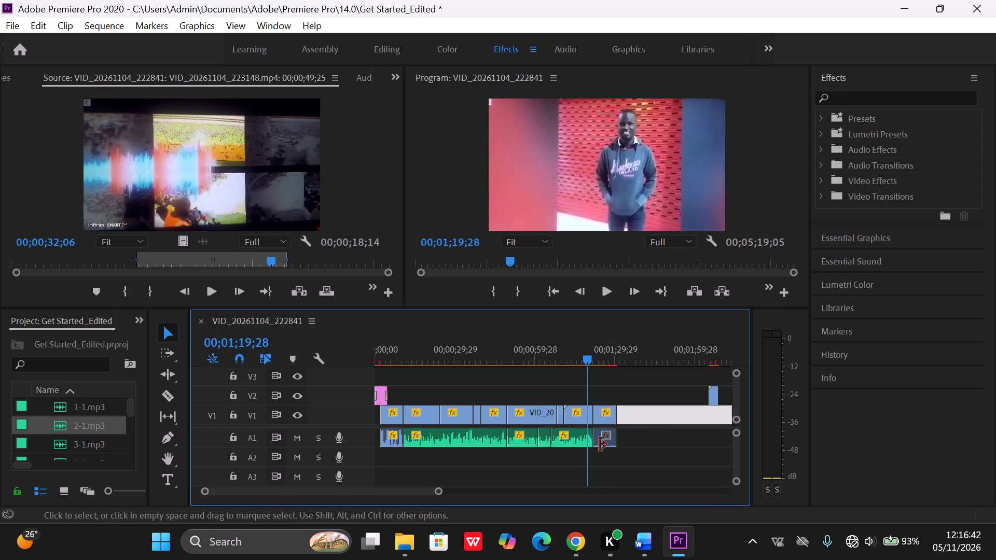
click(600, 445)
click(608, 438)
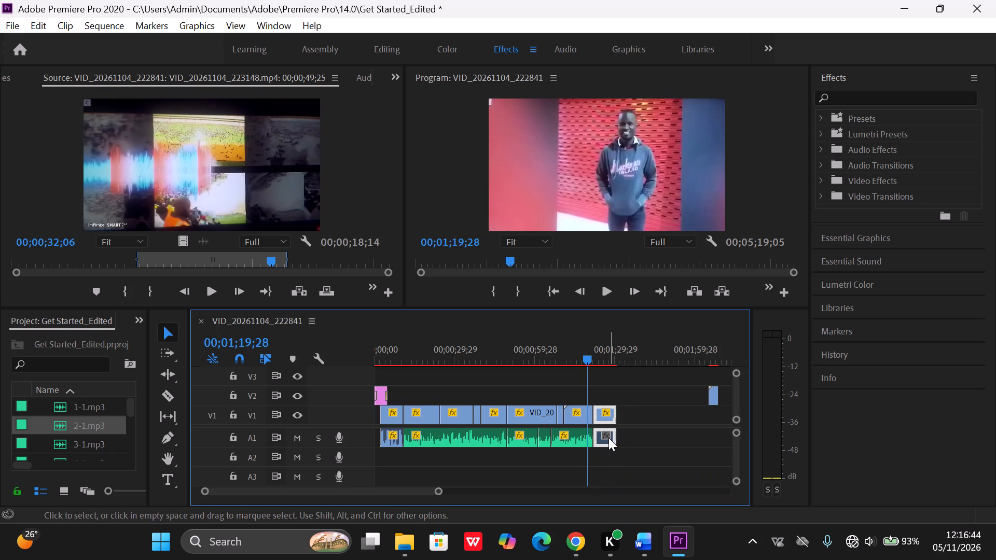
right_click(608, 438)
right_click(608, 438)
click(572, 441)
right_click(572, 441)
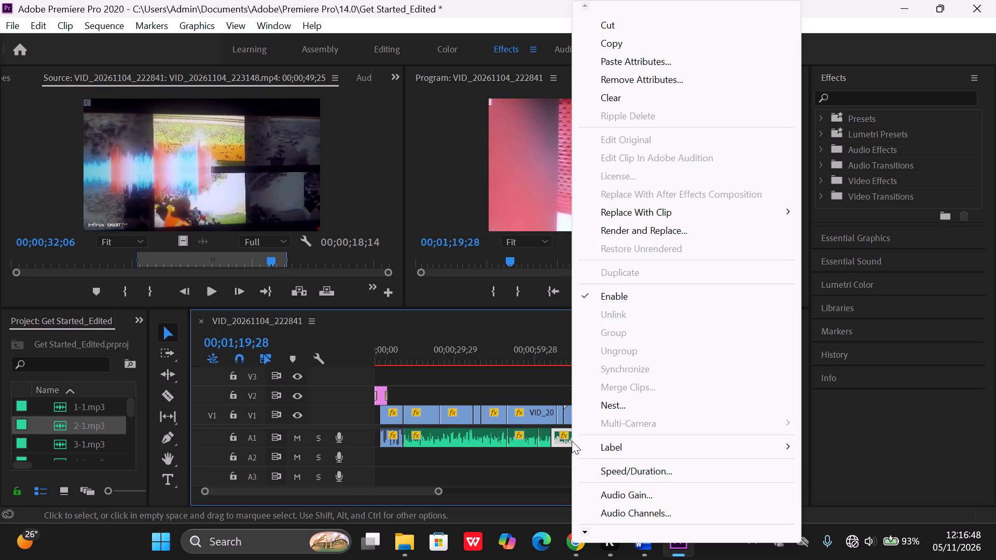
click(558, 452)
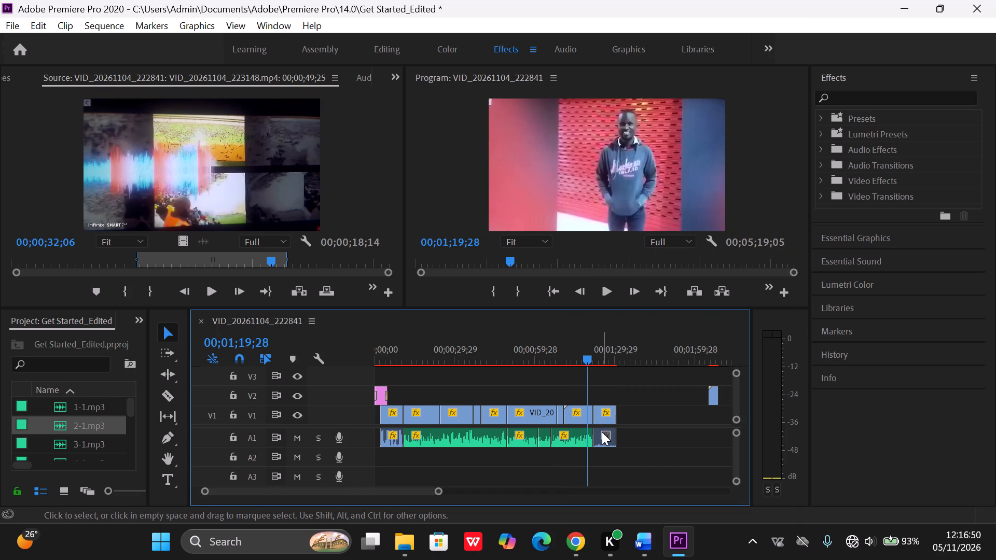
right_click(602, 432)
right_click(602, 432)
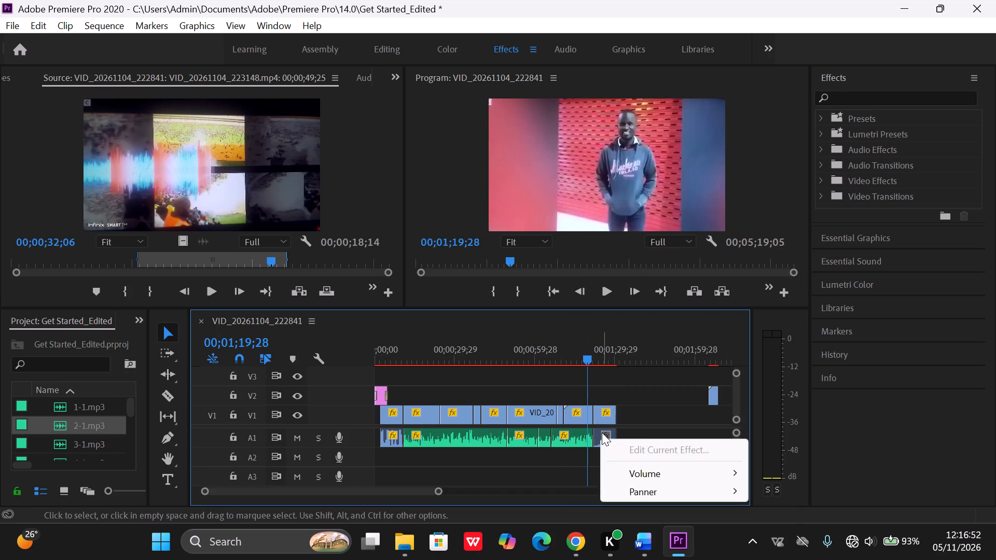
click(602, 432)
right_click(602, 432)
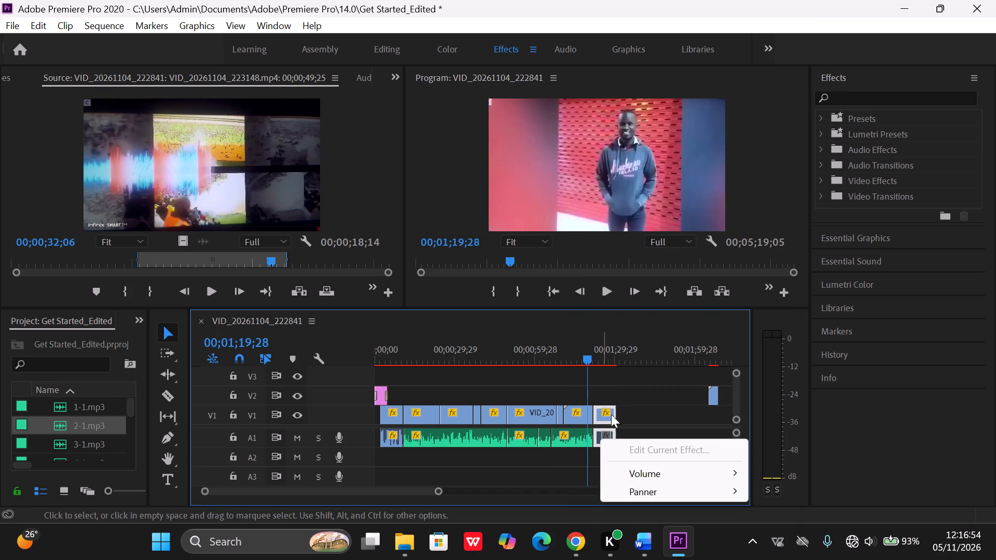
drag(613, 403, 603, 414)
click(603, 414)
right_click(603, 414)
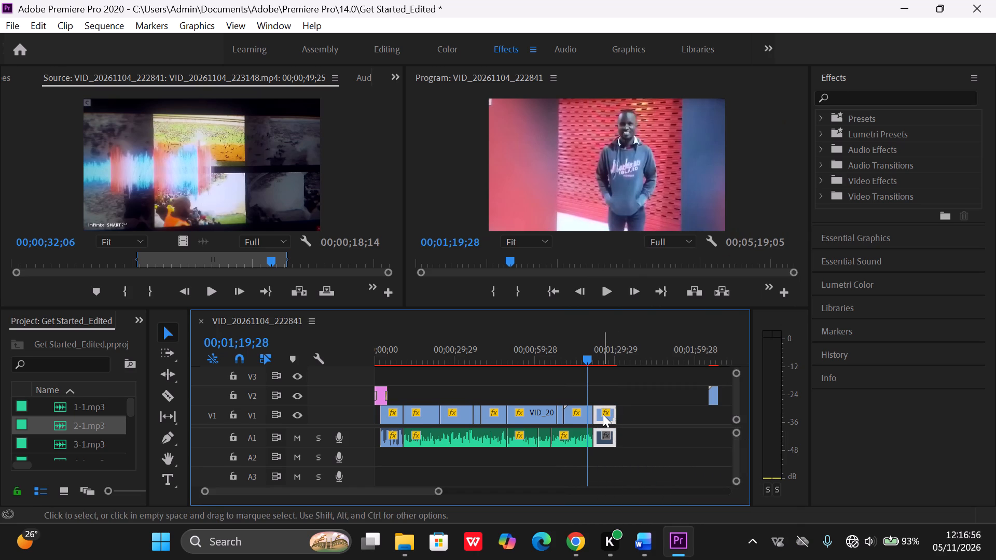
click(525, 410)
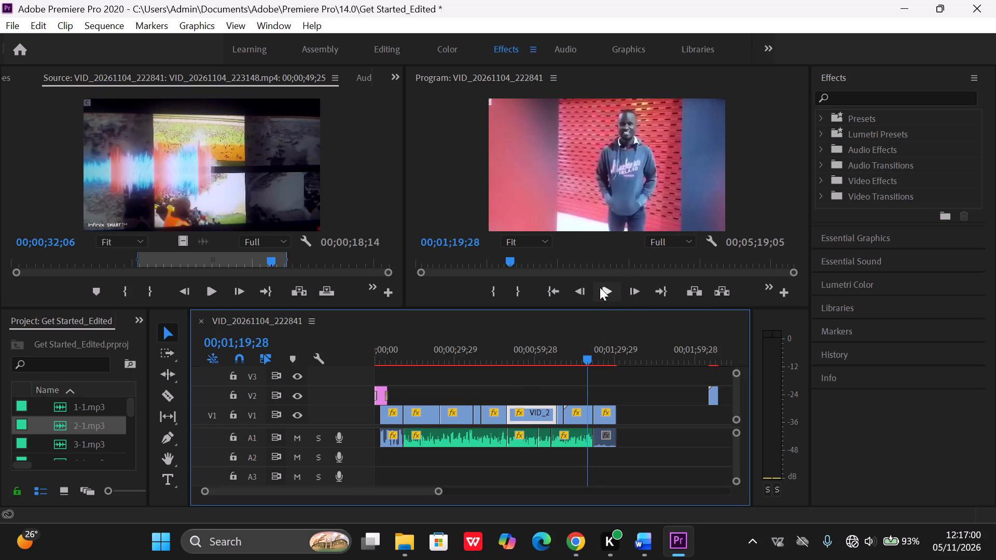
Play the sequence from 00;01;19;28 through the start of the last crowd clip and stop at 00;01;23;14.
click(600, 287)
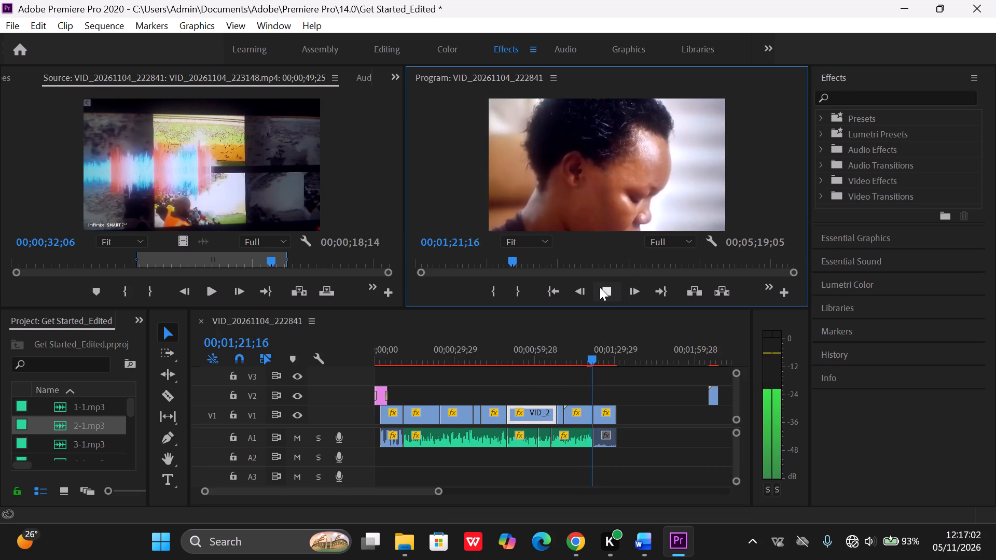
click(600, 287)
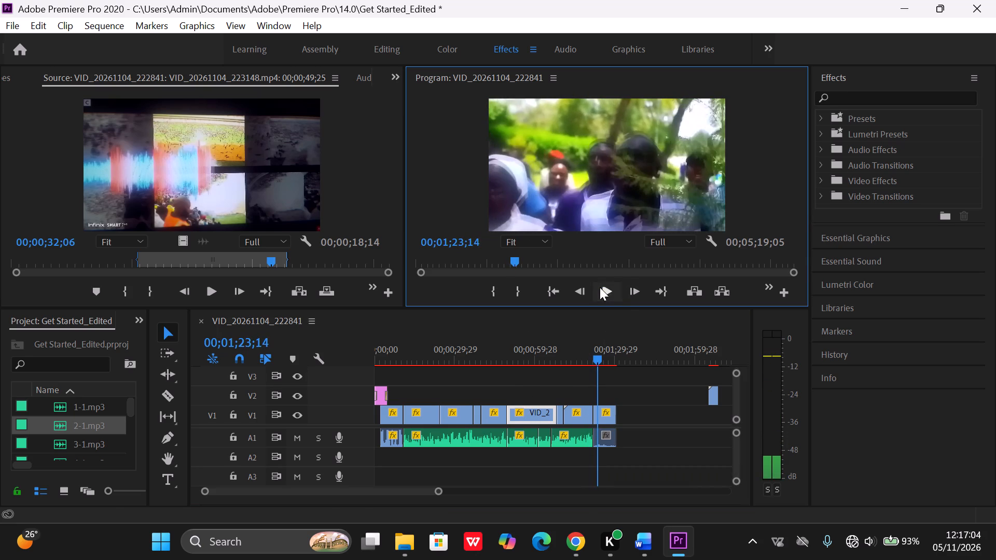
Open 2-1.mp3 in the Source monitor and play the end of its marked section.
scroll(675, 407, left, 1)
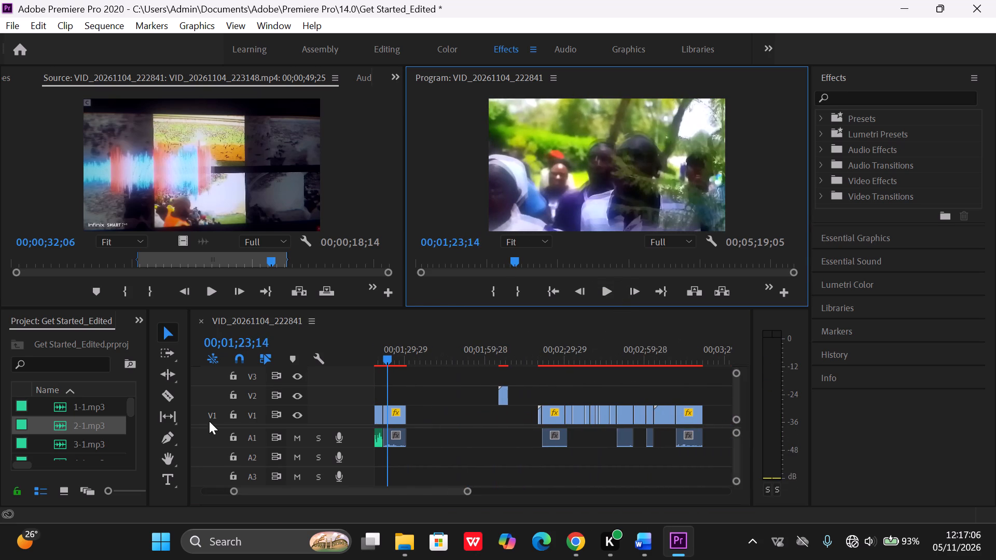
double_click(80, 425)
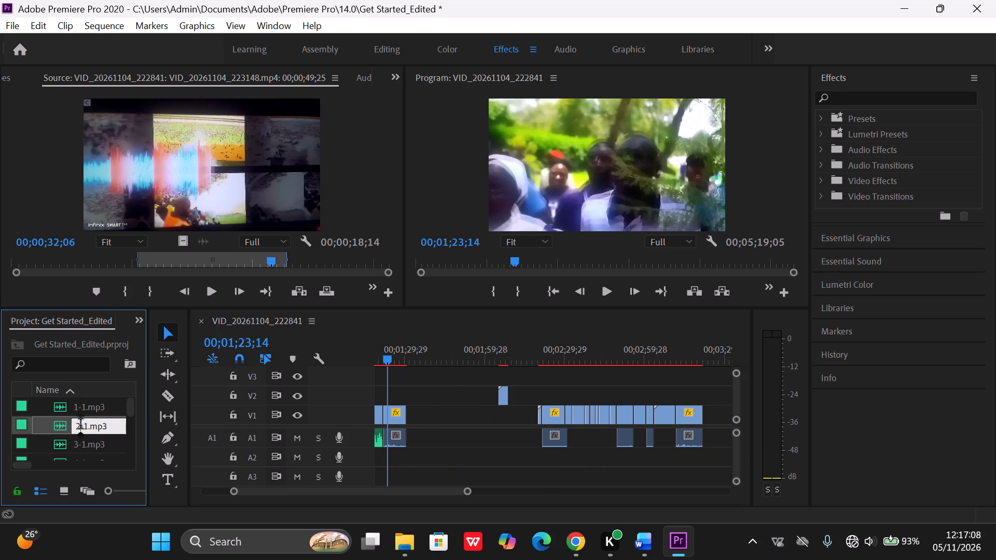
double_click(58, 425)
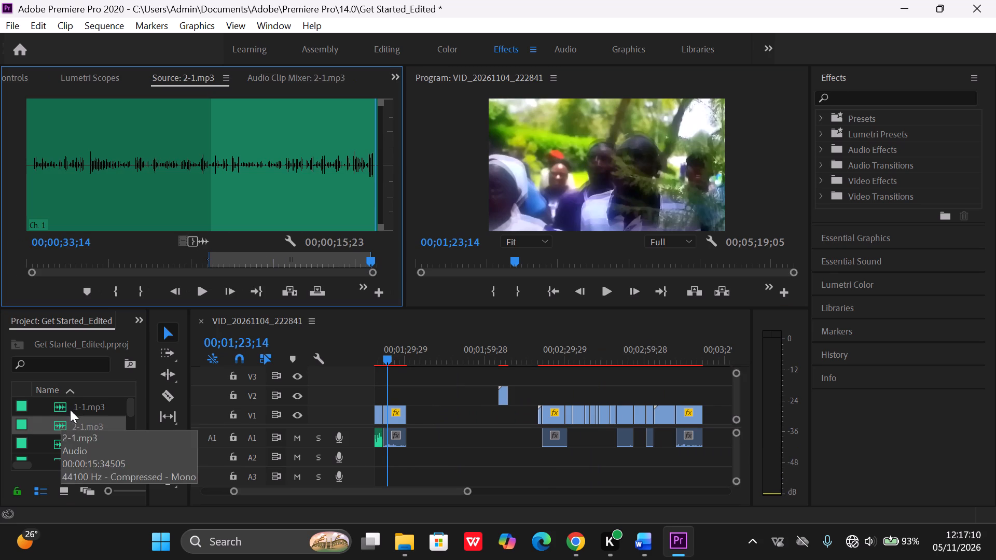
click(194, 289)
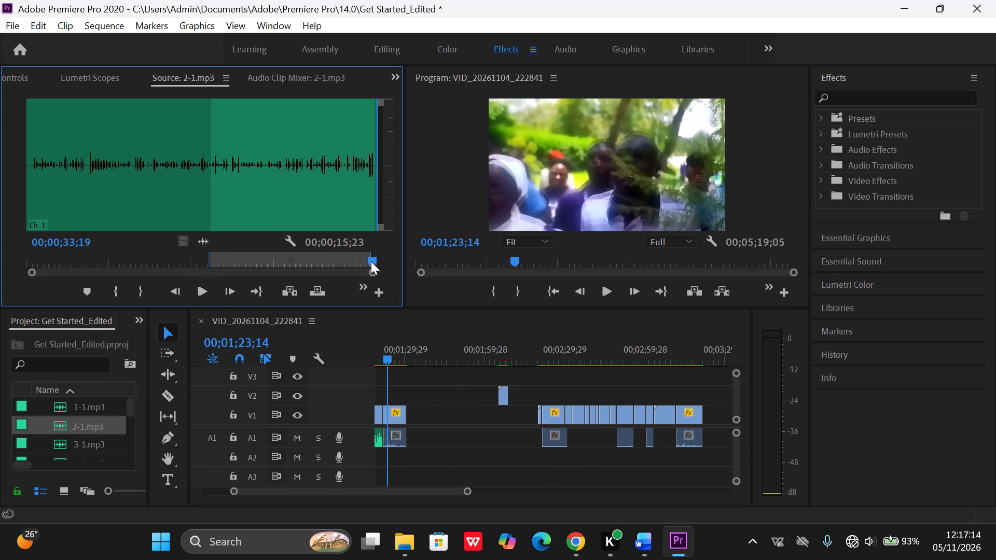
Load 3-1.mp3 in the Source monitor and mark an In point just after its start.
double_click(99, 442)
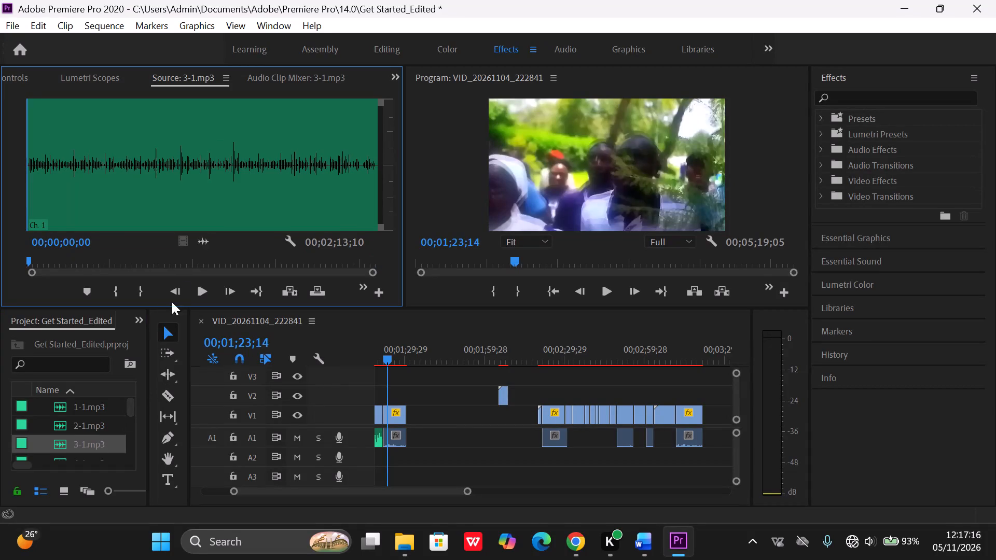
click(198, 286)
click(117, 288)
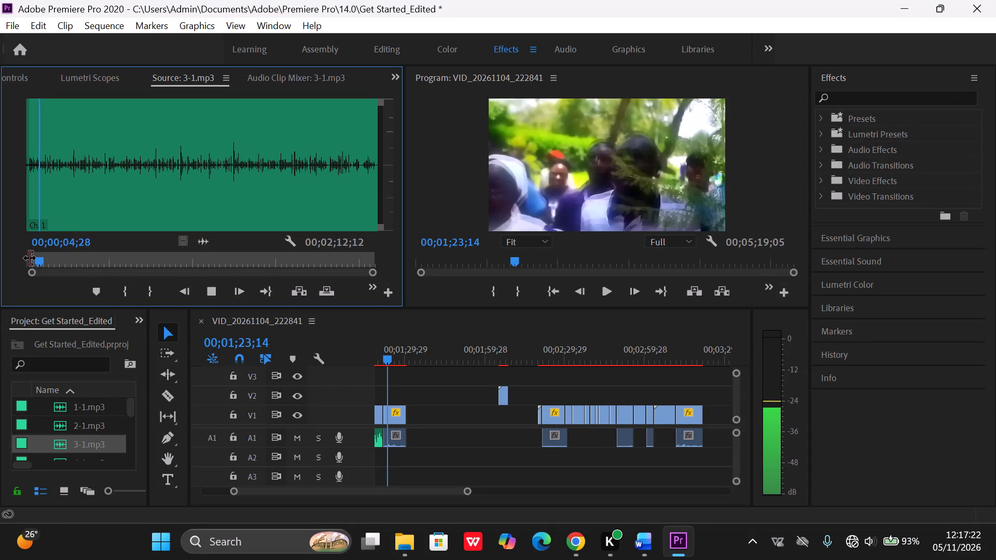
click(30, 258)
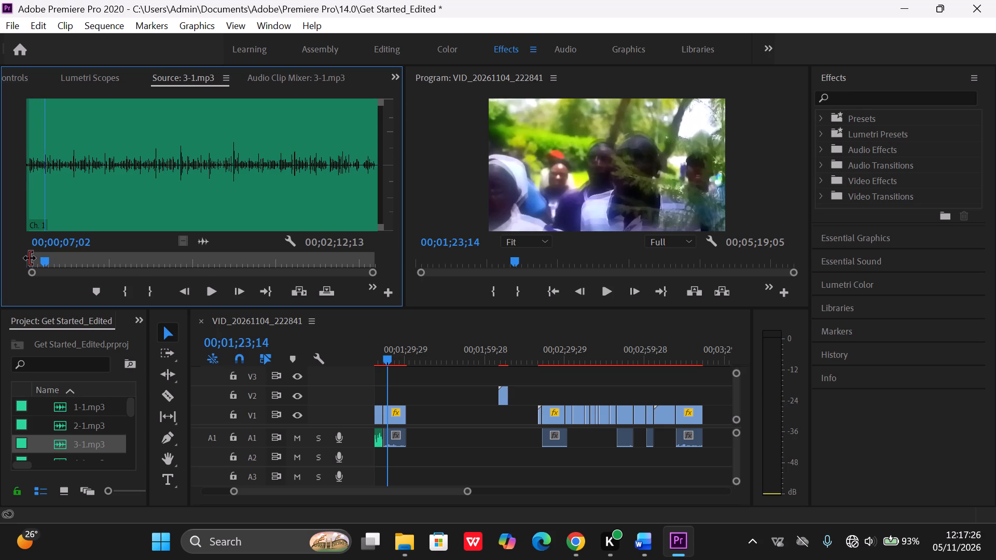
Listen through 3-1.mp3, replay it from 00;00;38;01, and mark the Out point at 00;00;58;09.
click(212, 290)
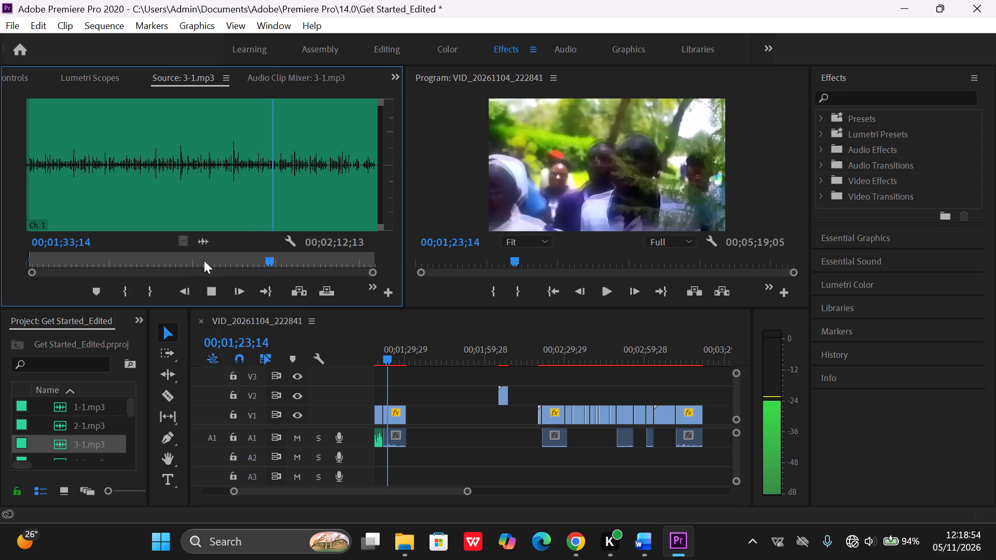
drag(276, 262, 128, 272)
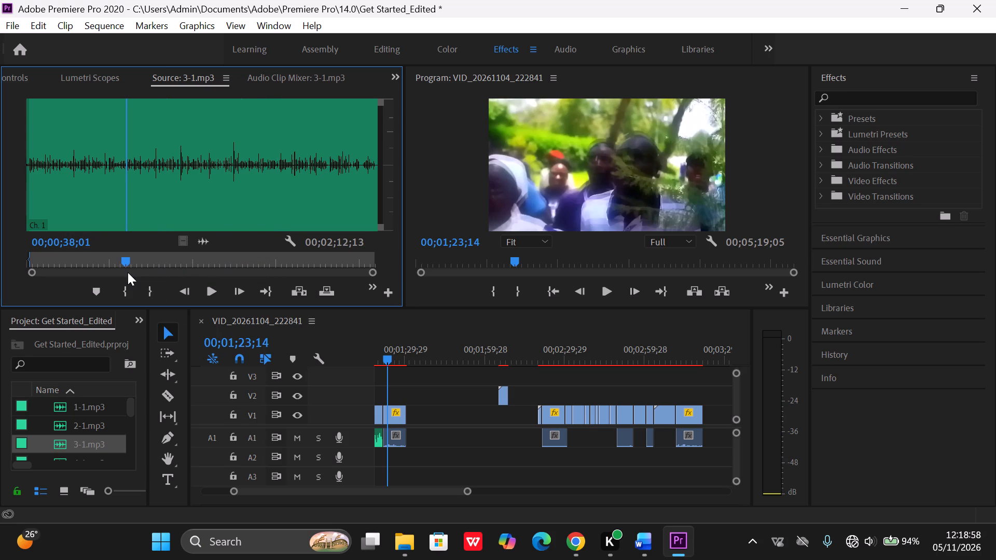
click(208, 293)
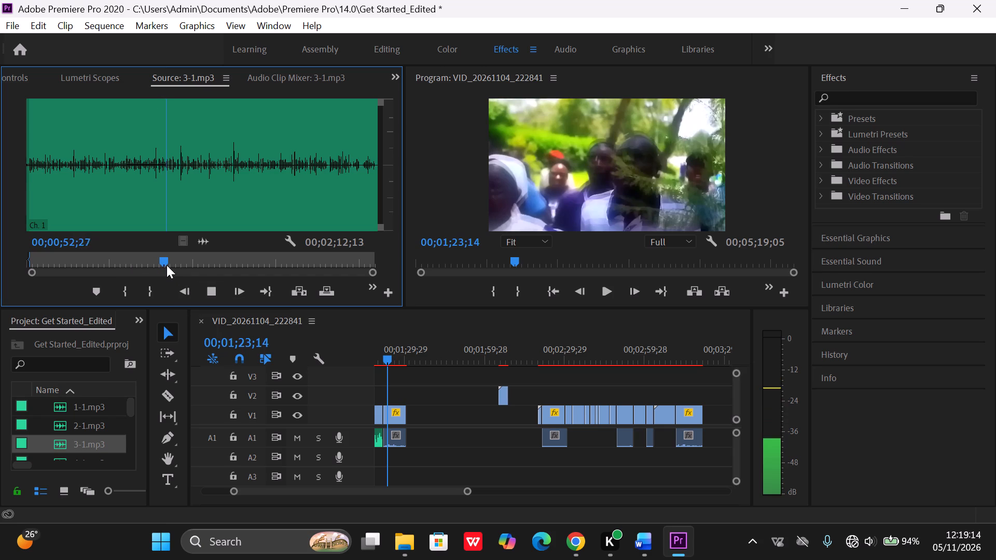
click(212, 290)
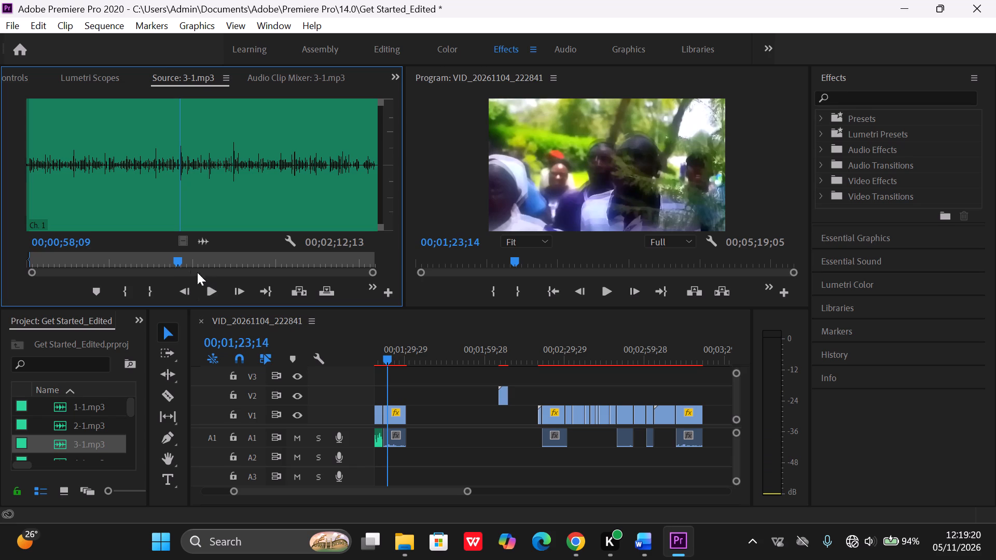
click(150, 289)
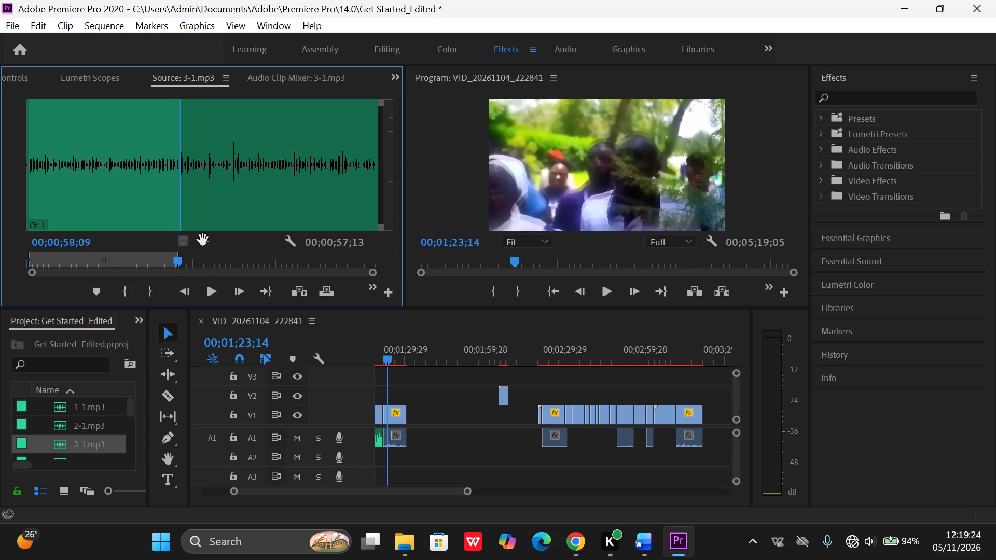
Place the marked section of 3-1.mp3 on A2, starting where the crowd clip on V1 ends.
drag(203, 240, 409, 433)
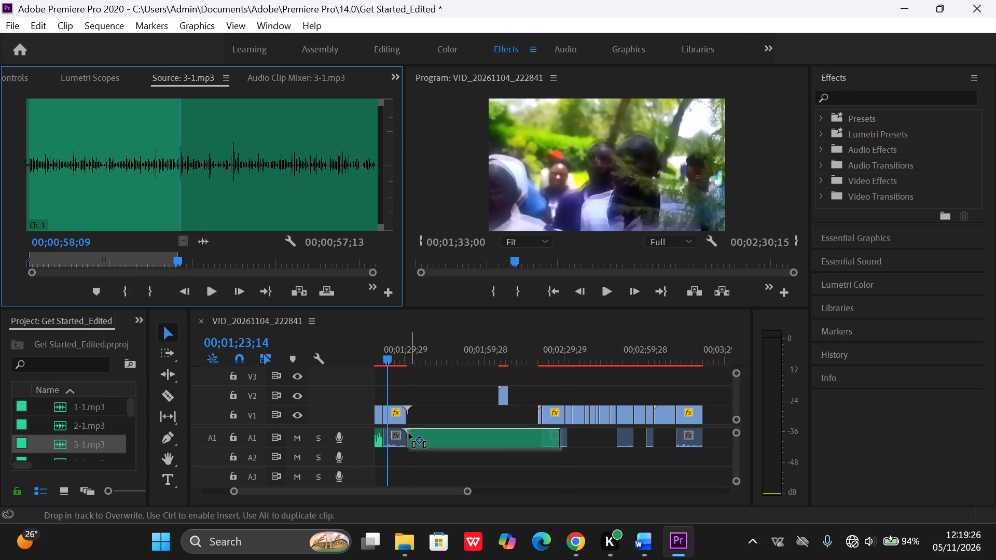
drag(409, 433, 406, 431)
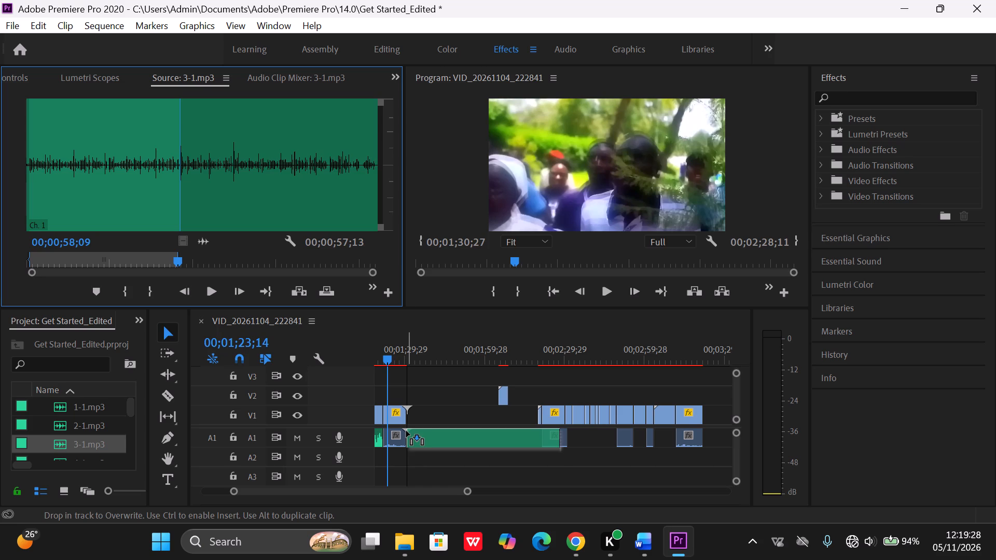
drag(406, 431, 407, 453)
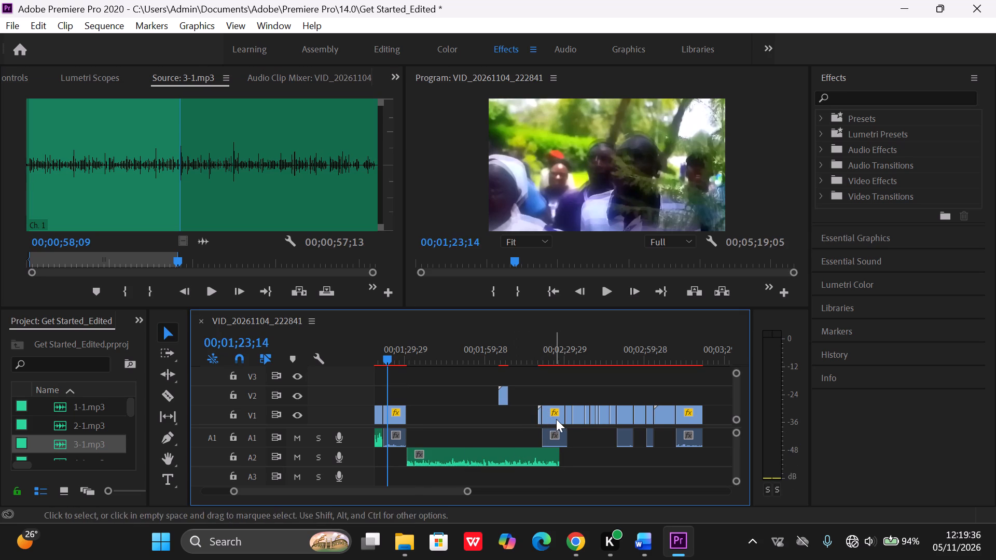
Move the later group of V1 clips and their A1 audio further along, well past the end of the A2 narration.
drag(521, 412, 694, 438)
drag(625, 417, 681, 417)
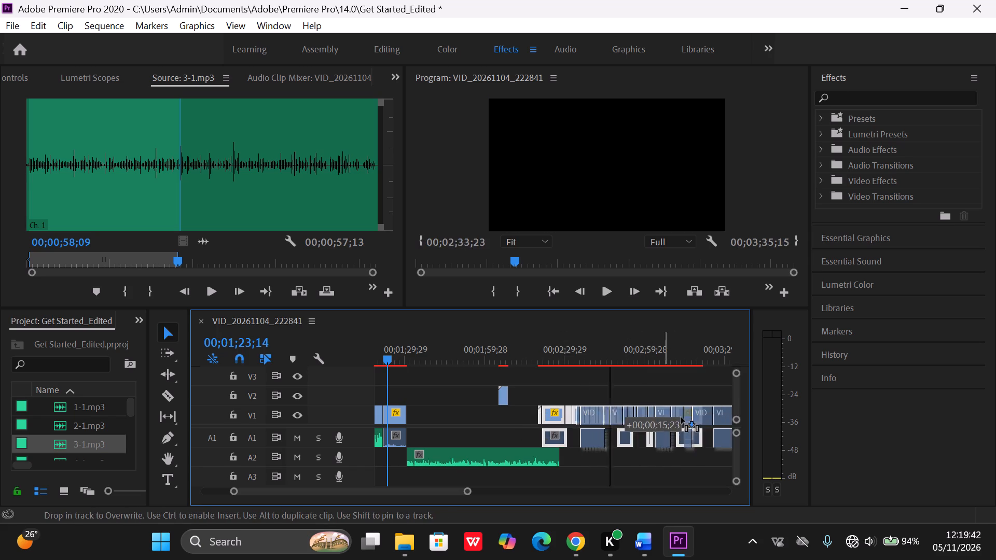
drag(681, 417, 700, 418)
Move the 3-1.mp3 narration from A2 up to A1, directly after the crowd clip's audio.
drag(531, 455, 532, 437)
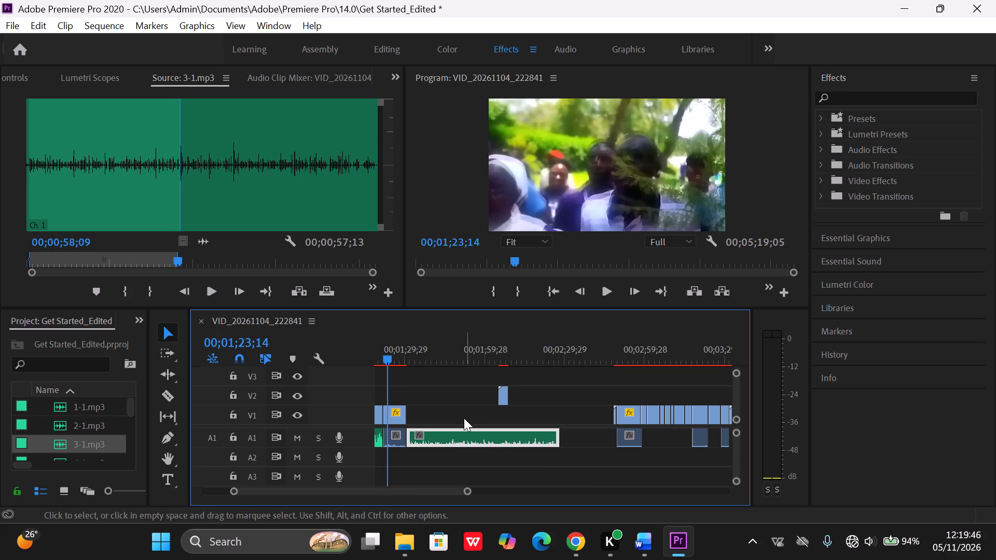
click(448, 428)
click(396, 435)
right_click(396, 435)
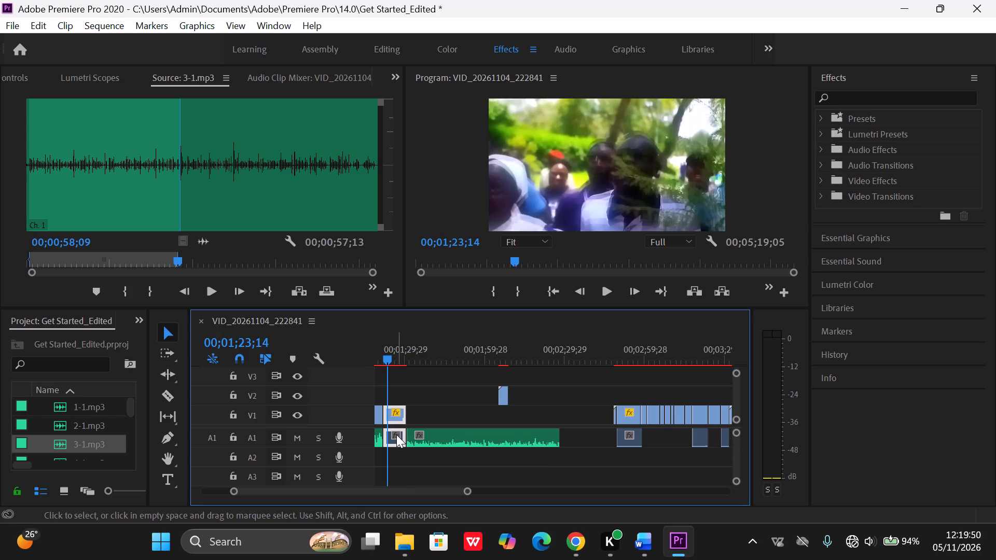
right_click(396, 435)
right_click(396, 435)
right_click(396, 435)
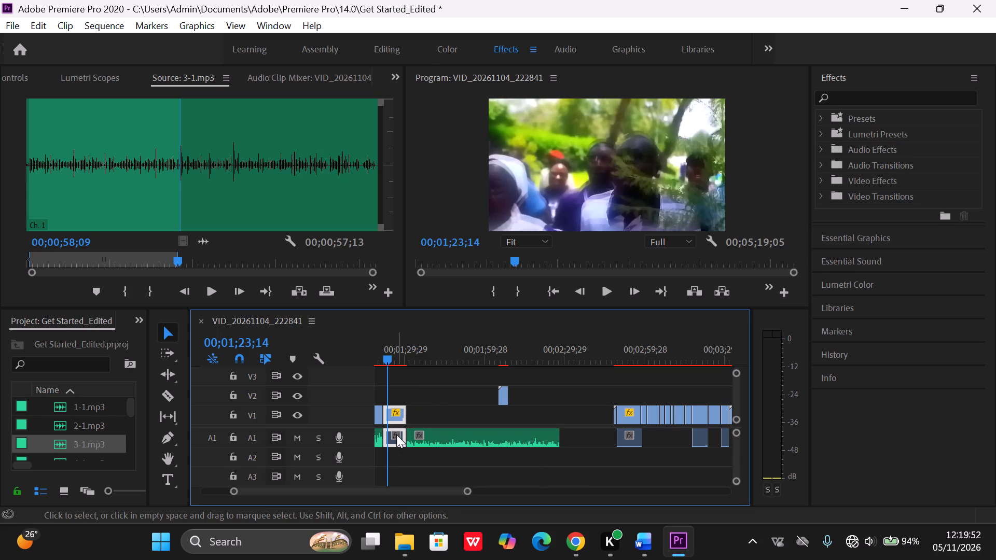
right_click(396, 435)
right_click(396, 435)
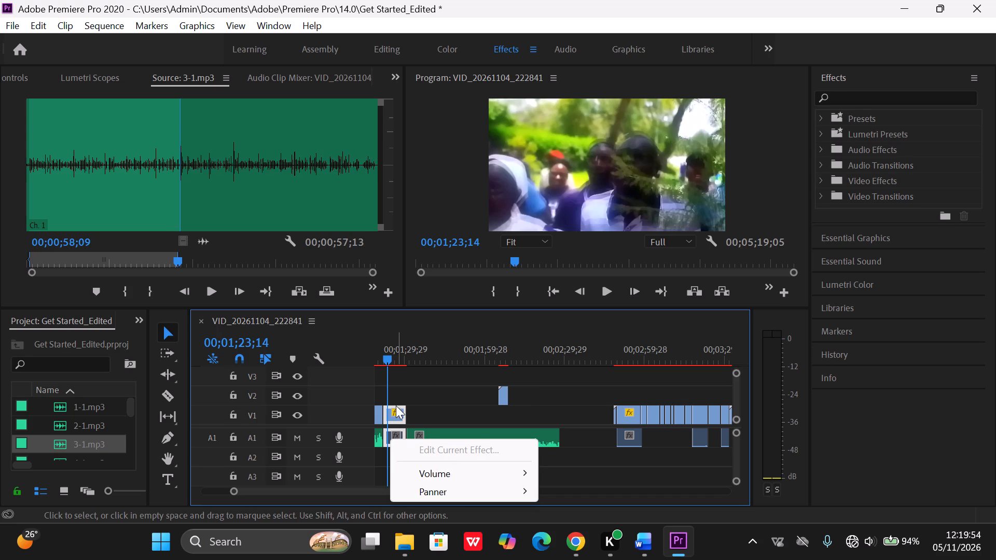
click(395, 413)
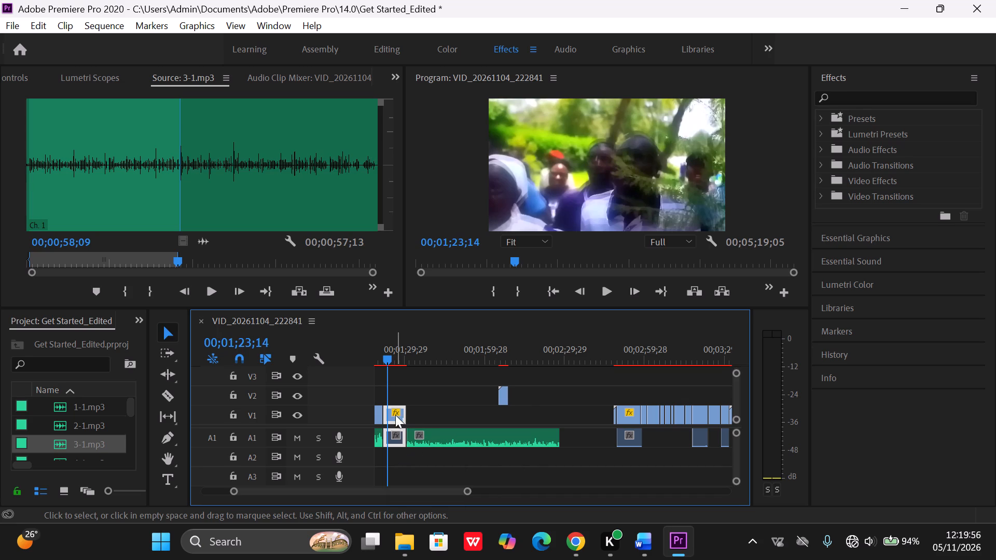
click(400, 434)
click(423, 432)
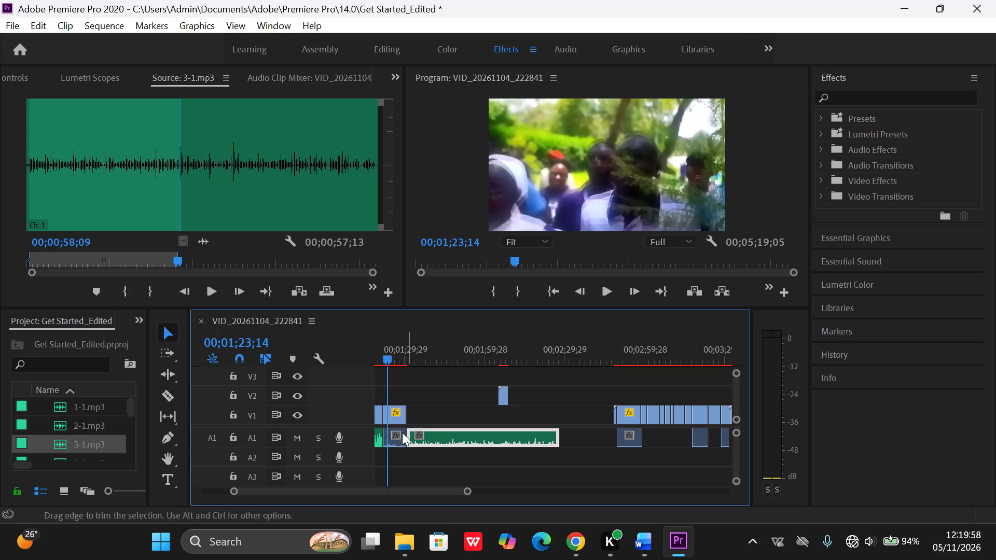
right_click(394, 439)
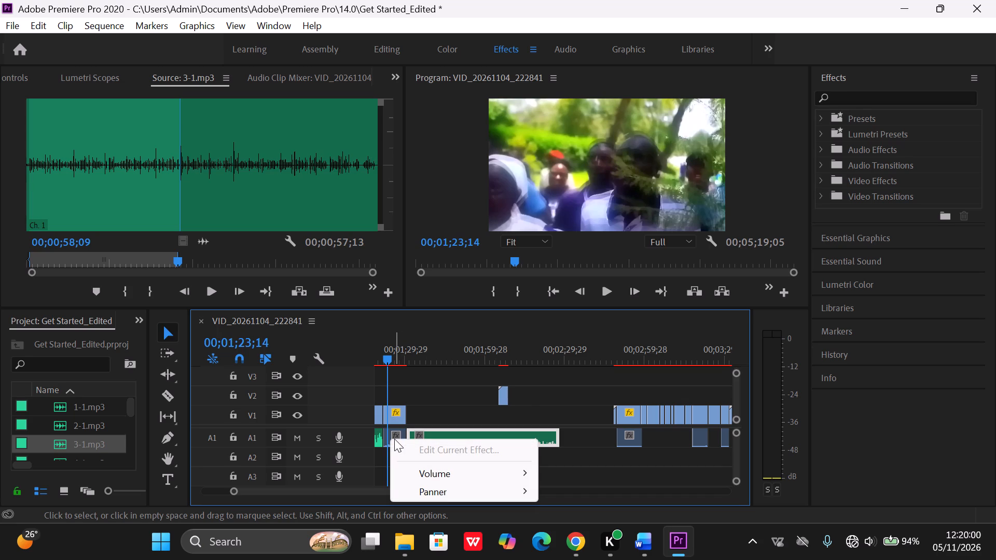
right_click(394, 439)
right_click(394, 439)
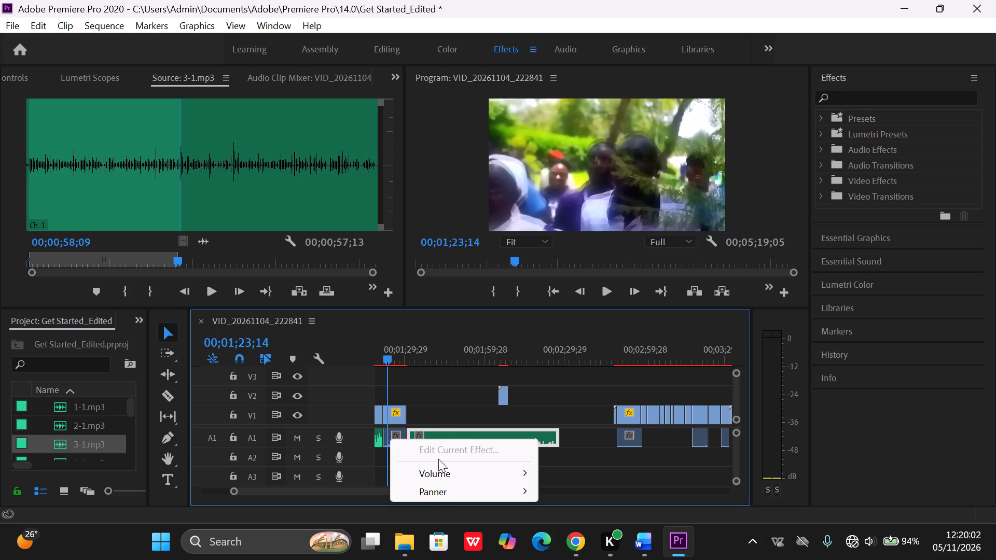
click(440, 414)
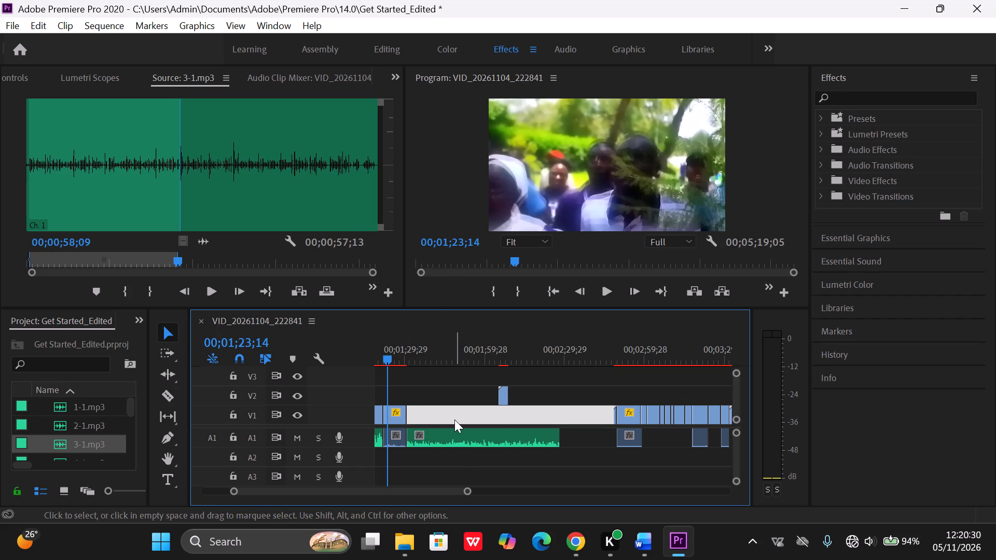
Move the VID_20261104_222920.mp4 newsreader clip from V2 down to V1, directly after the crowd clip.
scroll(454, 419, down, 1)
scroll(454, 419, right, 1)
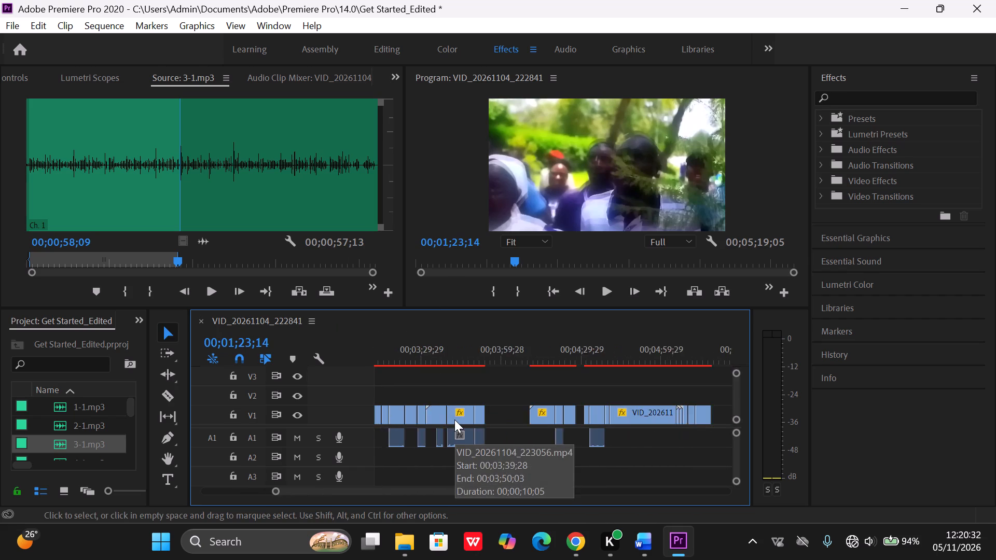
scroll(454, 419, right, 2)
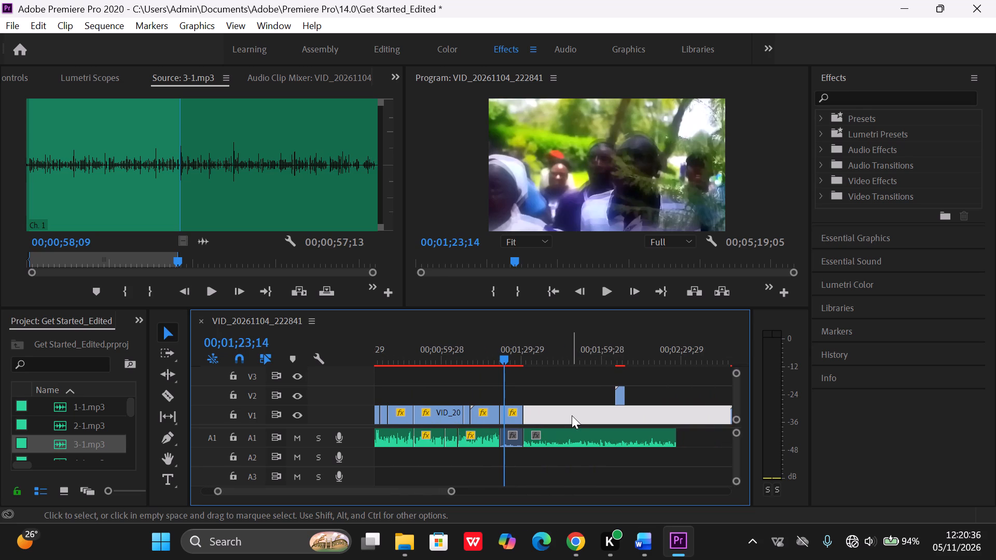
click(572, 415)
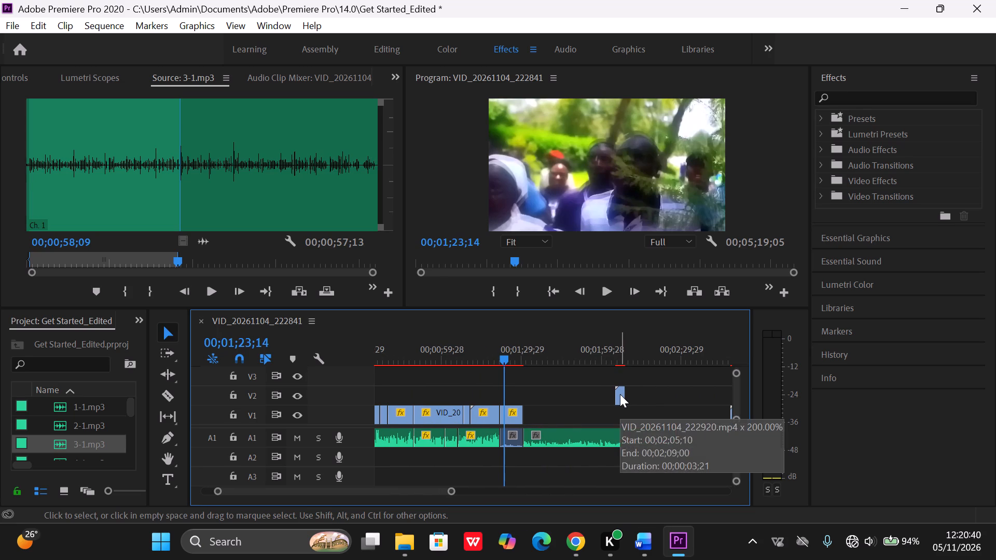
drag(620, 394, 524, 415)
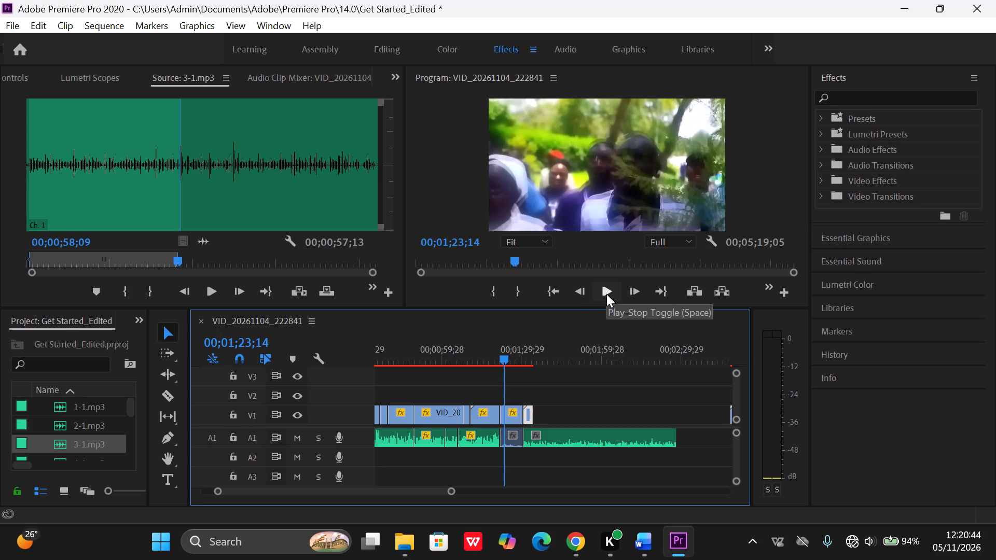
Play through the end of the crowd clip and split it with its linked audio at 00;01;28;03.
click(606, 294)
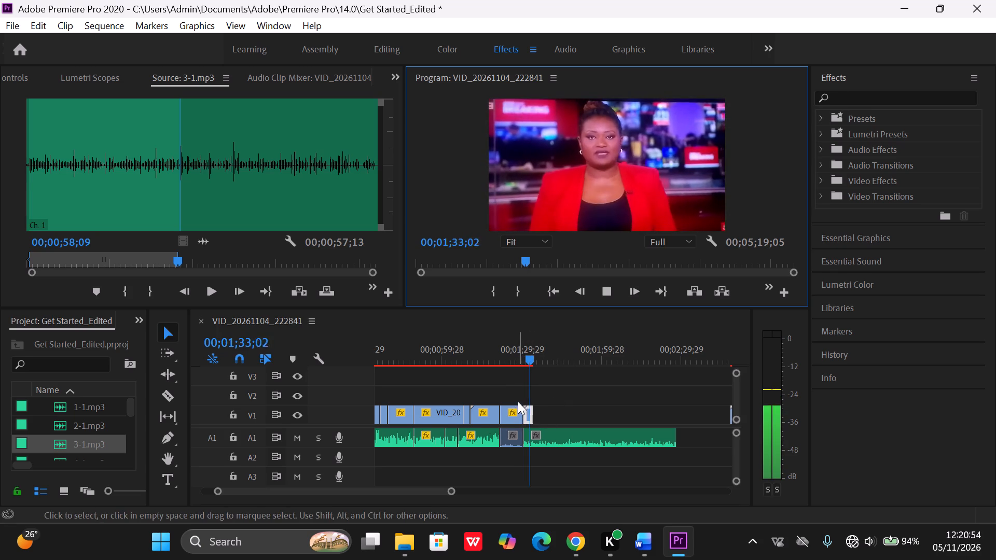
drag(530, 358, 516, 360)
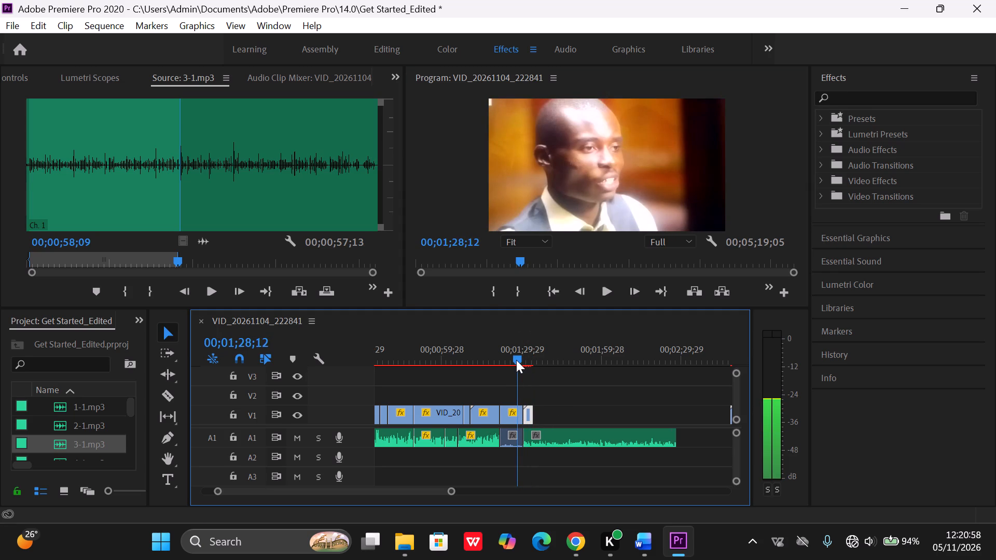
drag(516, 360, 515, 360)
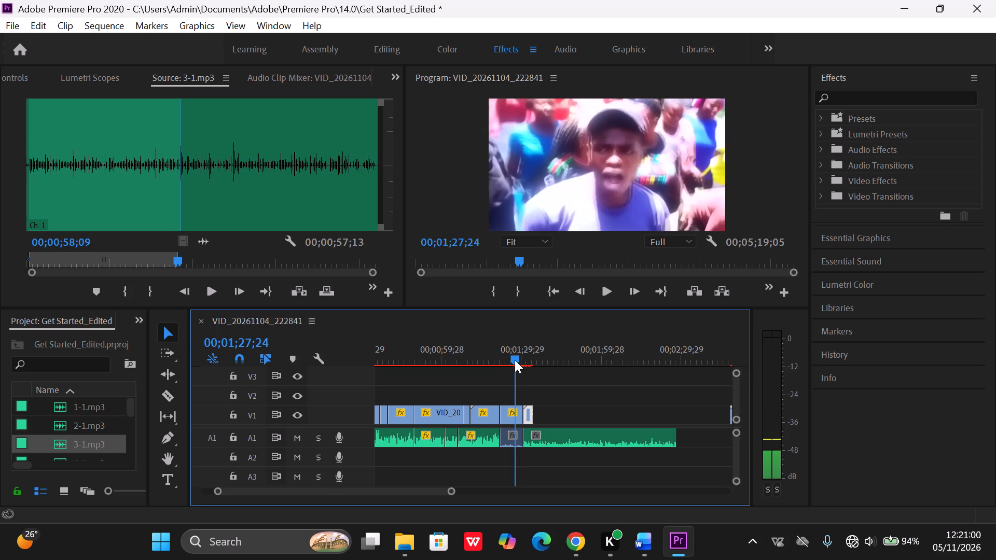
drag(515, 360, 516, 360)
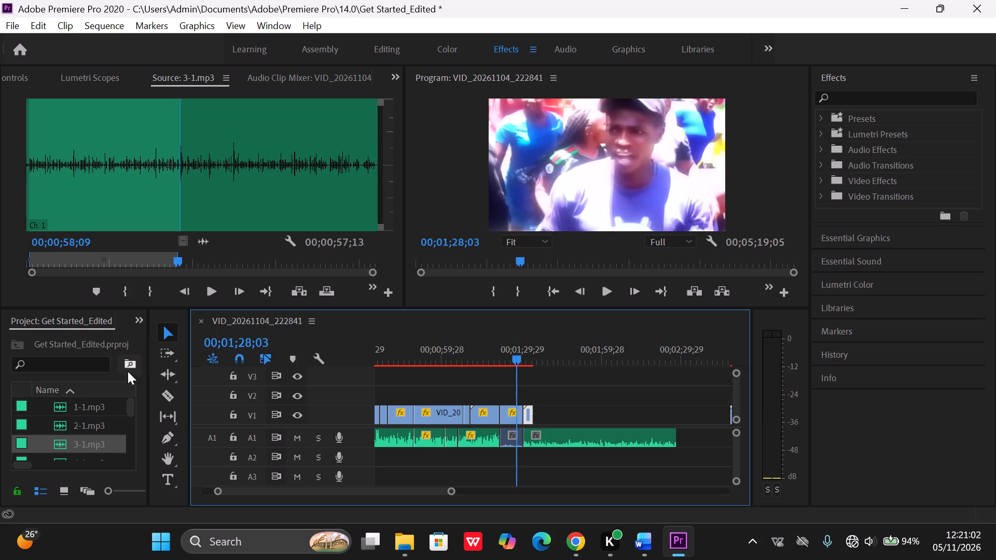
click(164, 396)
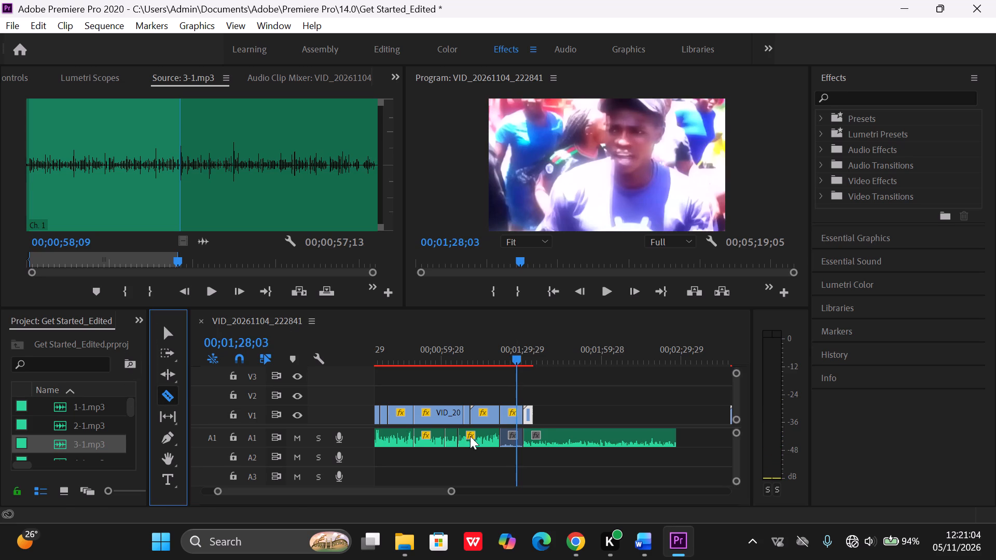
click(517, 412)
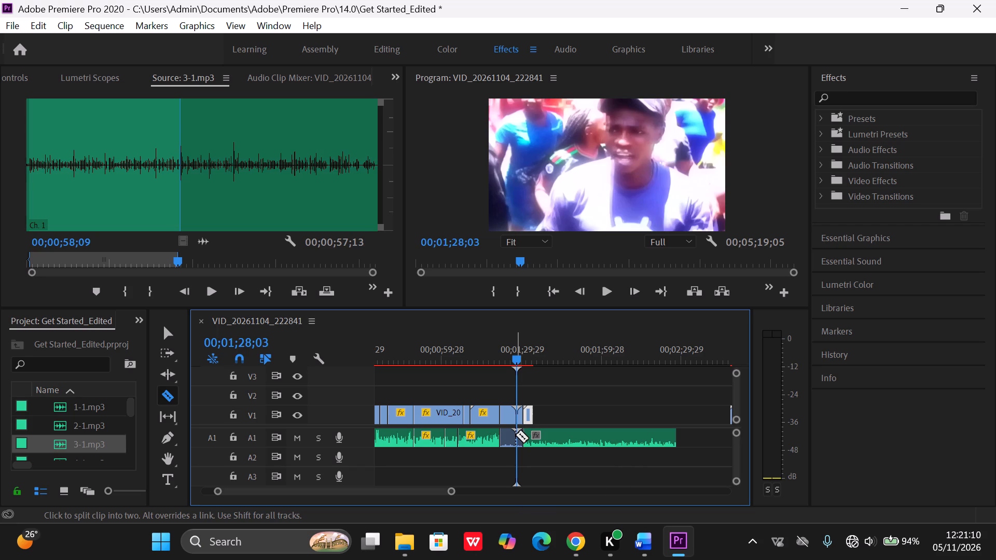
click(517, 435)
Move the split-off end of the crowd clip, with its audio, to just after the end of the A1 narration.
click(163, 330)
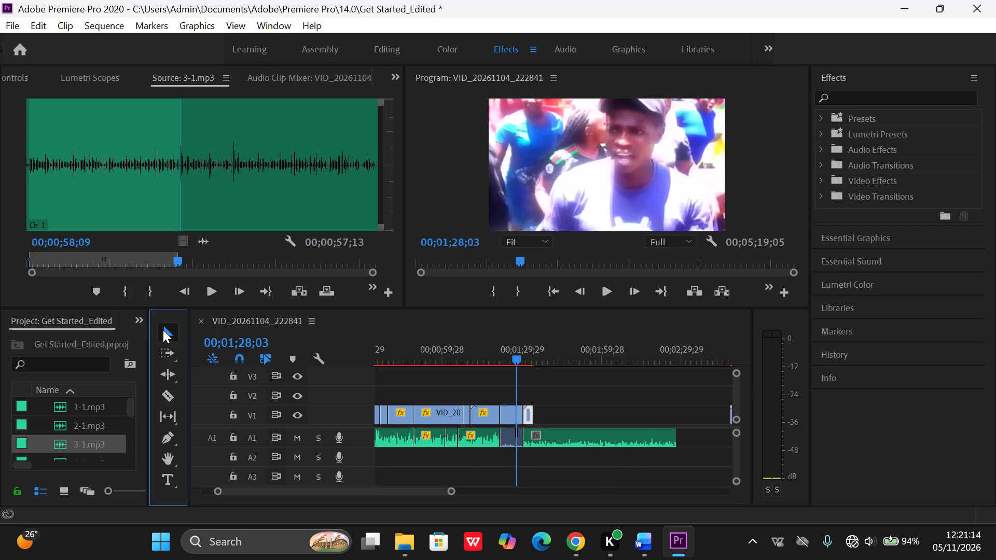
click(520, 422)
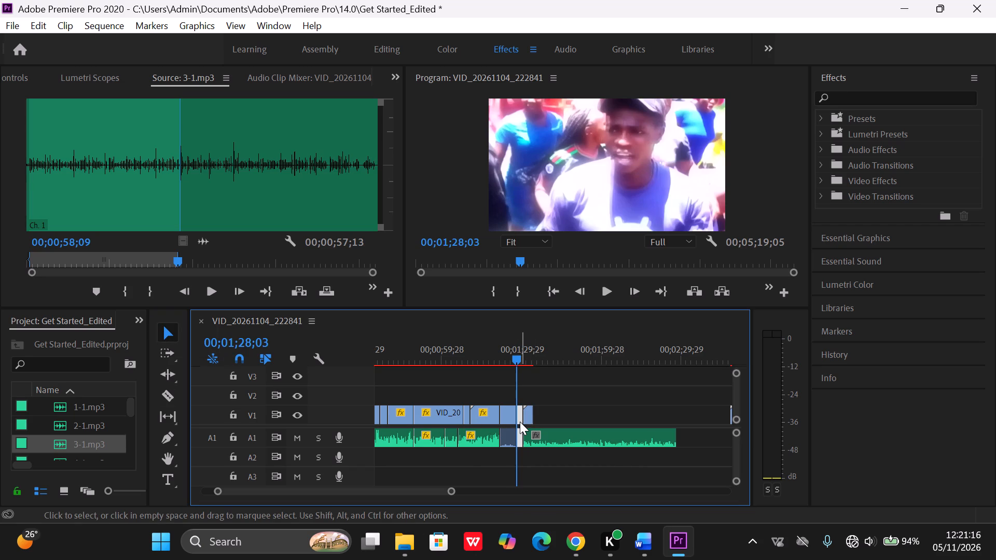
drag(520, 422, 685, 442)
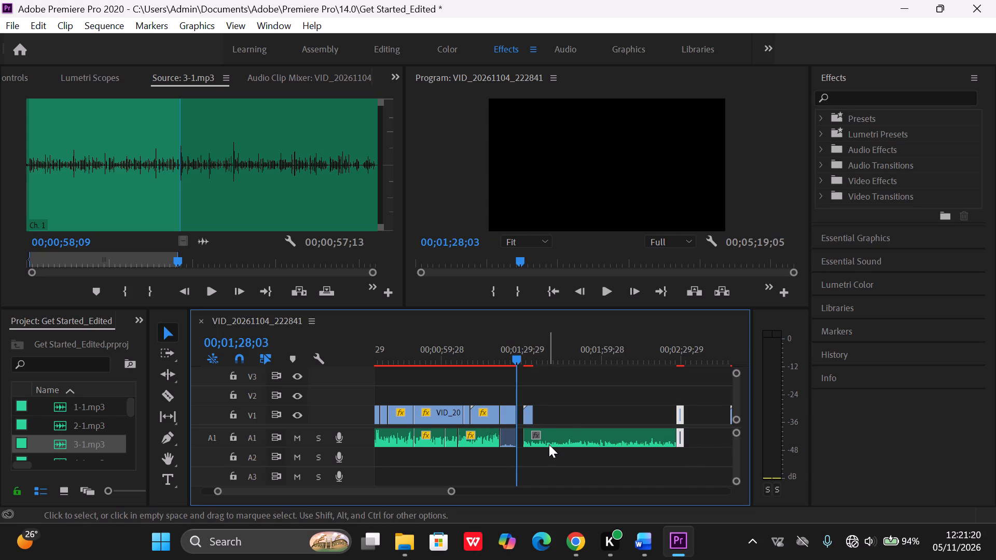
Slide the 3-1.mp3 narration back against the shortened crowd clip's audio and bring the split-off piece up to the narration's end.
drag(557, 438, 549, 438)
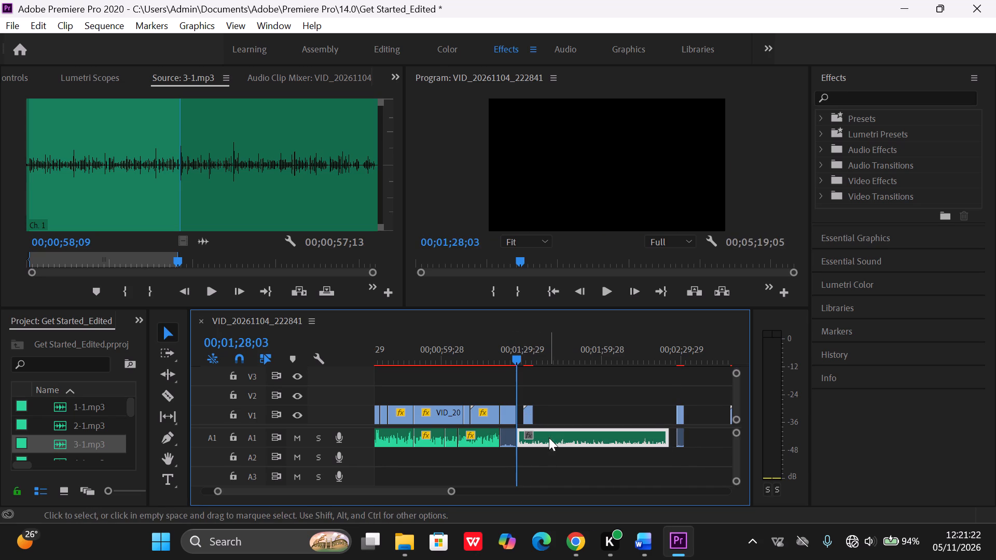
drag(680, 435, 675, 436)
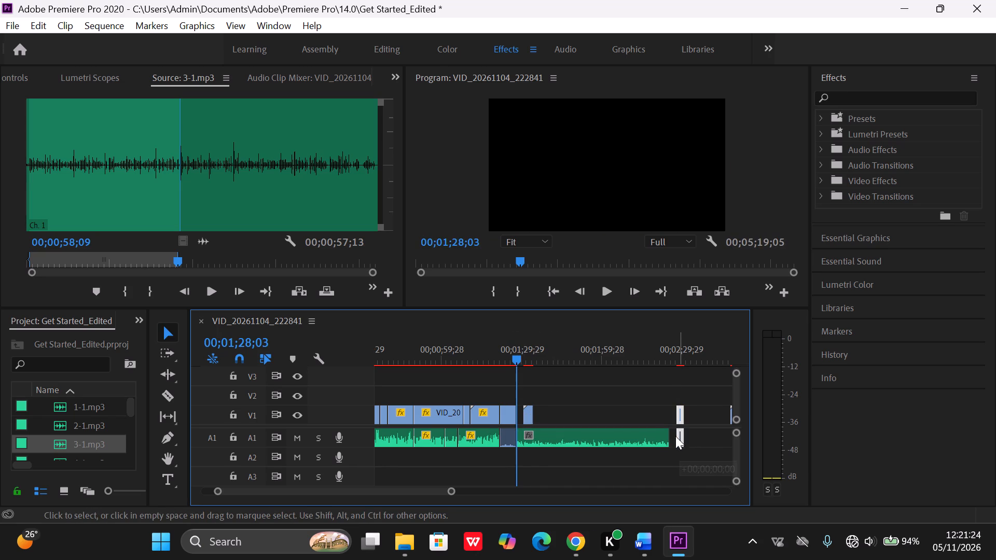
drag(675, 436, 674, 436)
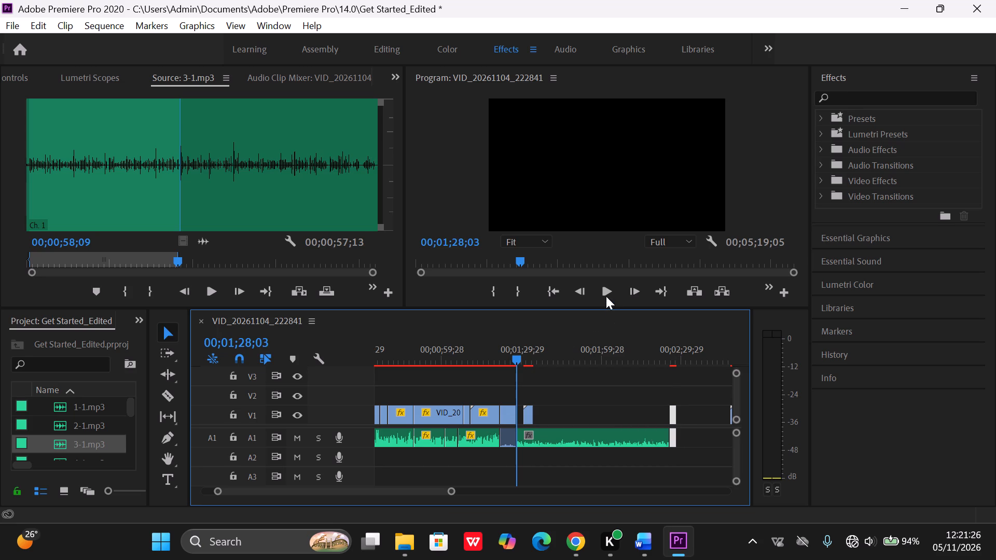
Play on from 00;01;28;03 and move the newsreader clip along V1 to start at 00;01;39;16.
click(606, 293)
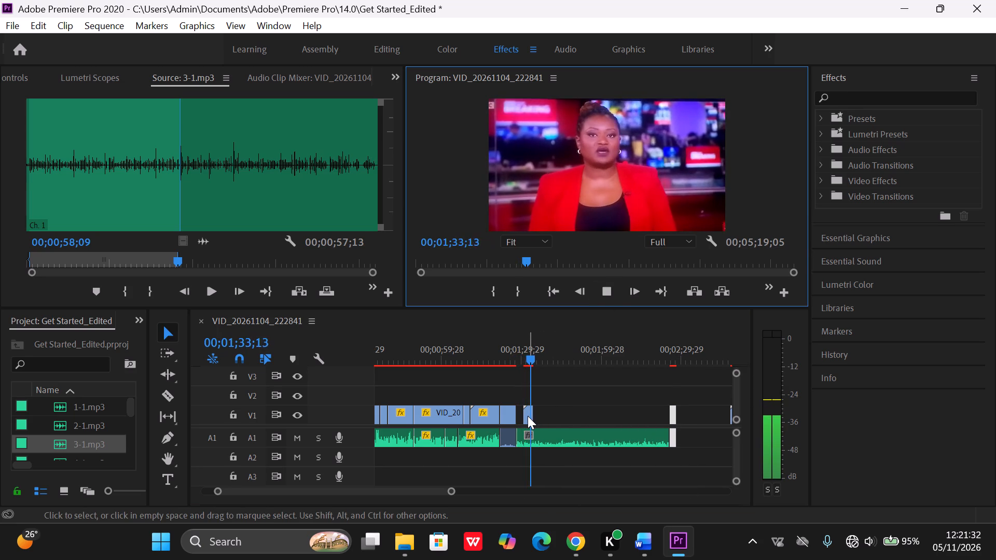
drag(527, 416, 545, 415)
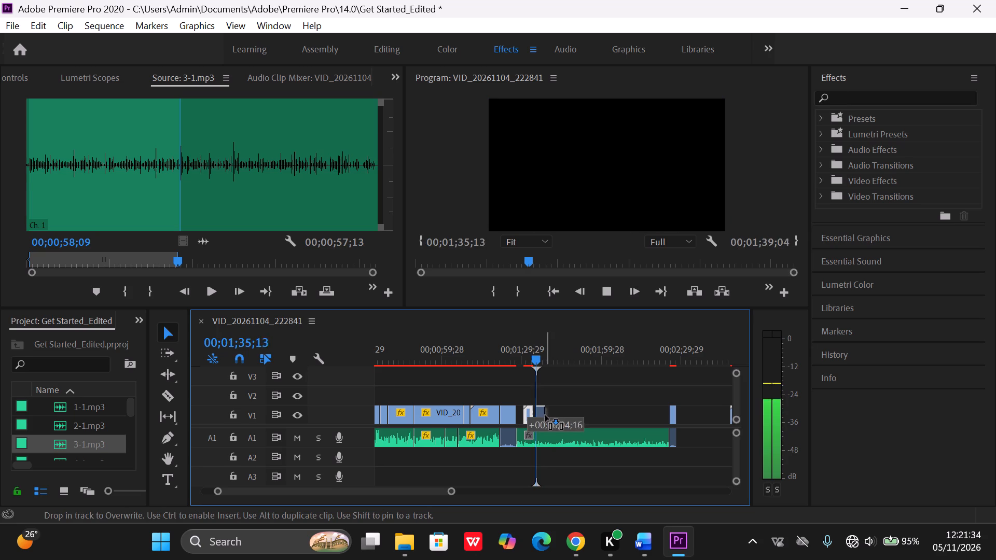
drag(545, 415, 556, 414)
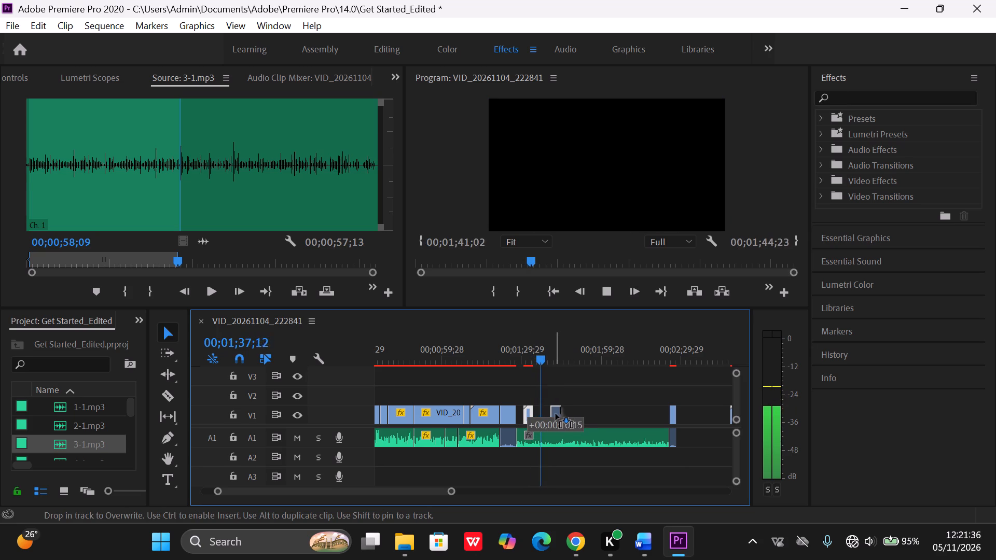
drag(556, 414, 551, 415)
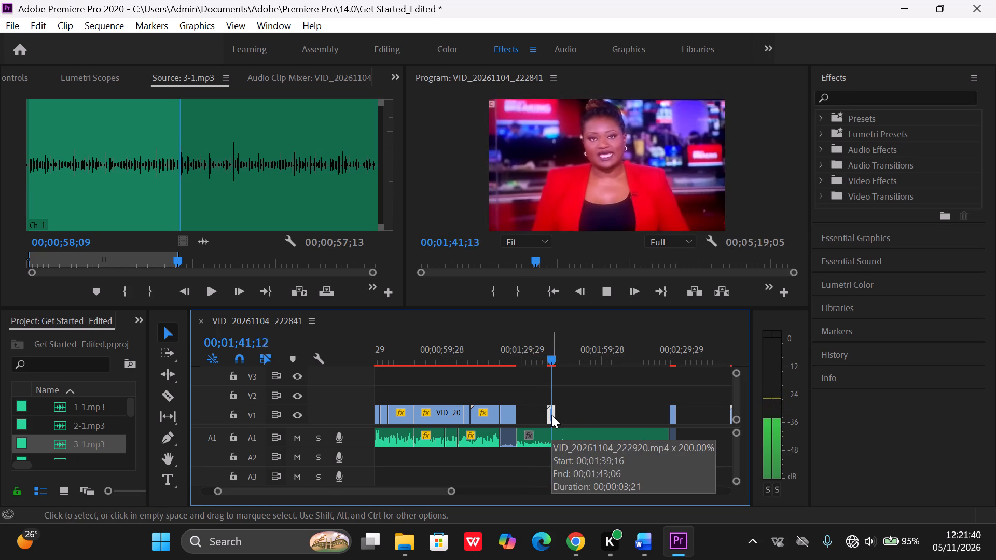
click(551, 415)
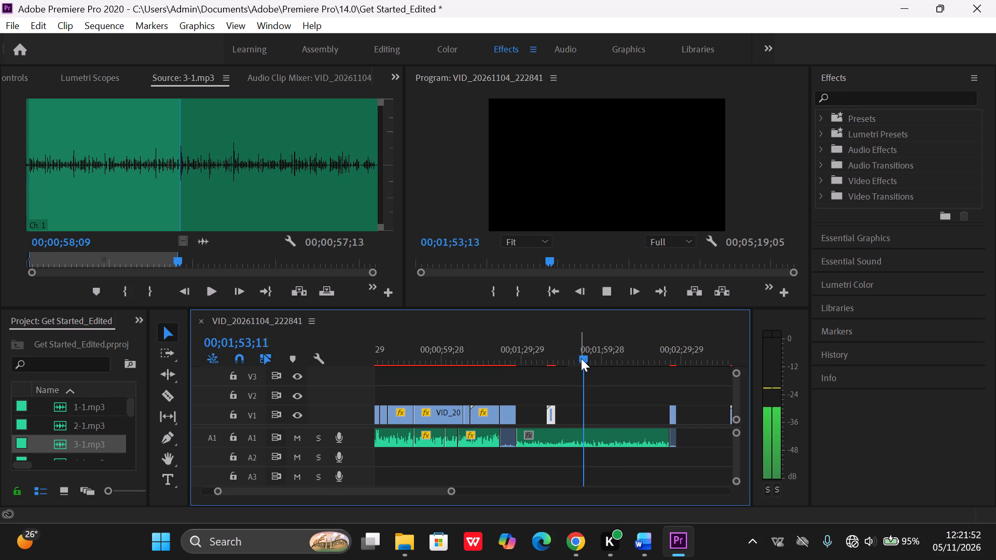
Replay the narration around 00;01;50 and split 3-1.mp3 on A1 at 00;01;51;18.
drag(586, 358, 580, 361)
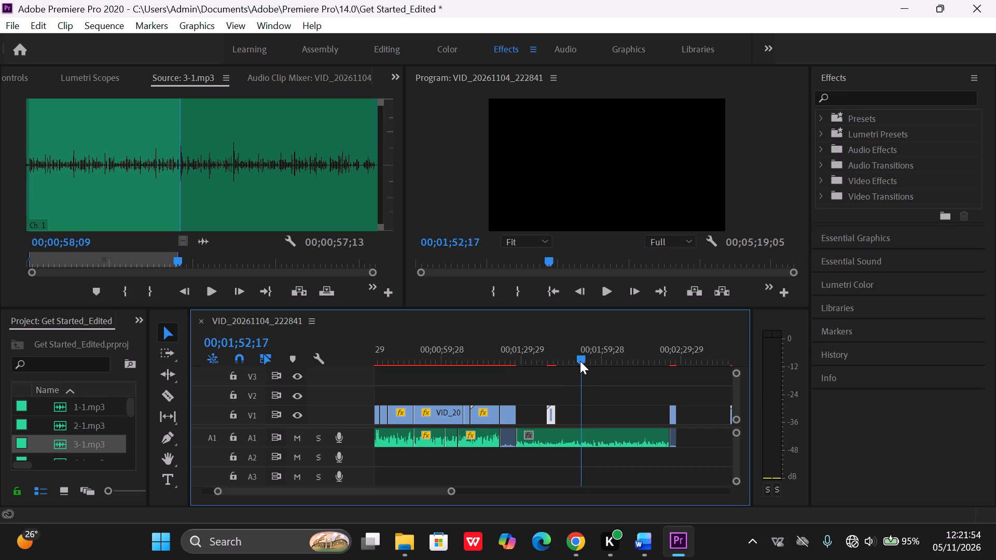
drag(580, 361, 574, 362)
click(609, 296)
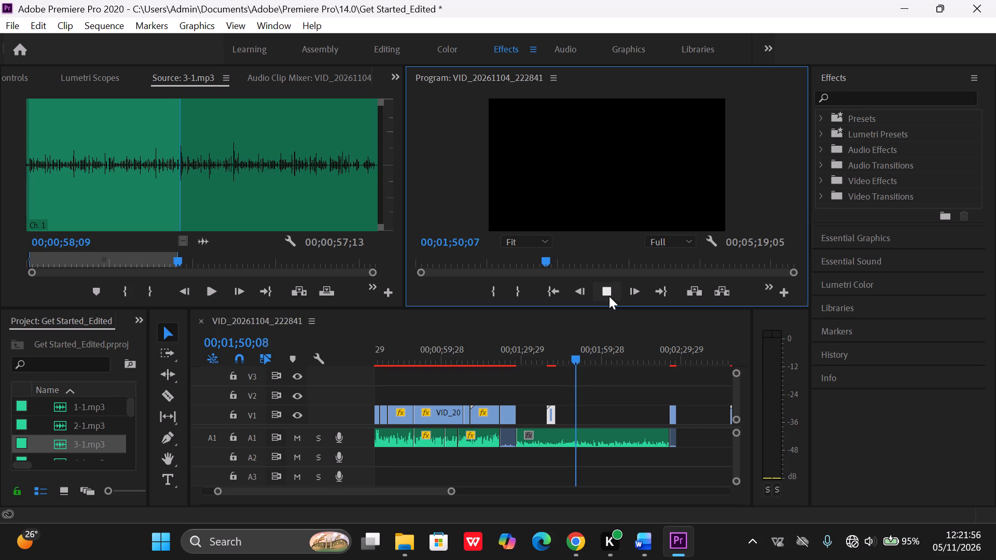
click(609, 296)
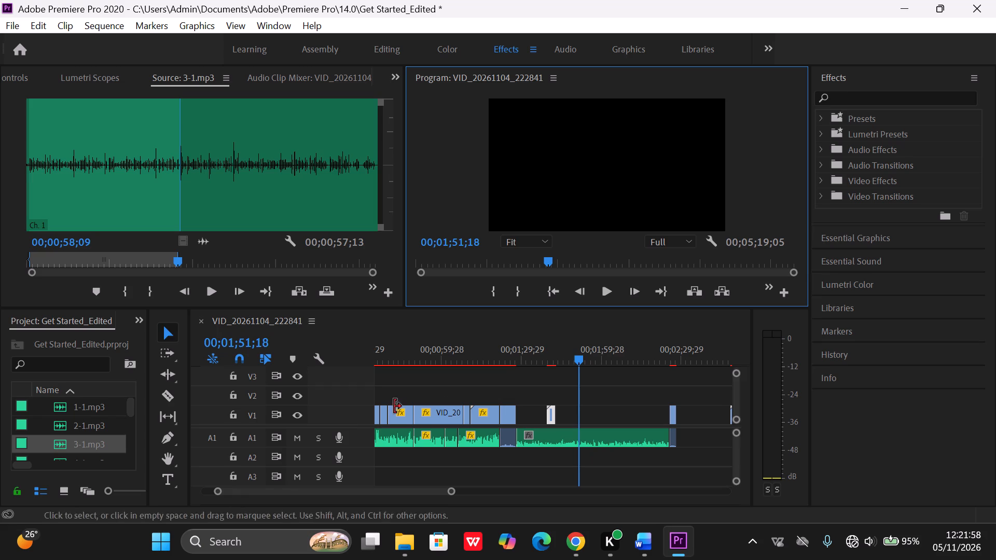
click(170, 403)
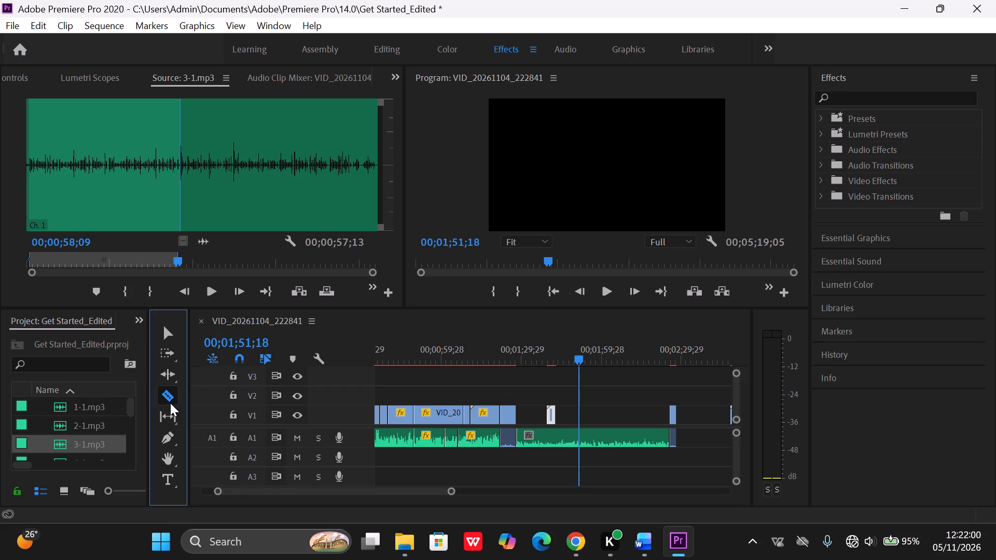
click(580, 437)
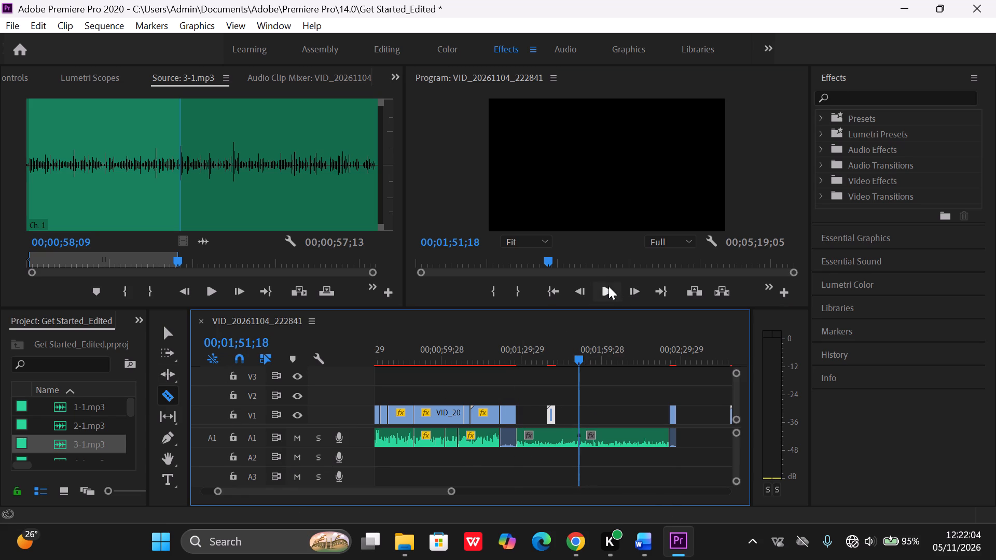
Listen on from the cut and split the A1 narration again at 00;01;57;25.
click(608, 287)
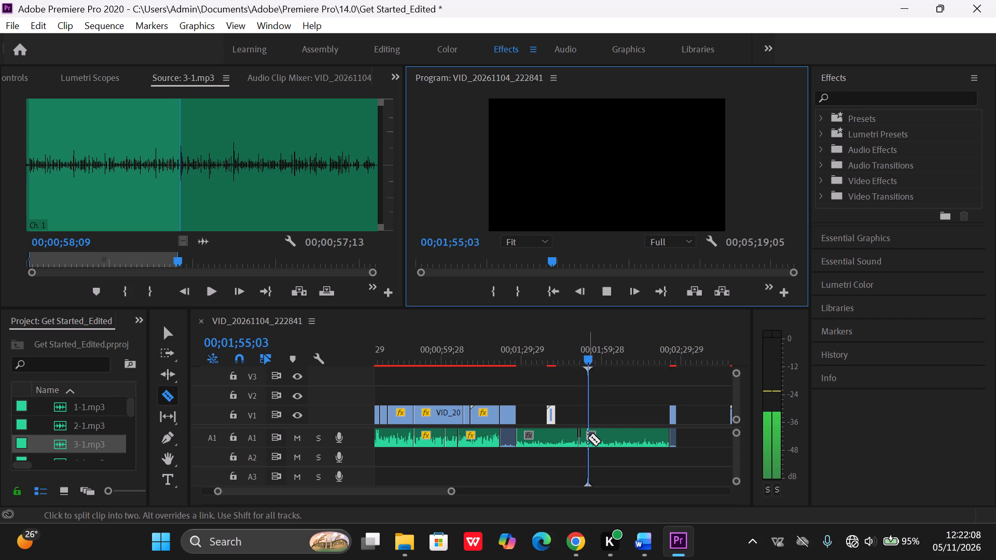
click(605, 296)
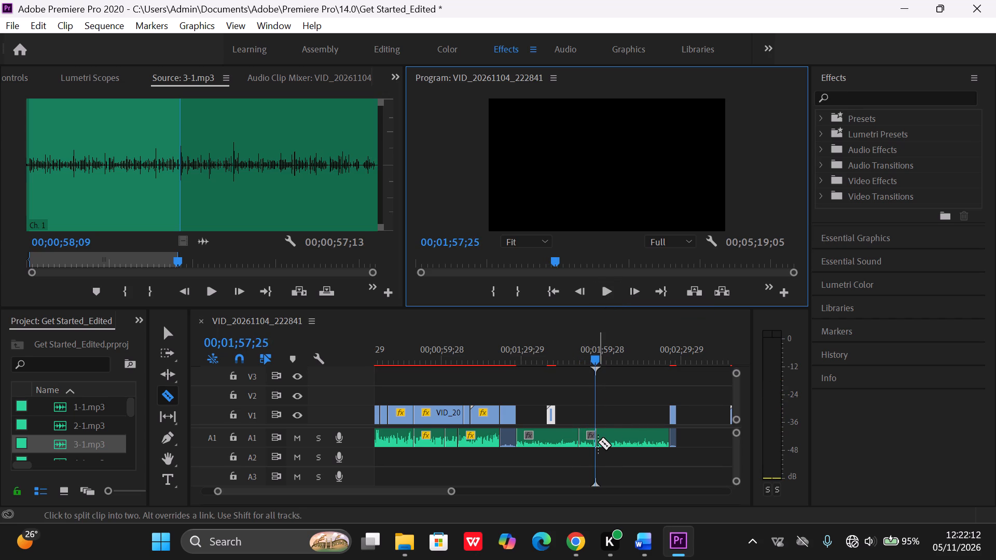
click(596, 434)
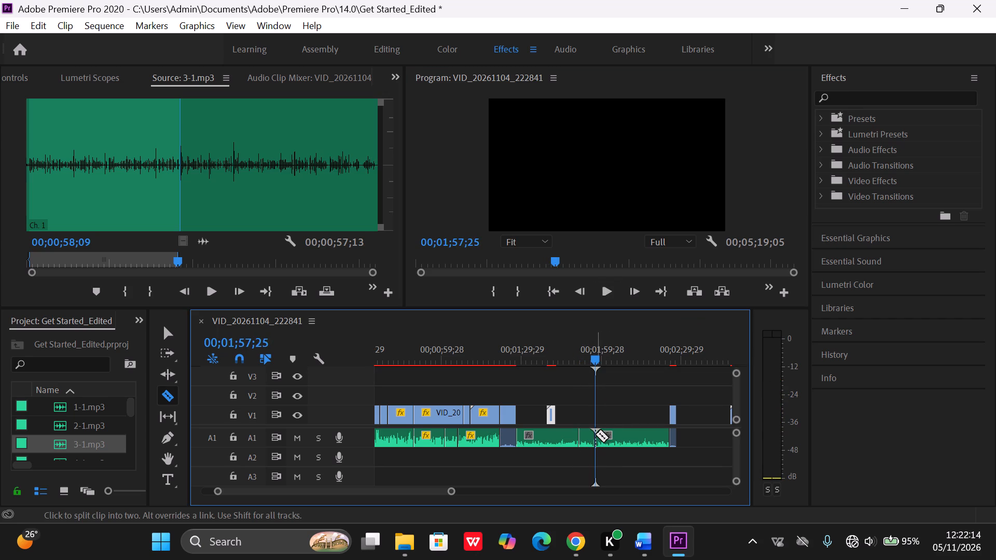
Cut the 3-1.mp3 narration piece between the splits at 00;01;51;18 and 00;01;57;25 out of A1.
click(174, 338)
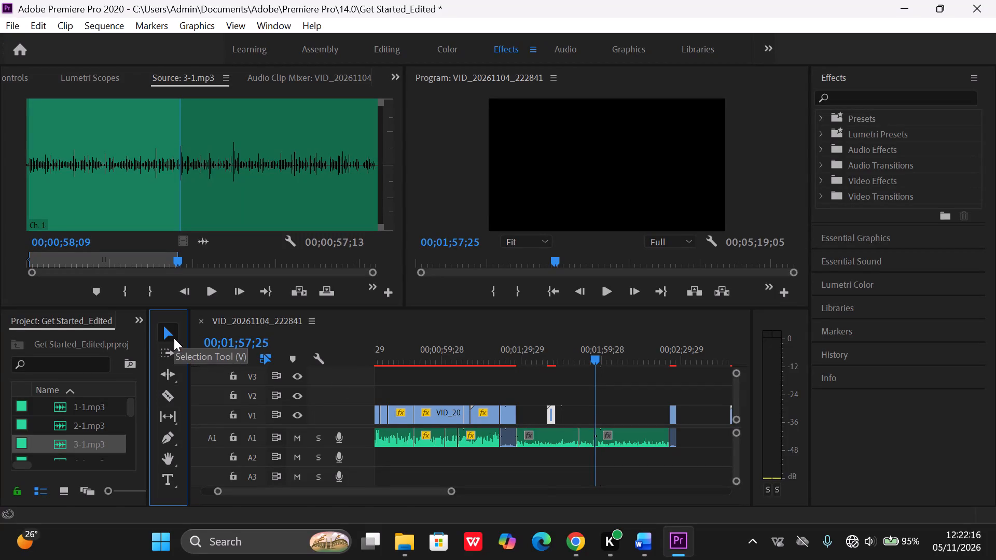
click(583, 444)
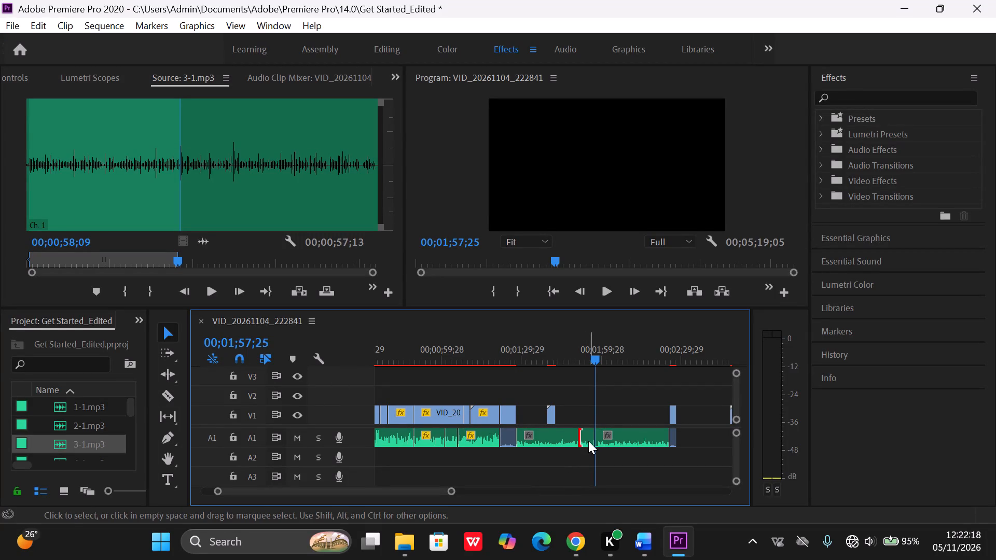
click(588, 441)
right_click(588, 441)
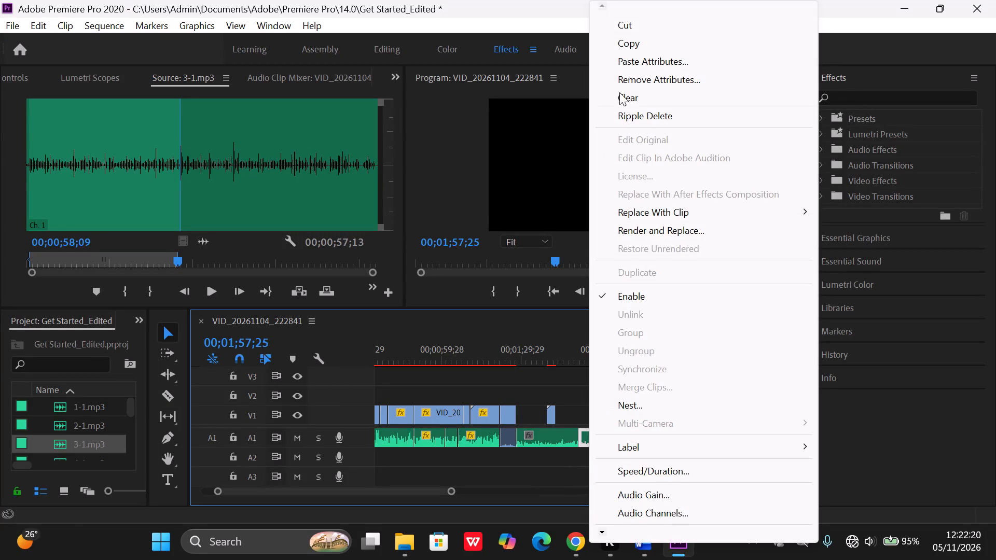
click(626, 21)
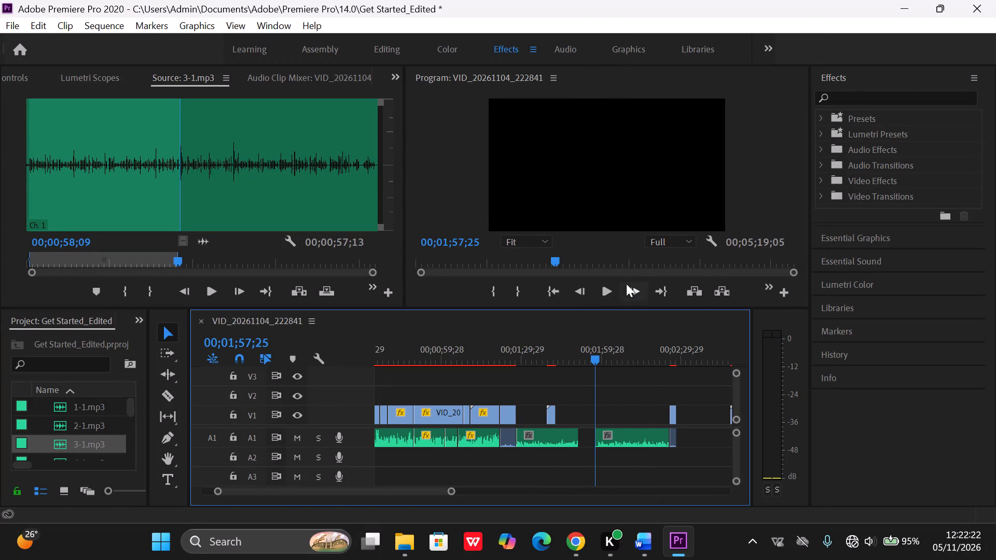
Close the narration gap on A1, bring the short clip up to the narration's end, and replay the join from 00;01;49;02.
drag(635, 437, 626, 437)
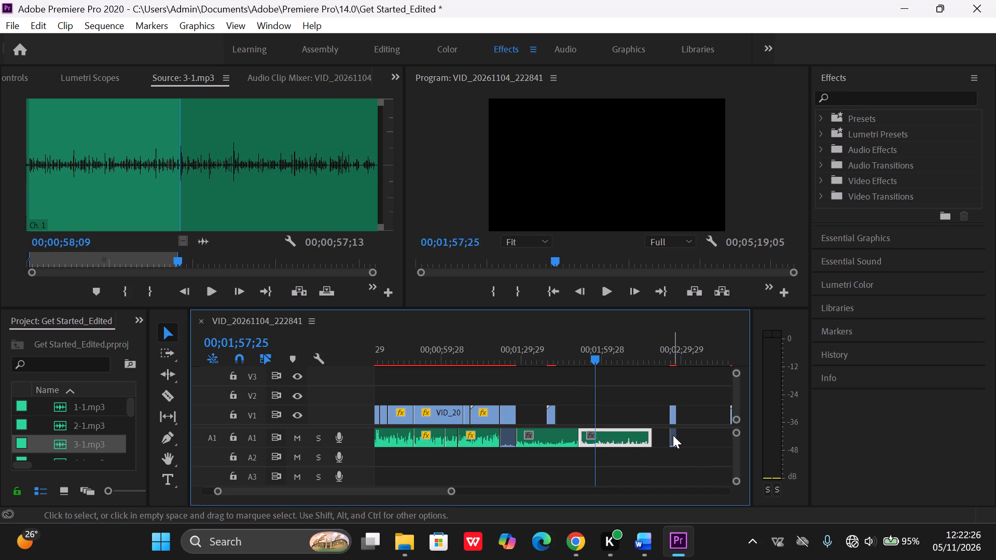
drag(673, 435, 657, 435)
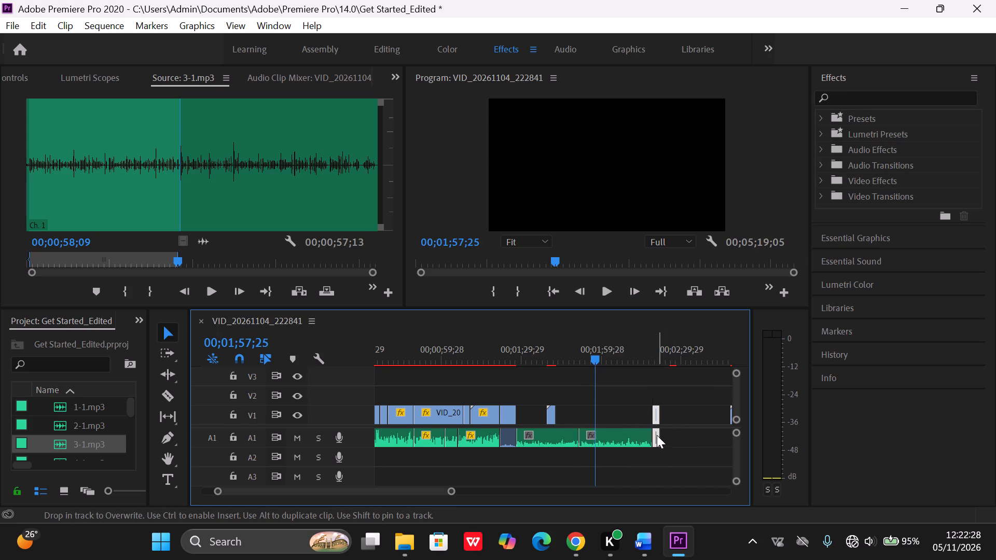
drag(592, 357, 570, 365)
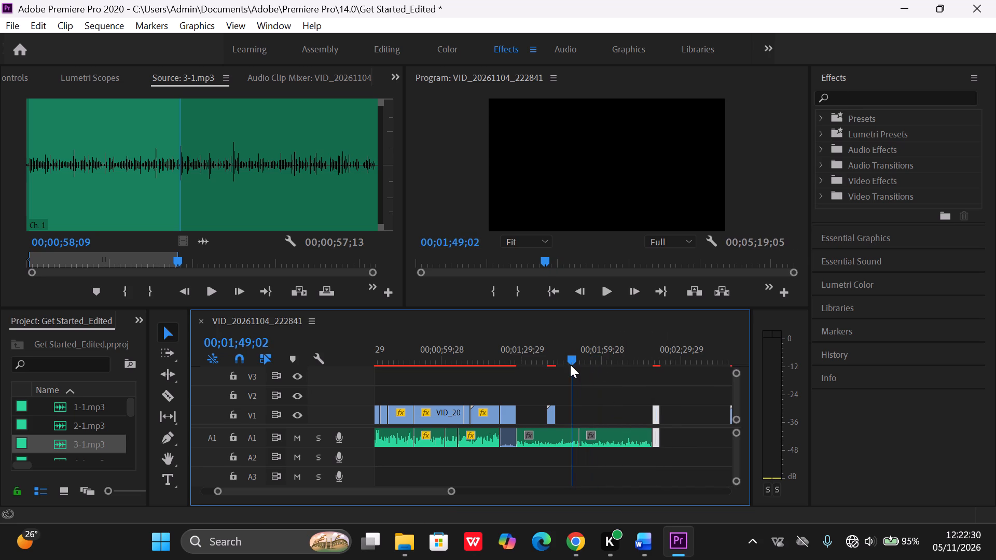
click(605, 293)
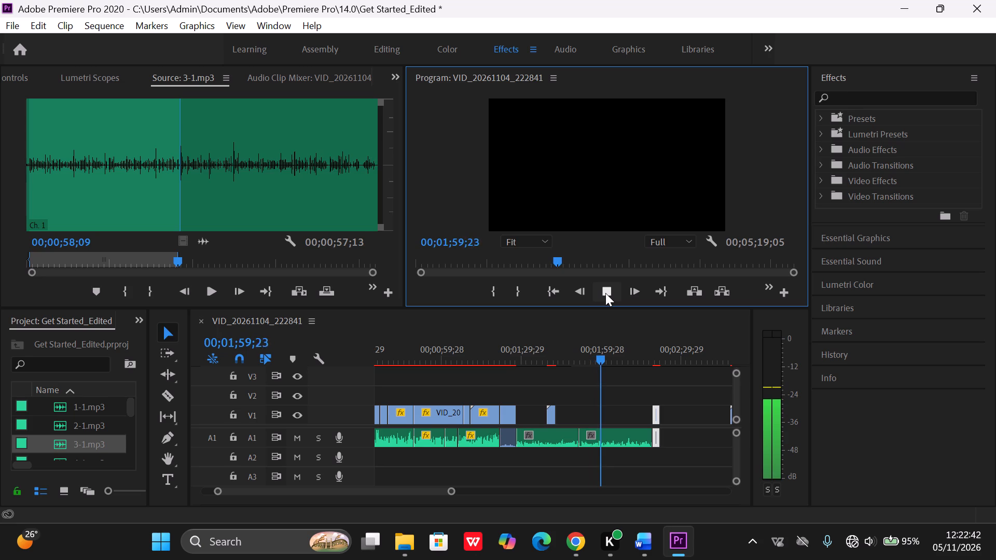
click(605, 293)
click(110, 509)
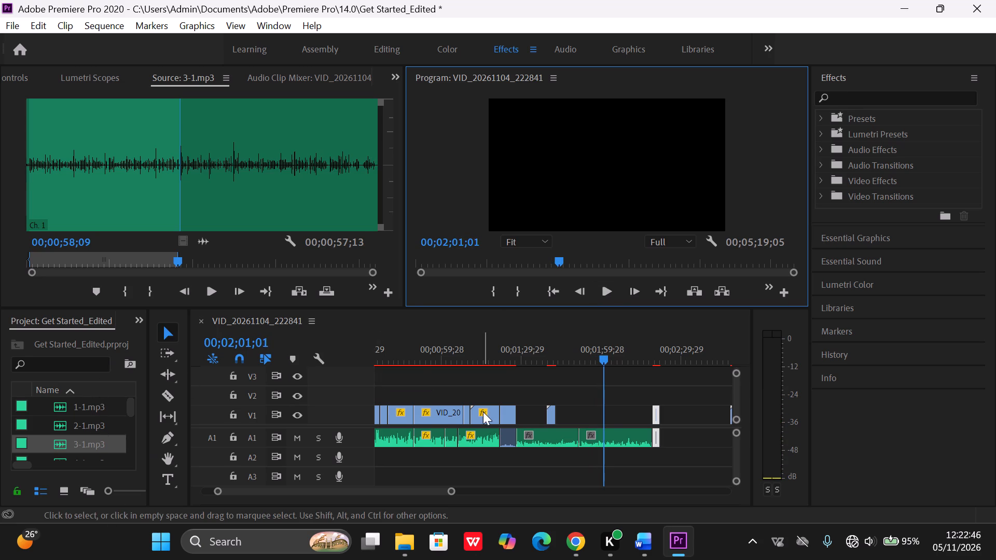
Scrub through the later V1 clips around 00;03;30 to look for footage that suits the narration.
drag(603, 359, 730, 376)
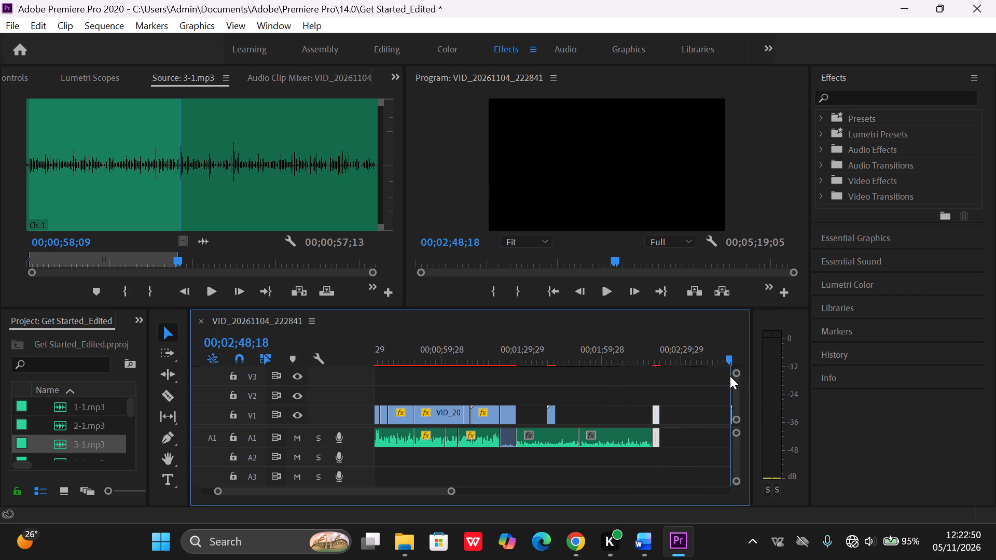
drag(730, 376, 746, 371)
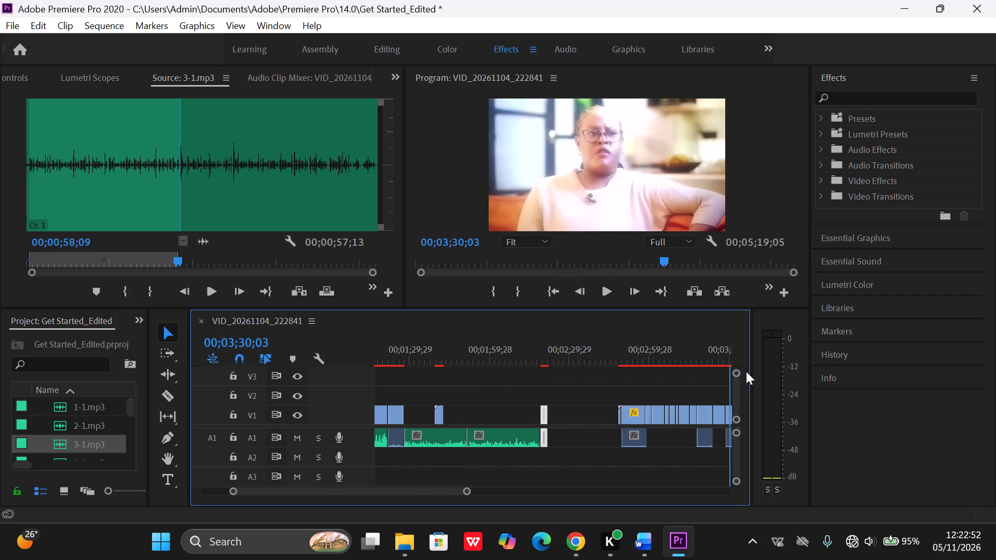
drag(746, 371, 696, 391)
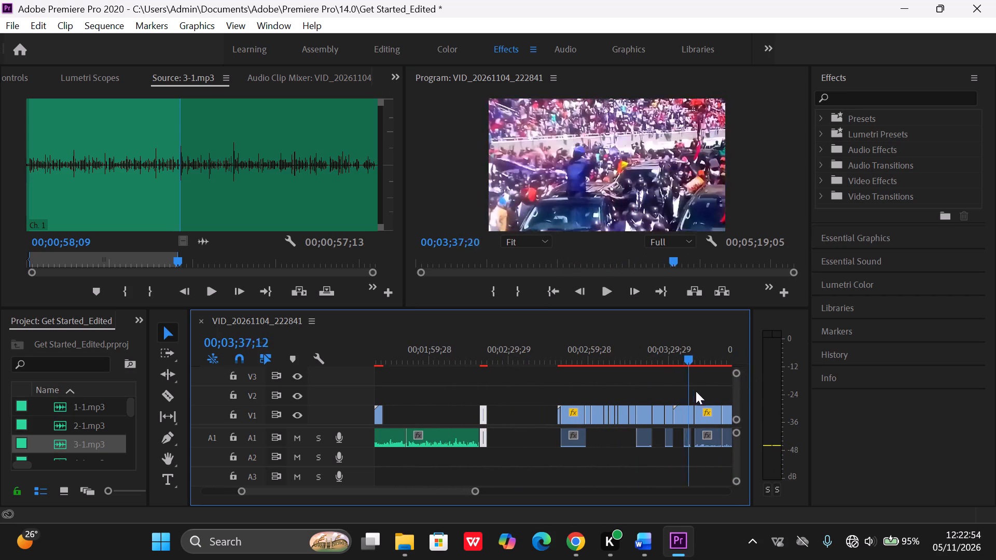
drag(696, 391, 666, 402)
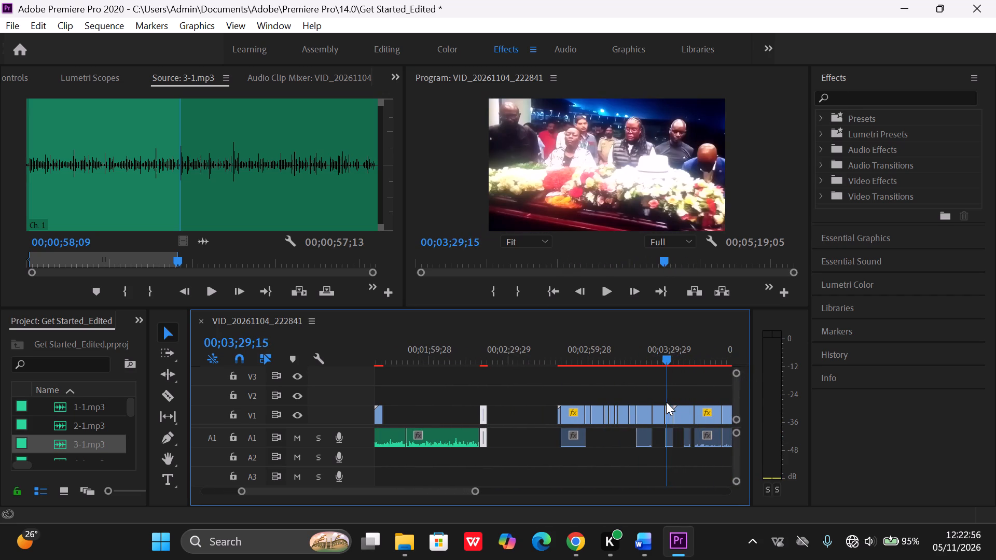
drag(666, 402, 673, 400)
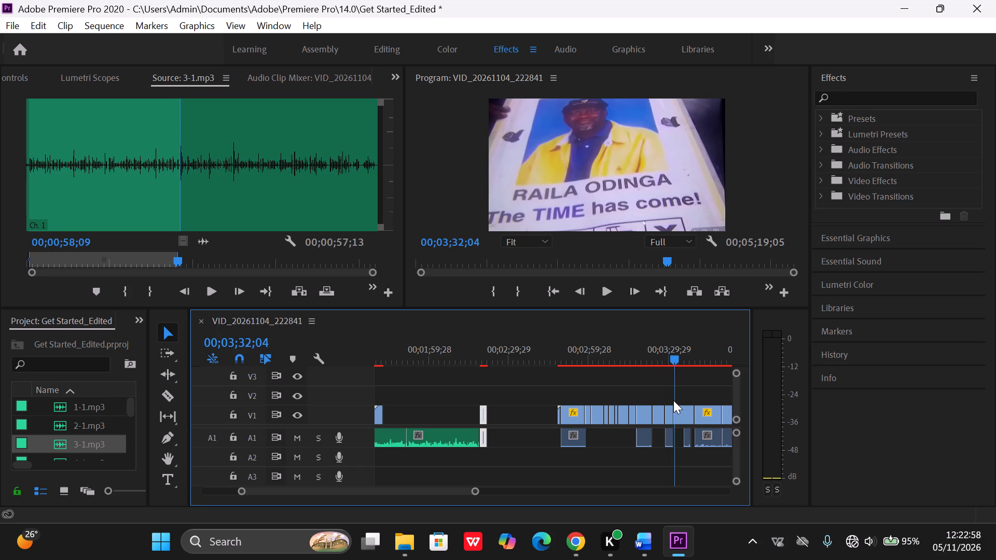
drag(673, 400, 674, 400)
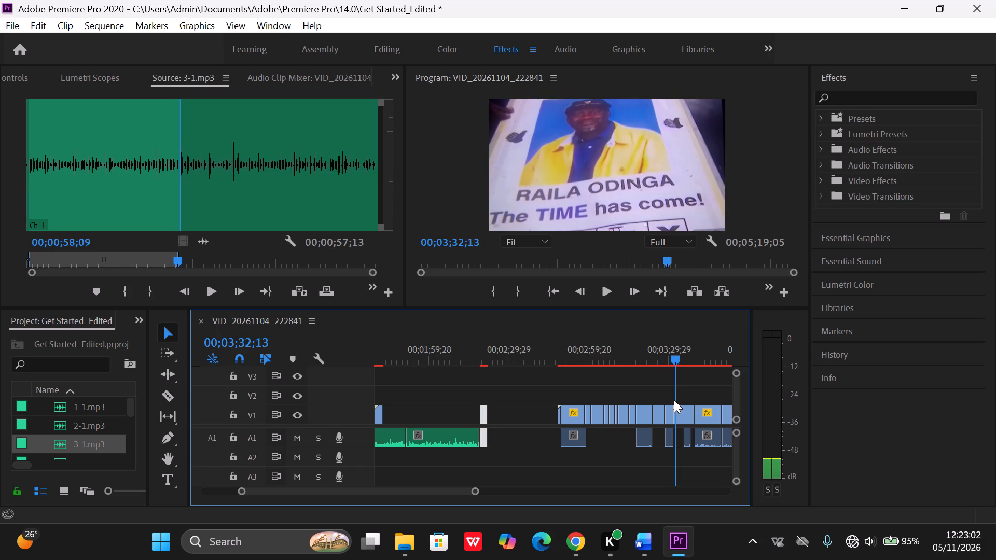
drag(674, 400, 673, 399)
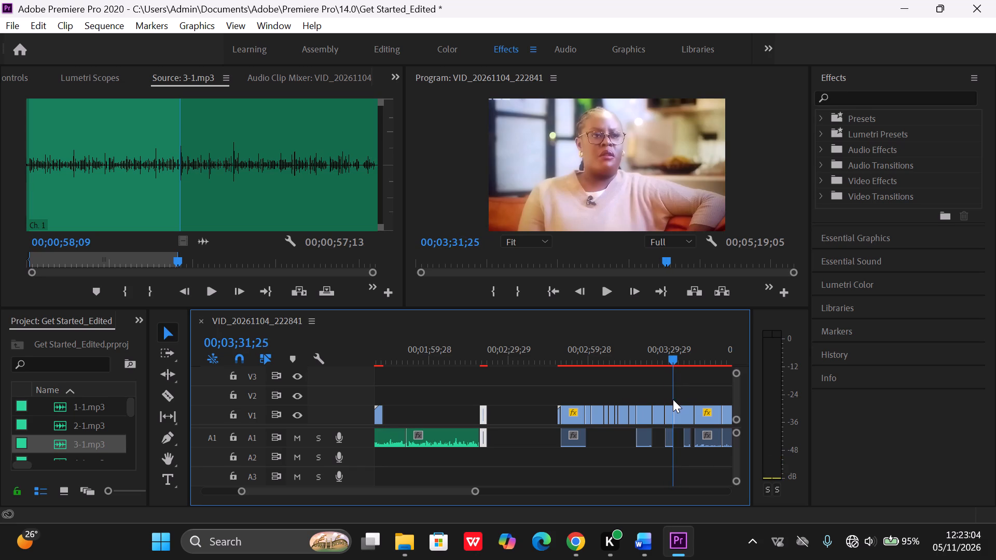
drag(673, 399, 673, 399)
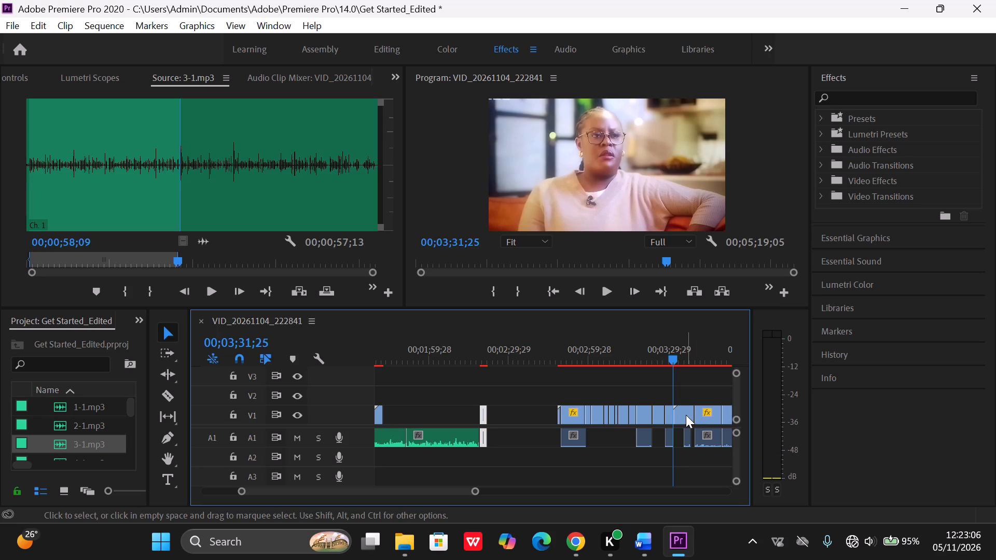
Preview the stadium crowd clip from 00;03;34;06 and move its video along V1 to start at the narration join, 00;01;51;18.
click(686, 415)
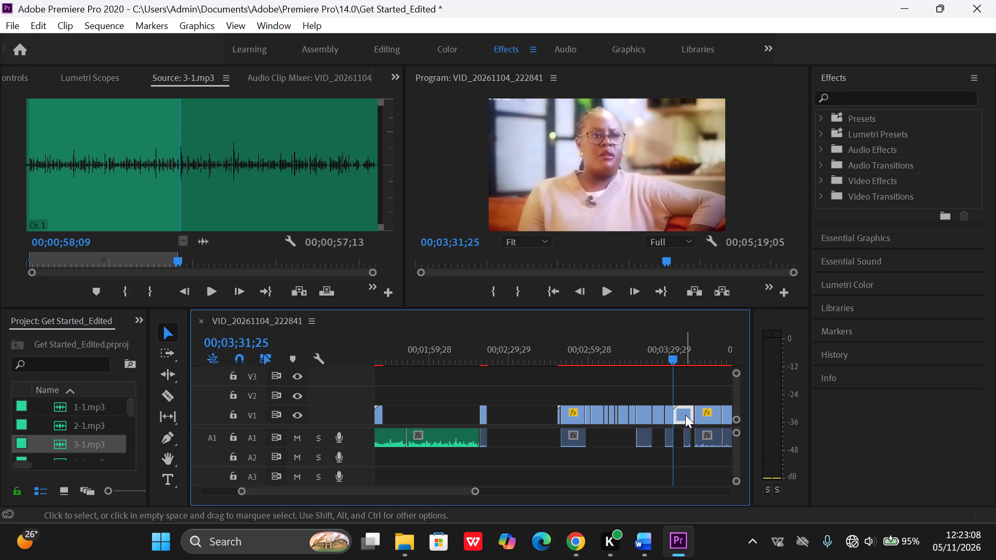
click(686, 435)
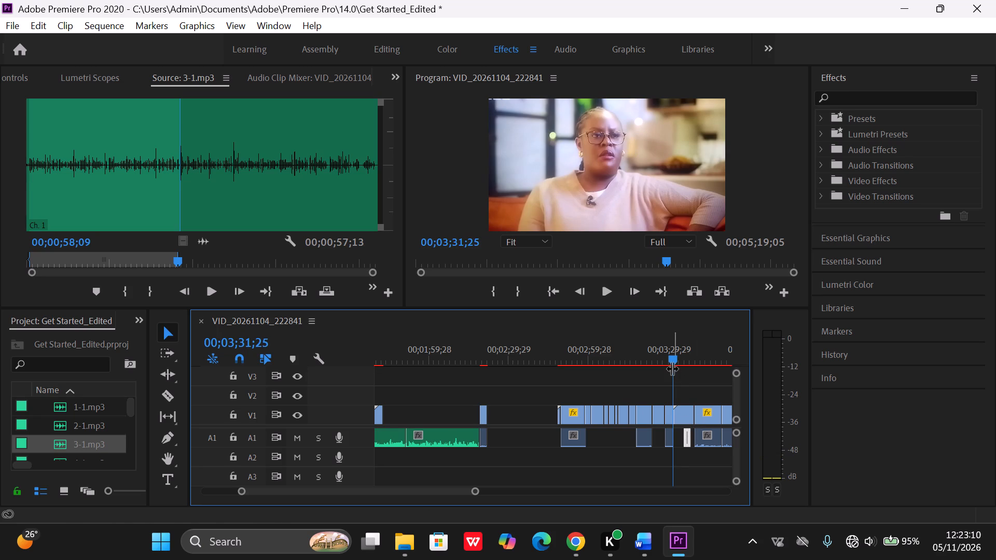
click(673, 362)
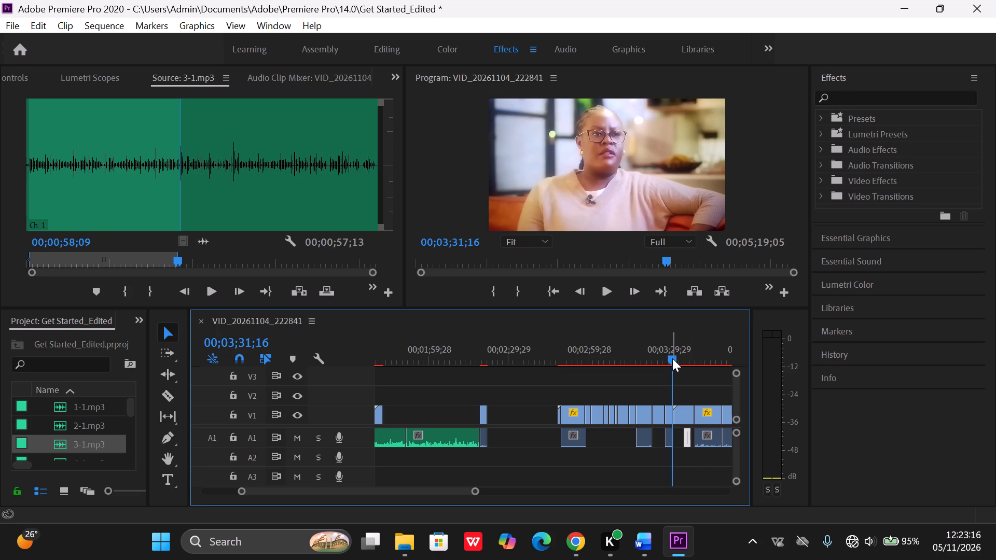
drag(672, 358, 696, 355)
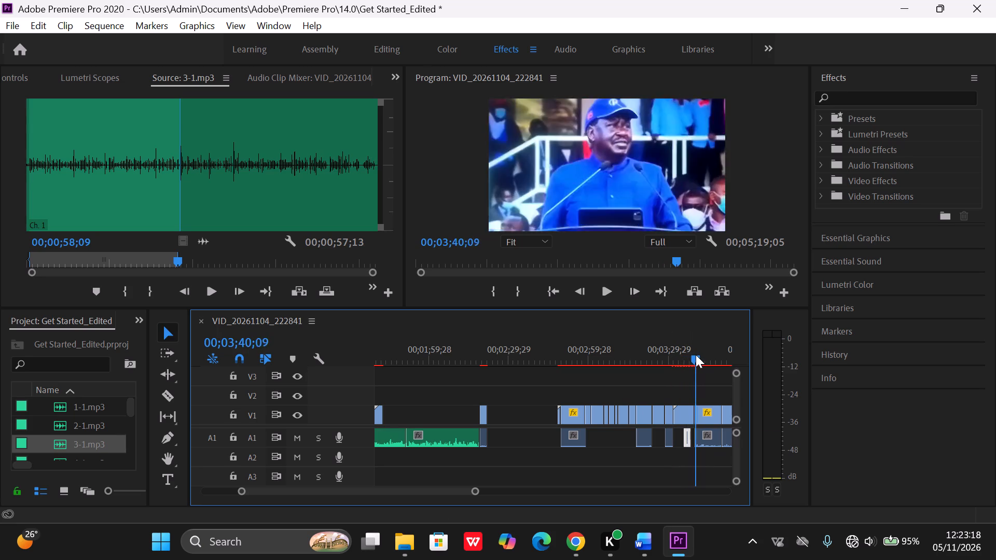
drag(696, 355, 681, 355)
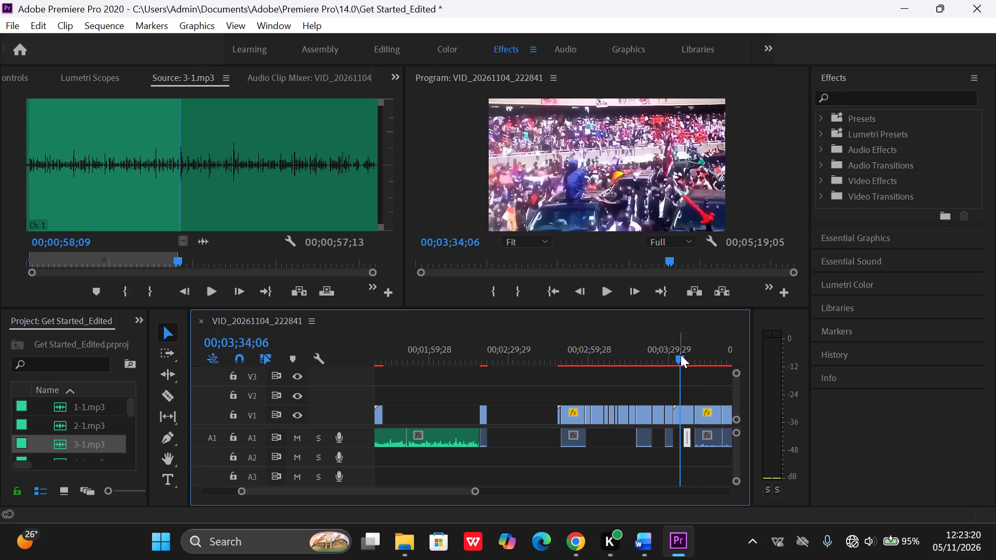
click(613, 289)
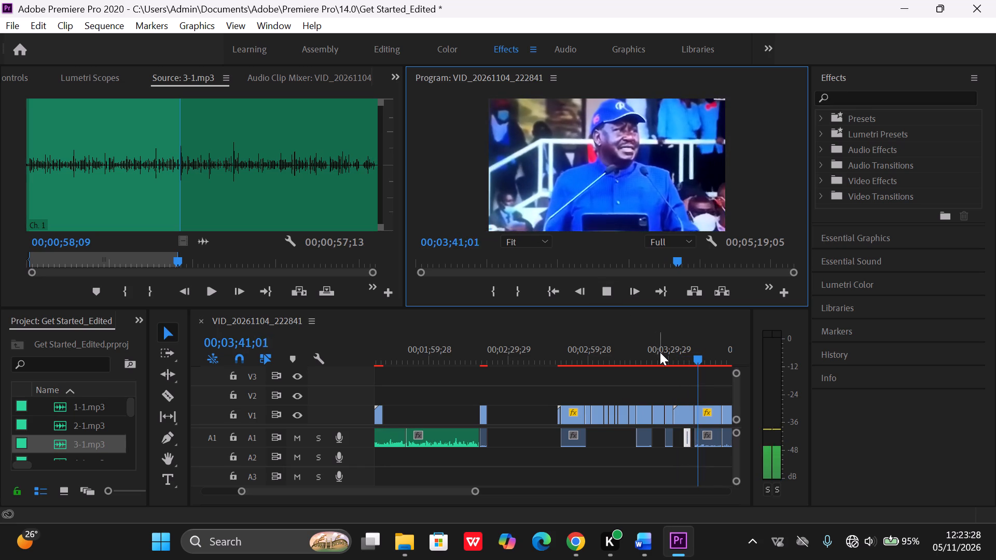
click(603, 285)
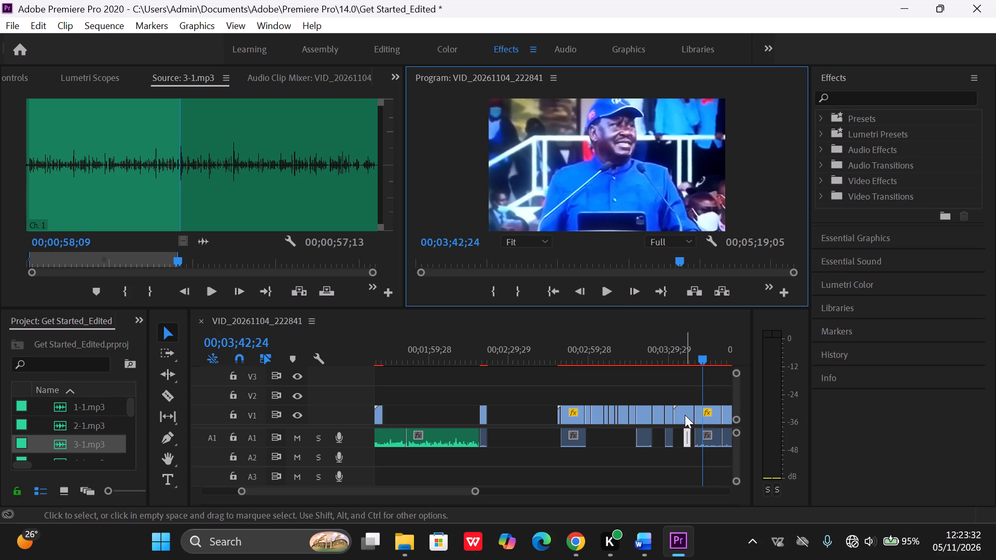
drag(685, 415, 415, 420)
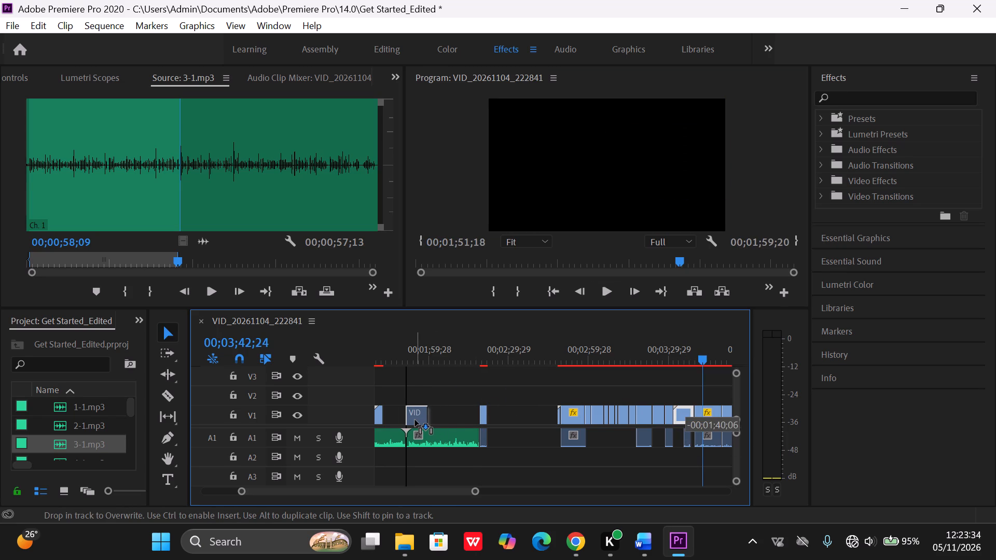
drag(415, 420, 398, 422)
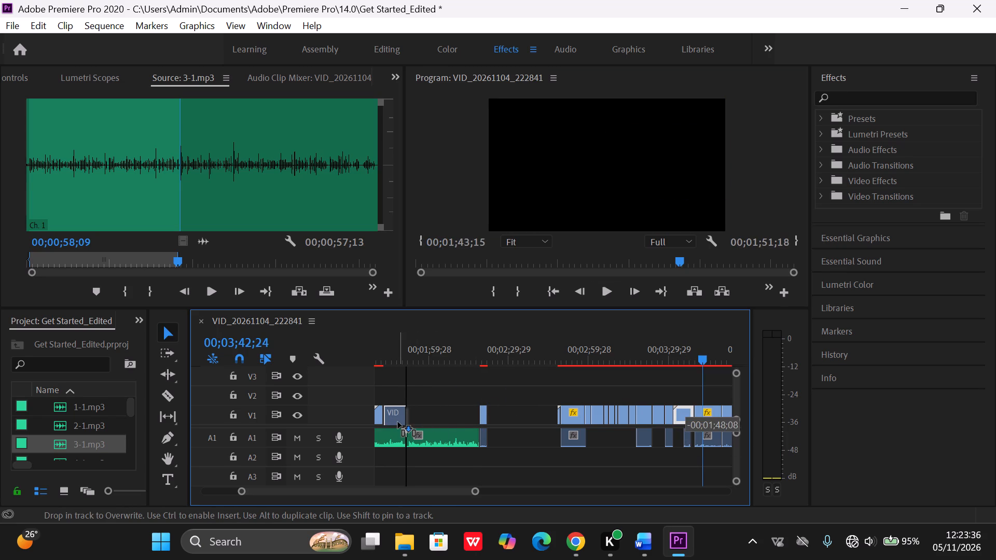
drag(398, 422, 415, 418)
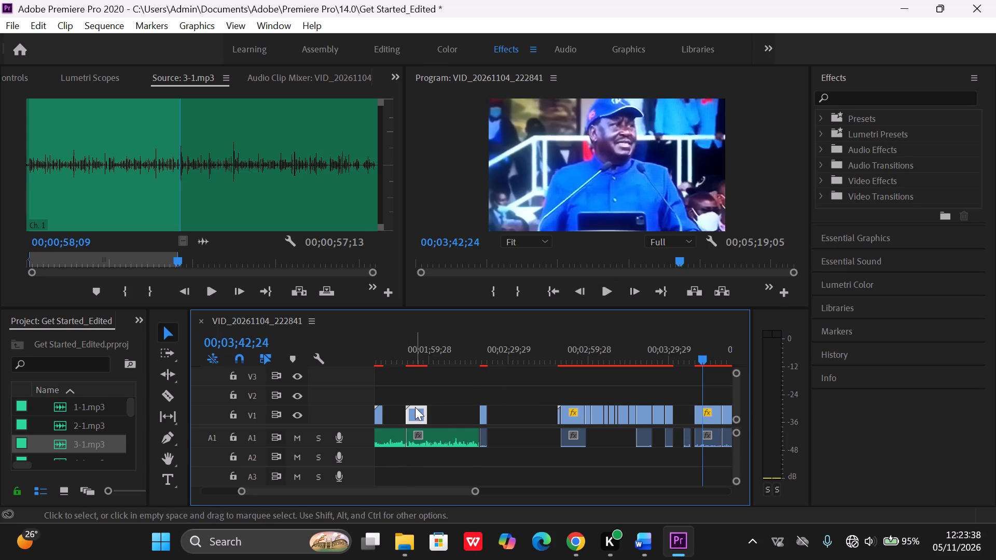
Preview the blue-capped speaker clip from 00;03;42;24 and park it in the gap at about 00;03;56, with video on V3 and audio on A2.
click(705, 414)
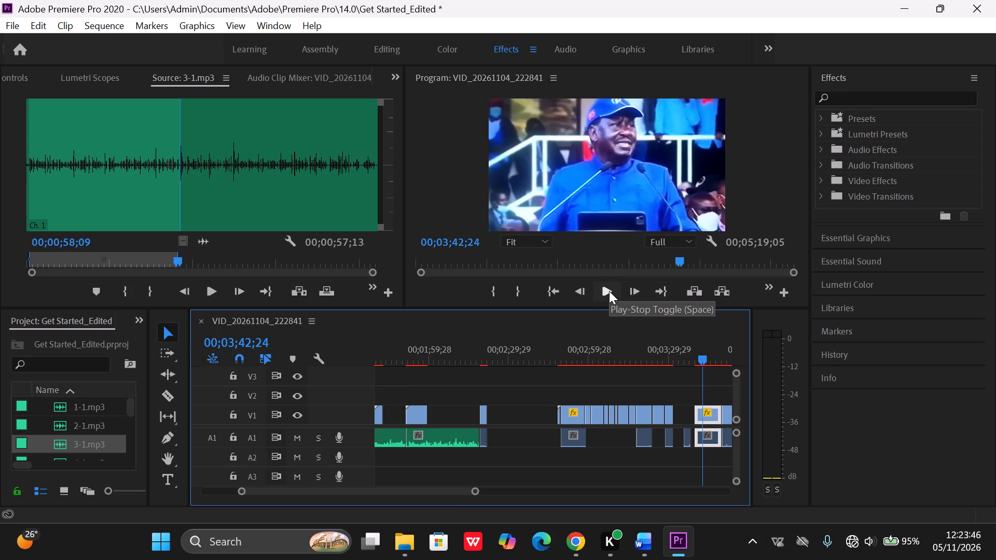
click(612, 294)
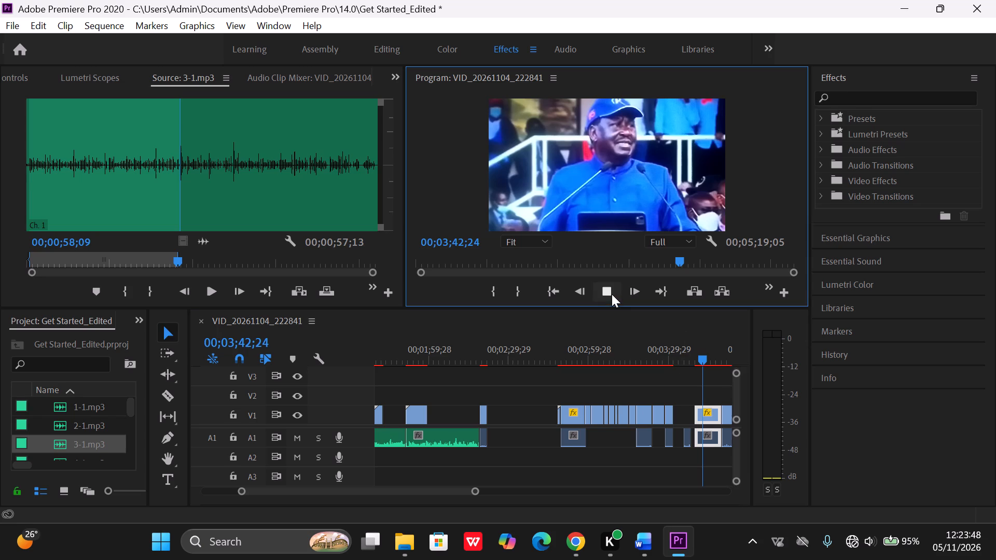
drag(714, 408, 711, 408)
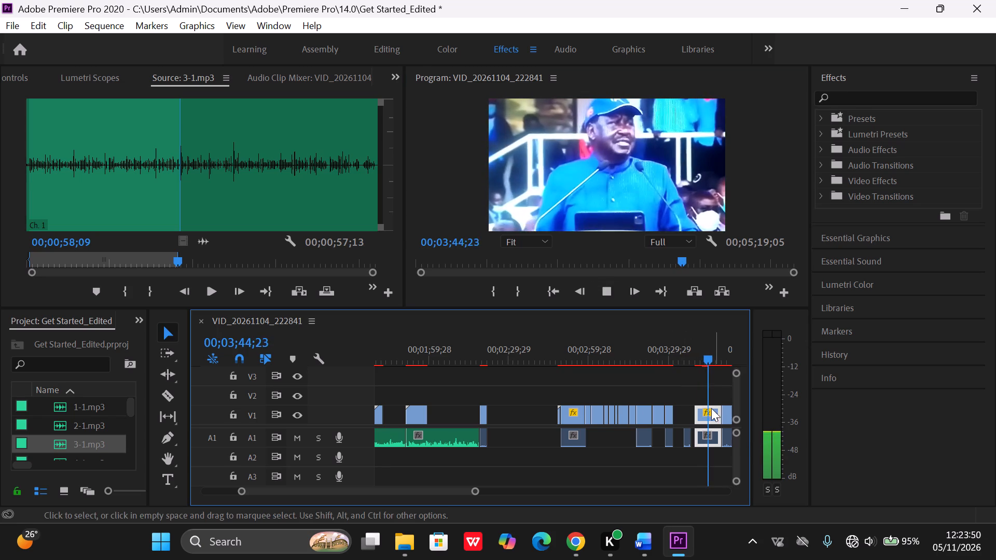
drag(711, 408, 473, 409)
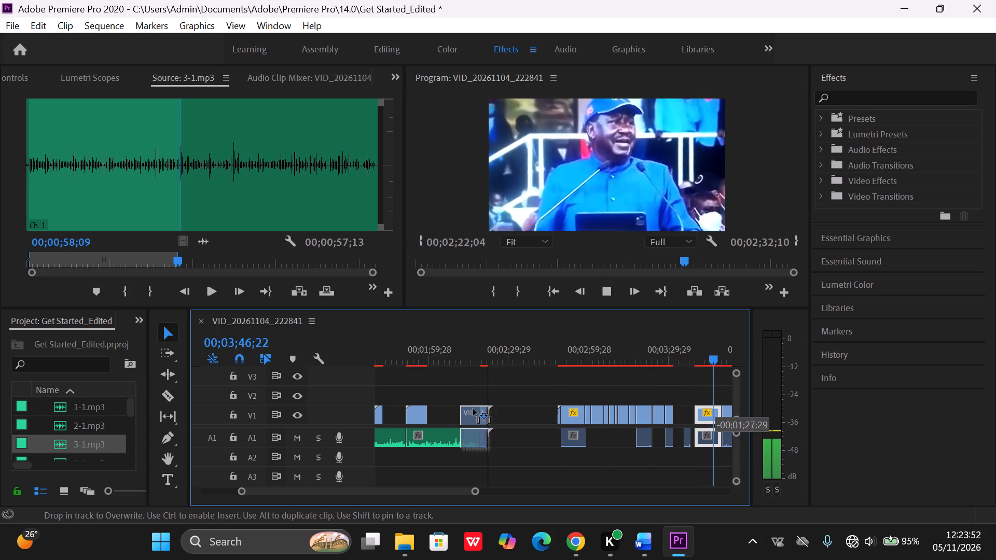
drag(473, 409, 469, 407)
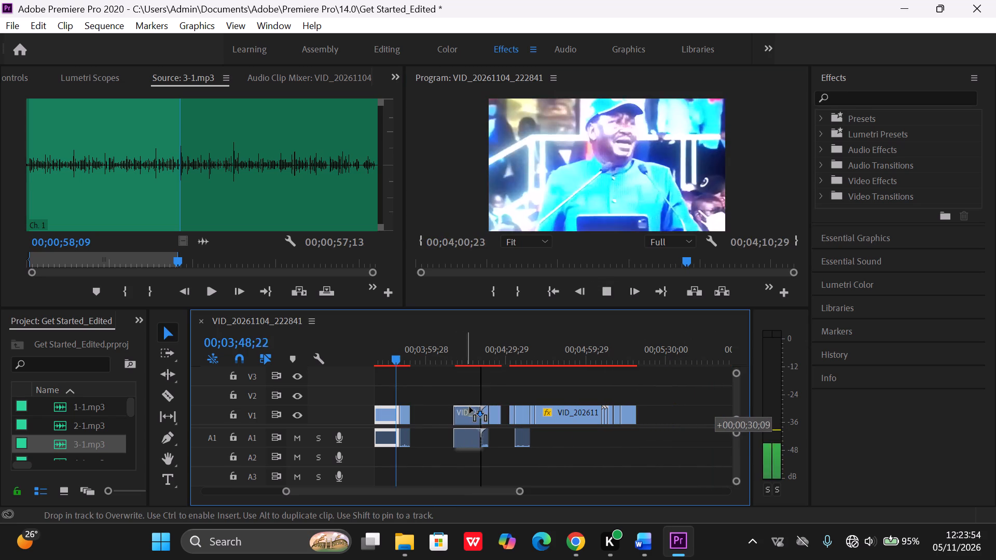
drag(469, 407, 439, 390)
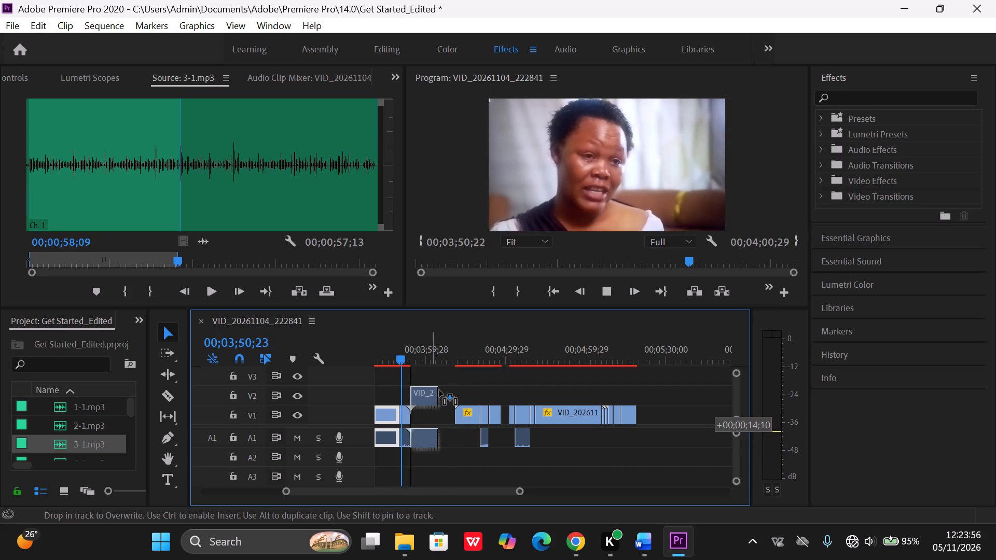
drag(439, 390, 441, 382)
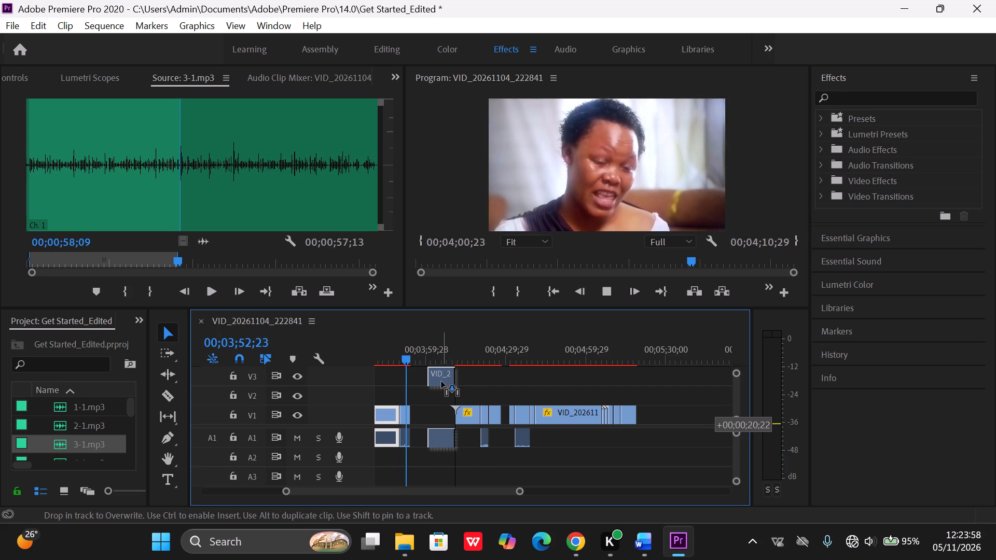
drag(441, 382, 441, 381)
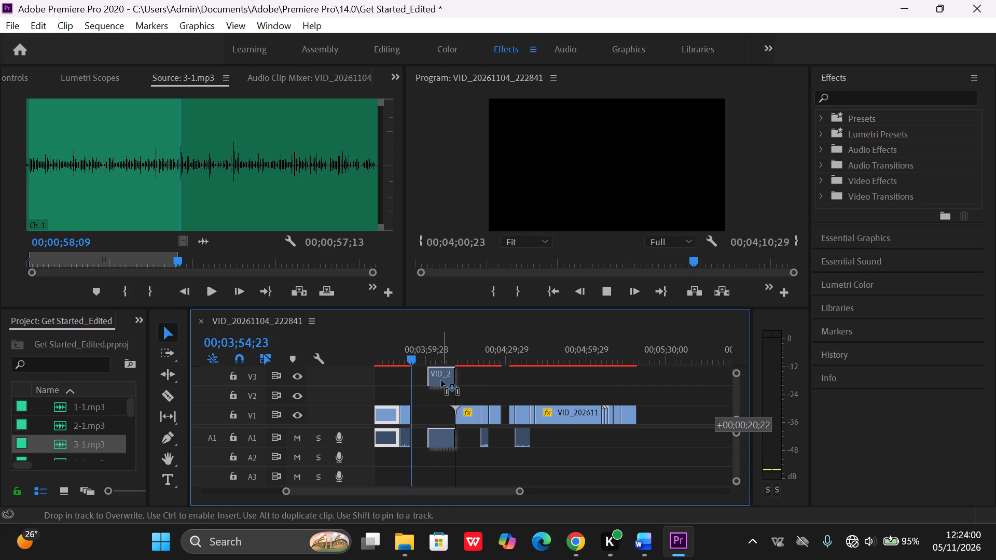
drag(441, 381, 441, 381)
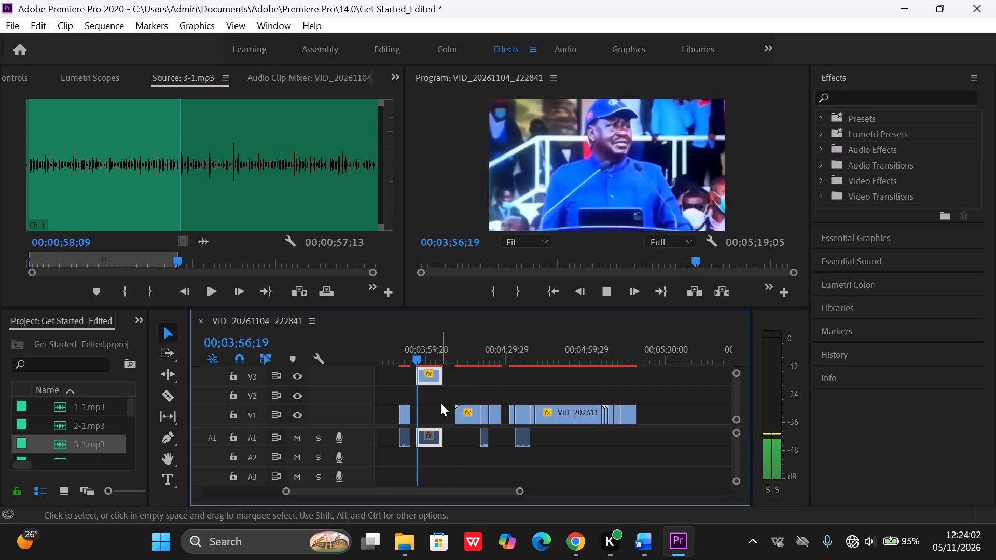
drag(433, 436, 433, 445)
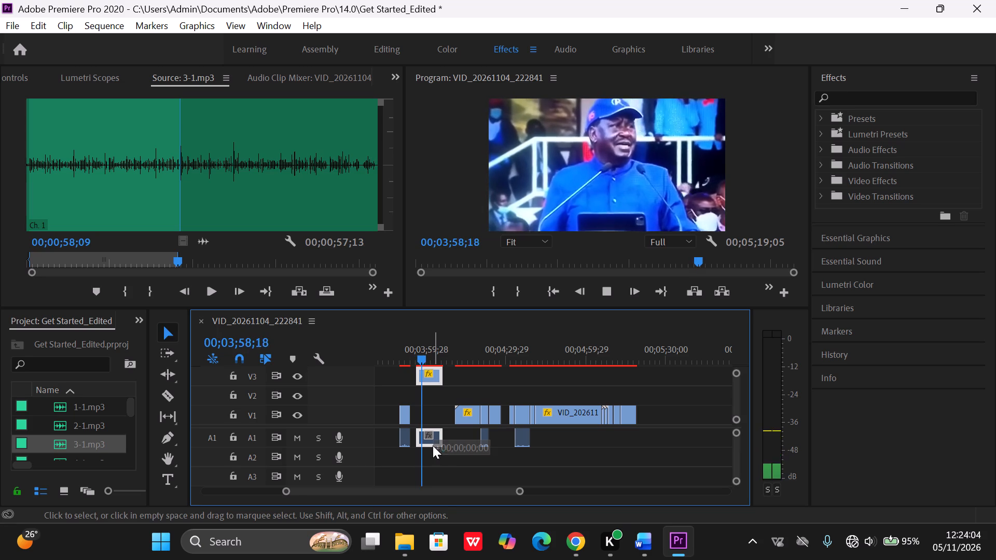
drag(433, 445, 434, 454)
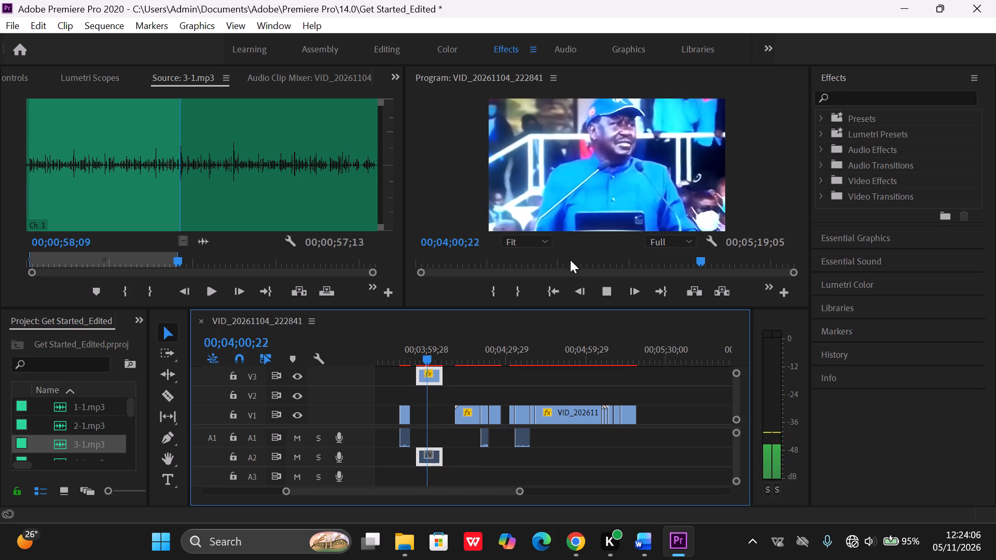
click(608, 287)
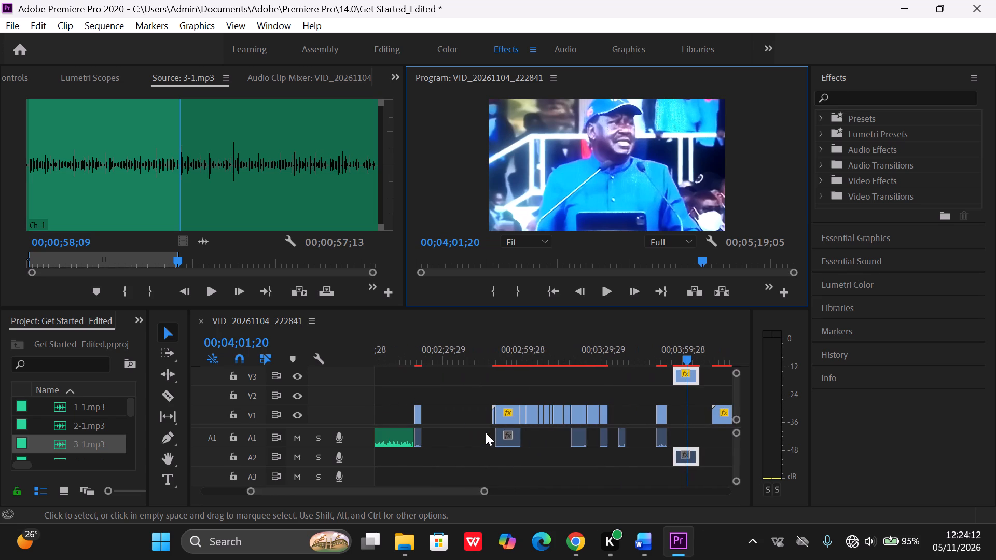
Move the speaker clip from V3 to V1 directly after the stadium crowd clip, at about 00;02;00, keeping its audio on A2.
drag(688, 380, 658, 379)
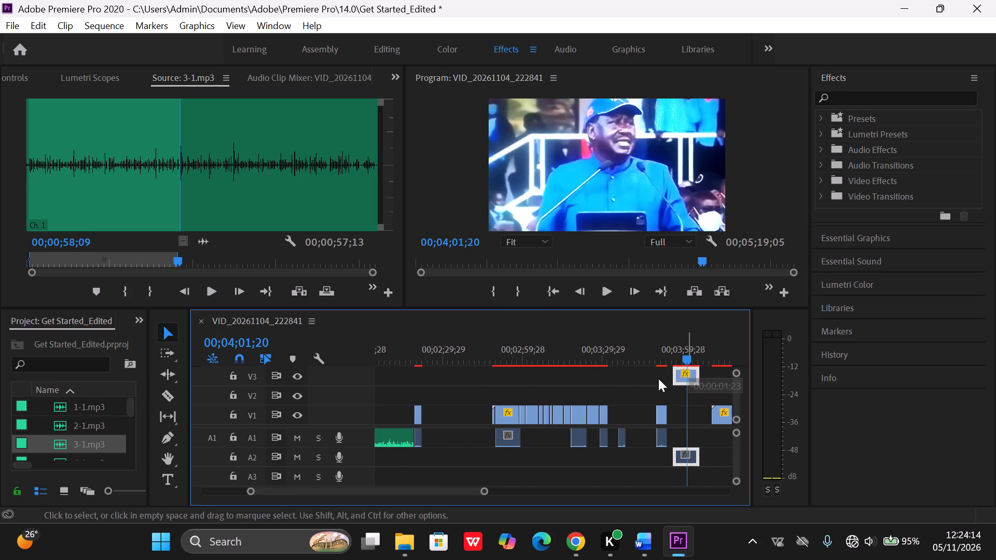
drag(658, 379, 397, 404)
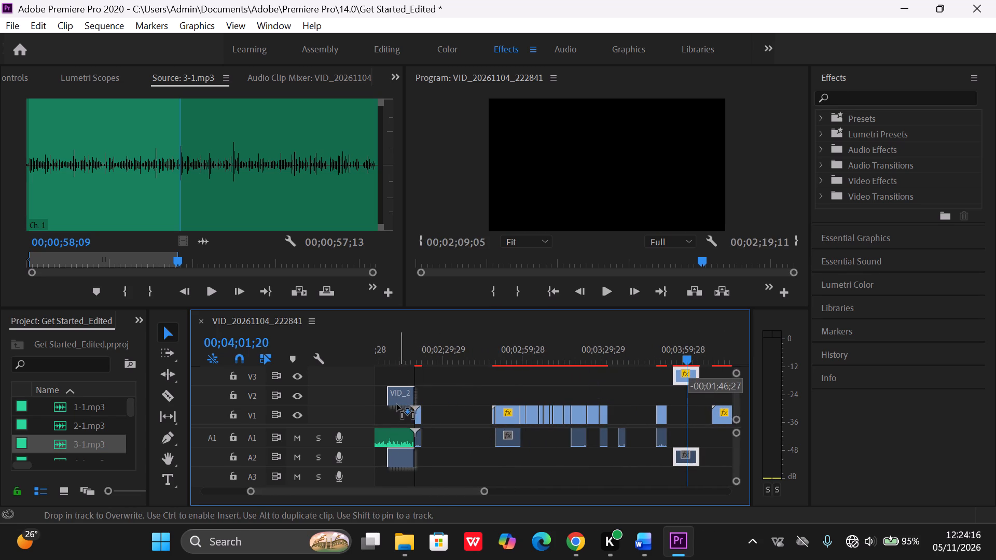
drag(397, 404, 391, 407)
scroll(391, 407, right, 1)
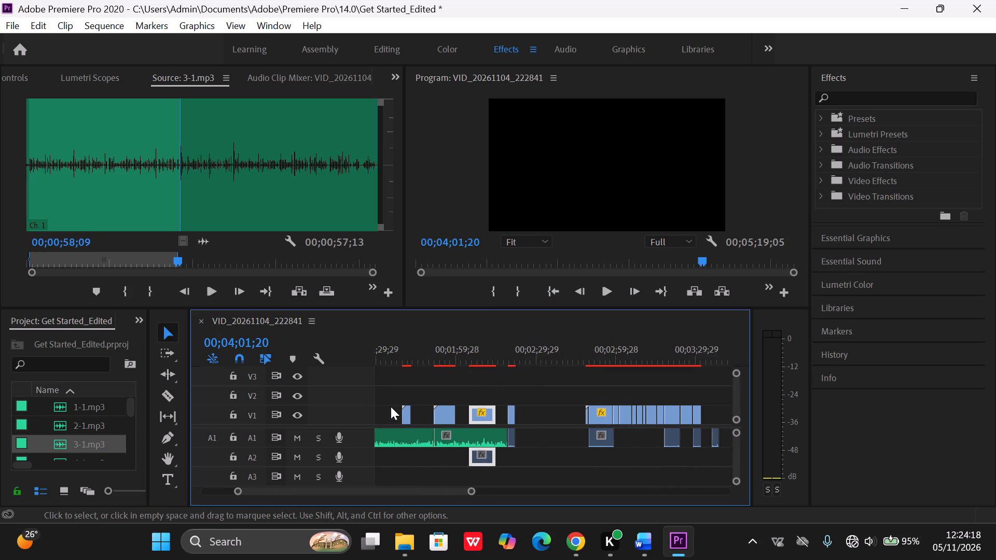
scroll(391, 407, right, 1)
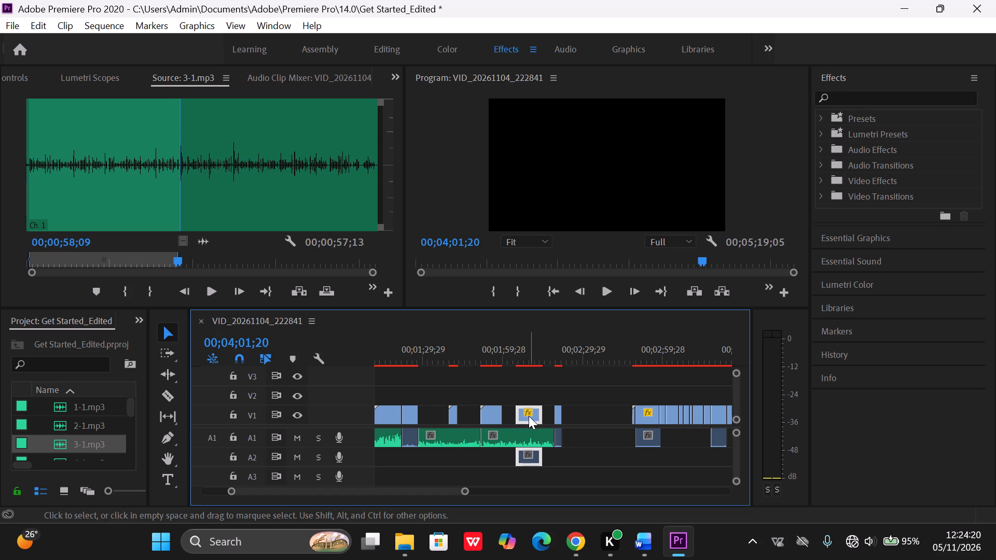
drag(527, 413, 508, 412)
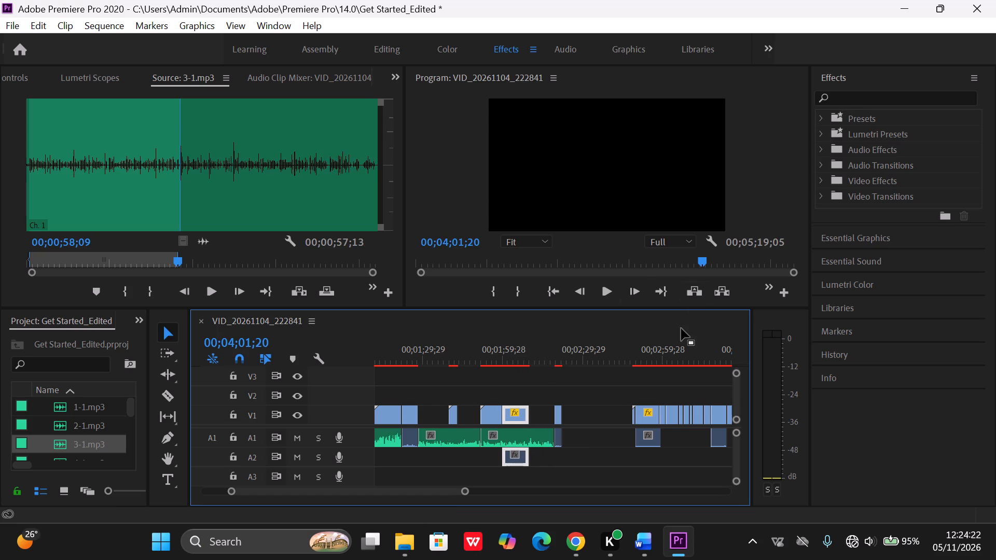
Replay the sequence from 00;01;26;19 through the narration join and into the speaker clip.
click(491, 365)
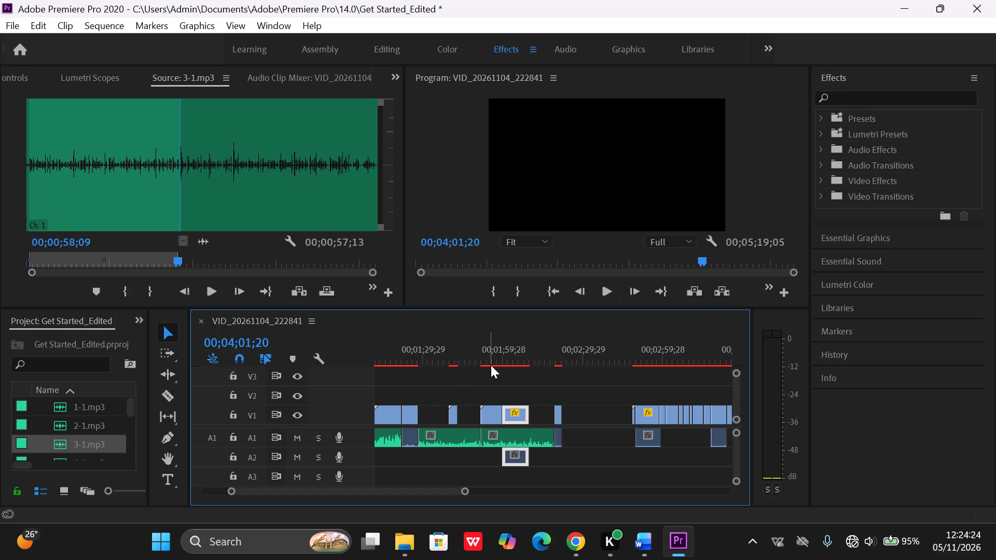
click(491, 365)
click(468, 366)
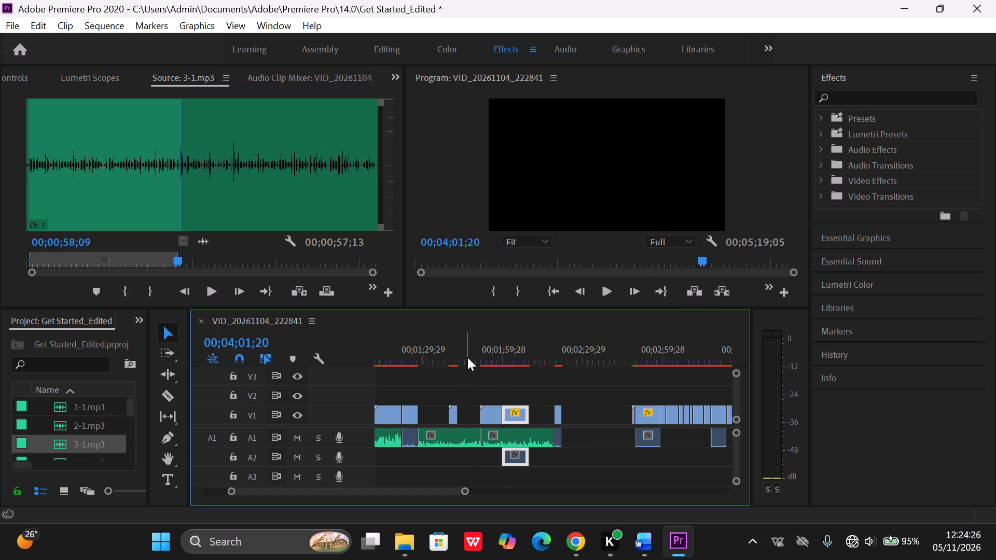
click(467, 357)
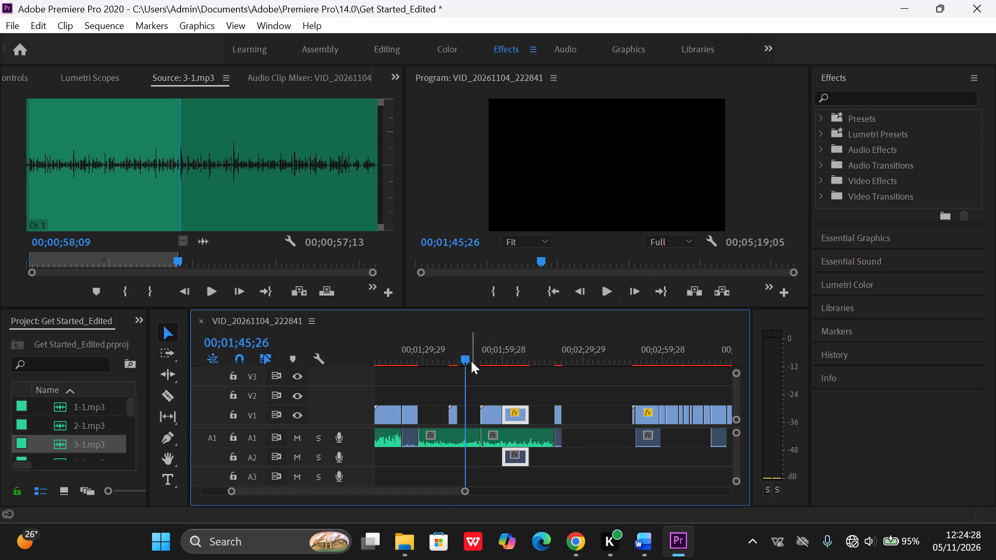
drag(467, 361, 416, 367)
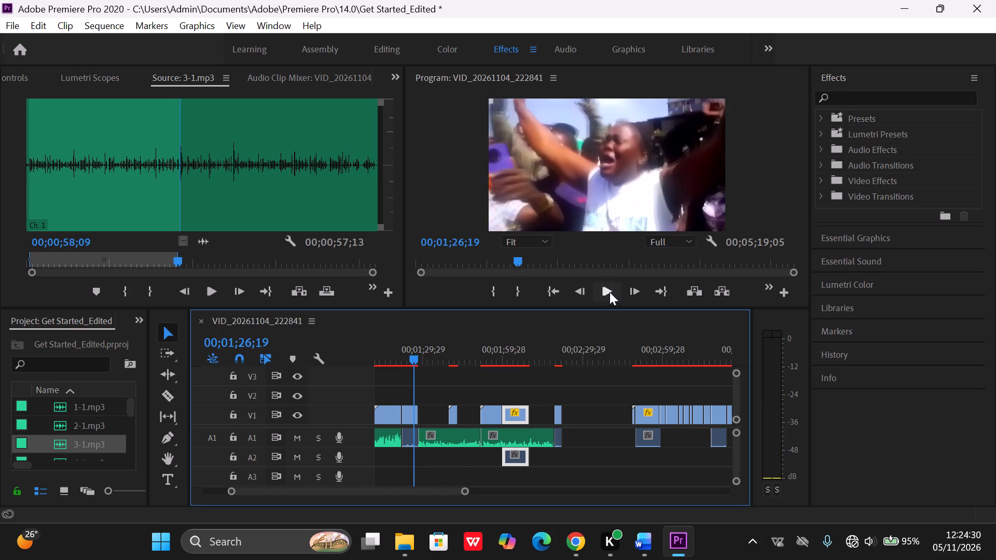
click(609, 293)
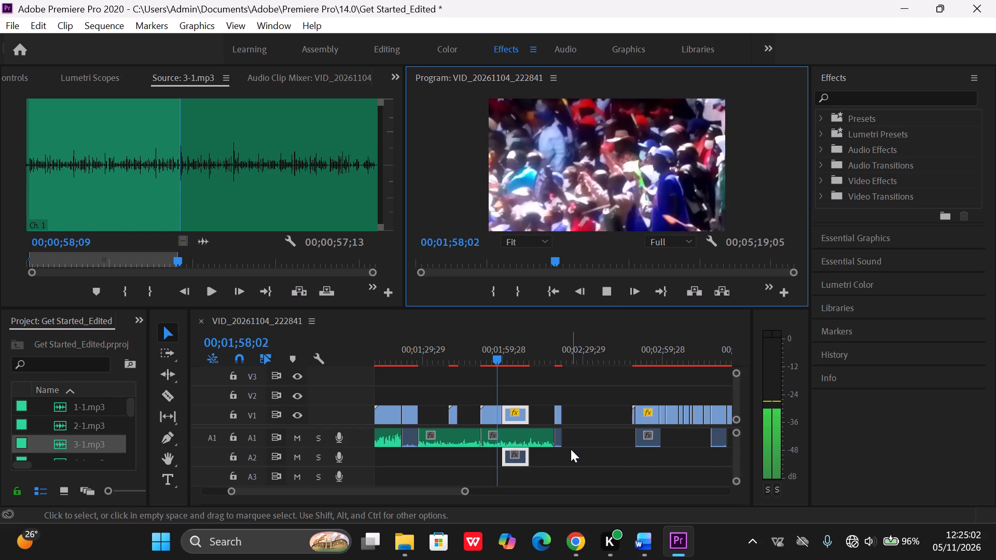
Adjust the audio gain of the A1 narration piece before the join at 00;01;51;18 by 10 dB.
click(461, 432)
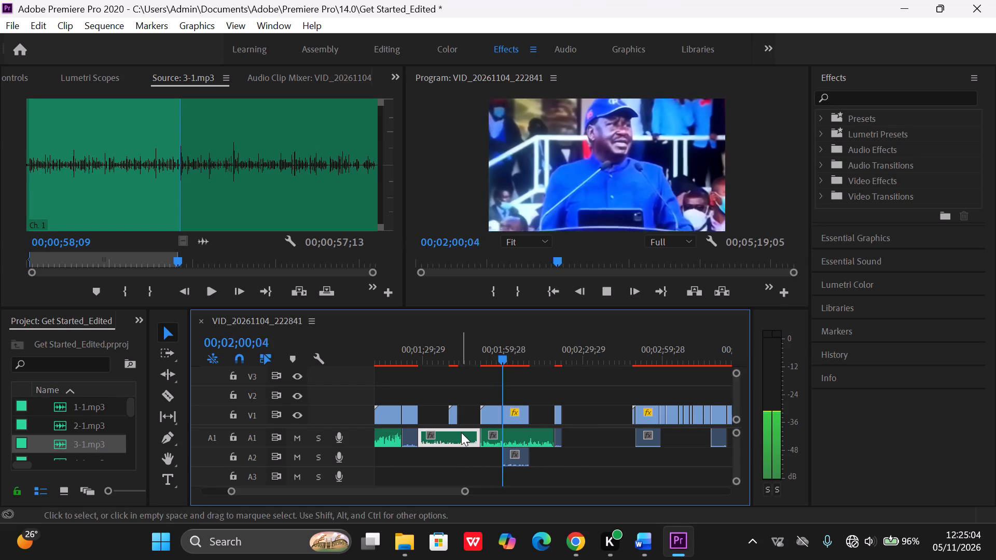
right_click(461, 432)
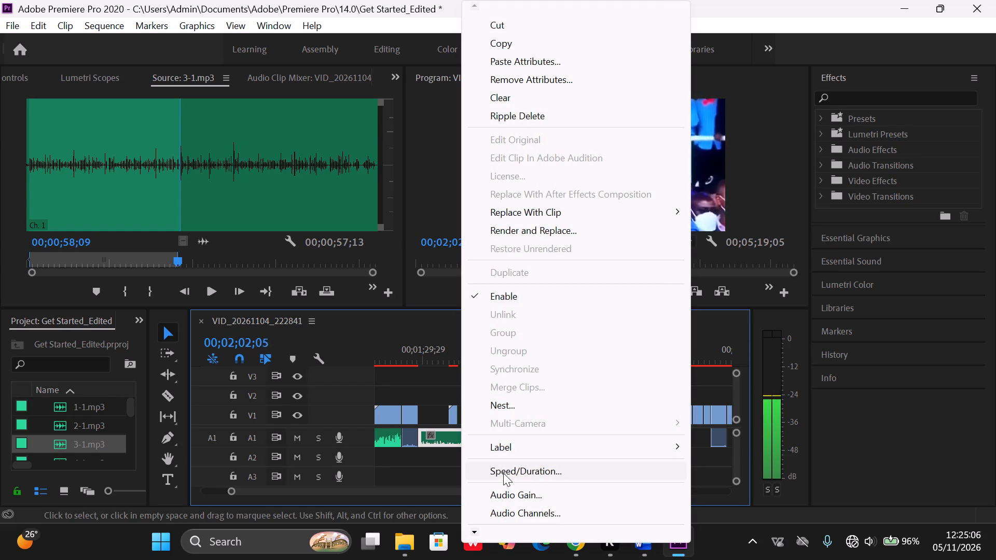
click(511, 496)
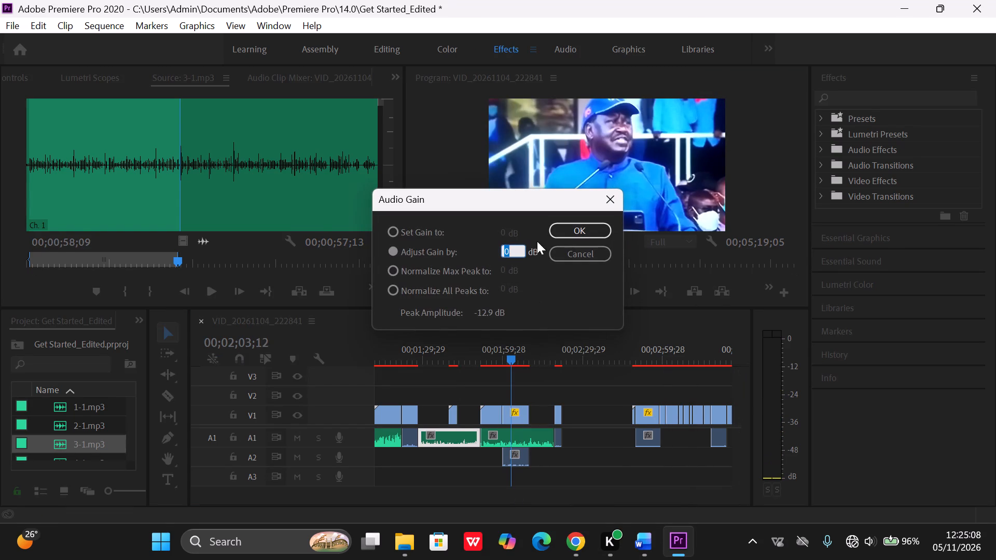
click(516, 252)
key(BackSpace)
text(10)
key(Return)
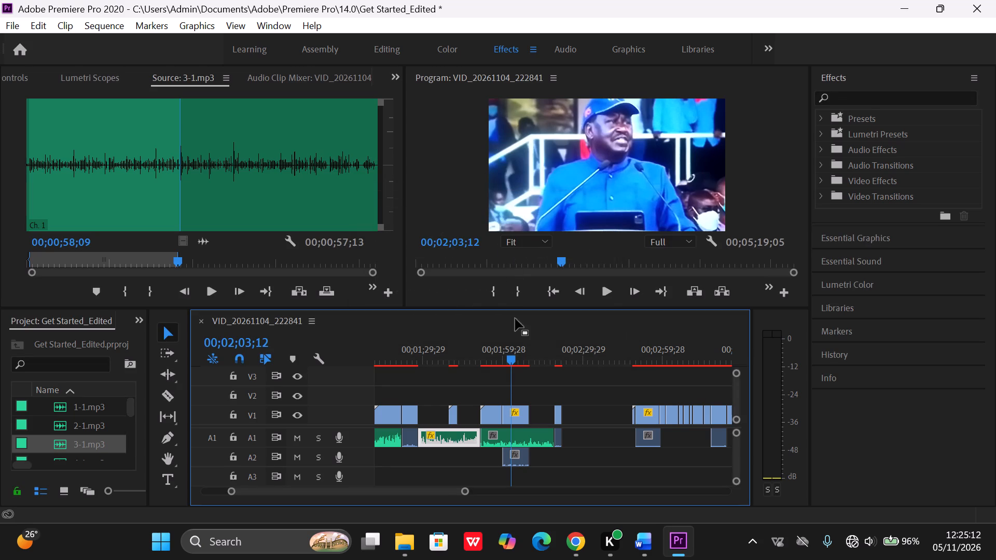
Adjust the audio gain of the A1 narration piece after the join at 00;01;51;18 by 10 dB.
click(536, 438)
right_click(536, 438)
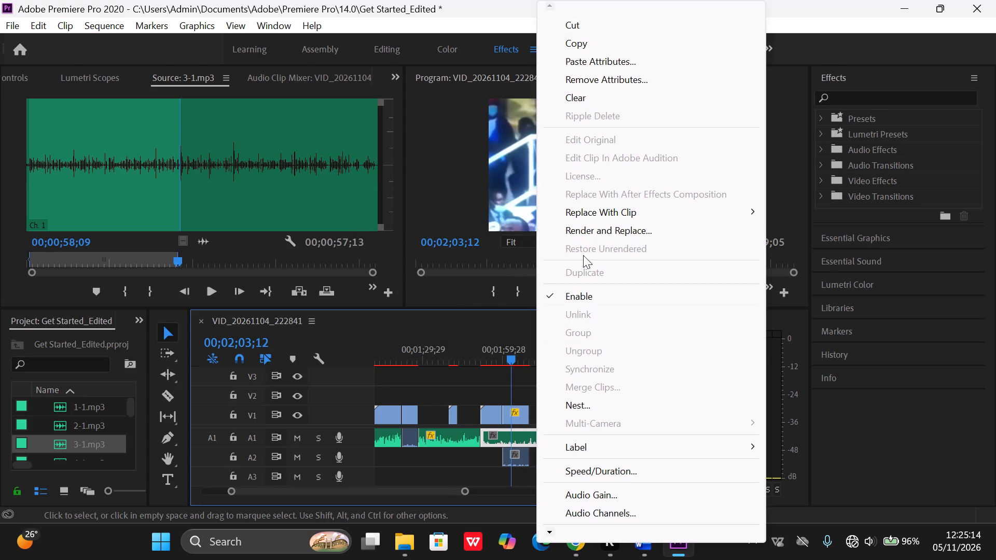
click(590, 496)
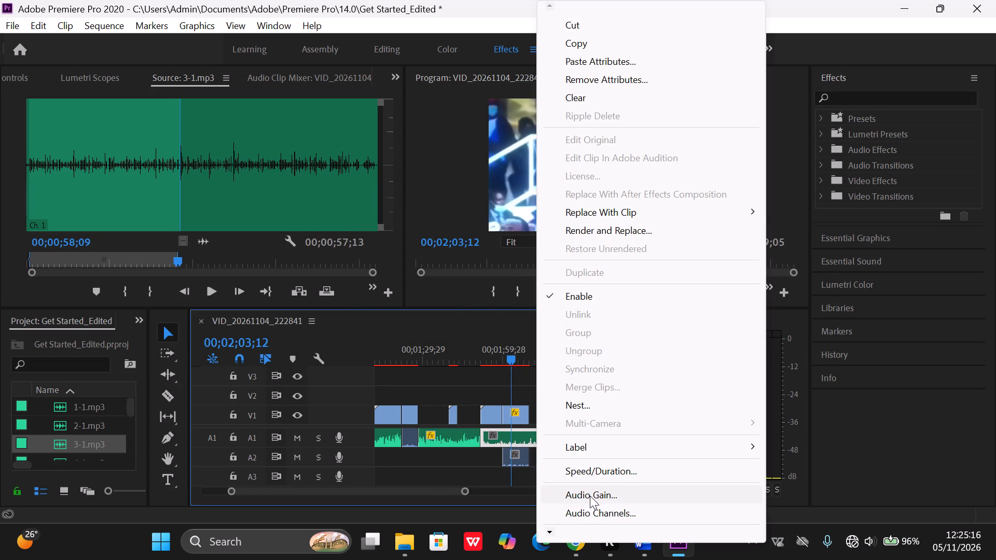
click(520, 249)
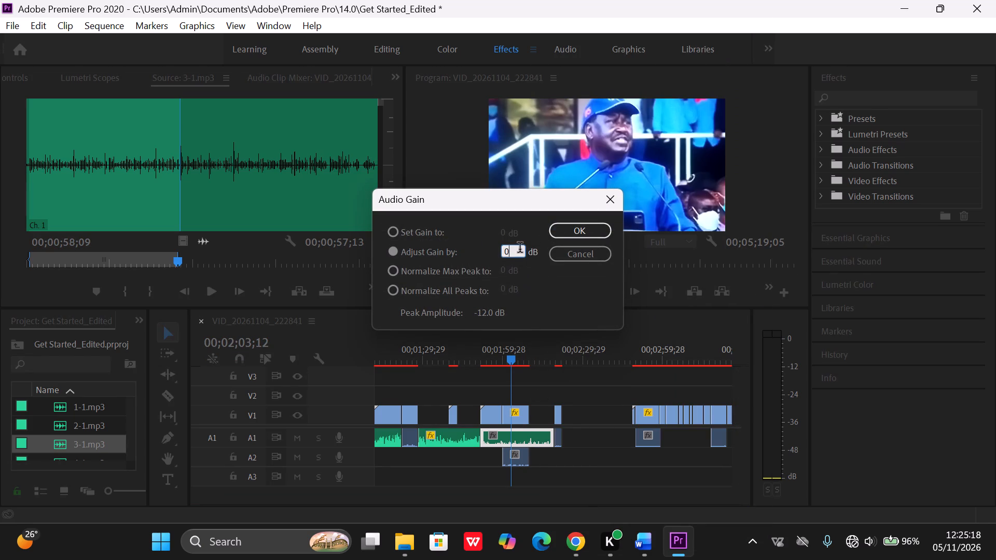
key(BackSpace)
text(10)
key(Return)
Adjust the audio gain of the short A1 clip right after the narration, at about 00;02;20, by 20 dB.
click(557, 444)
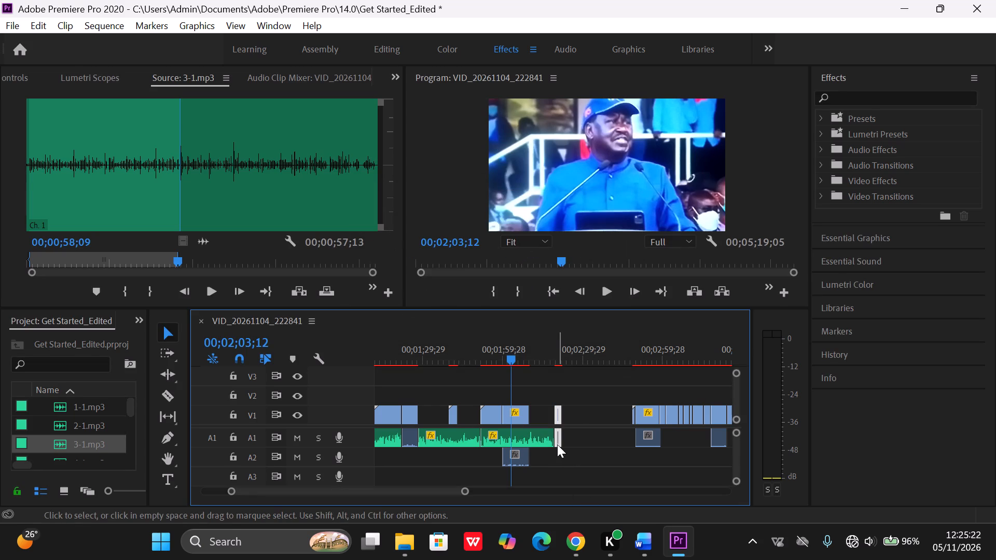
right_click(556, 439)
click(598, 488)
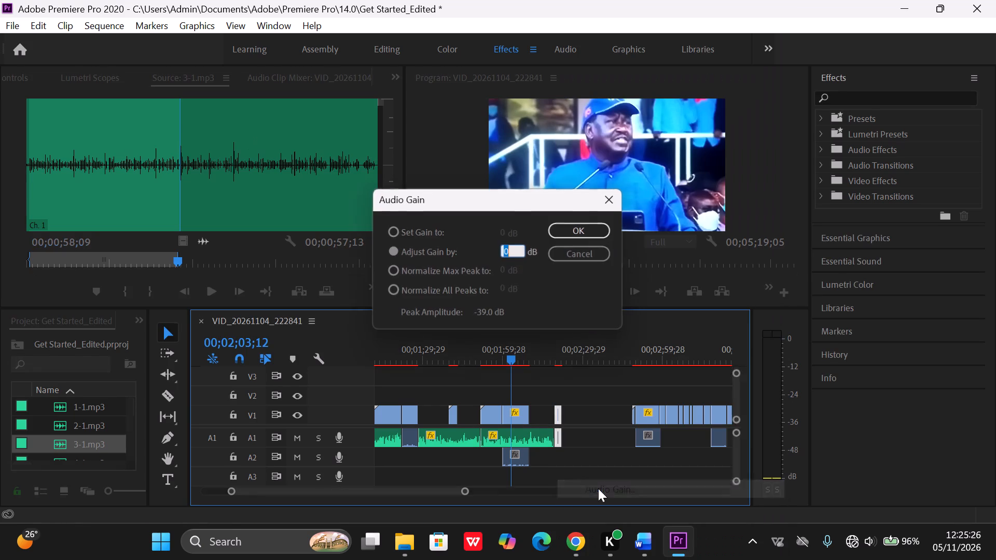
click(516, 247)
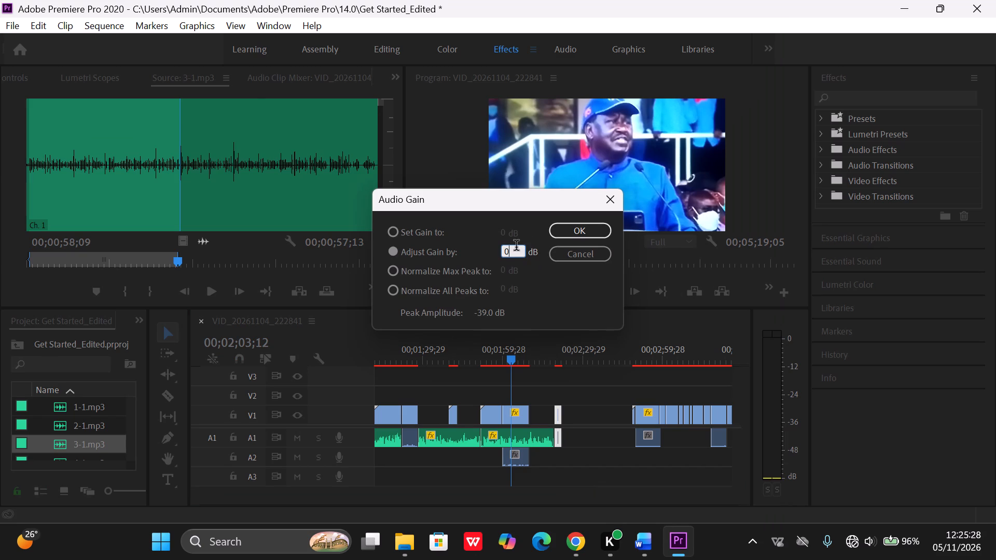
key(BackSpace)
key(2)
key(0)
key(Return)
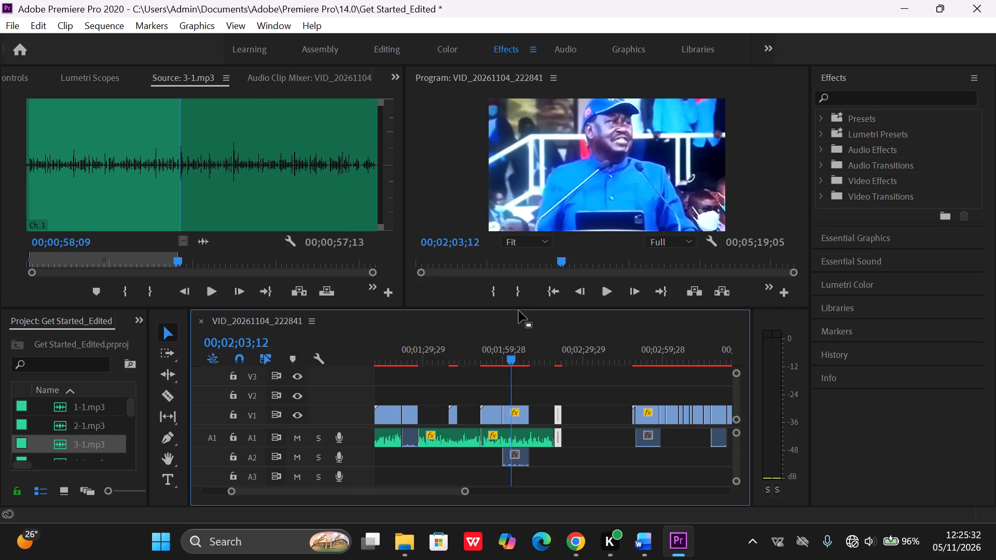
Adjust the audio gain of the A1 video clip just before the narration, at about 00;01;25, by 20 dB.
click(410, 439)
right_click(410, 439)
click(454, 488)
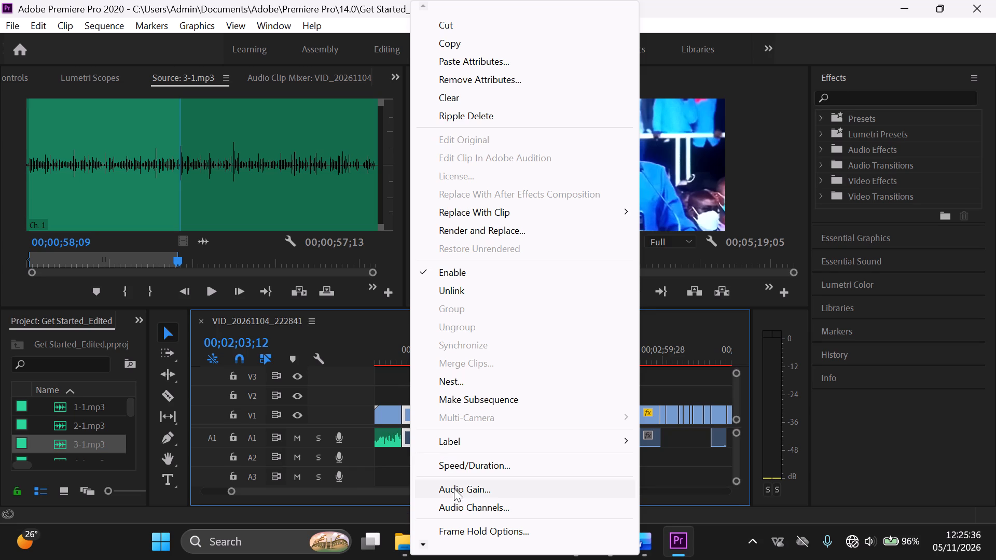
click(519, 251)
key(BackSpace)
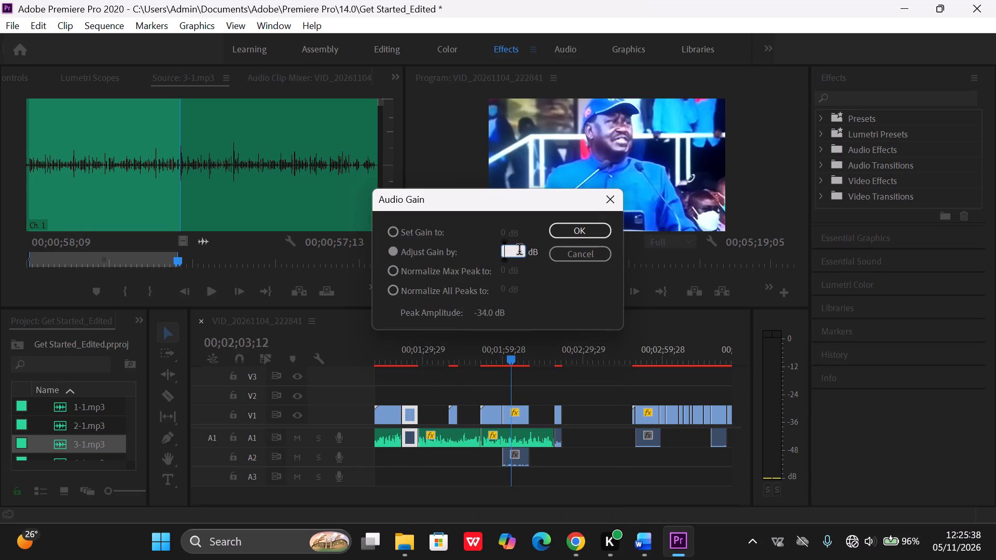
text(20)
click(574, 231)
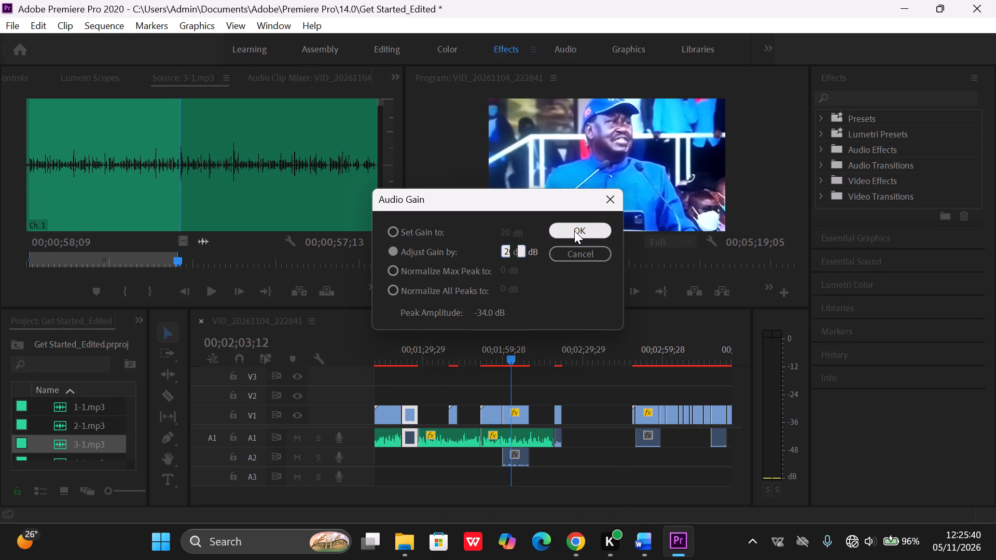
Replay the sequence from 00;01;19;10 through the gain-adjusted clip and into the narration.
drag(511, 359, 371, 365)
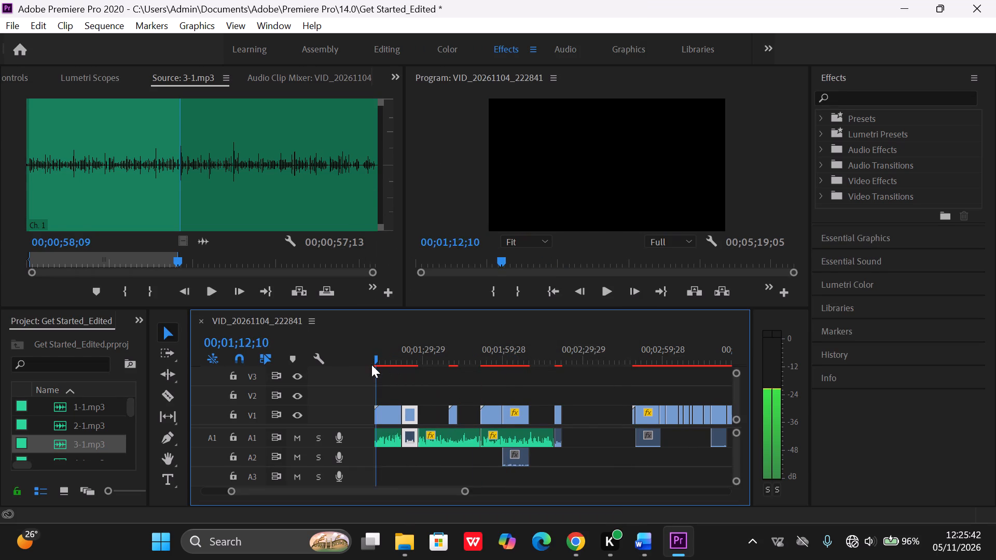
drag(371, 365, 422, 366)
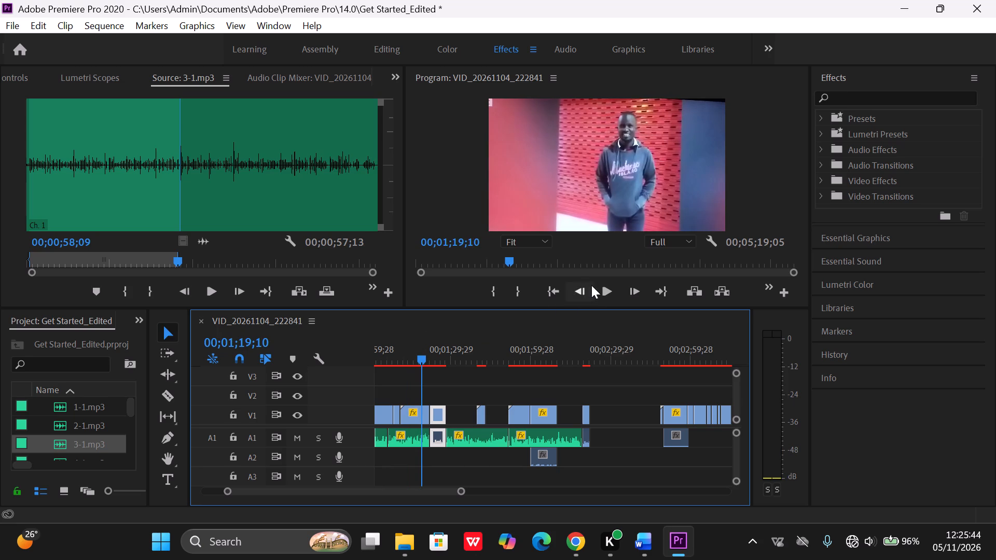
click(615, 293)
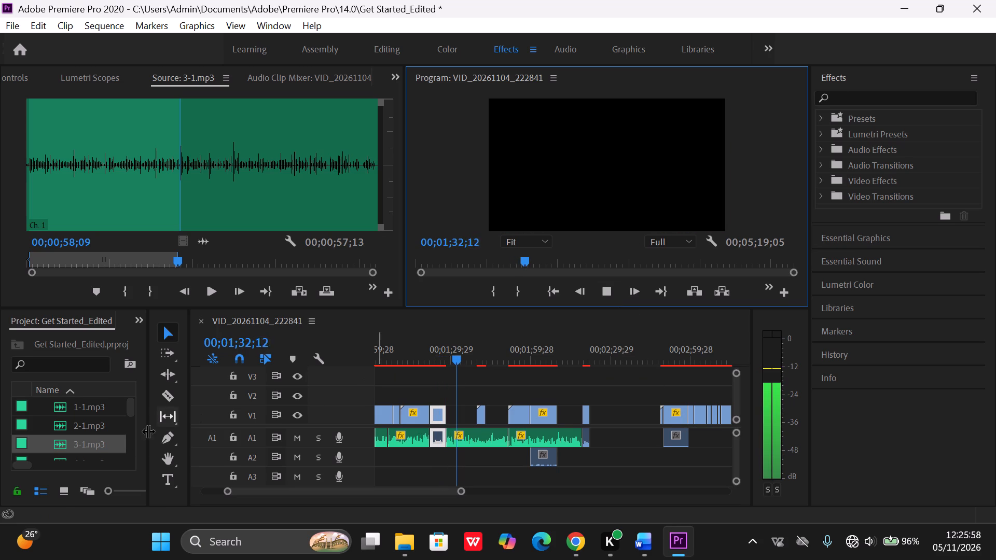
Browse the project footage in freeform view for a clip to cover the narration while the sequence plays.
double_click(81, 497)
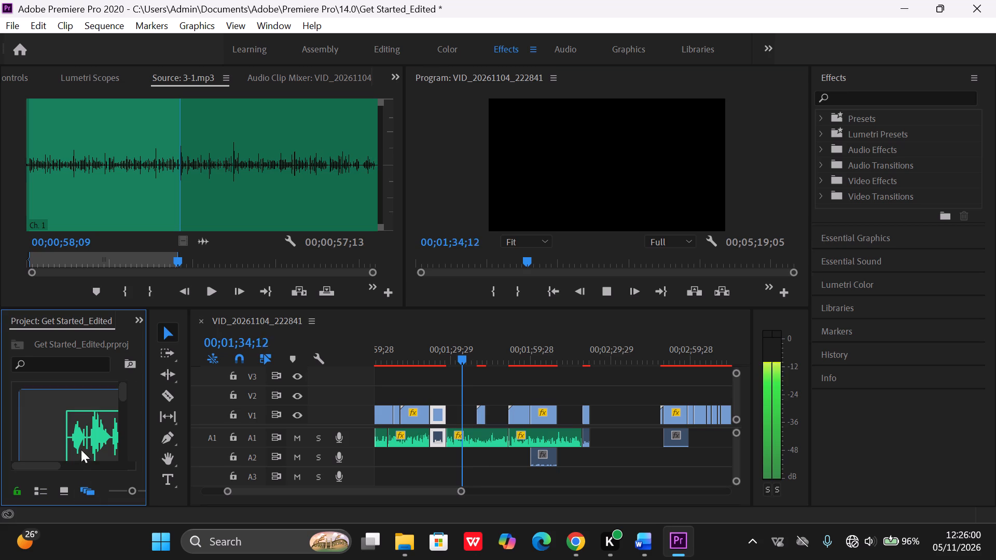
scroll(95, 435, up, 3)
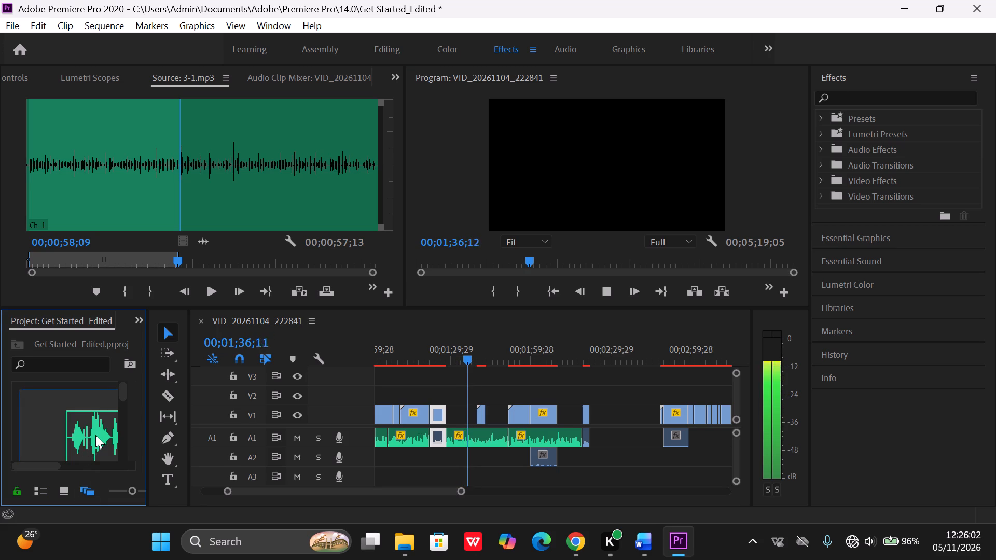
drag(127, 406, 123, 408)
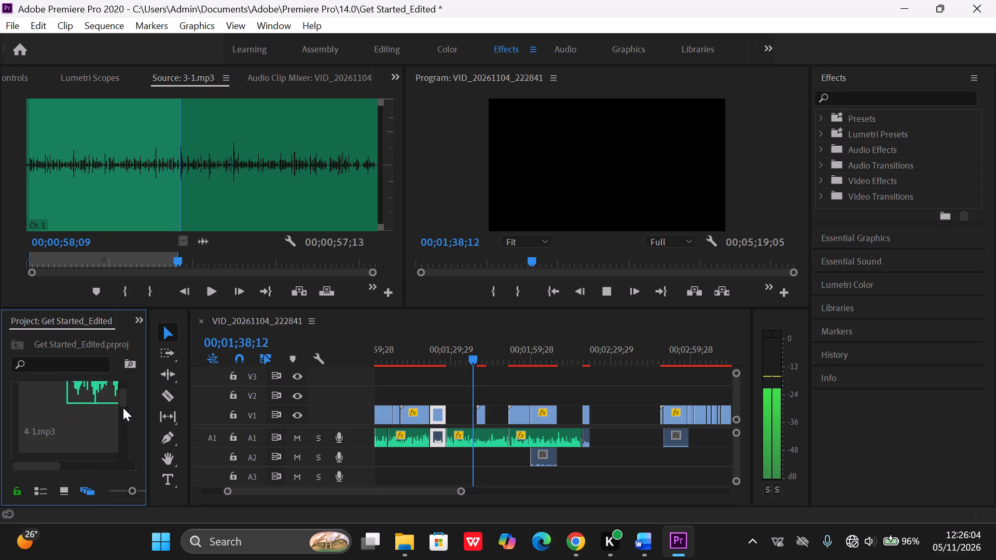
drag(123, 408, 122, 419)
click(122, 419)
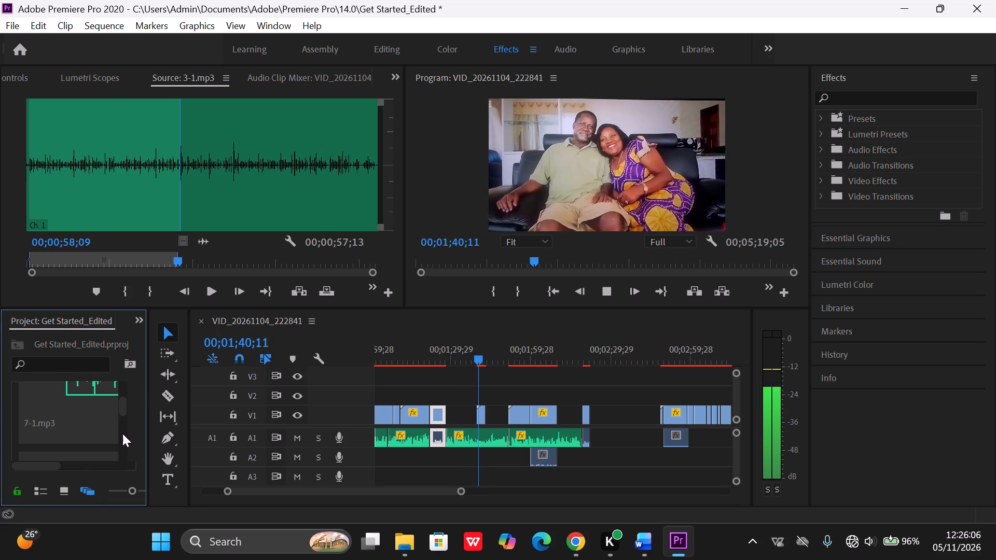
click(123, 418)
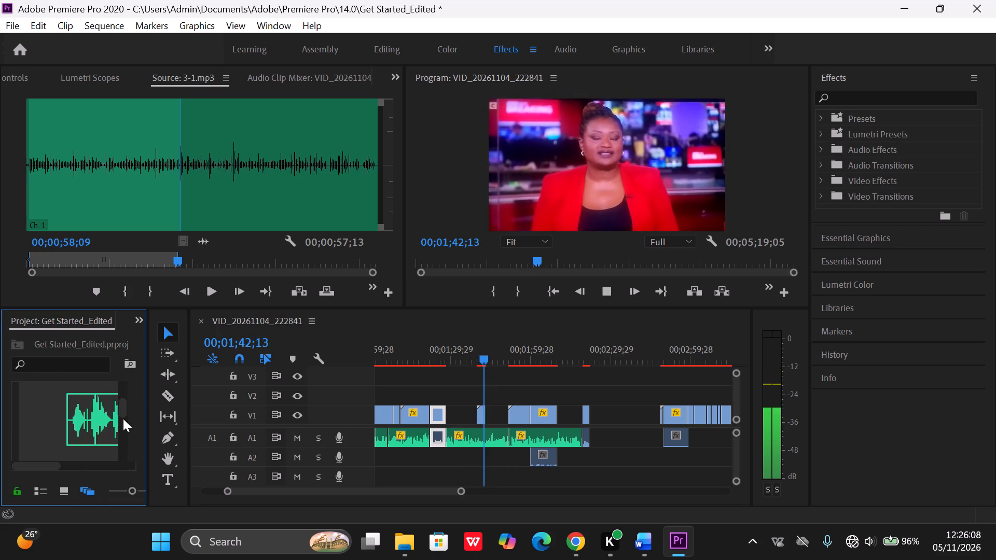
triple_click(121, 420)
drag(121, 420, 121, 424)
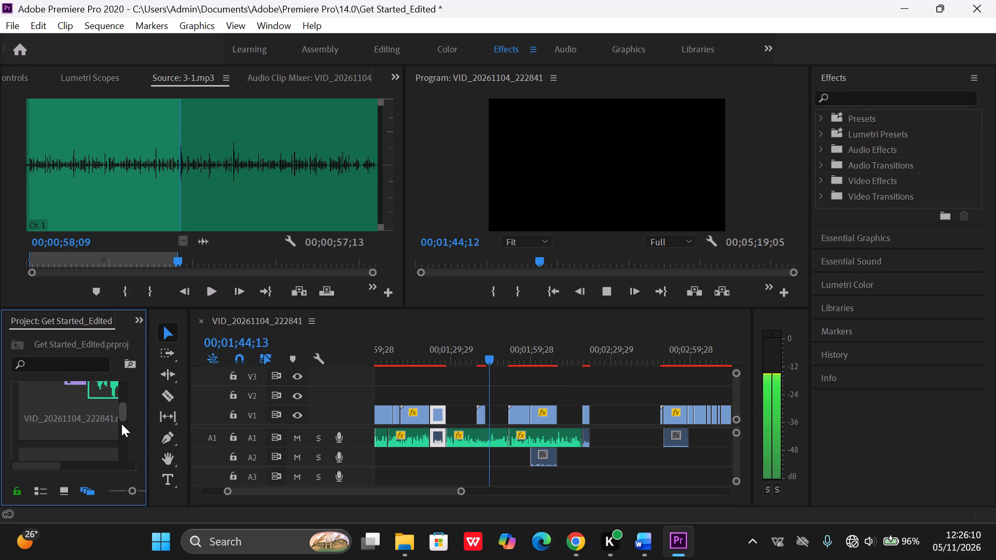
drag(121, 424, 121, 426)
click(121, 426)
drag(121, 426, 121, 433)
drag(121, 433, 121, 440)
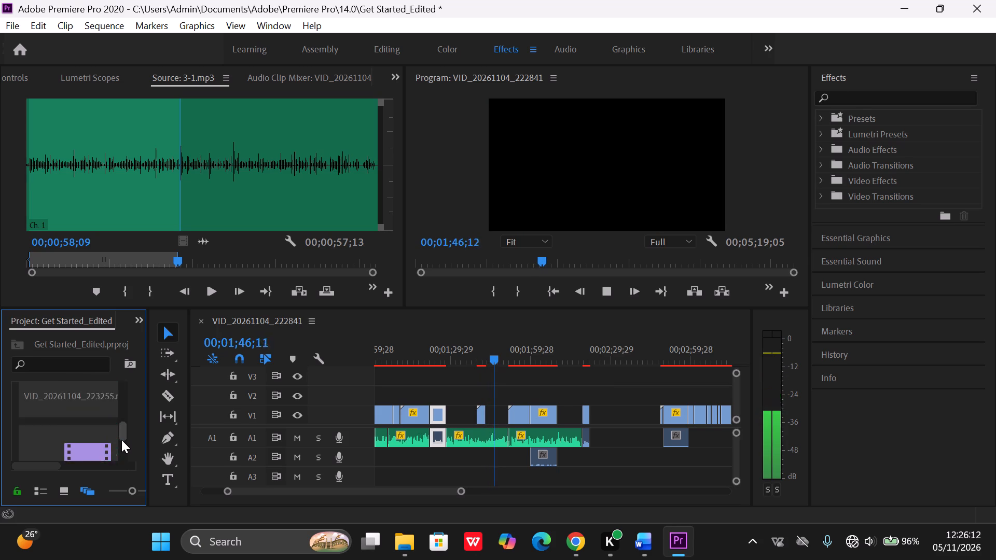
drag(121, 440, 122, 449)
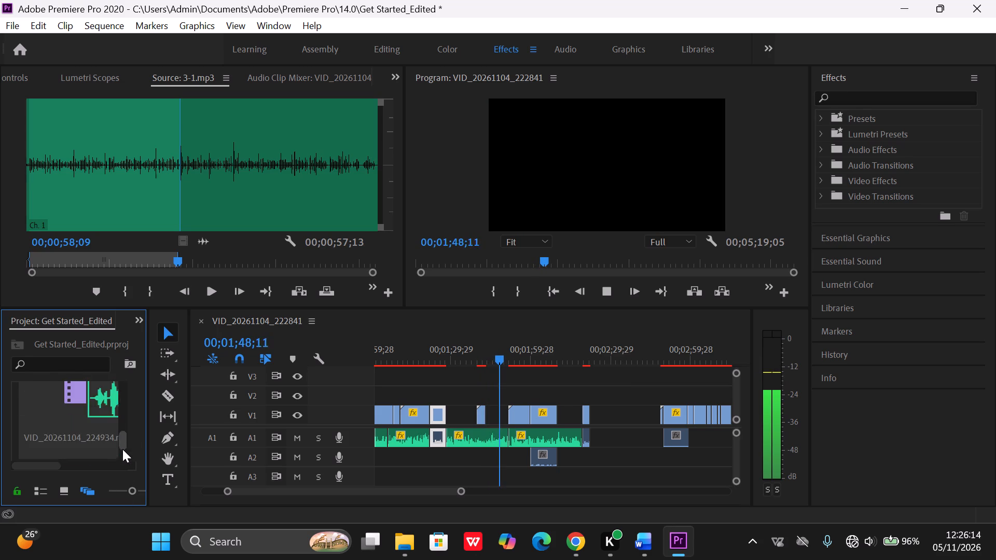
drag(122, 449, 75, 479)
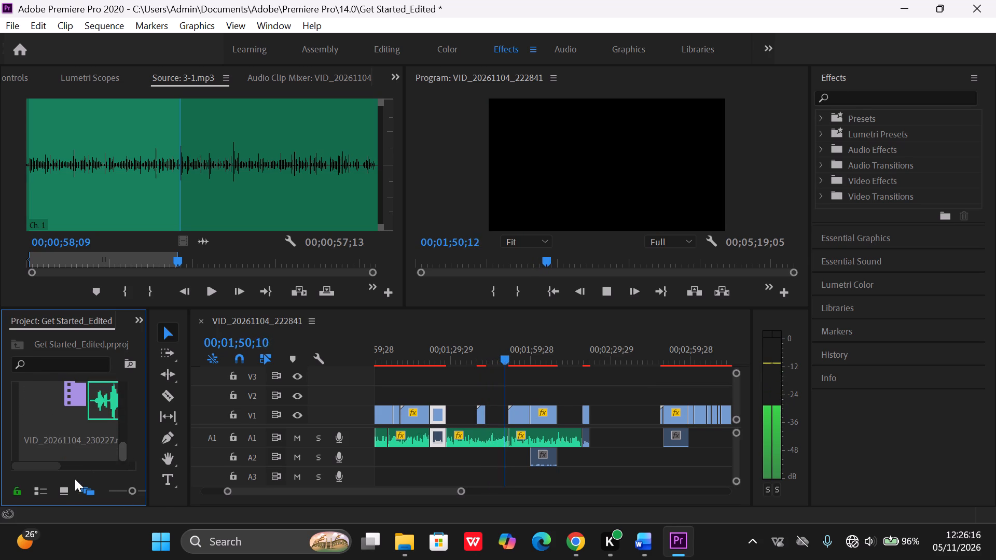
Show the project items as thumbnails and open VID_20261104_224712.mp4 in the Source monitor.
drag(75, 479, 67, 487)
double_click(67, 487)
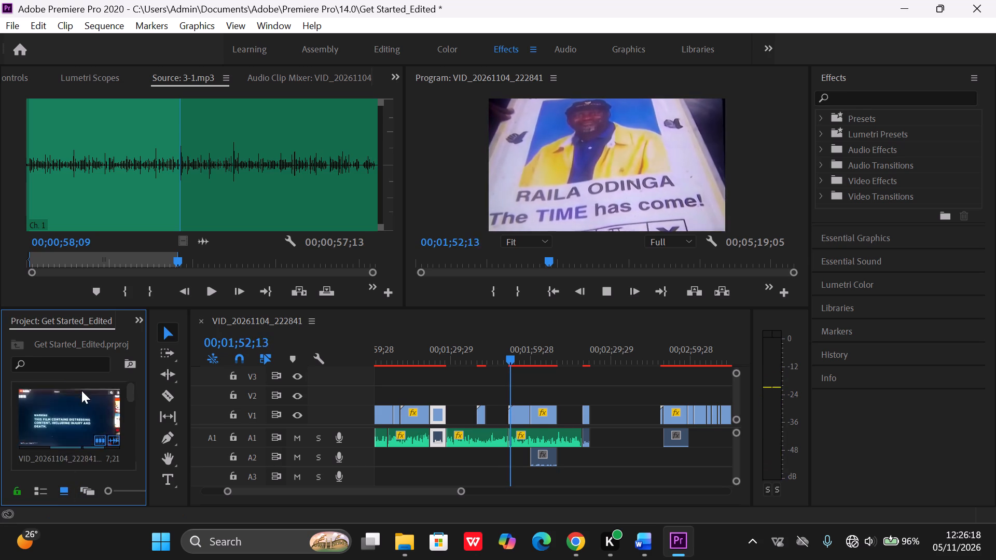
scroll(80, 417, down, 1)
double_click(80, 417)
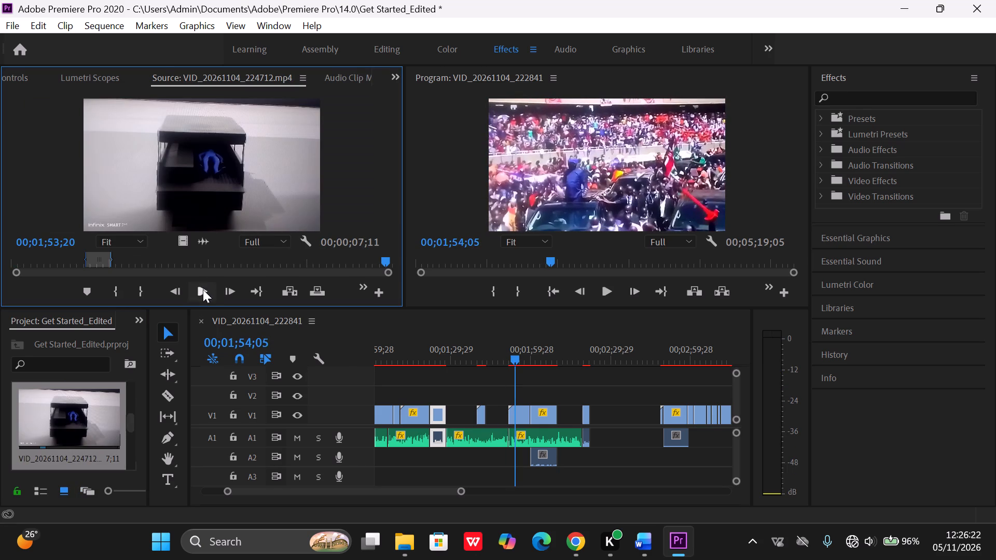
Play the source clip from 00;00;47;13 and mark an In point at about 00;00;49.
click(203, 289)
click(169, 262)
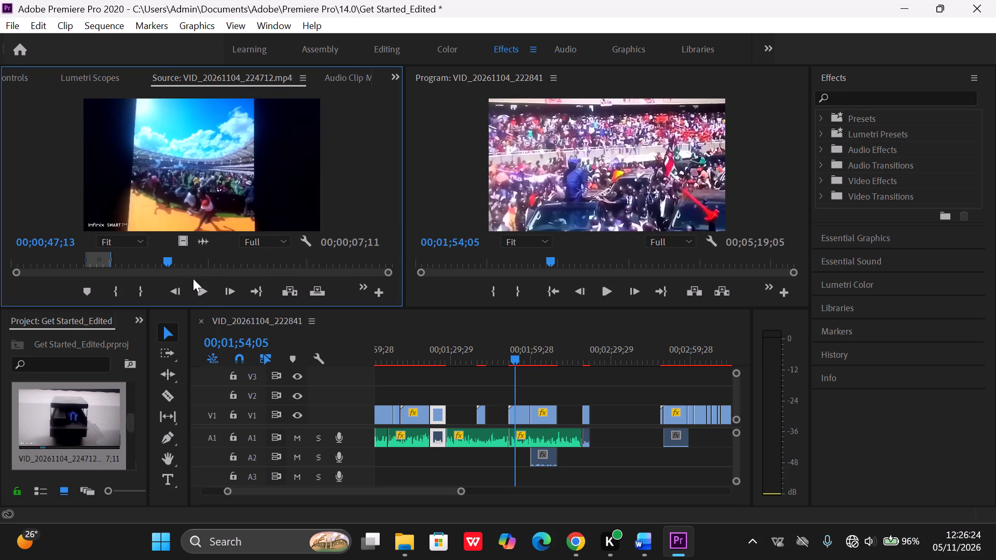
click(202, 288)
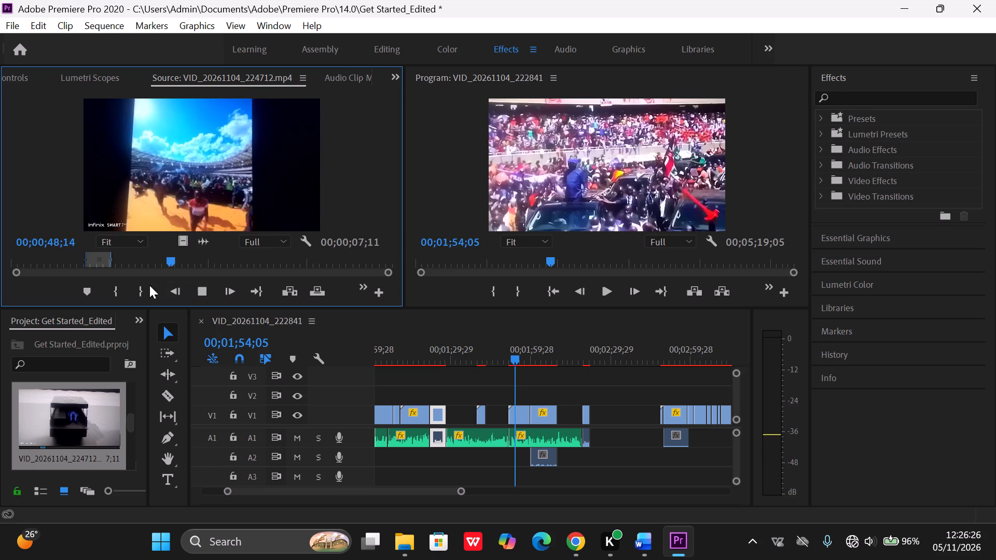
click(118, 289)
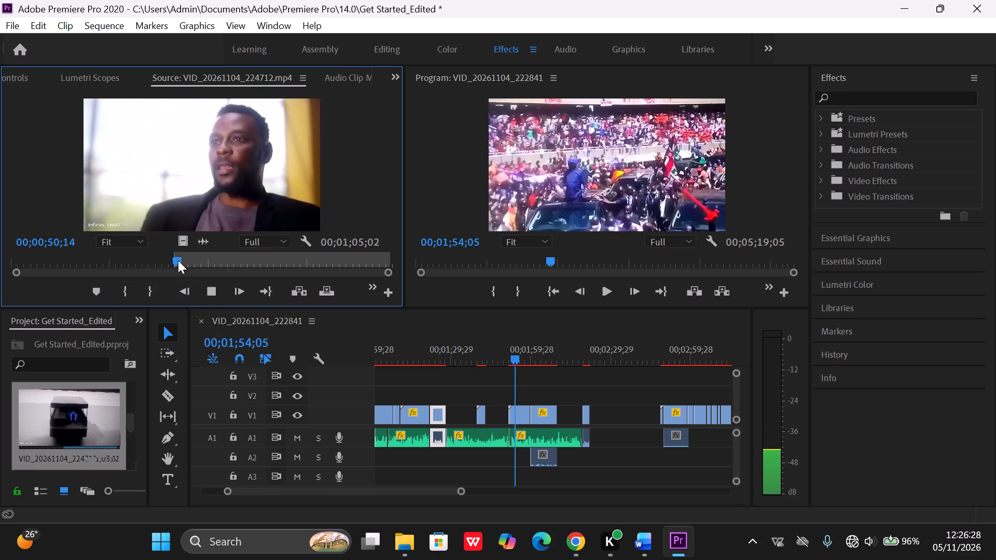
Mark the stadium section of VID_20261104_224712.mp4 with In at 00;00;15;24 and Out at 00;00;27;18.
drag(178, 259, 226, 254)
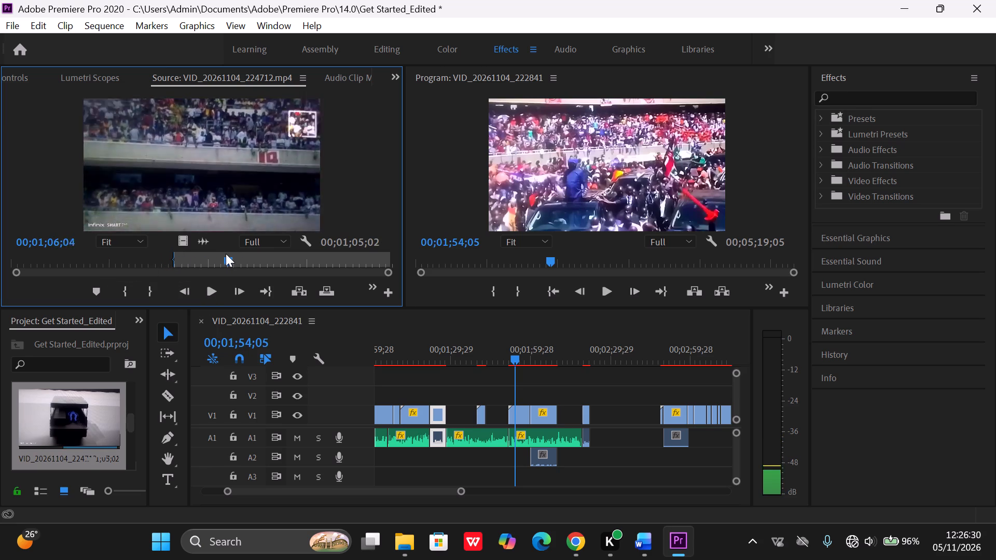
drag(226, 254, 79, 261)
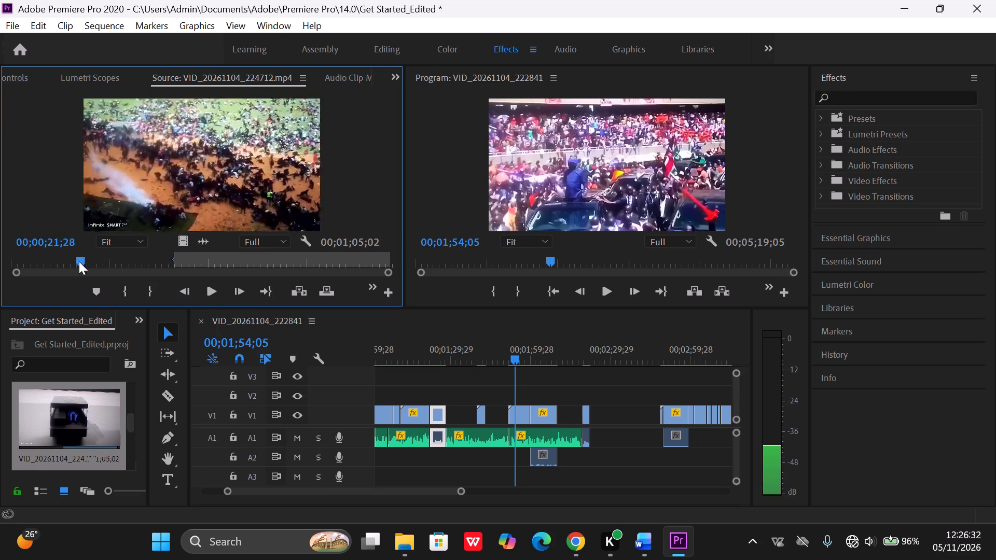
drag(79, 261, 63, 261)
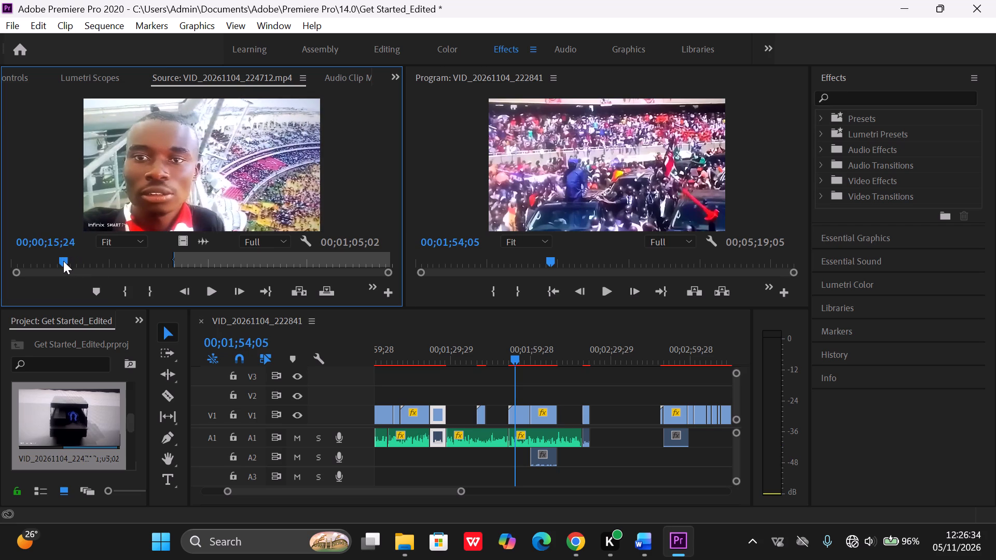
click(119, 292)
click(214, 290)
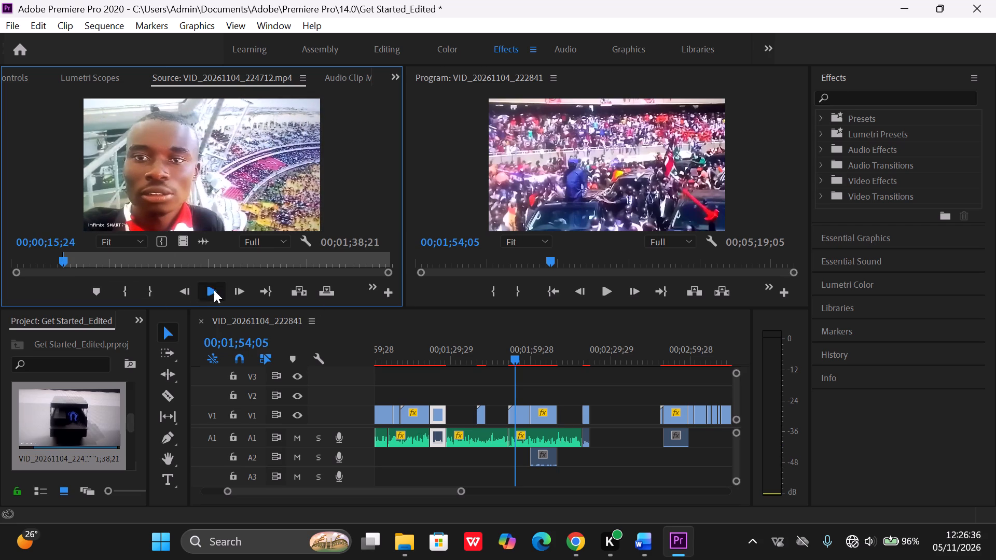
drag(65, 259, 80, 257)
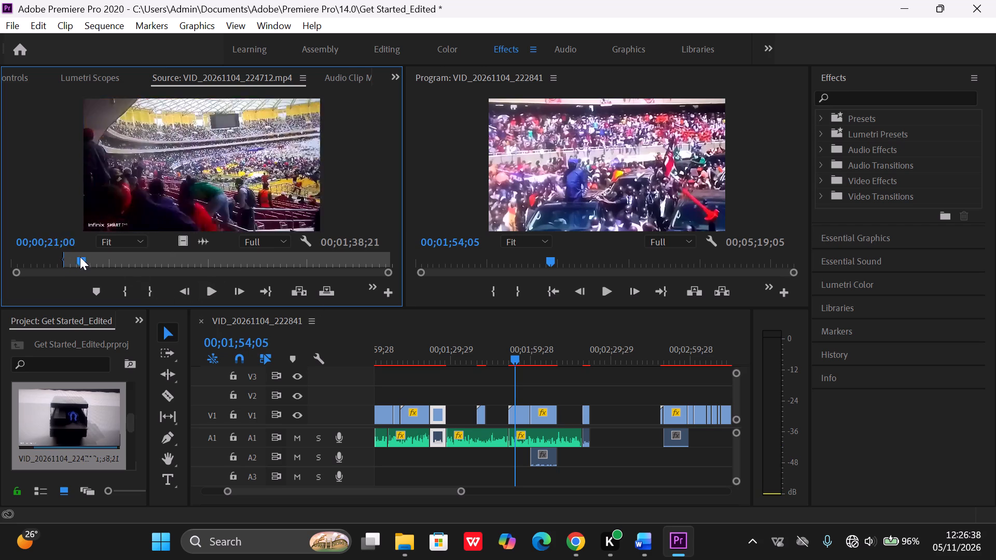
drag(80, 257, 107, 258)
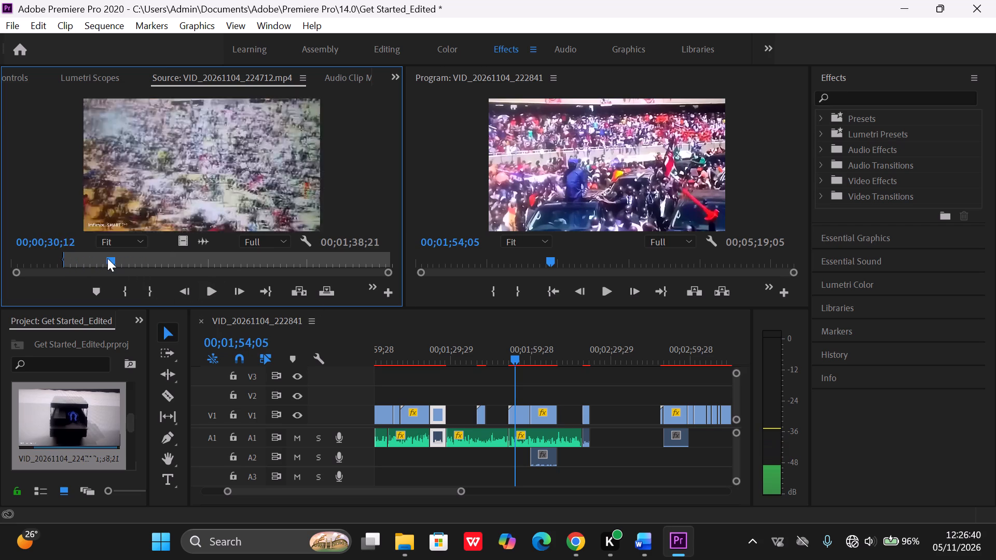
drag(107, 258, 110, 262)
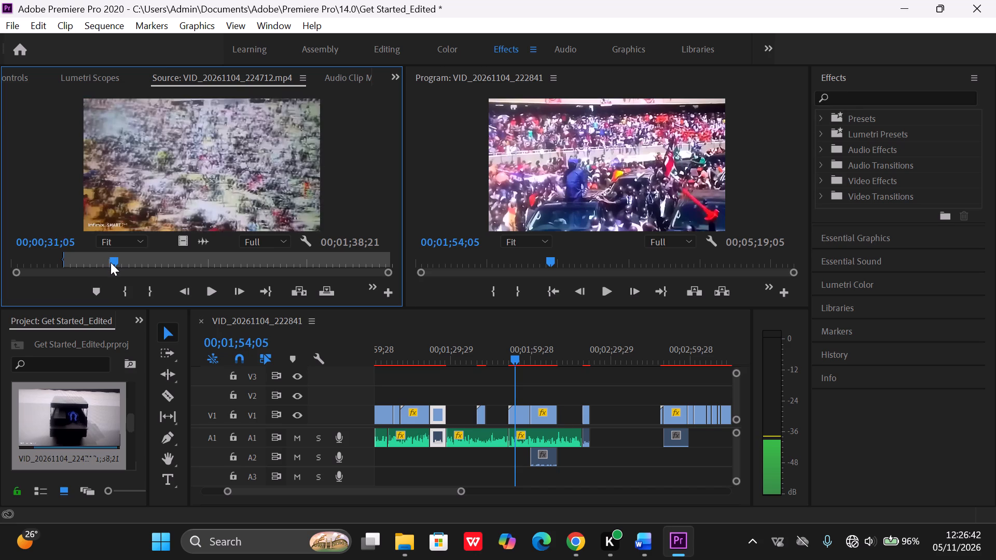
drag(110, 262, 99, 262)
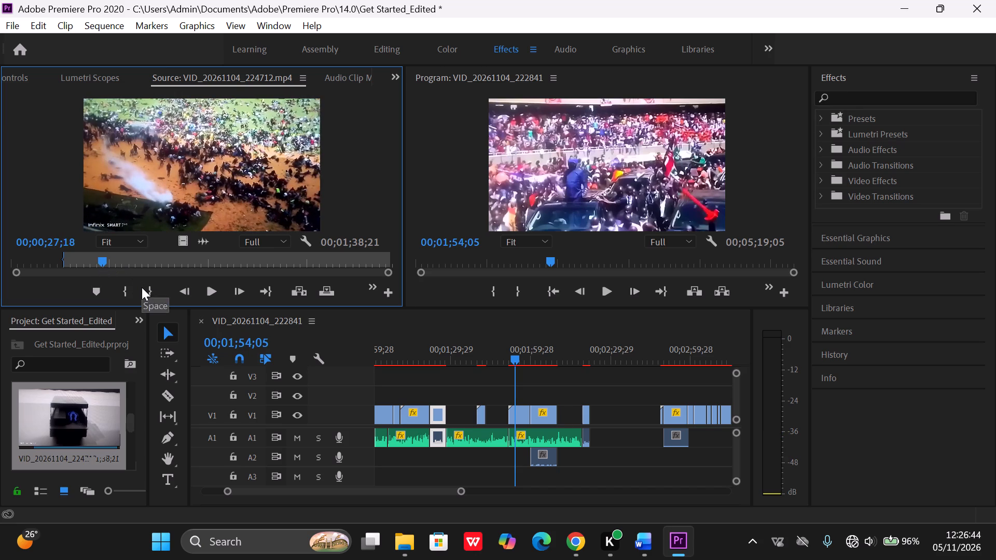
click(151, 291)
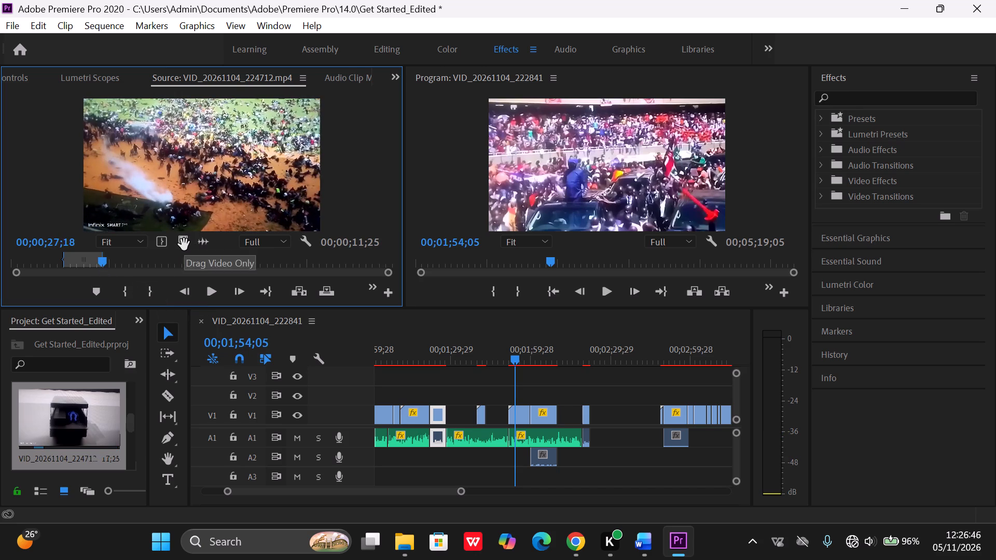
Place only the video of the marked stadium section on V1 at about 00;01;28, filling the gap before the short clip.
drag(184, 245, 447, 408)
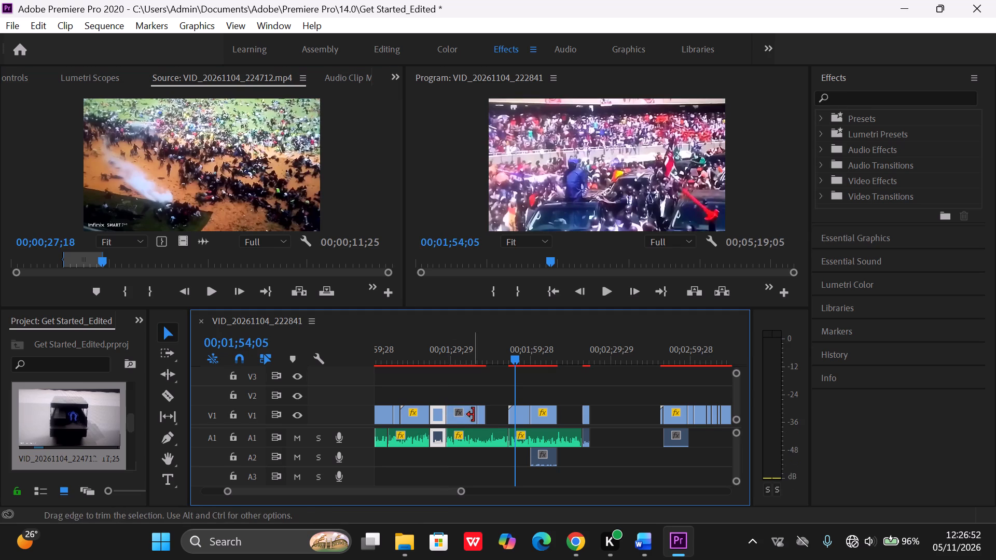
click(481, 418)
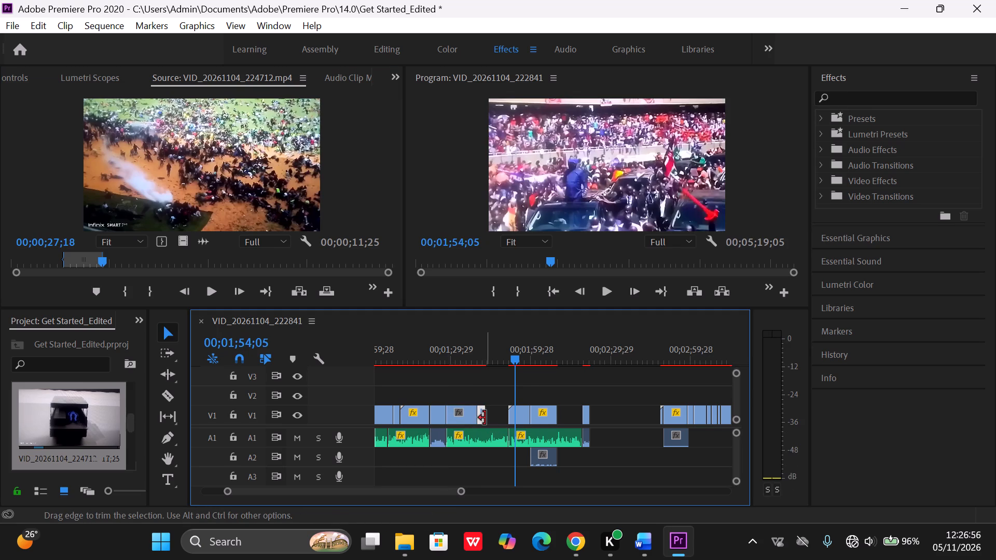
Enlarge and reposition the stadium selfie clip so it fills the frame, and play the sequence through to 00;01;46;24.
drag(515, 356, 437, 367)
click(604, 294)
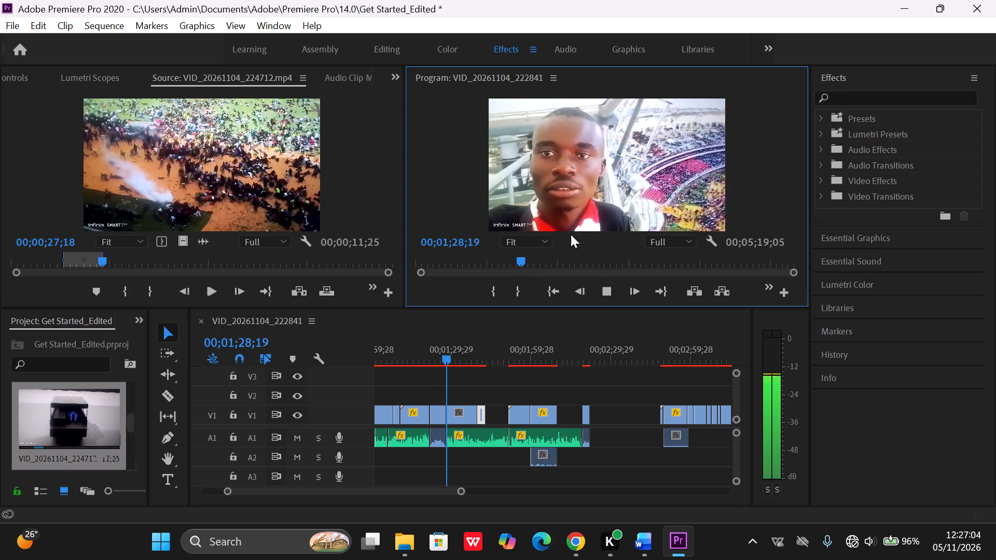
double_click(549, 195)
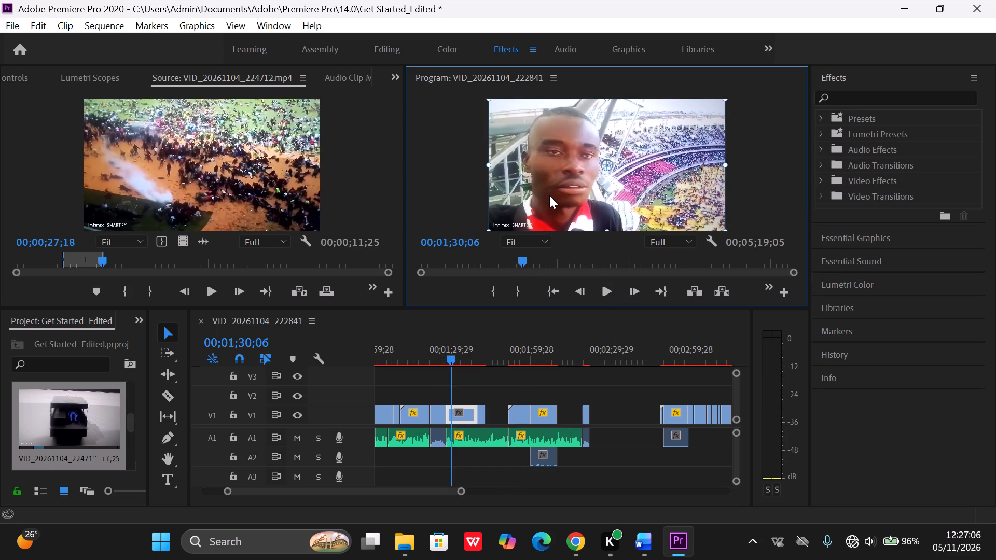
drag(549, 195, 549, 204)
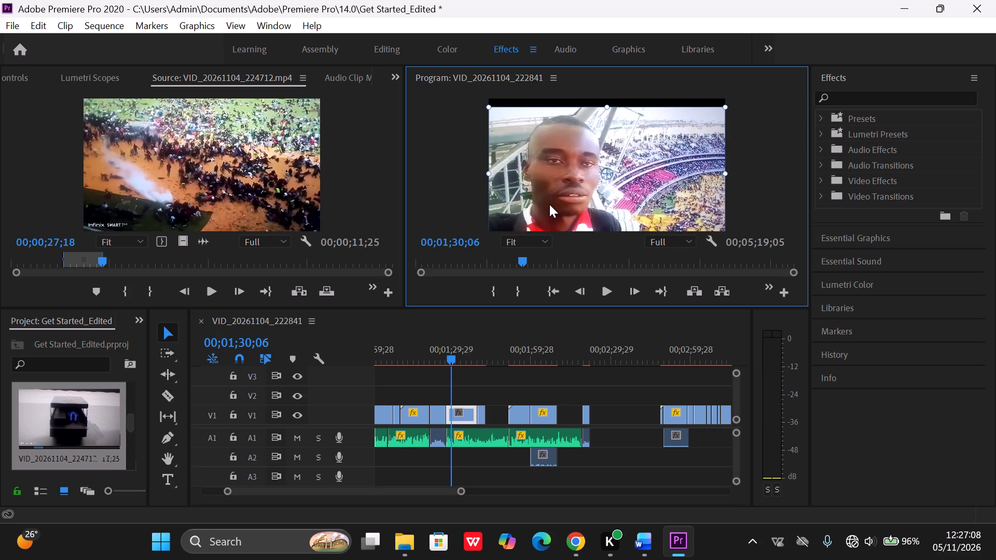
drag(549, 204, 549, 206)
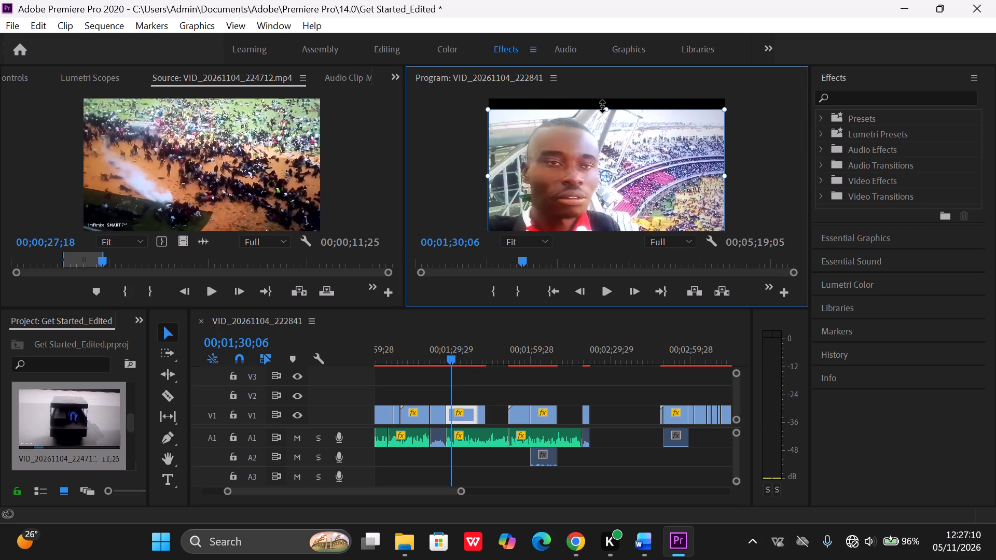
drag(604, 106, 604, 99)
drag(605, 124, 608, 115)
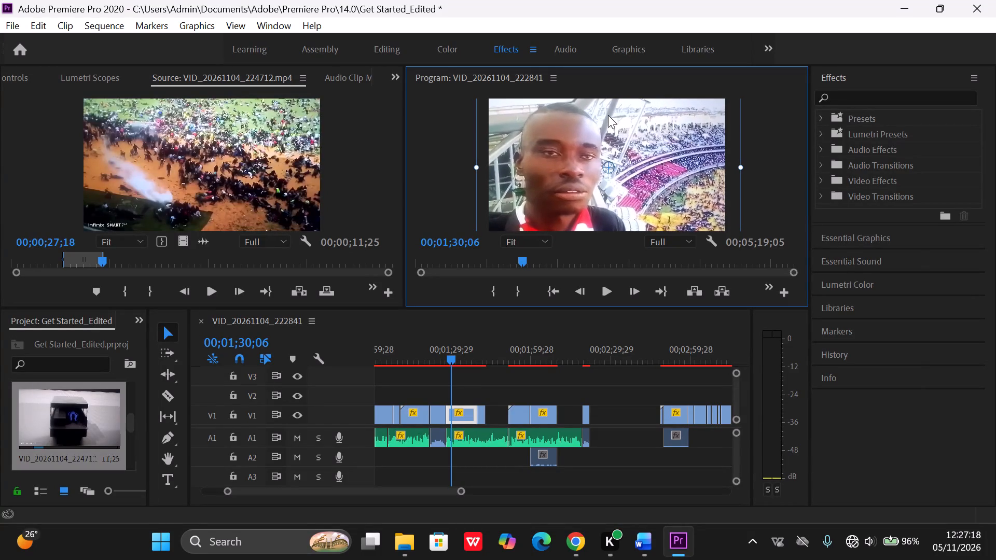
drag(608, 115, 608, 114)
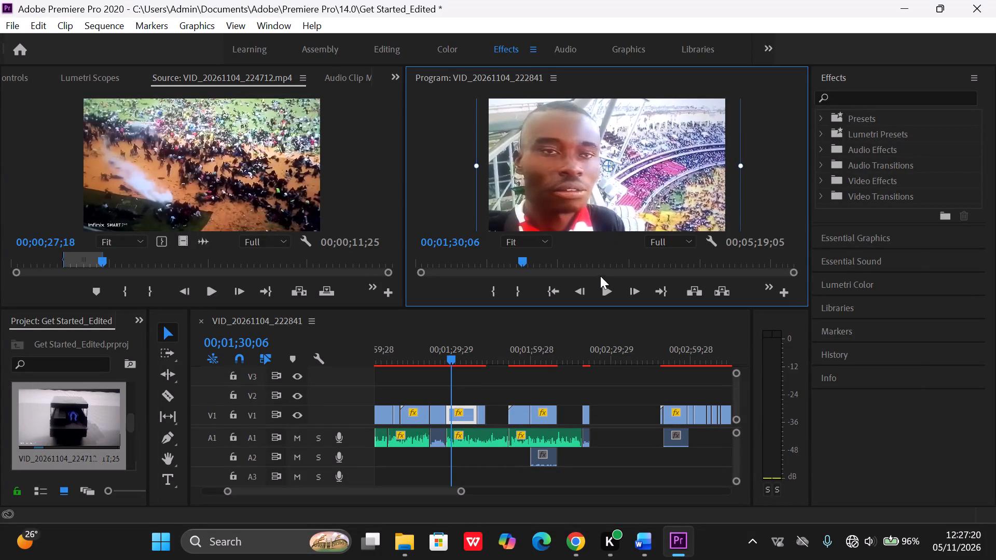
click(599, 286)
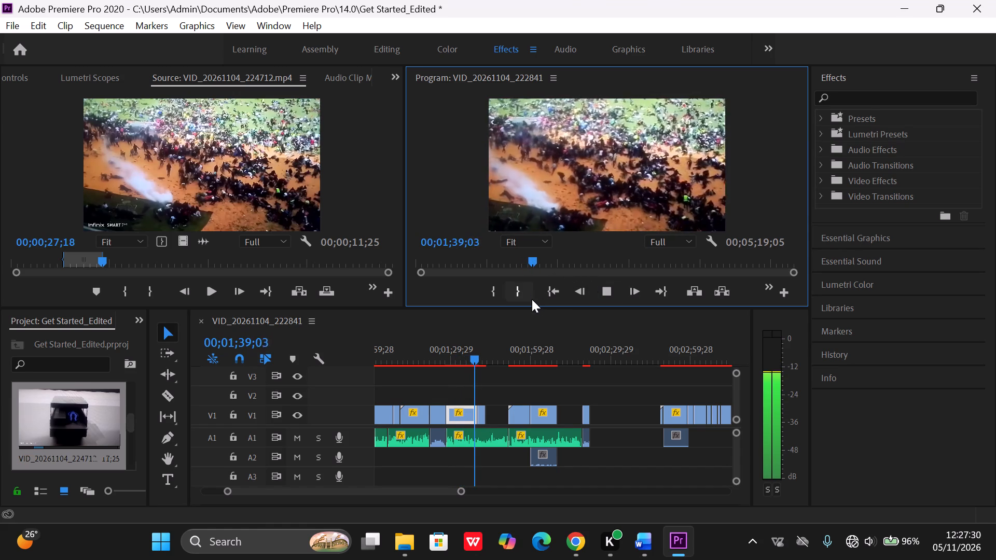
click(607, 288)
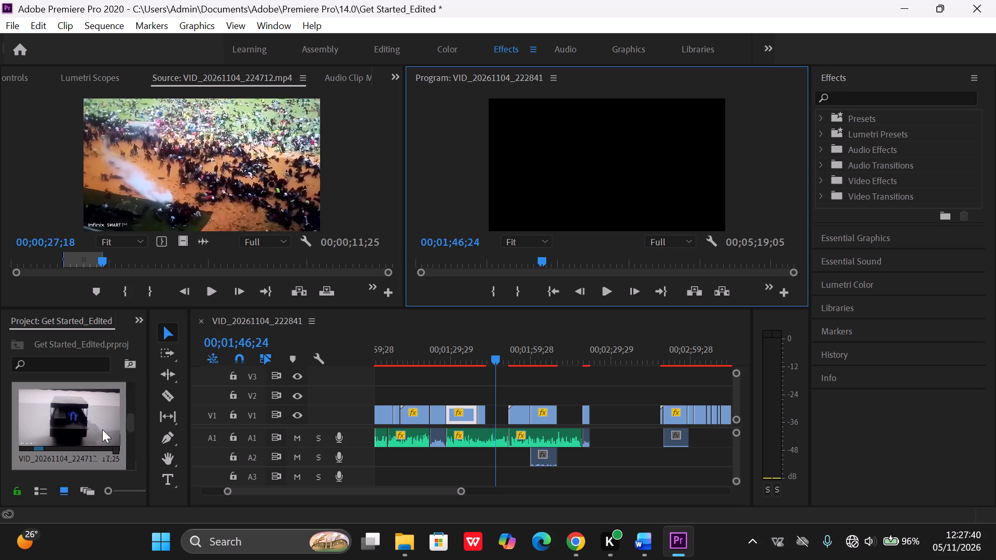
Place only the video of VID_20261104_222959.mp4's marked coffin section on V1 at about 00;01;48;16, butted against the following clip.
scroll(102, 429, down, 1)
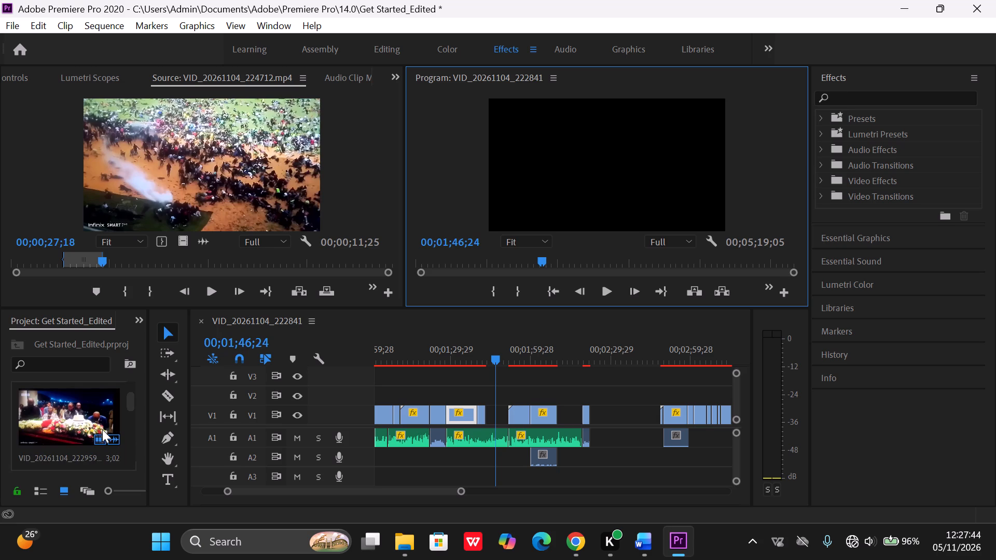
double_click(74, 404)
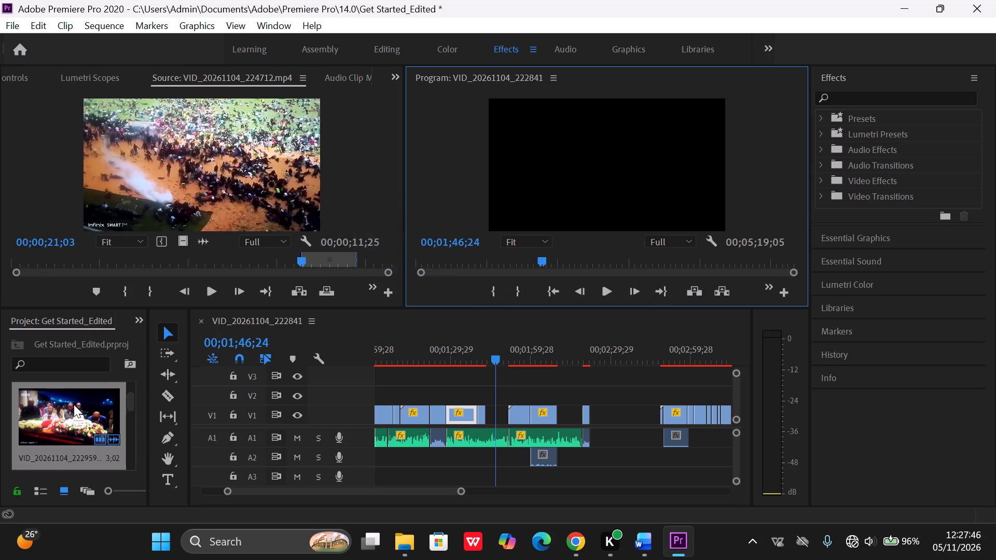
click(201, 292)
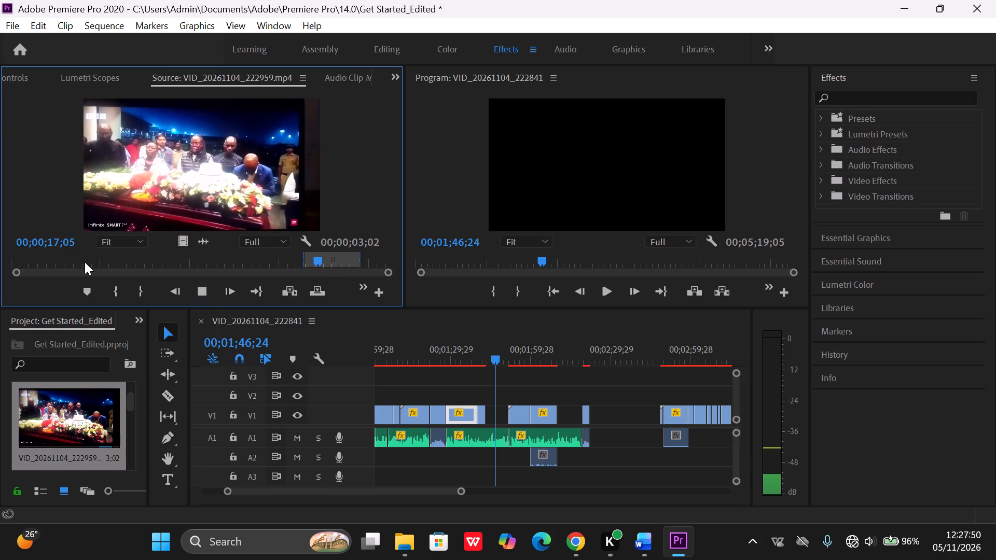
click(85, 262)
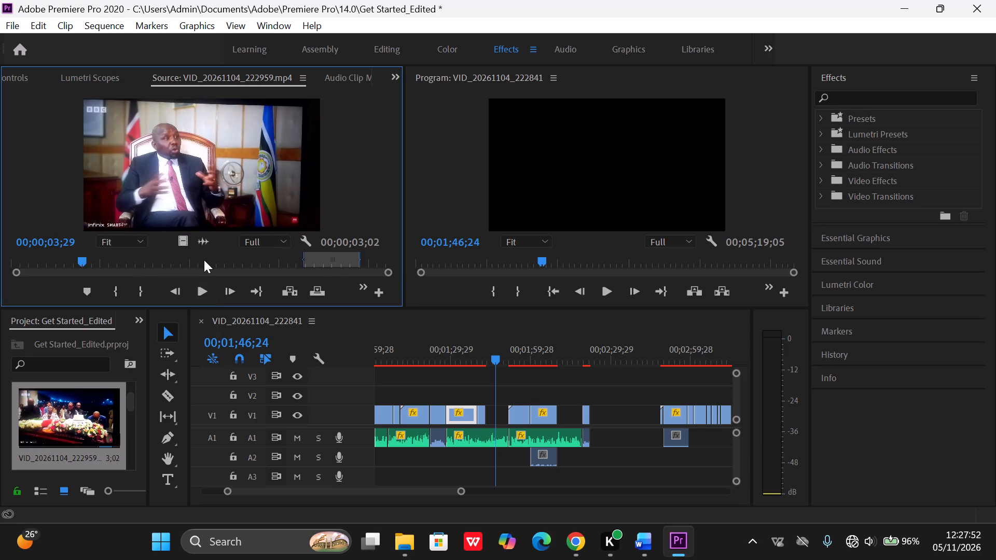
click(204, 260)
click(287, 261)
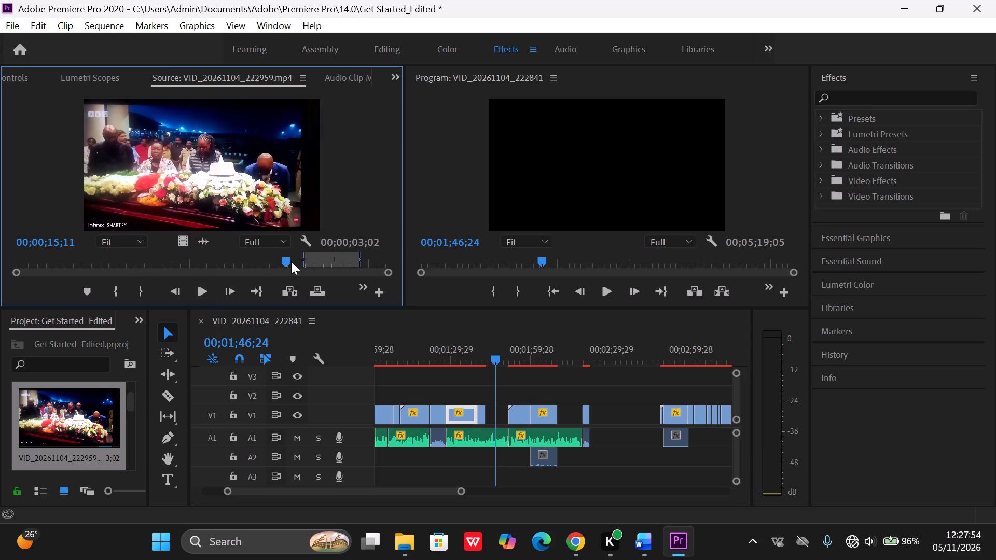
click(309, 257)
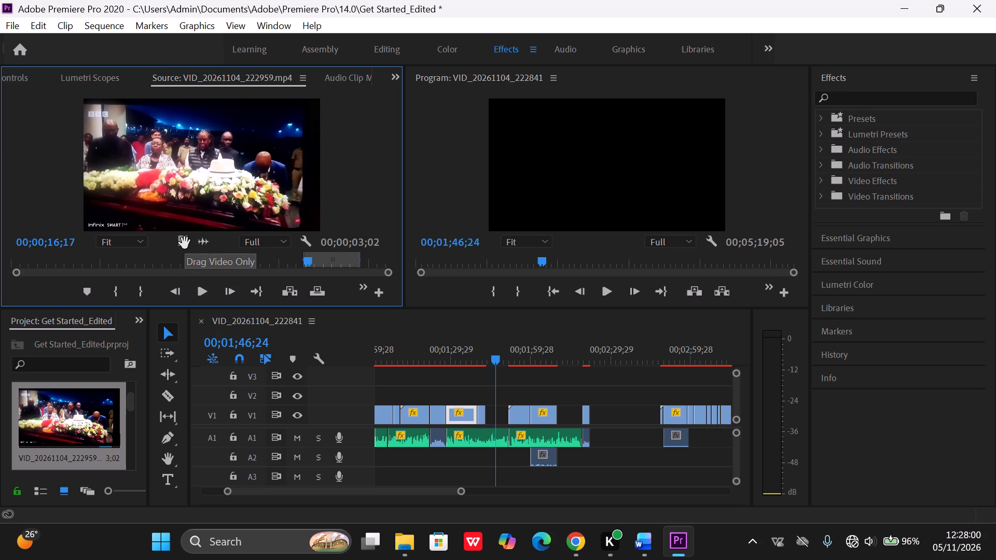
drag(185, 243, 469, 433)
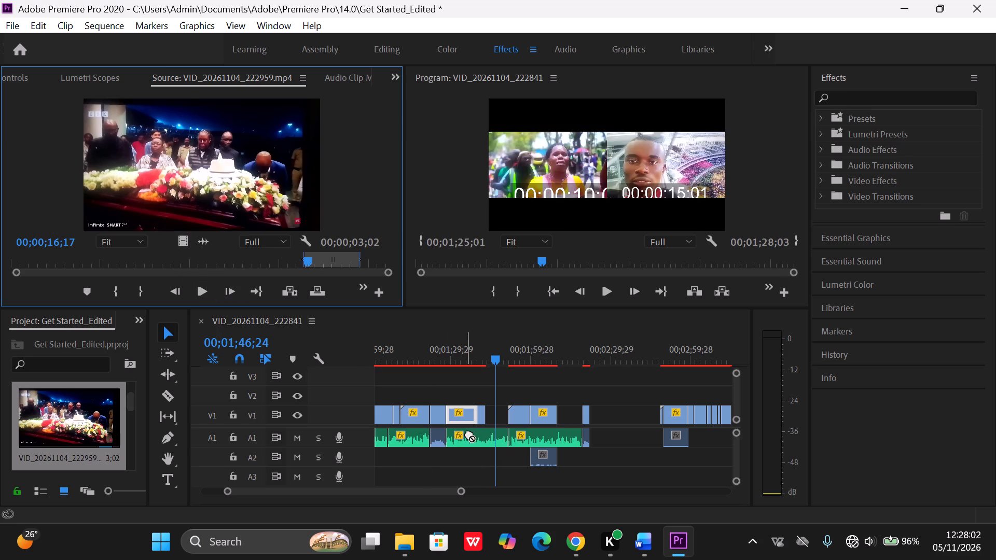
drag(469, 433, 487, 412)
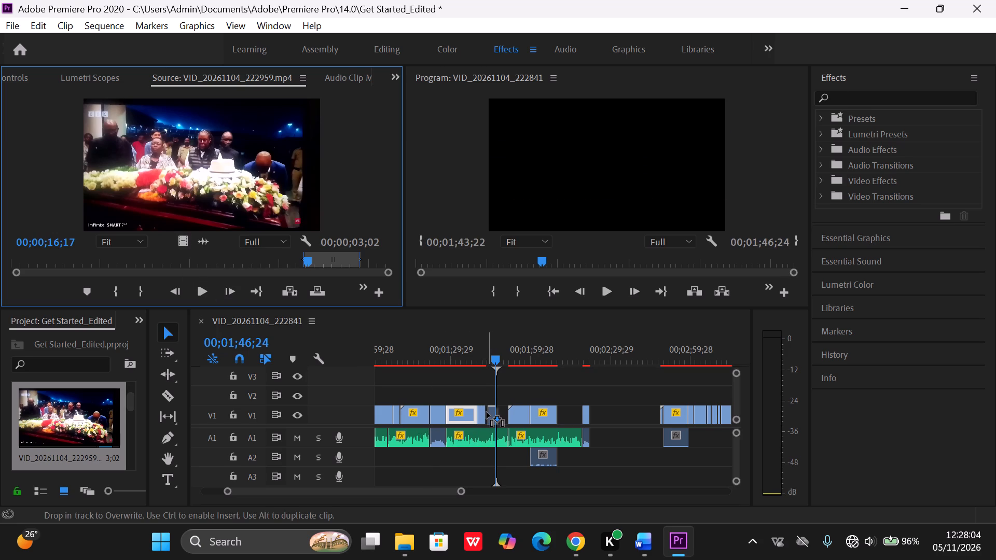
drag(487, 412, 488, 410)
drag(488, 410, 499, 411)
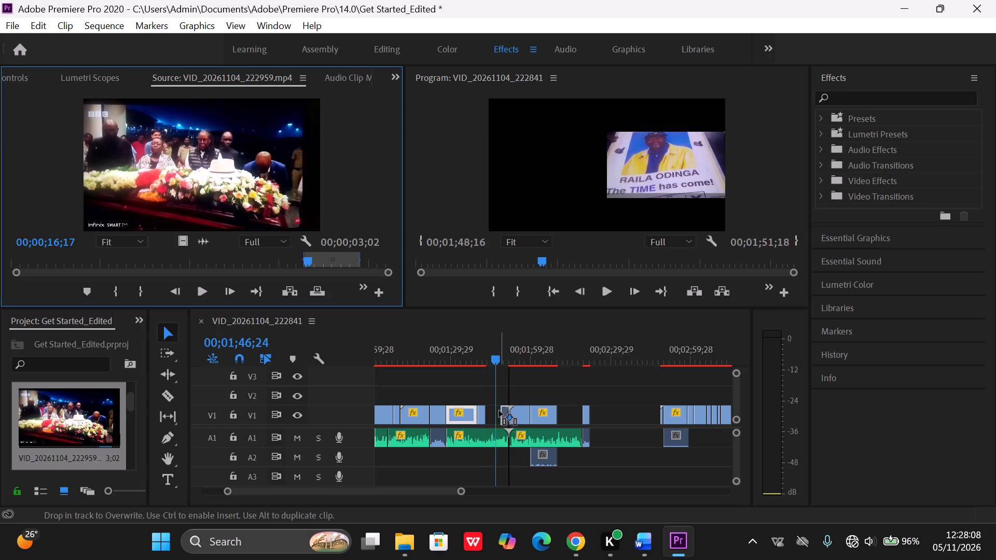
drag(499, 411, 497, 410)
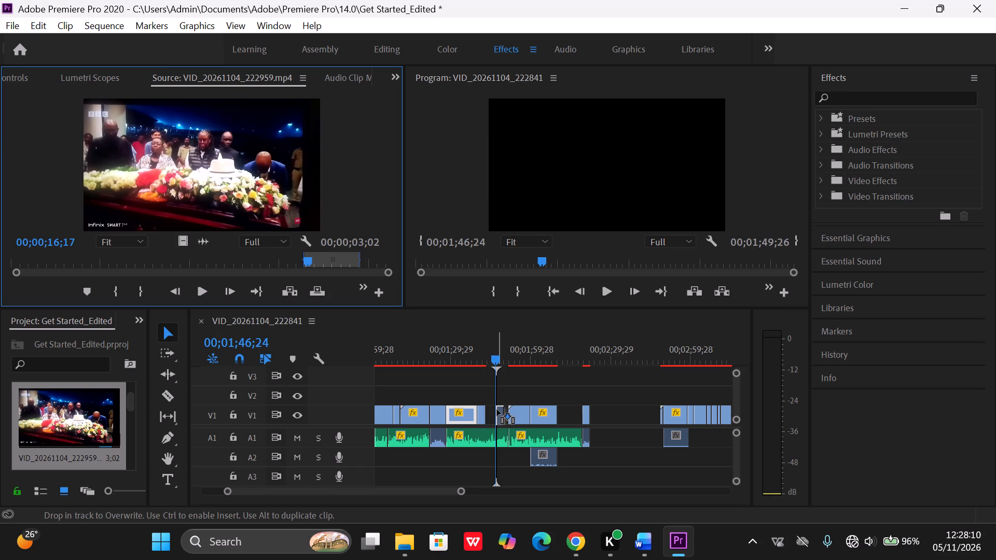
drag(497, 410, 499, 408)
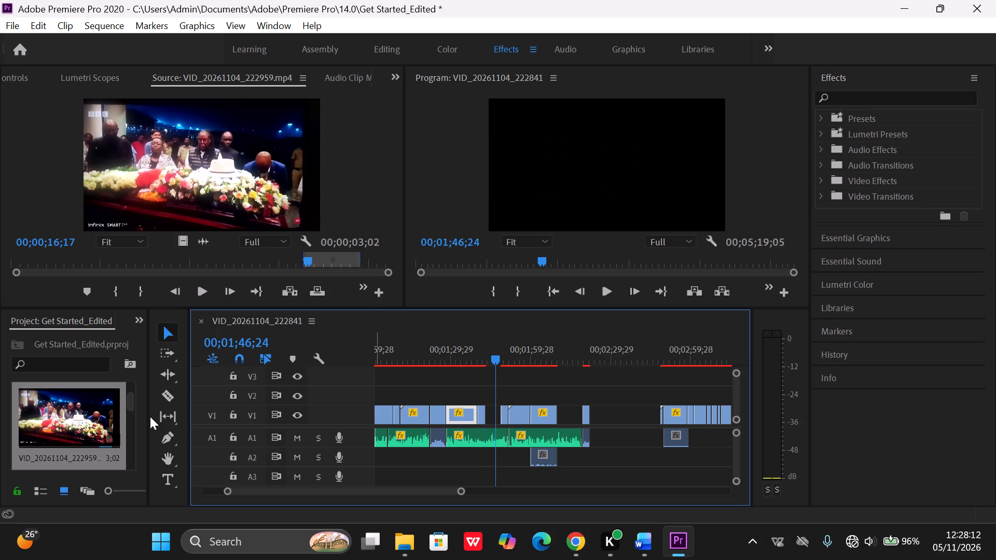
Find VID_20261104_223842.mp4 among the project footage and open it in the Source monitor.
scroll(98, 393, down, 2)
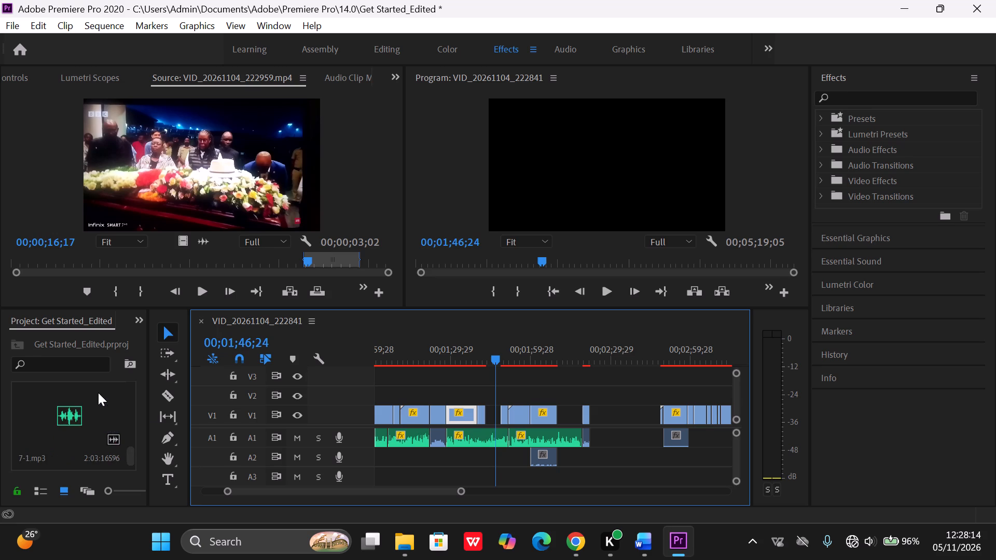
scroll(98, 393, up, 4)
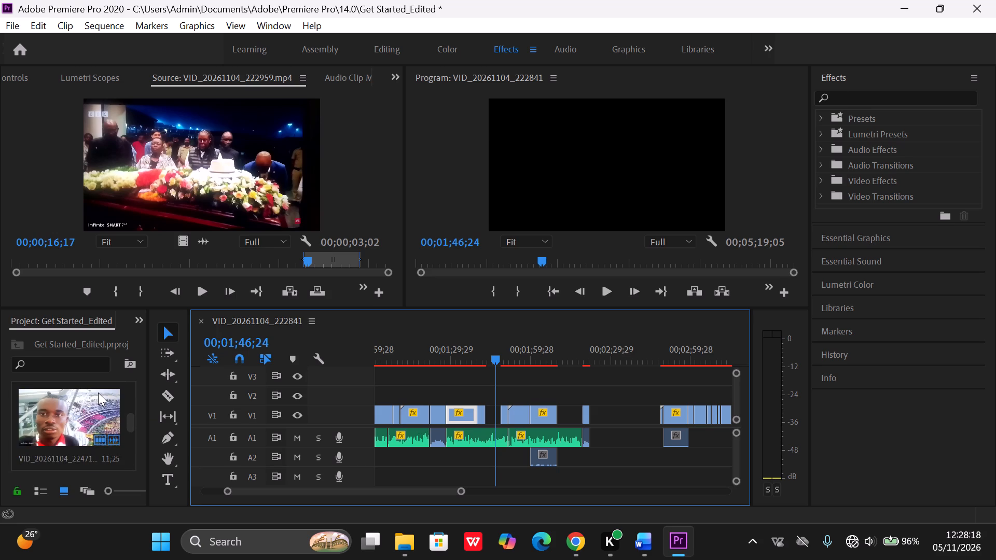
scroll(98, 393, down, 1)
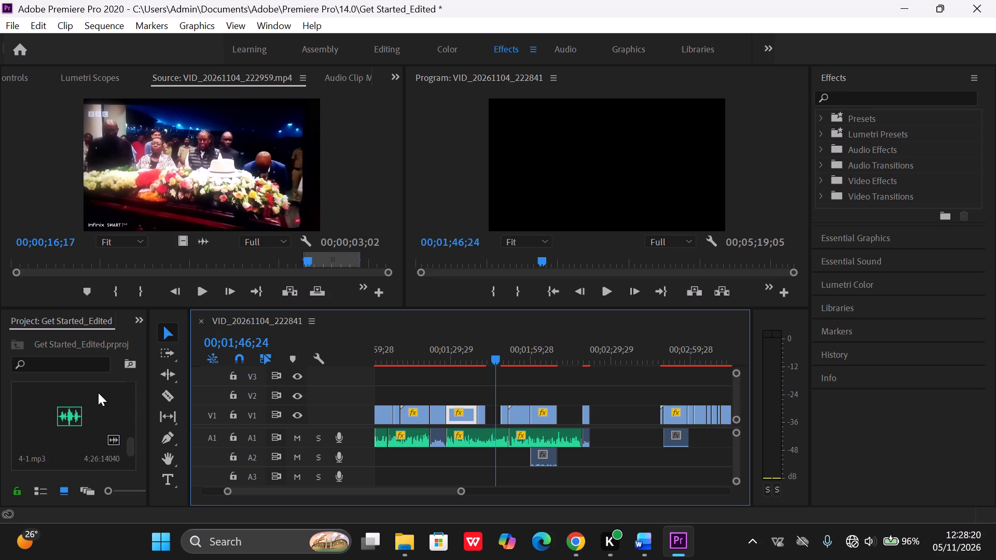
scroll(98, 393, down, 1)
scroll(98, 393, up, 1)
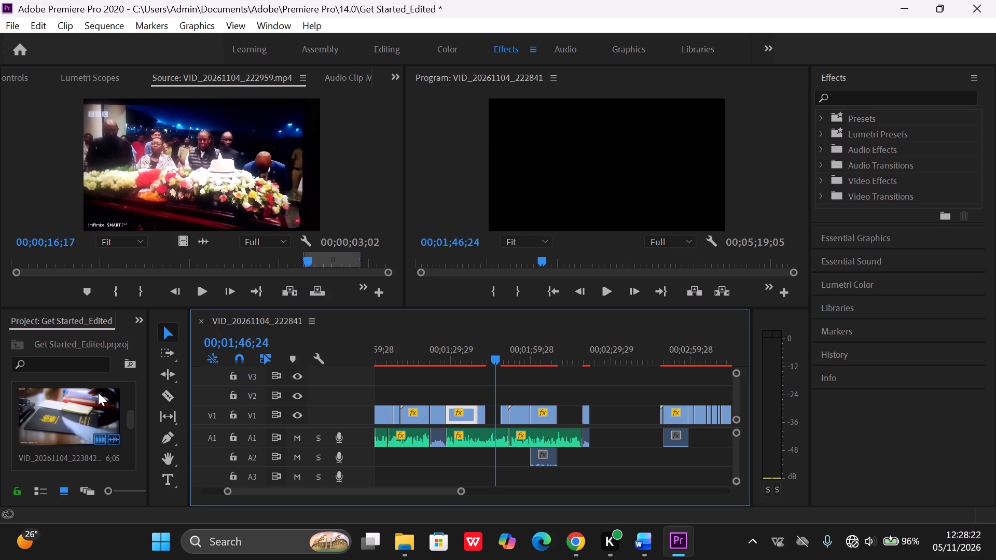
scroll(98, 393, up, 2)
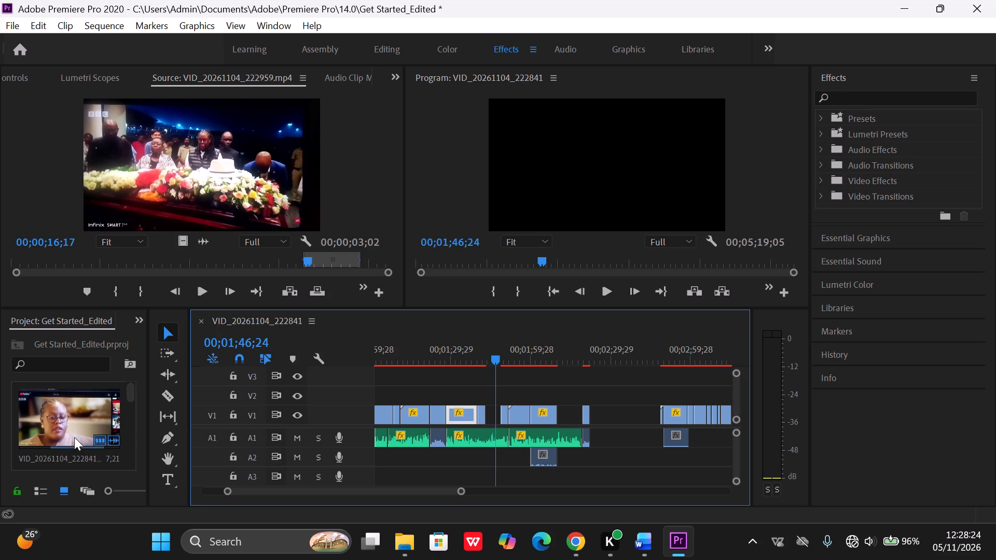
scroll(75, 424, down, 1)
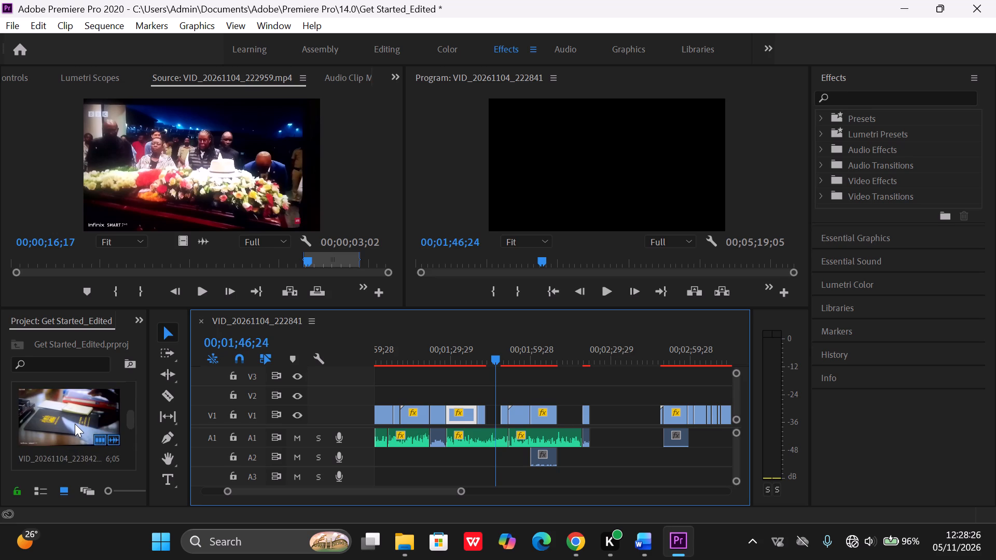
double_click(75, 424)
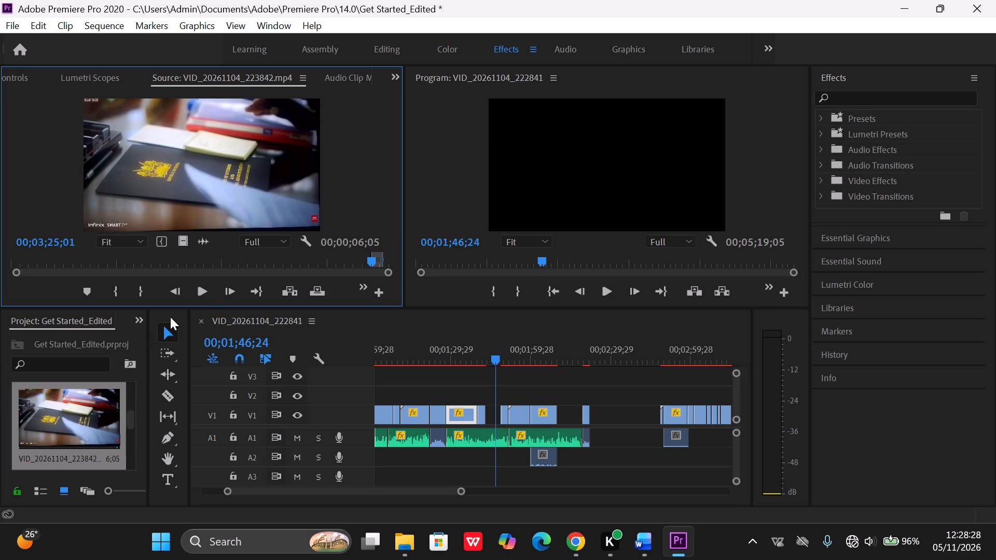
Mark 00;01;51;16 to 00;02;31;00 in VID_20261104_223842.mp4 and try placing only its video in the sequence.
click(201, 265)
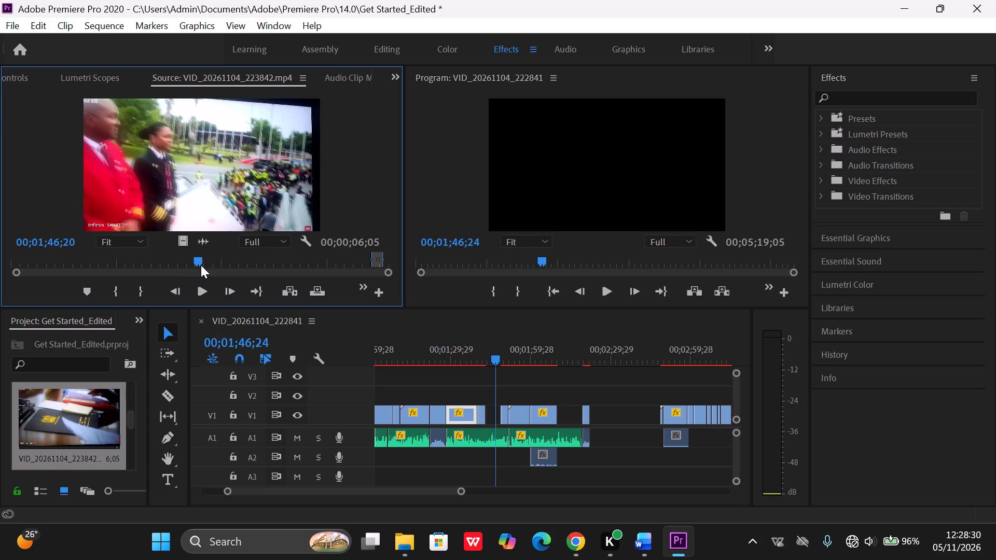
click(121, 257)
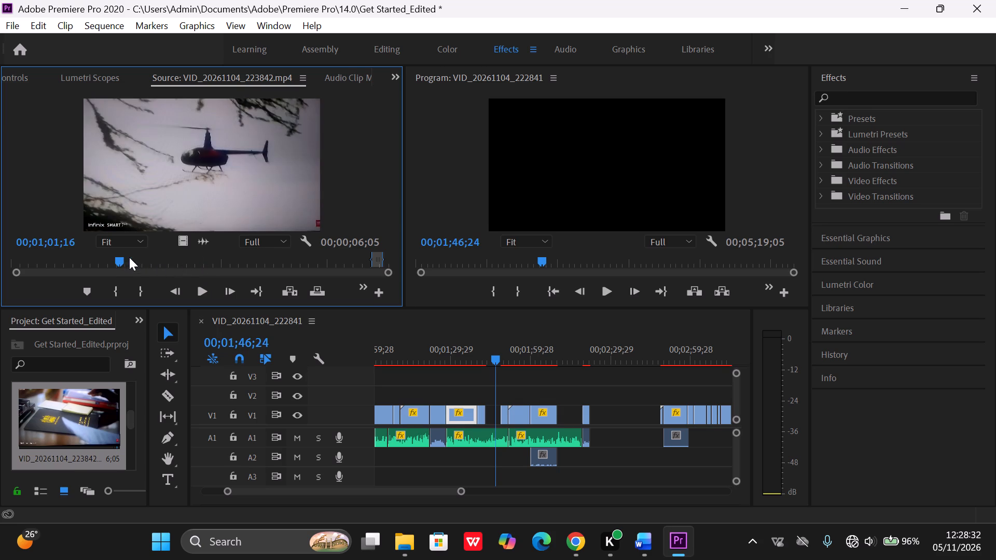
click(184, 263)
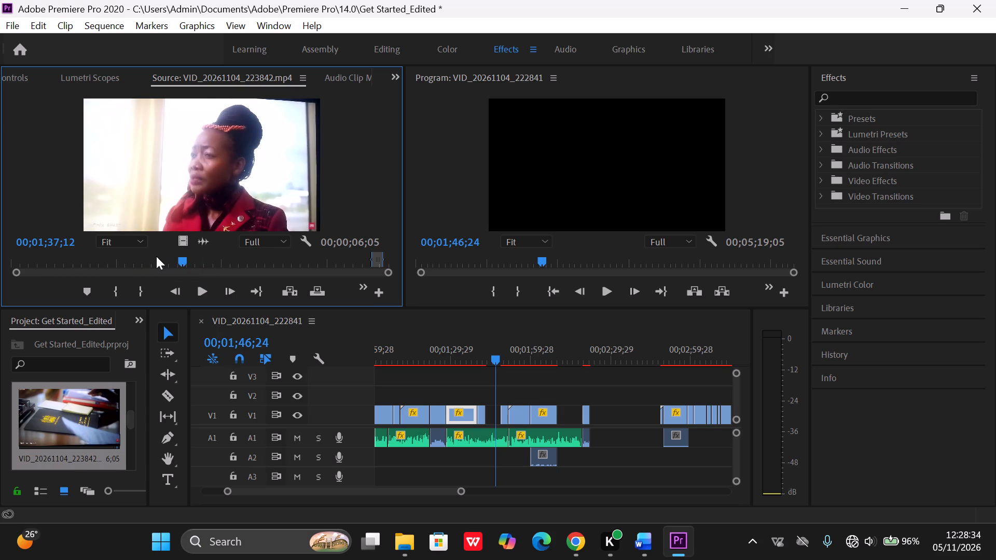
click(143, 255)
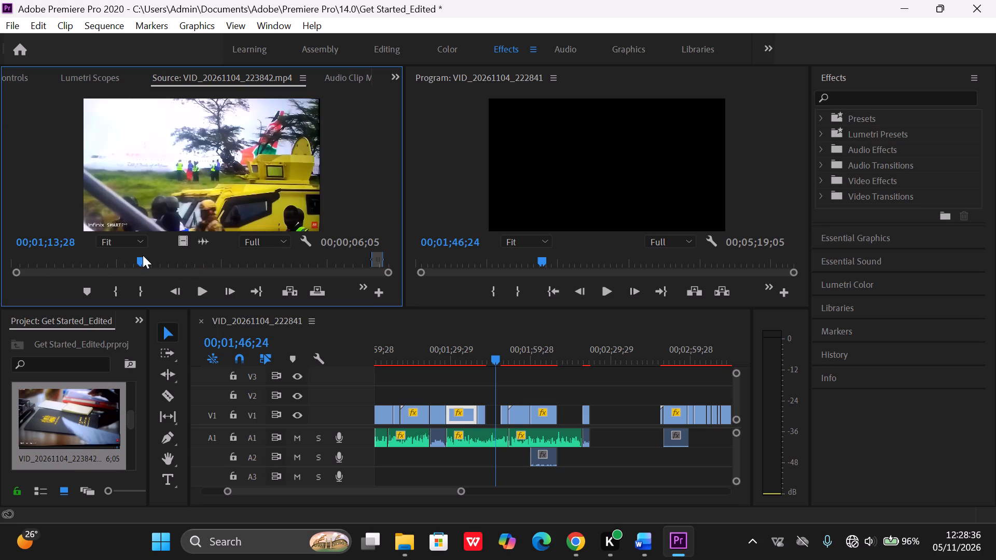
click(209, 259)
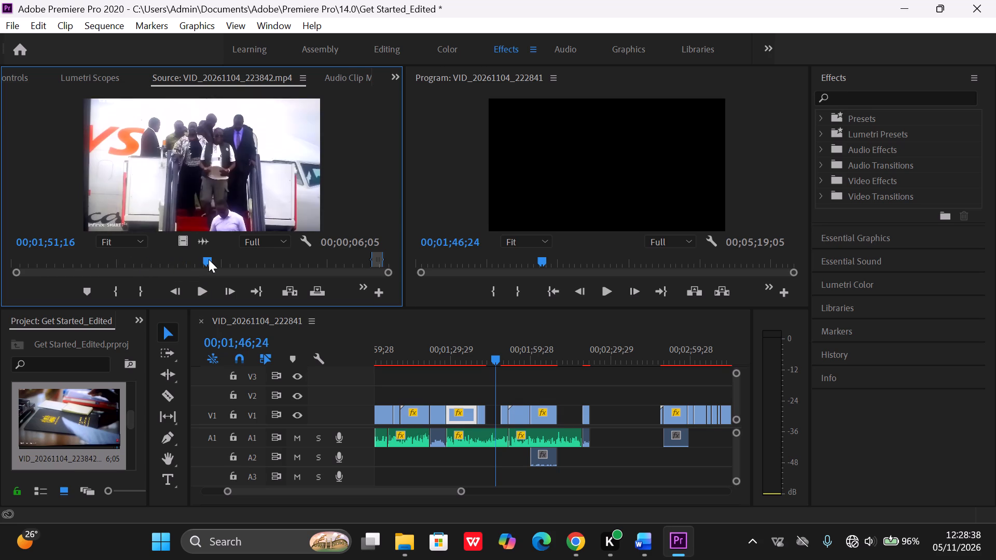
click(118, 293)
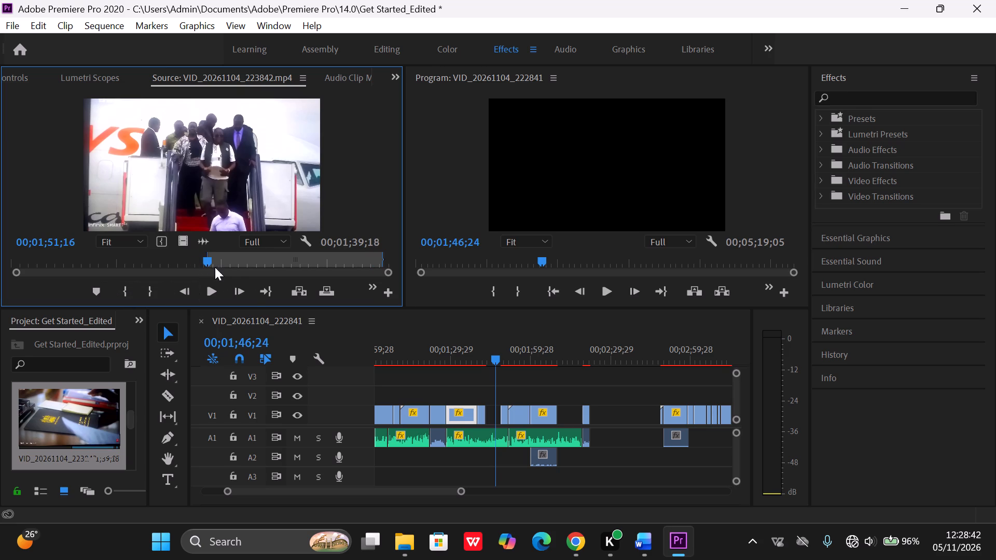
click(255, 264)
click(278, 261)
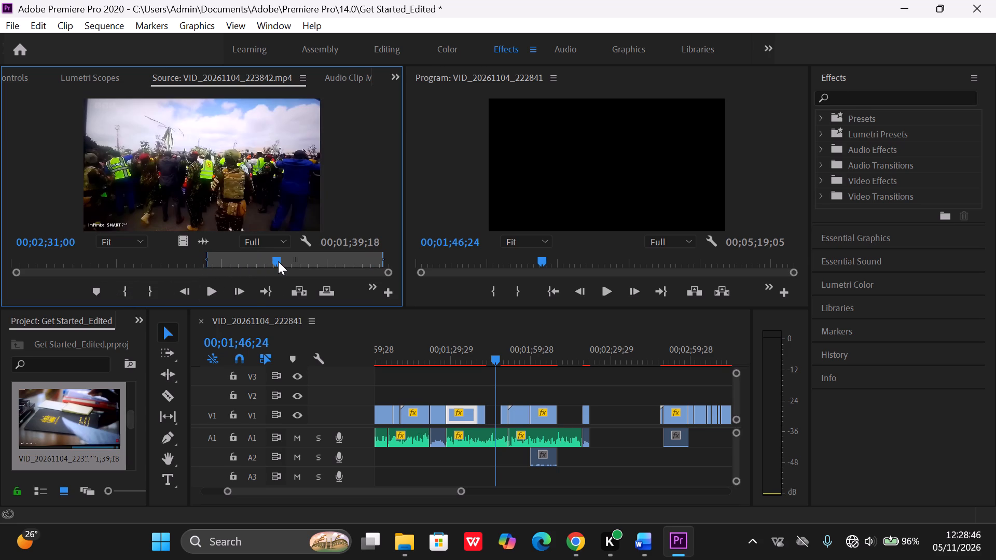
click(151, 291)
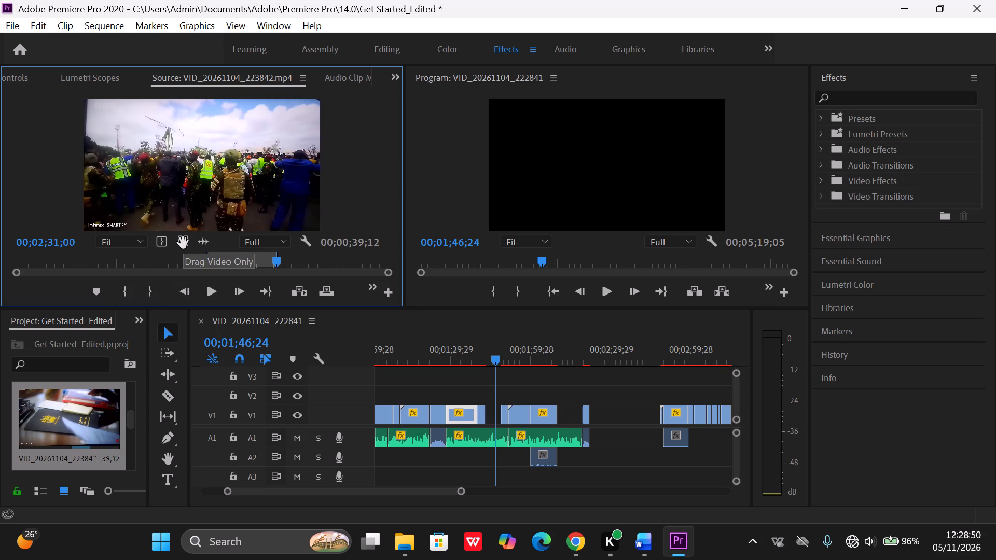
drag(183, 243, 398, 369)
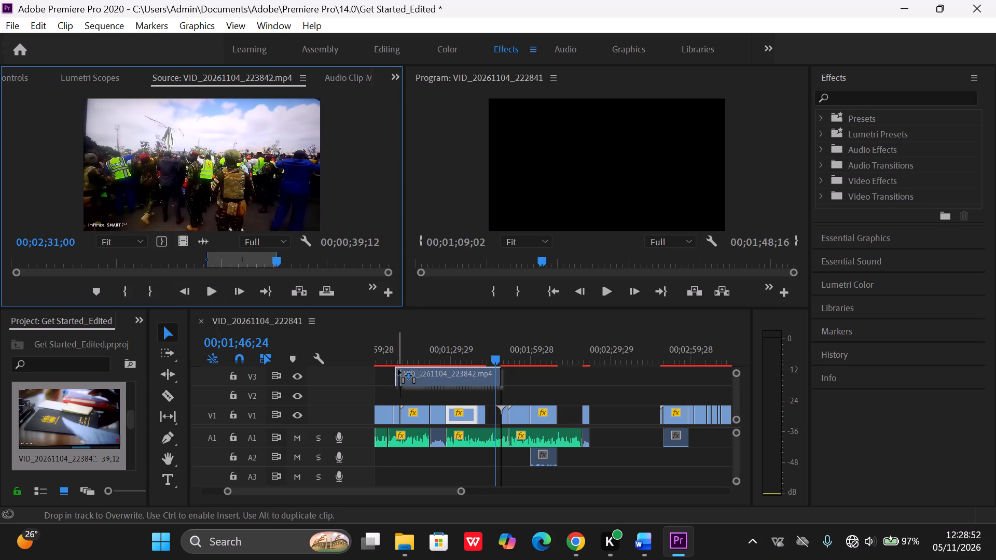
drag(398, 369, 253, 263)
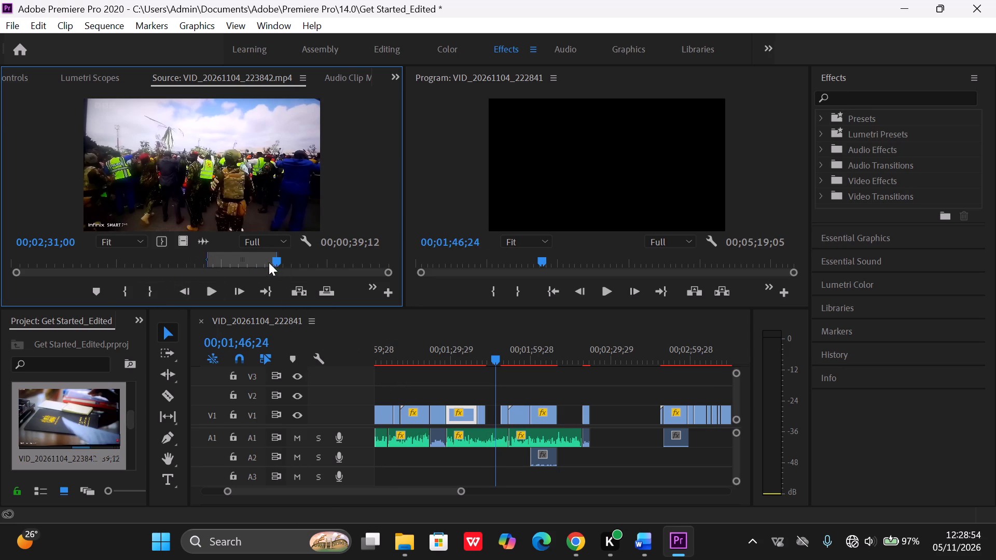
Mark a 00;00;04;26 section of VID_20261104_223842.mp4 starting at 00;02;18;18, where the flag-draped coffin is handled at the aircraft hold.
click(238, 259)
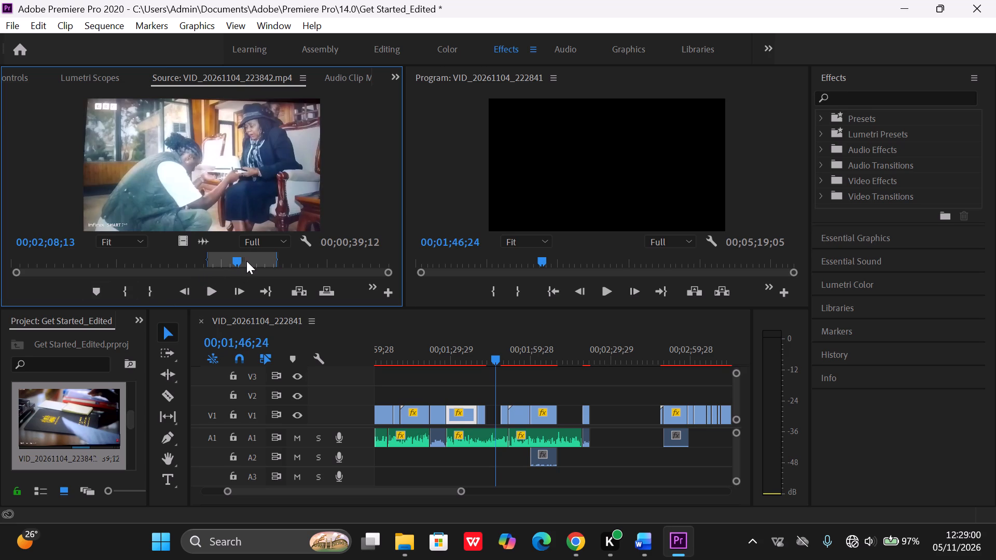
click(246, 261)
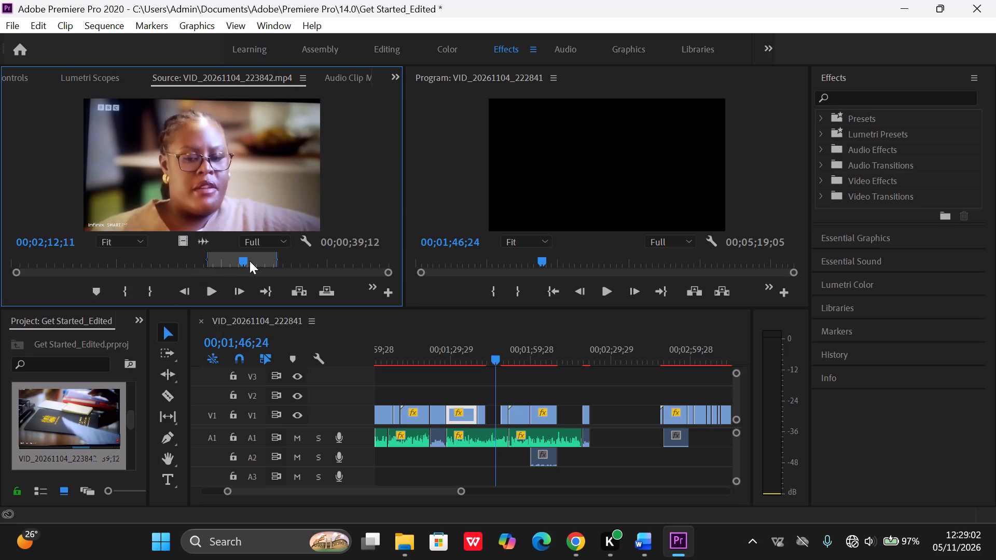
click(250, 261)
click(256, 261)
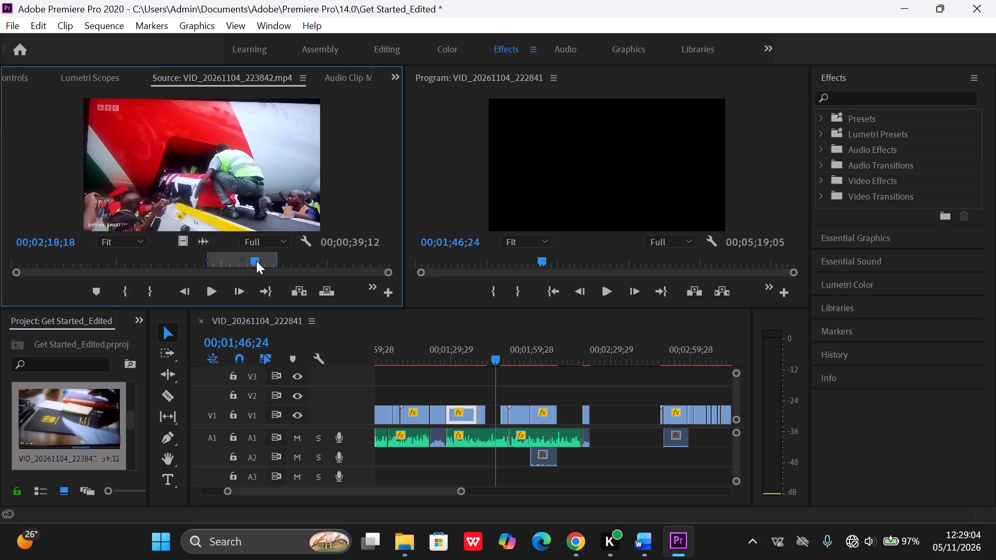
click(126, 299)
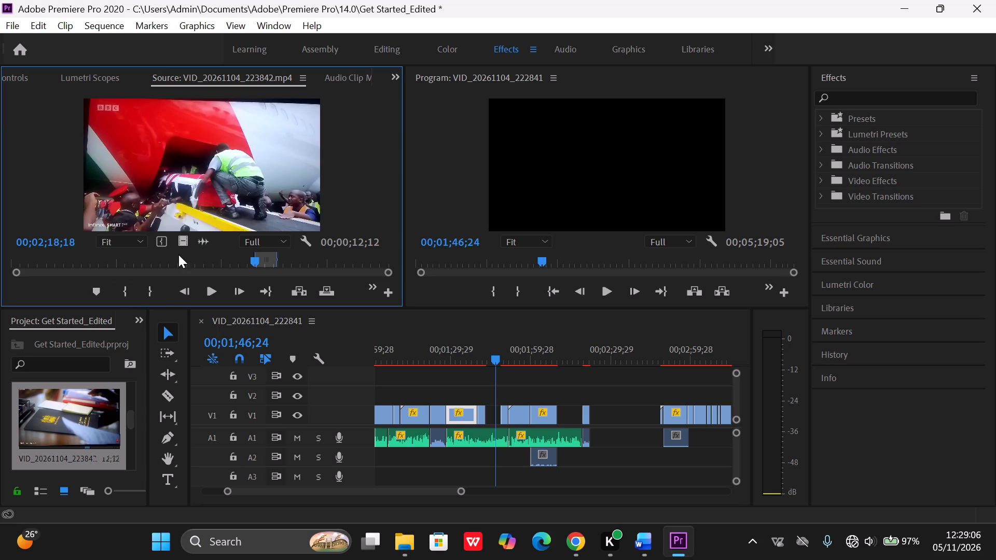
drag(182, 242, 175, 249)
drag(278, 258, 275, 260)
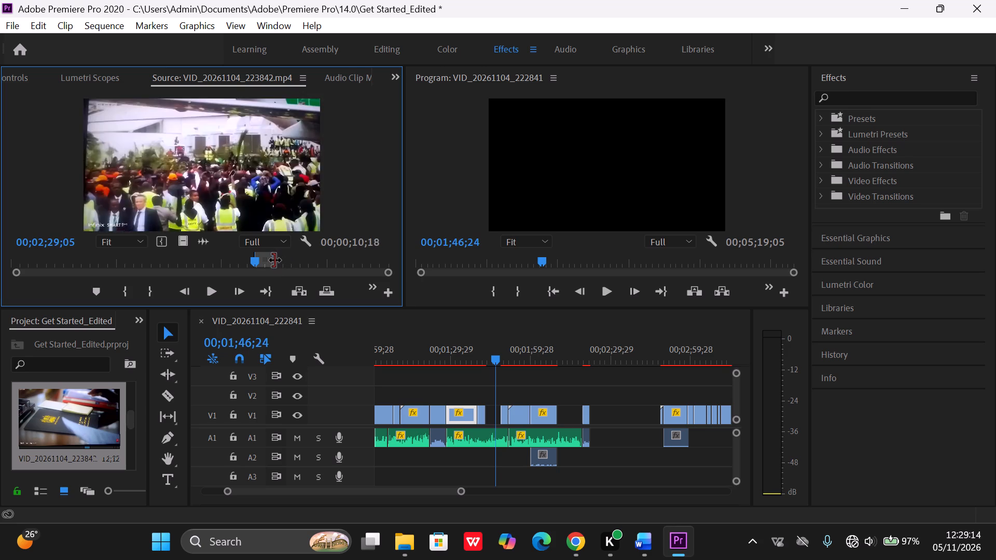
drag(275, 260, 270, 260)
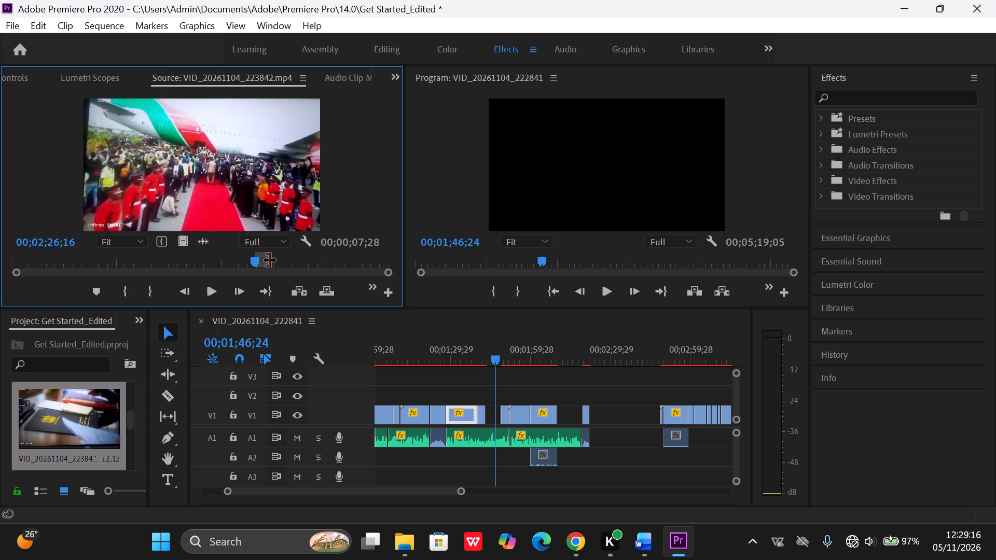
drag(270, 260, 263, 259)
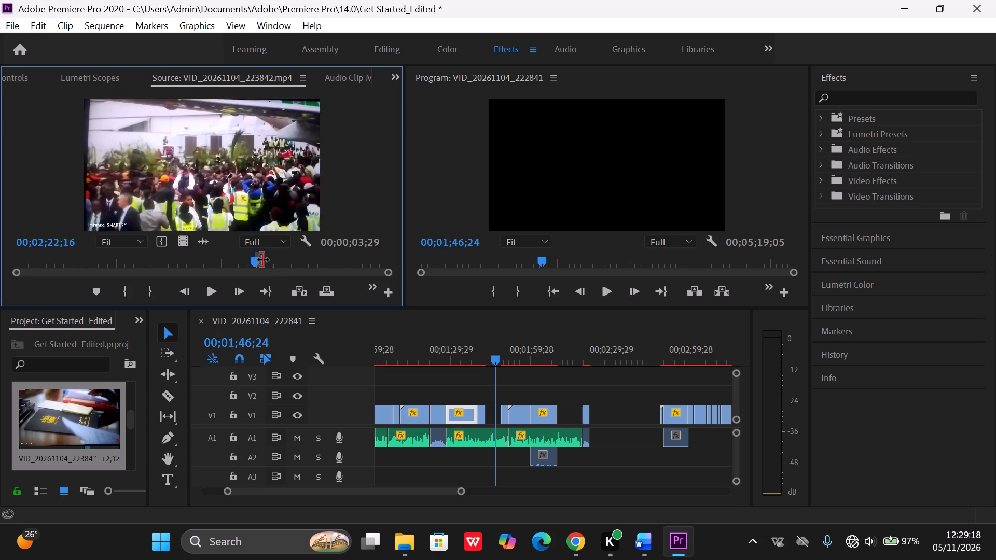
drag(263, 259, 281, 258)
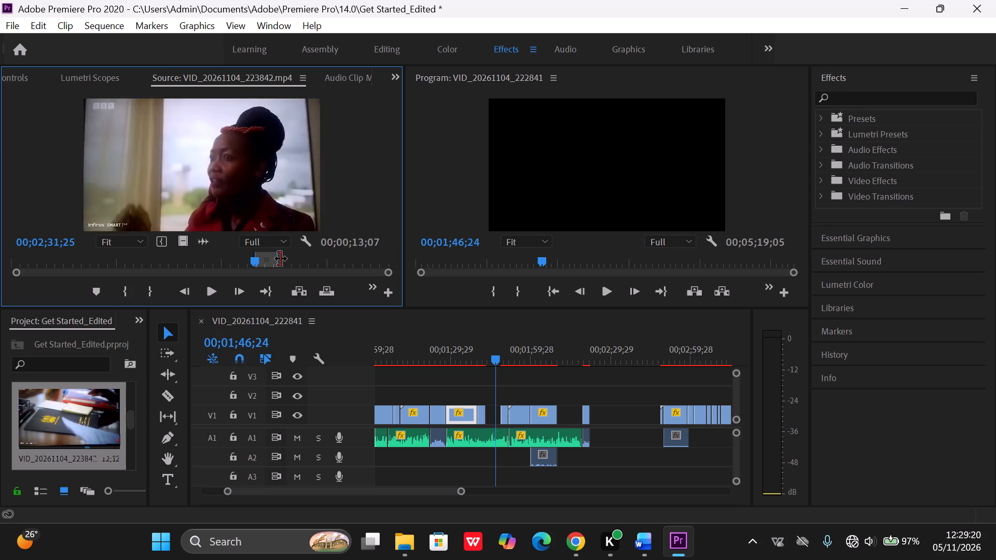
drag(281, 258, 268, 258)
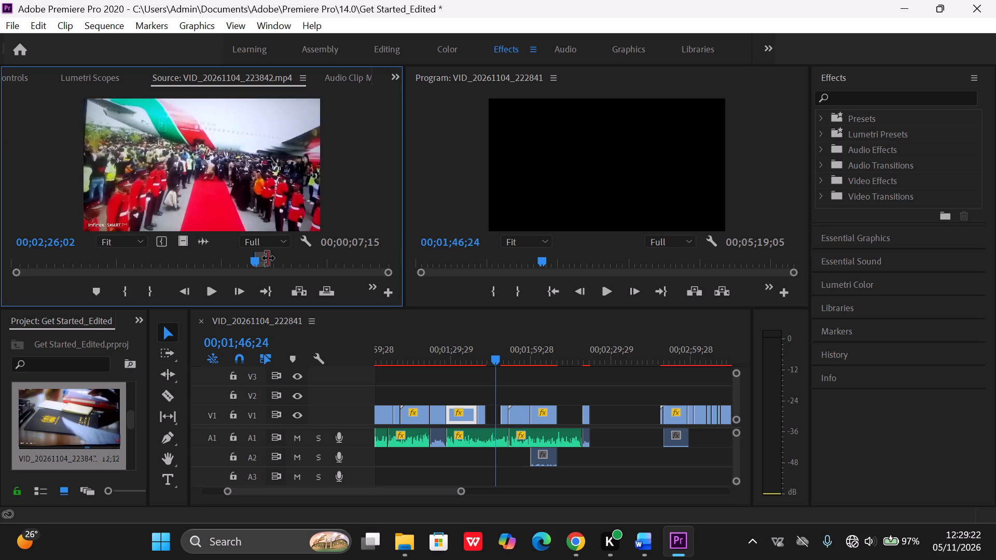
drag(268, 258, 265, 258)
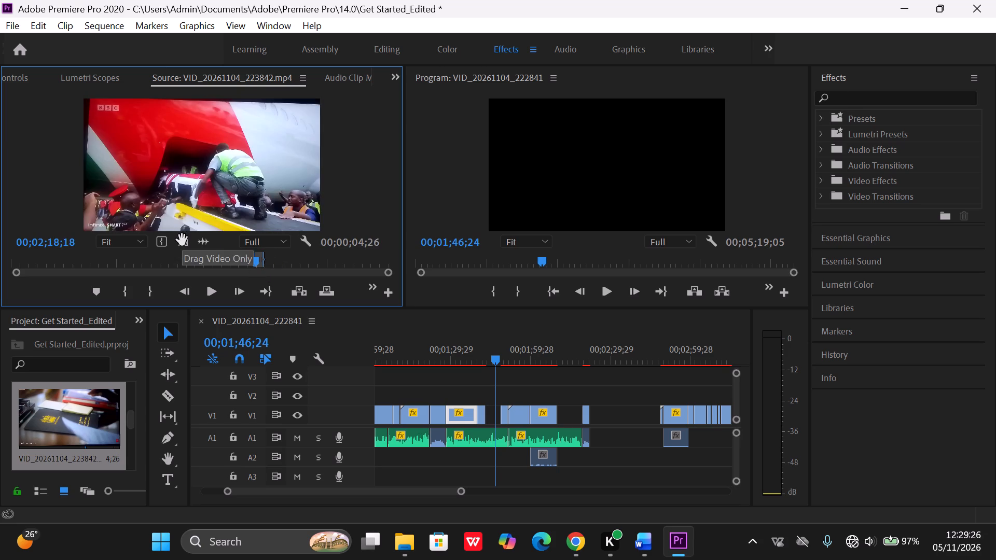
Place only the video of the marked aircraft section on V1 at about 00;01;43, filling the gap before the flower-covered coffin clip.
drag(182, 240, 486, 426)
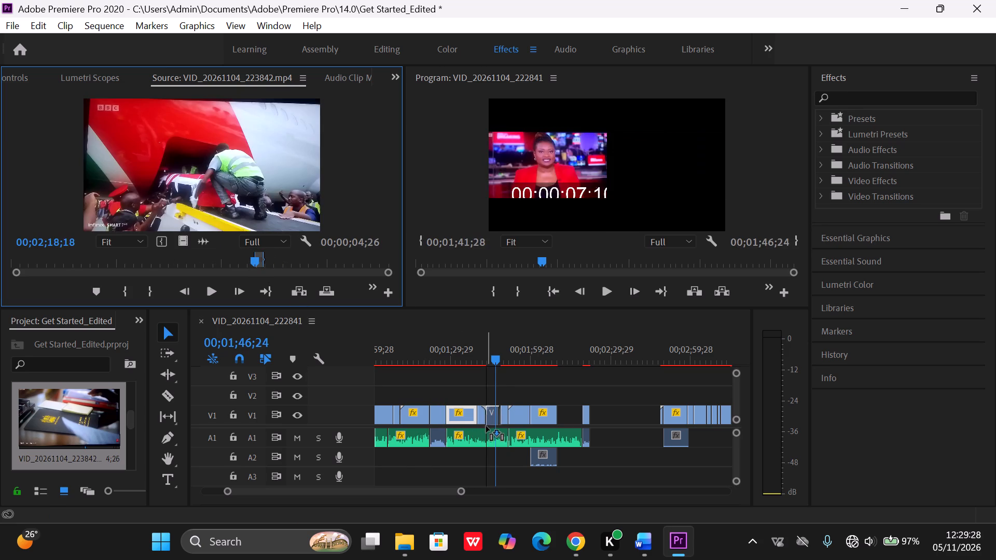
drag(486, 426, 487, 423)
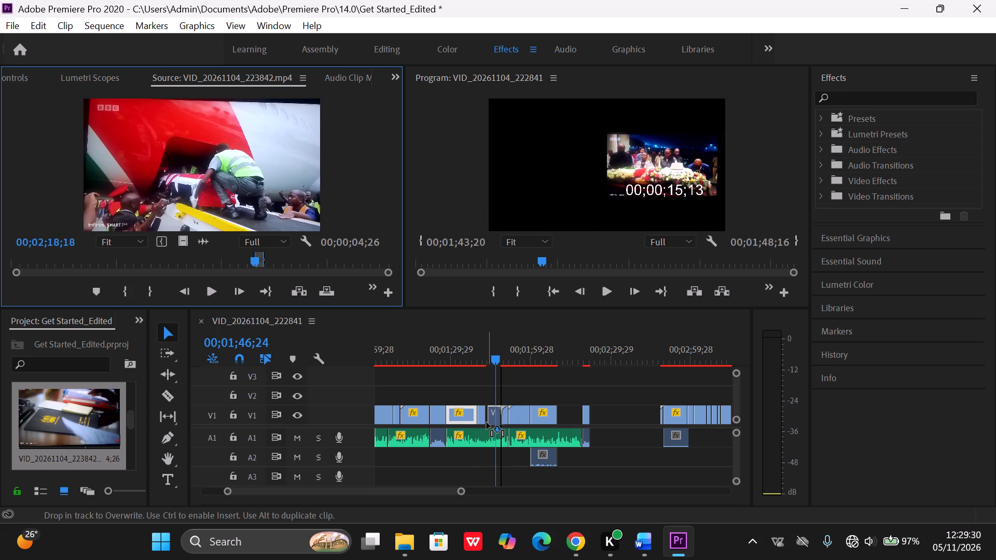
drag(487, 423, 484, 422)
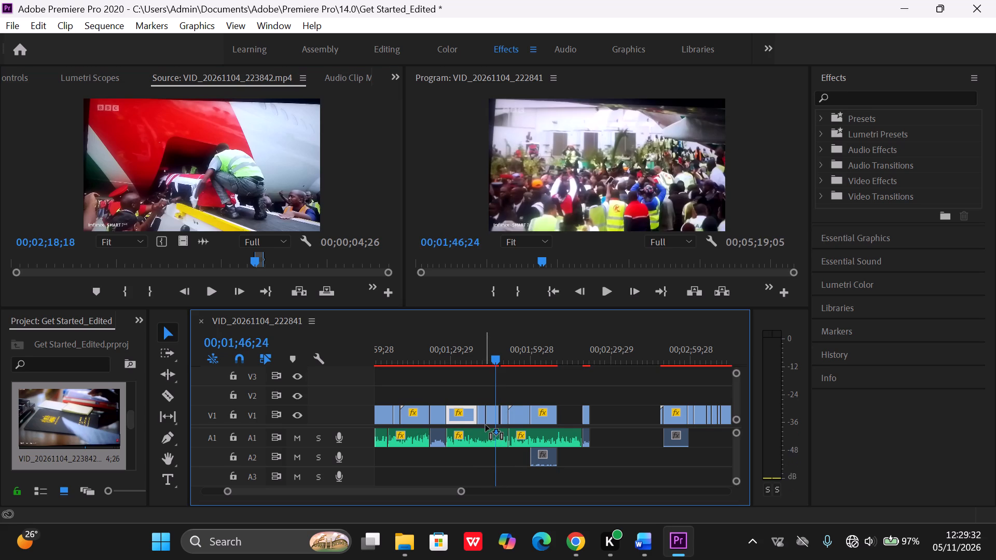
click(497, 413)
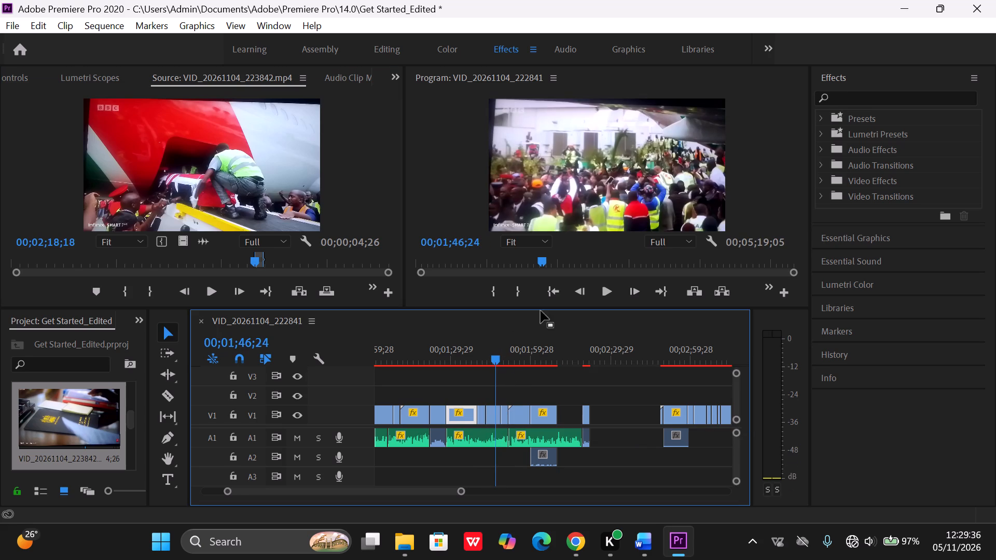
click(487, 412)
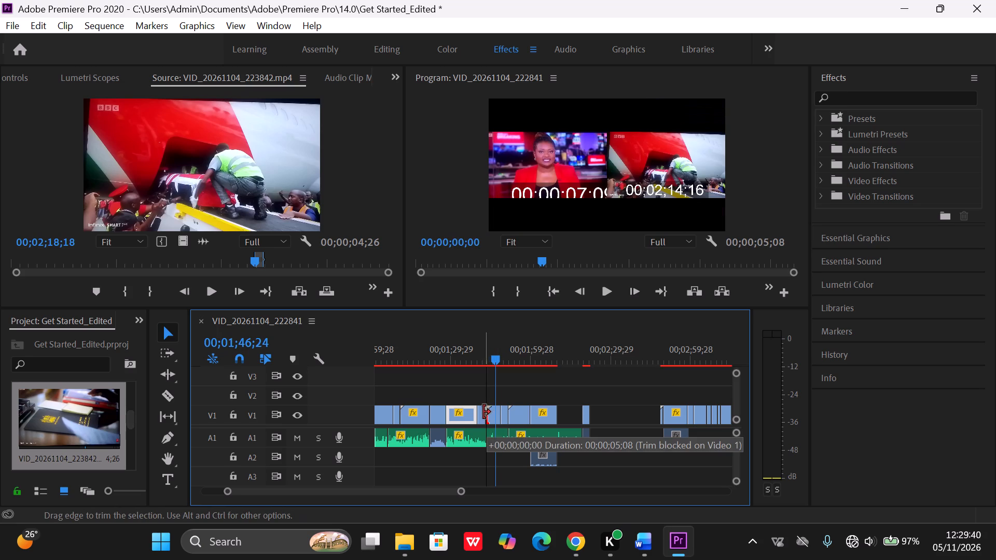
Play the sequence from 00;01;27;06 to the new aircraft clip, and enlarge that clip so it extends beyond the frame edges.
drag(494, 362, 442, 366)
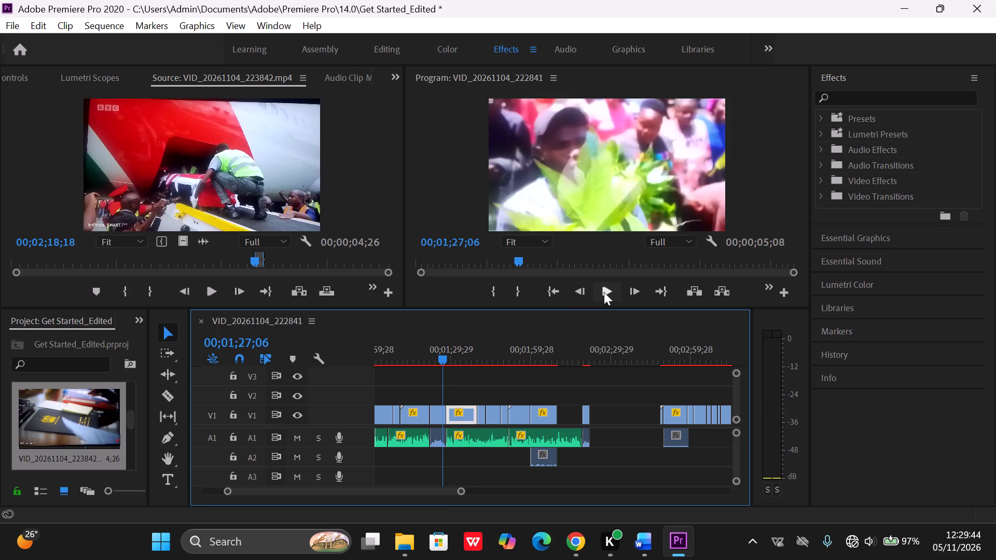
click(604, 292)
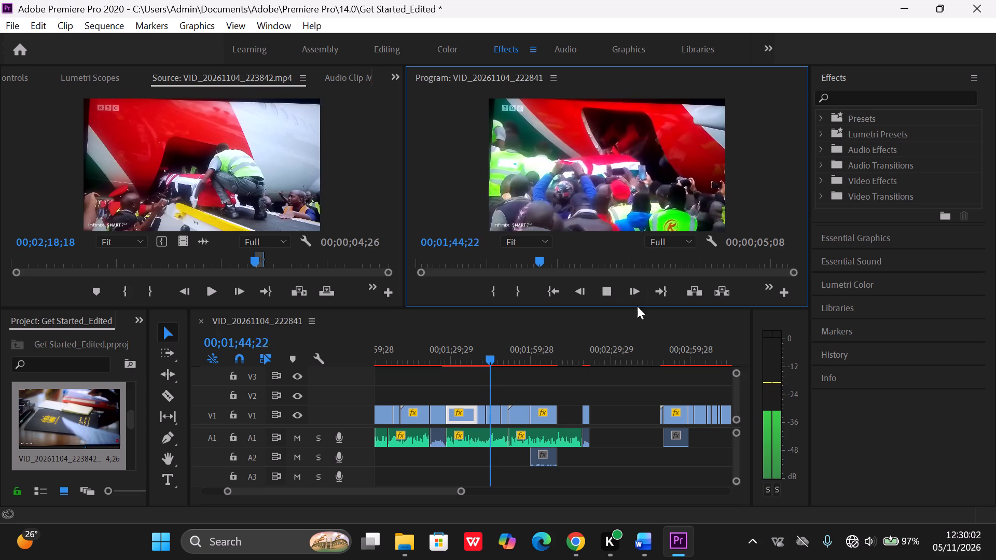
double_click(605, 212)
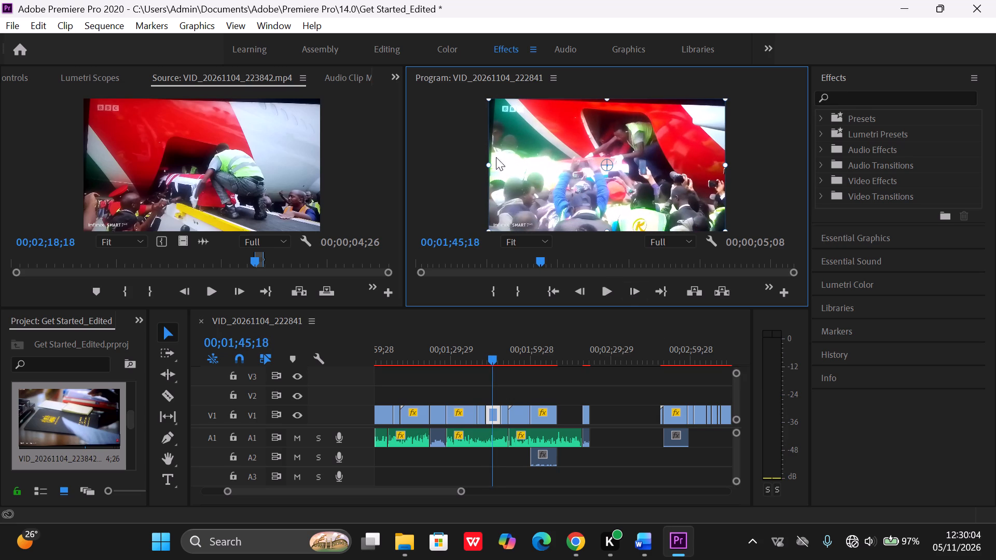
drag(490, 165, 463, 163)
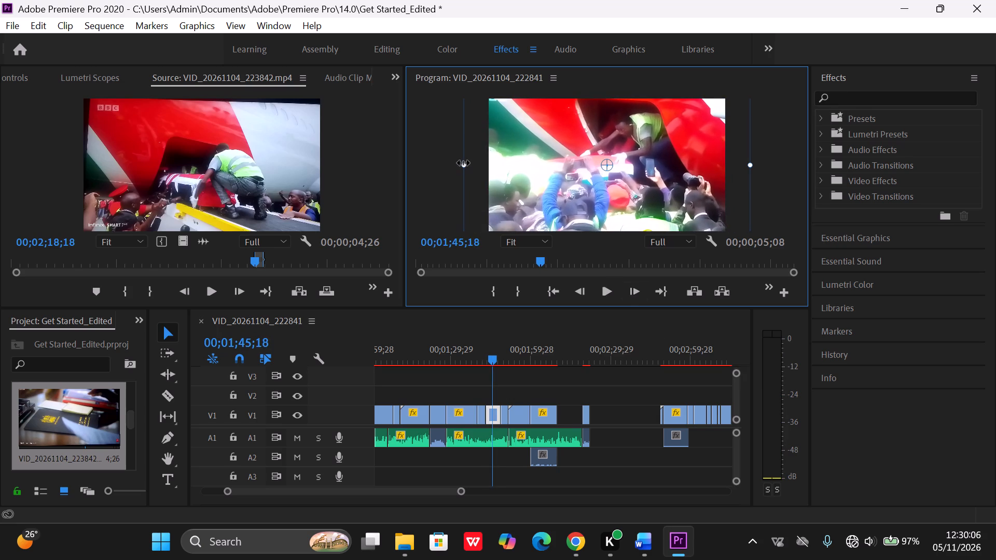
drag(463, 163, 462, 163)
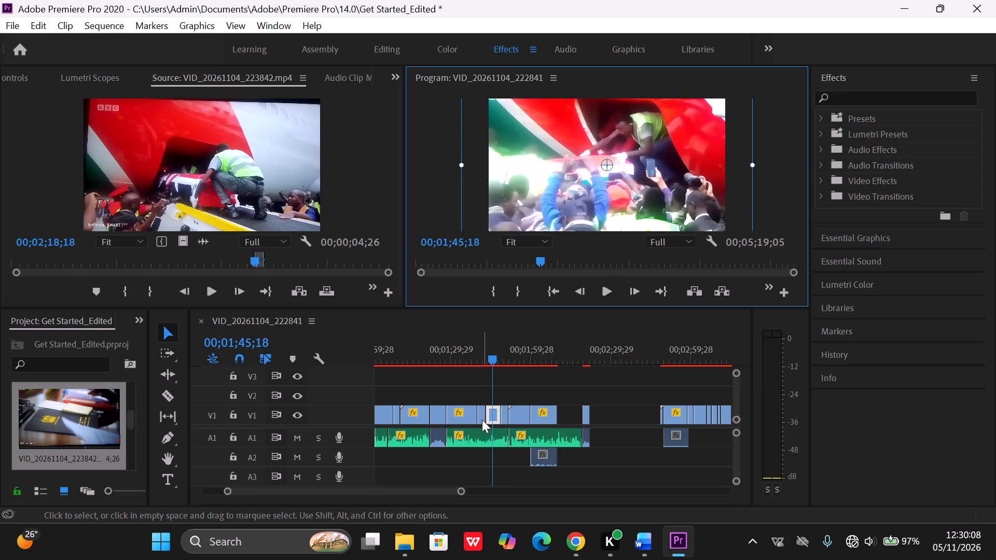
Enlarge the flower-covered coffin clip at 00;01;49;11 beyond the frame edges and shift its picture slightly down to improve the framing.
click(482, 419)
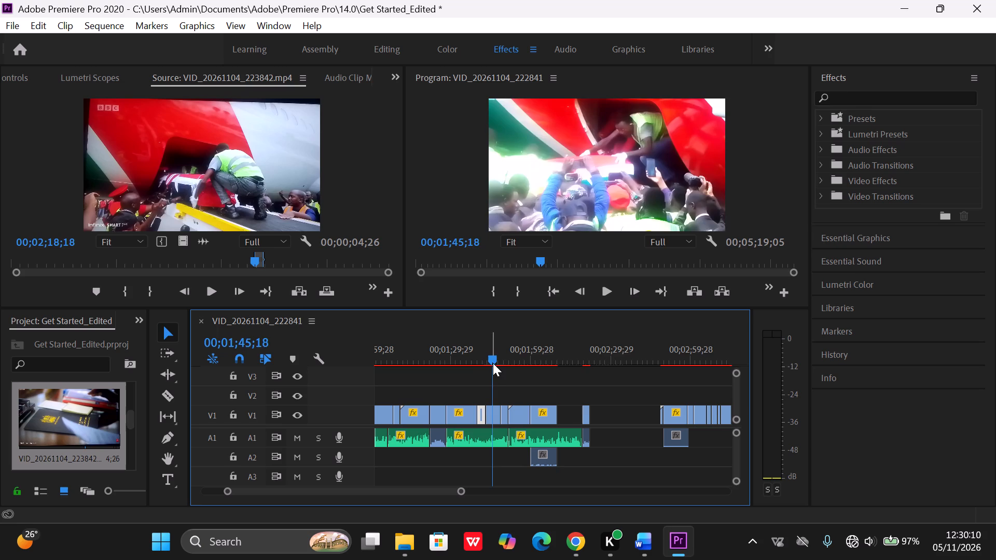
drag(492, 361, 491, 357)
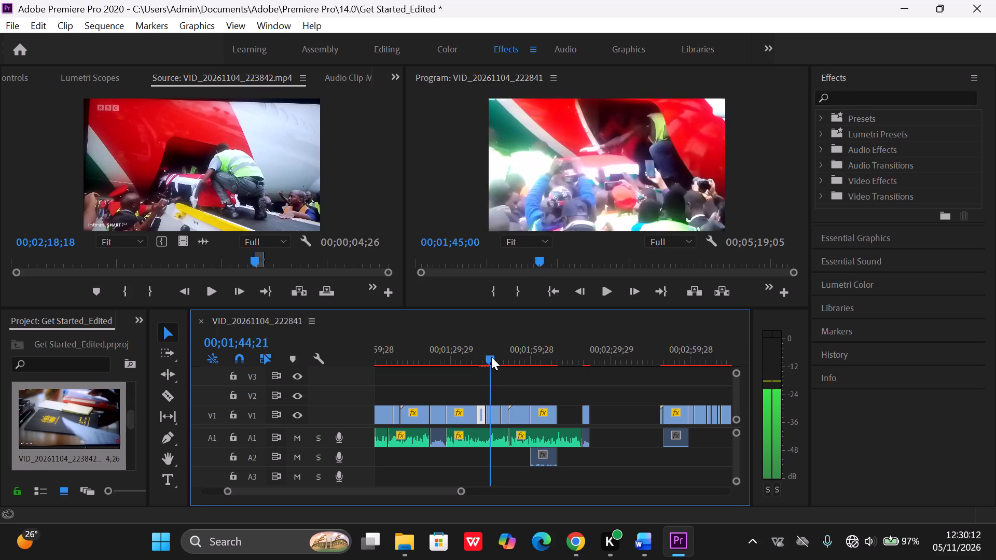
drag(491, 357, 502, 352)
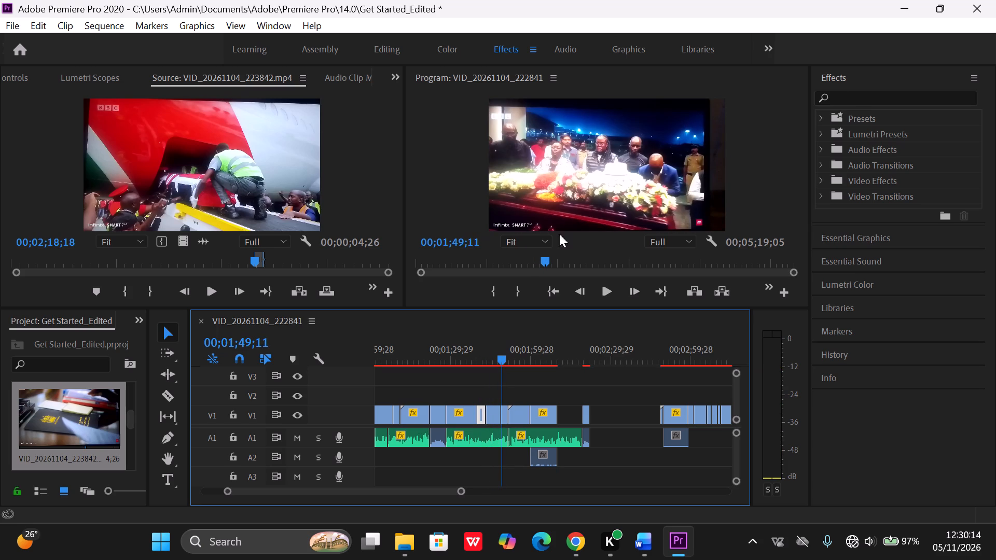
double_click(592, 203)
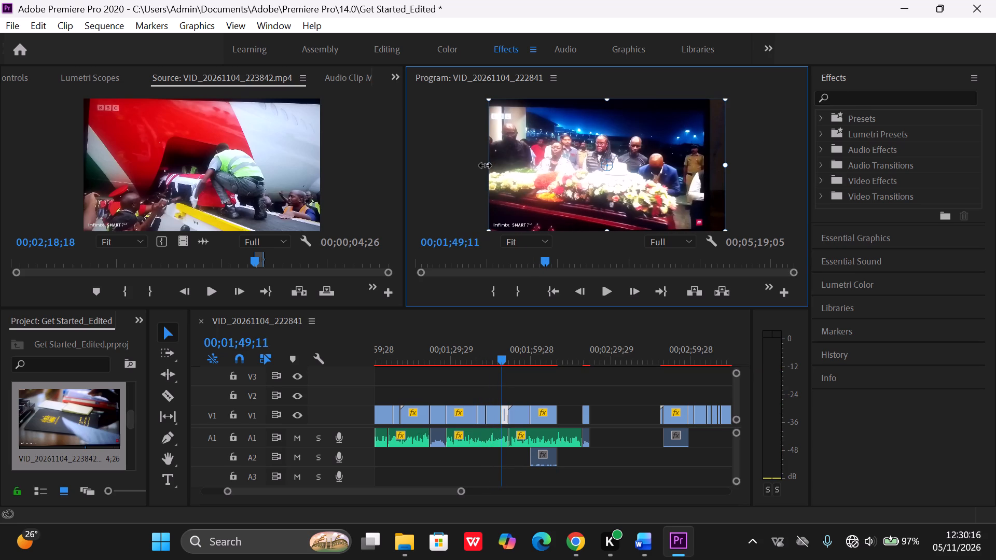
drag(485, 165, 472, 169)
drag(582, 149, 580, 157)
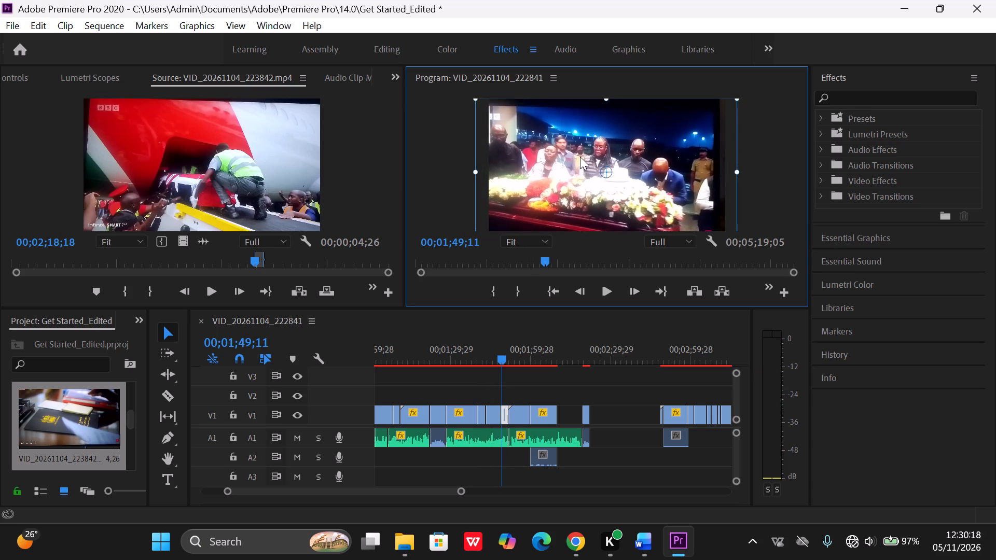
drag(580, 157, 576, 160)
drag(600, 103, 601, 99)
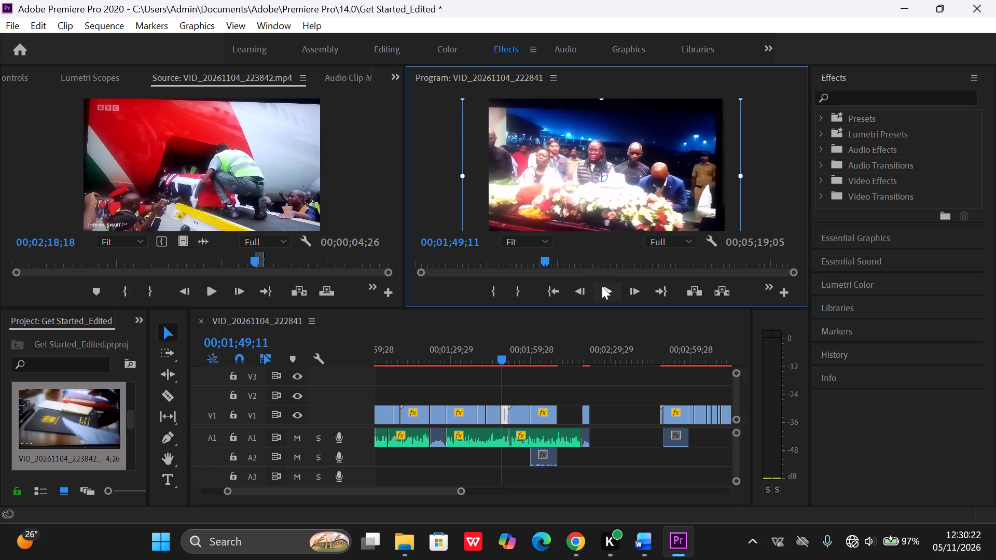
Play the sequence from 00;01;49;11 to about 00;02;19 to review the picture and find remaining V1 gaps.
click(602, 286)
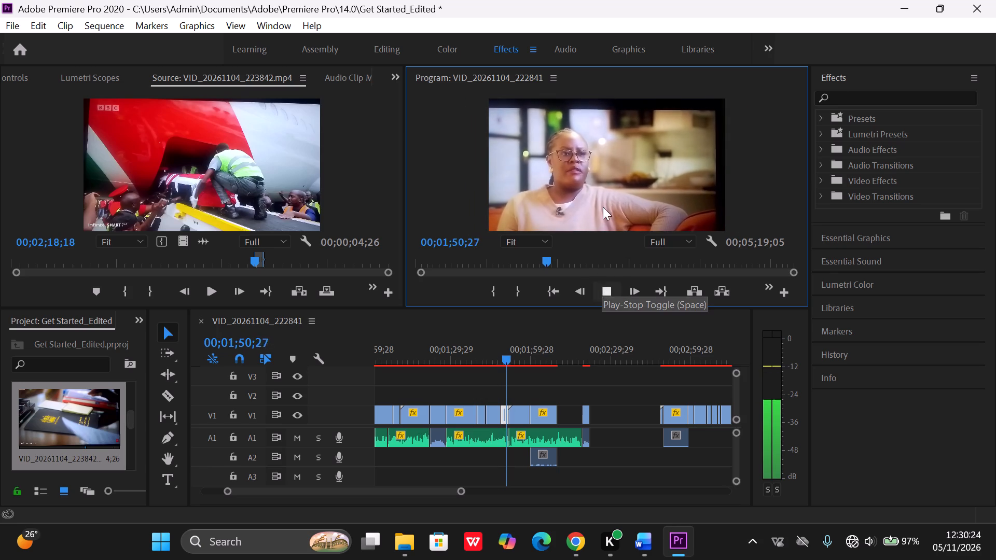
click(605, 179)
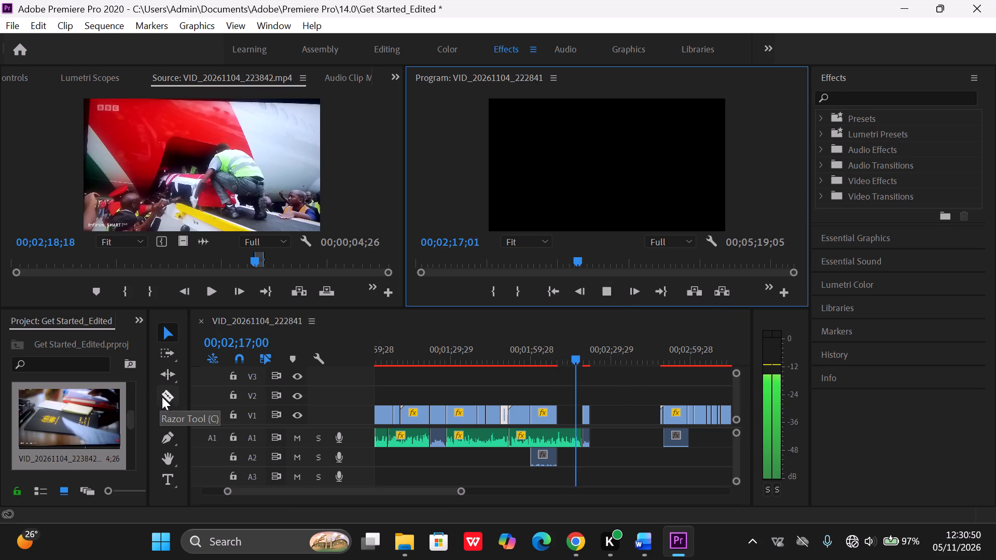
Mark a 00;00;04;26 section of VID_20261104_223842.mp4 from 00;02;34;29 to 00;02;39;25, showing the crowds at the airport.
click(285, 264)
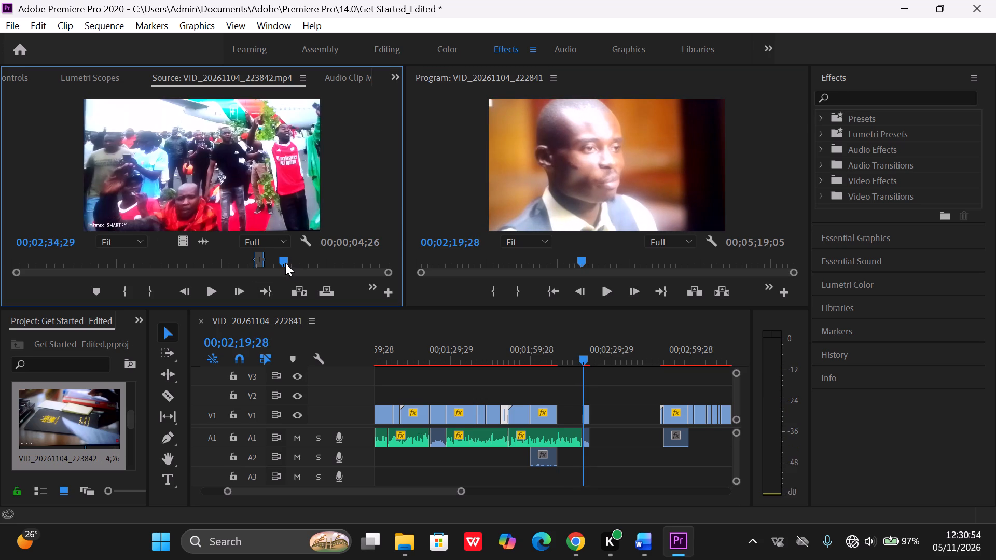
click(135, 285)
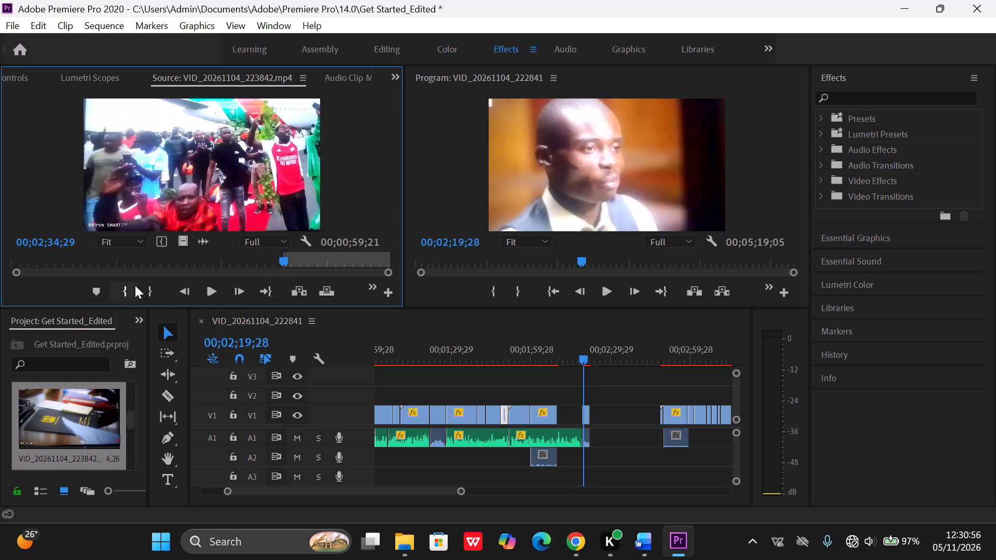
click(299, 262)
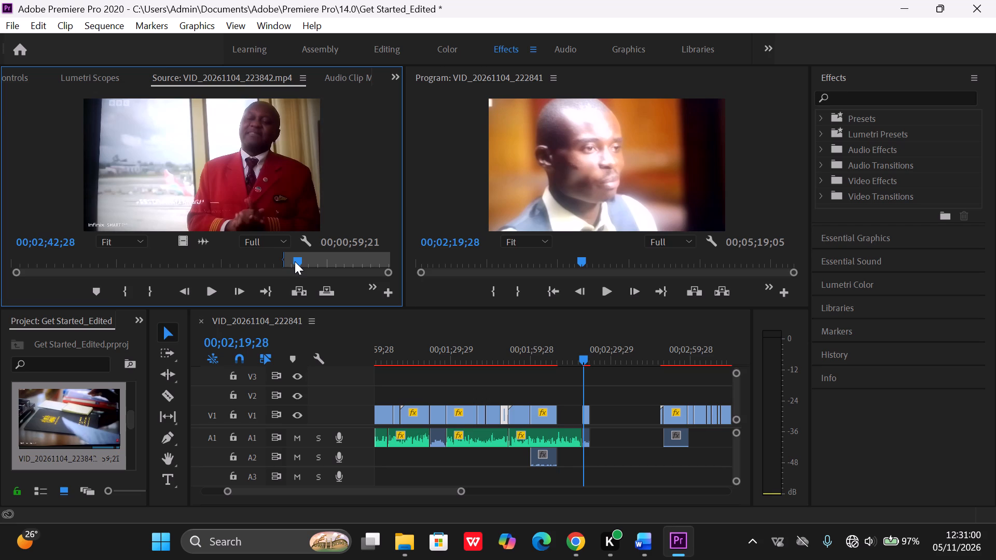
drag(296, 261, 291, 261)
click(150, 296)
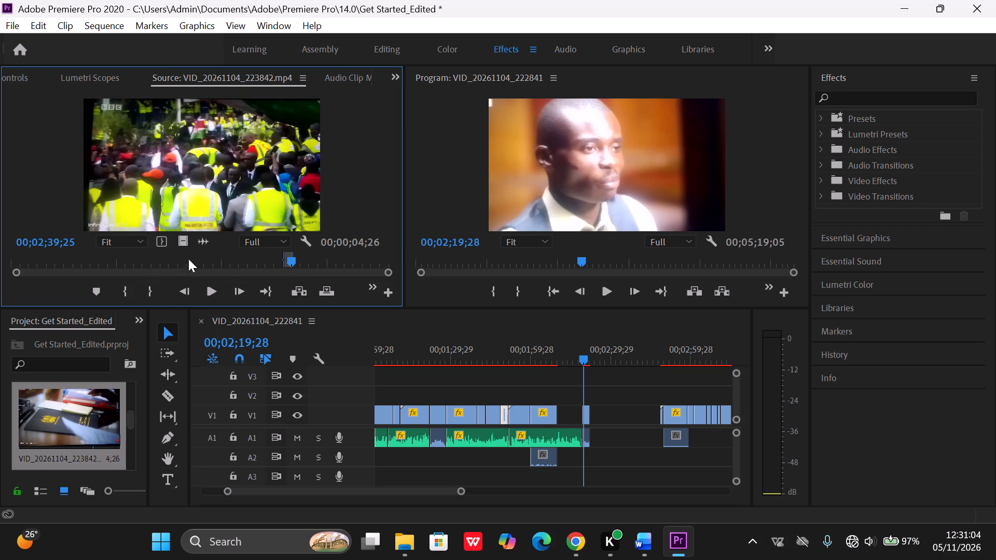
Place only the video of the marked crowd section on V1 at about 00;02;10, directly after the preceding clip.
drag(204, 241, 565, 414)
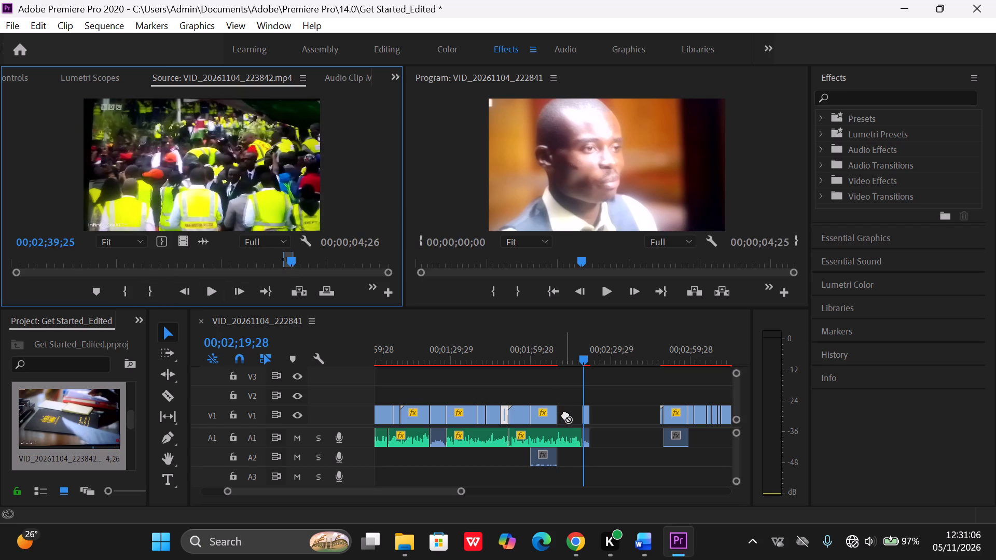
drag(565, 414, 212, 217)
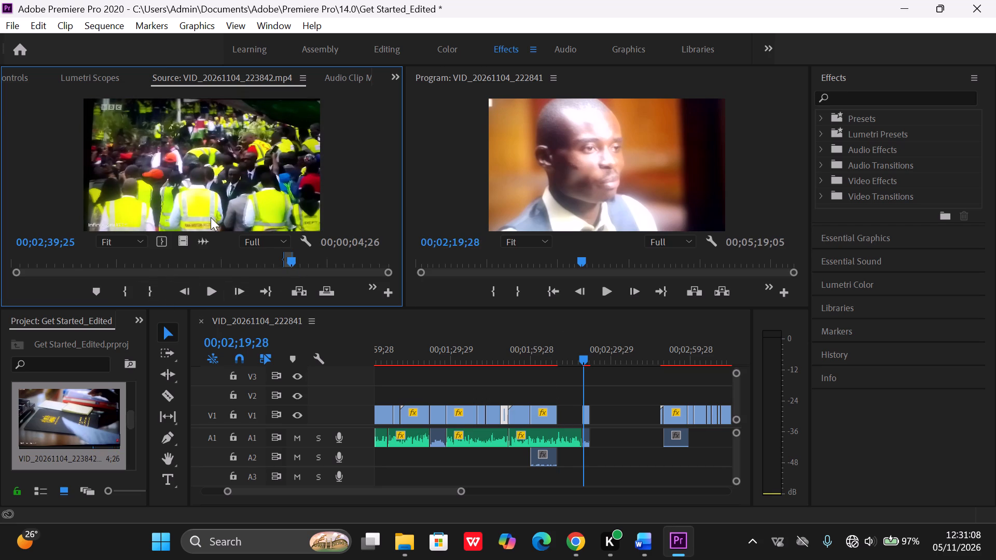
drag(182, 238, 593, 418)
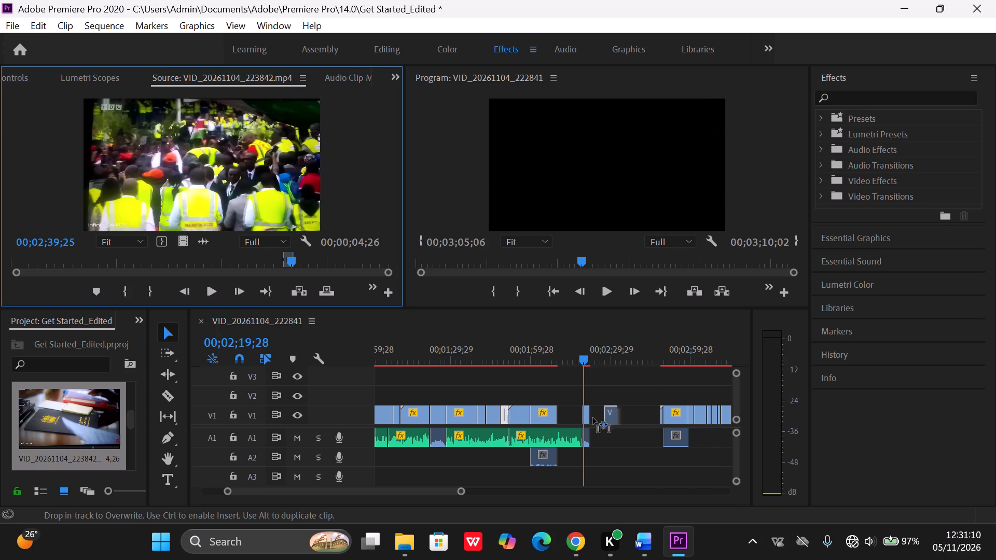
drag(593, 418, 558, 416)
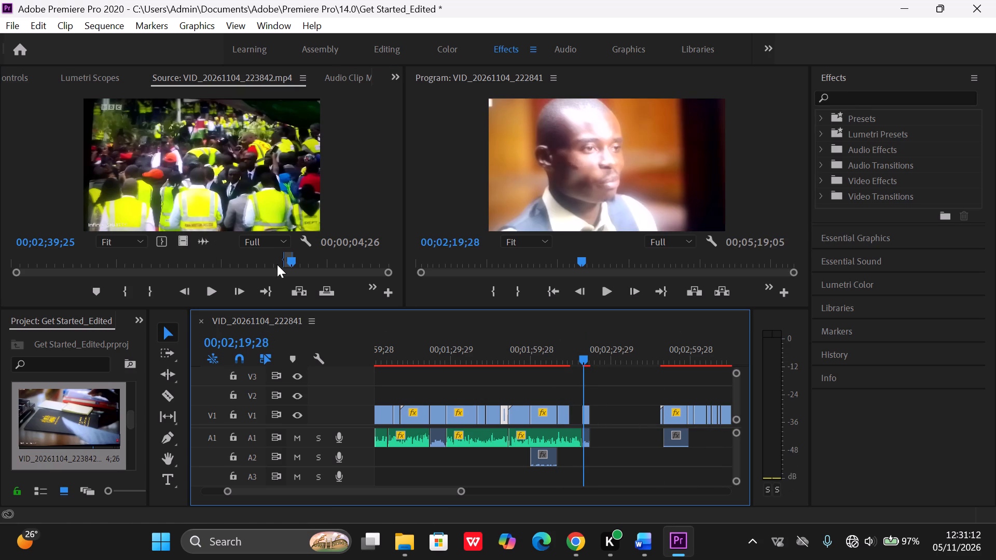
Re-mark VID_20261104_223842.mp4 to a 00;00;07;15 section starting at about 00;01;04, around the crying woman in the red cap.
drag(284, 261, 272, 262)
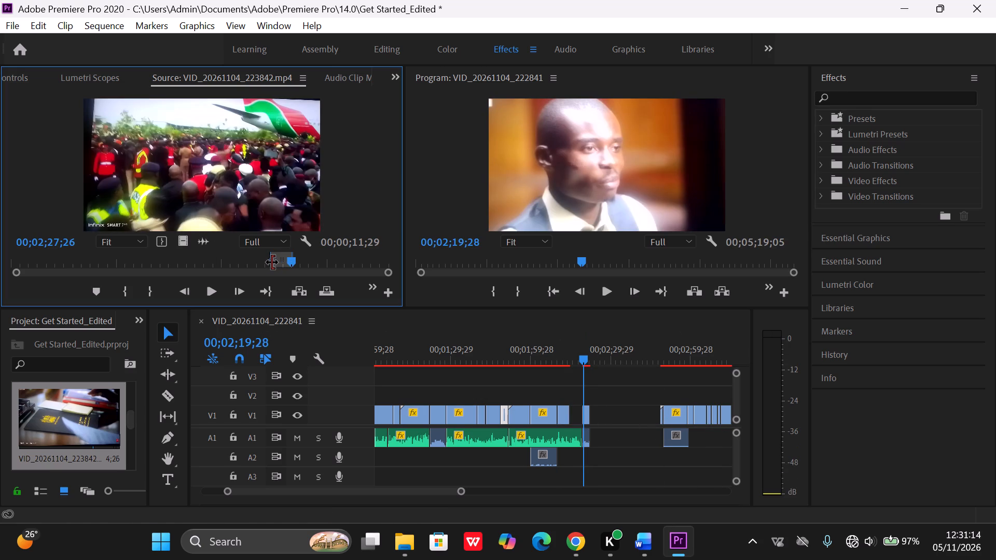
drag(272, 262, 278, 261)
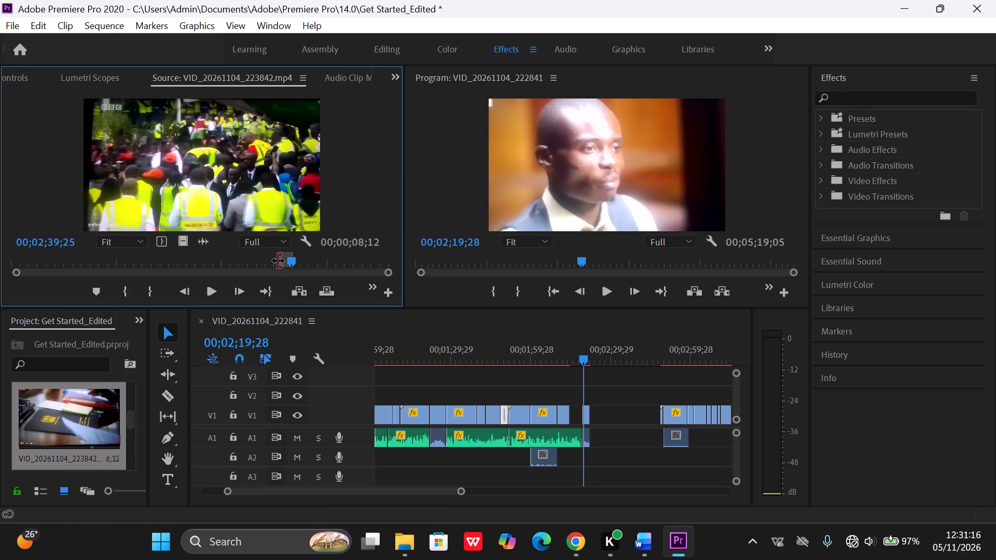
drag(278, 260, 269, 267)
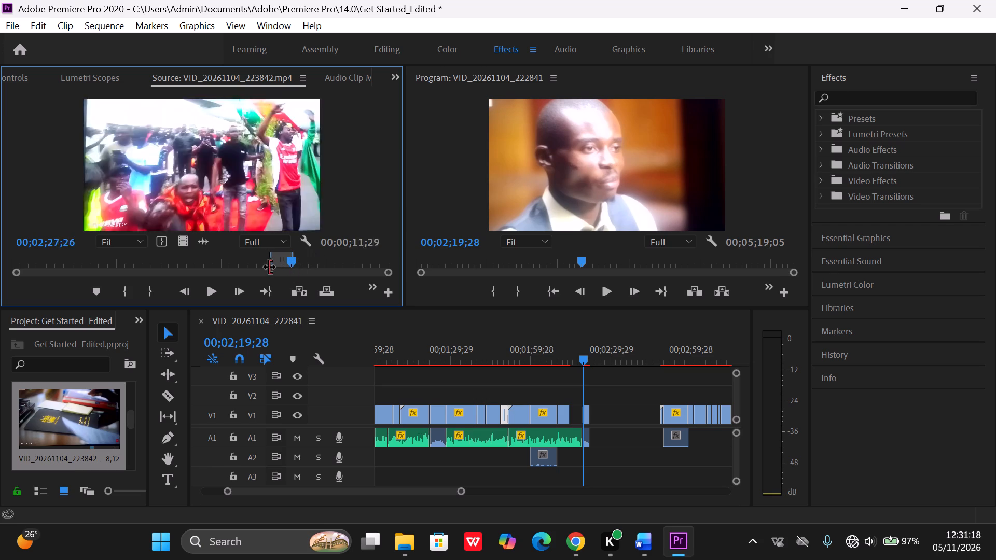
drag(269, 267, 112, 280)
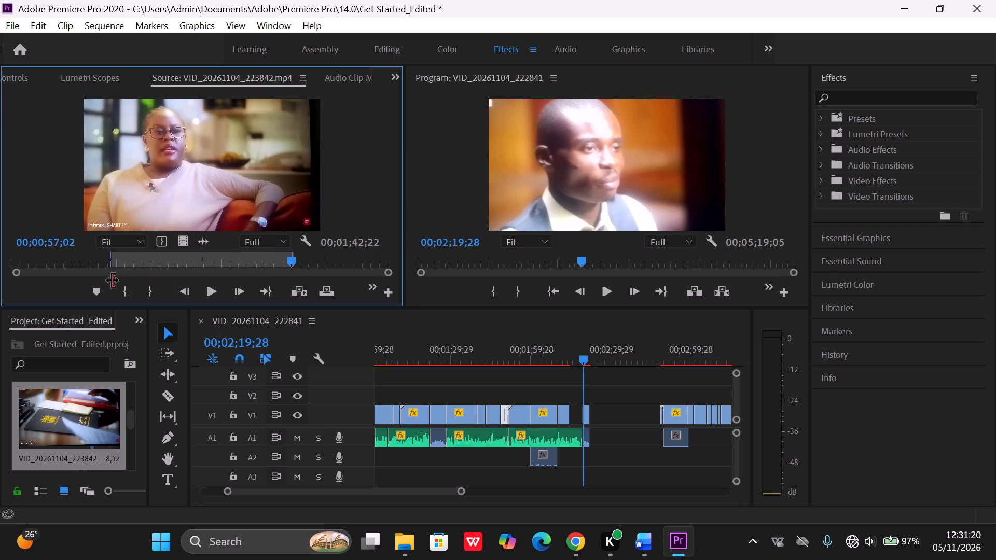
drag(112, 280, 125, 277)
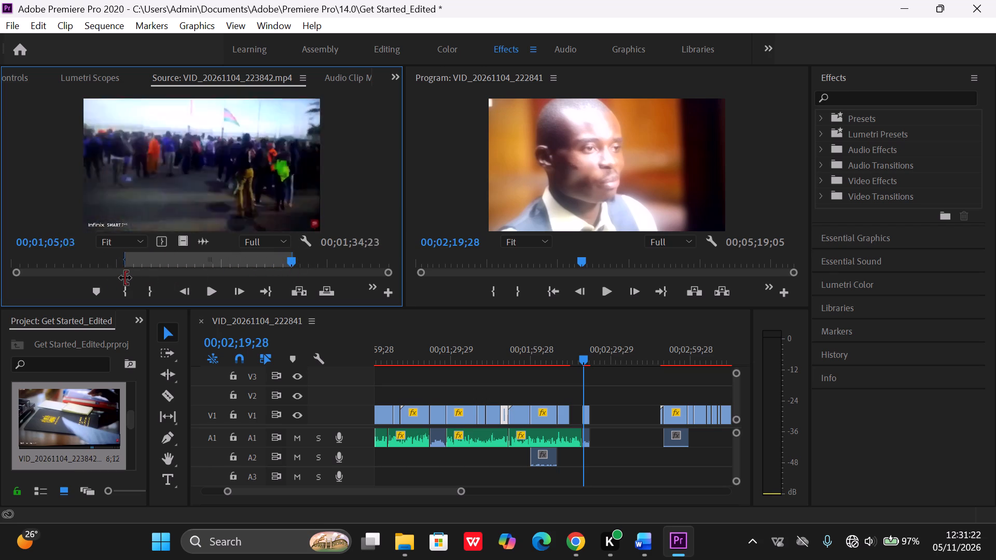
drag(125, 277, 125, 277)
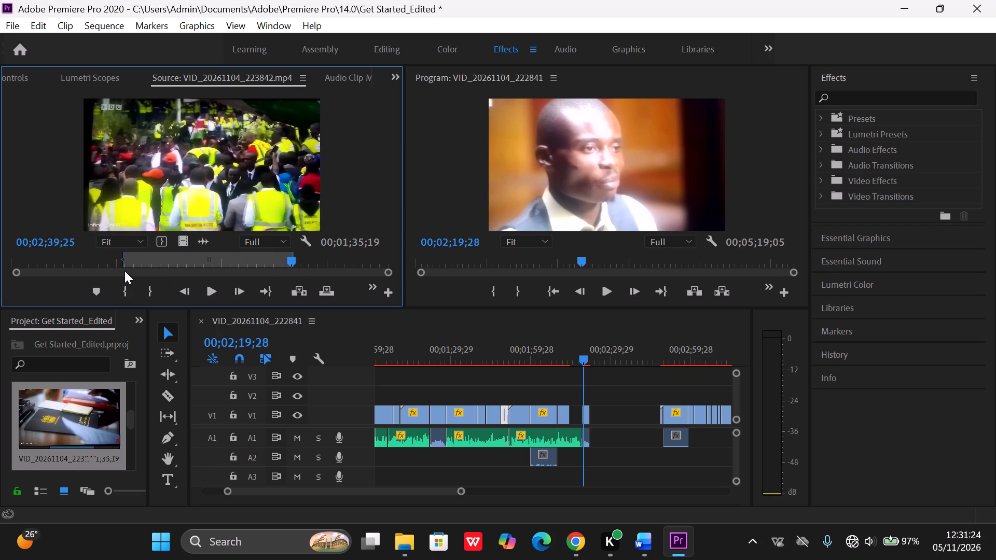
drag(292, 262, 123, 265)
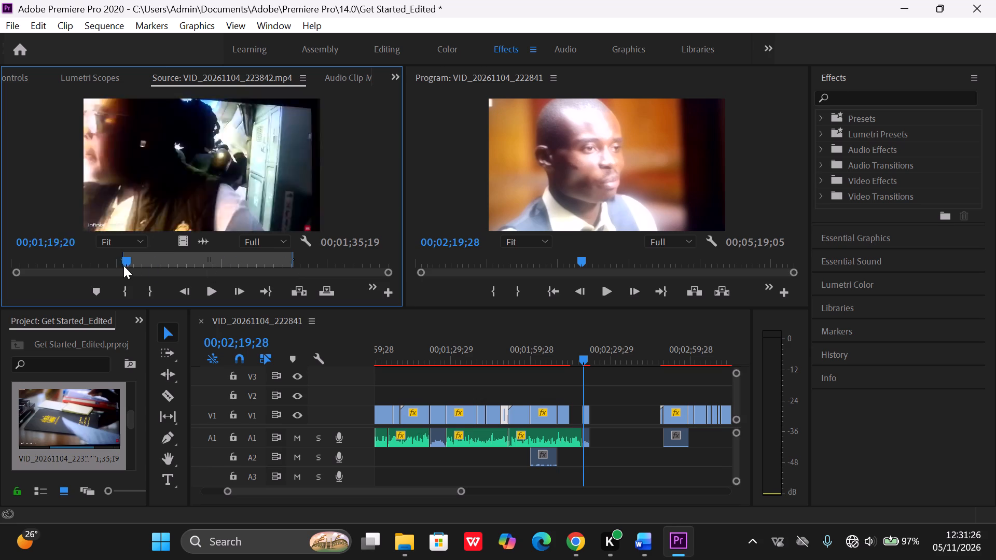
drag(123, 265, 125, 262)
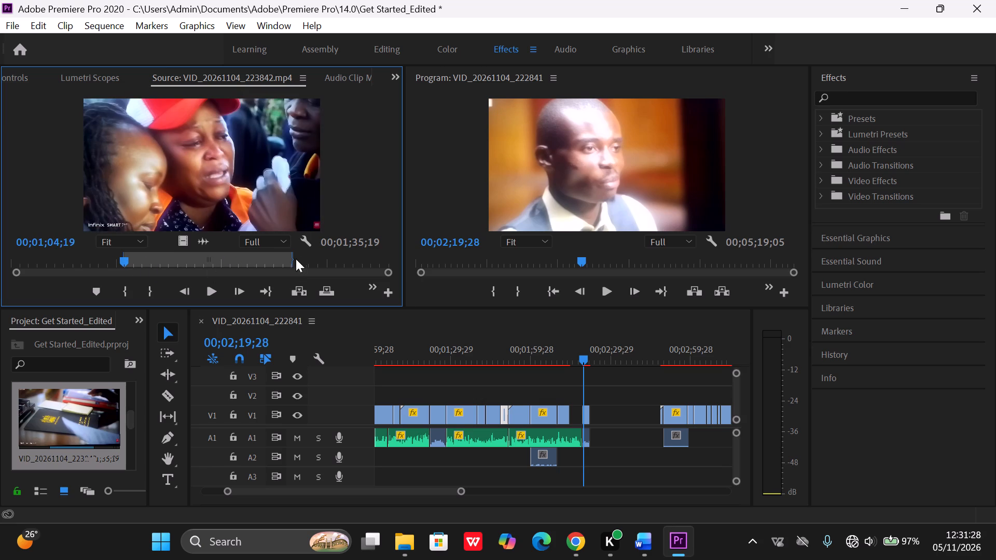
drag(293, 259, 169, 262)
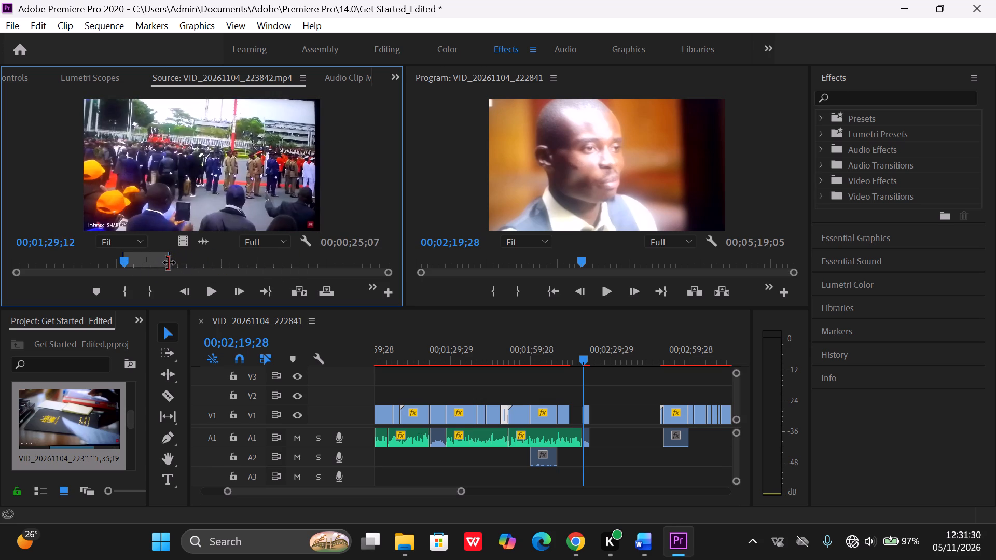
drag(169, 262, 148, 262)
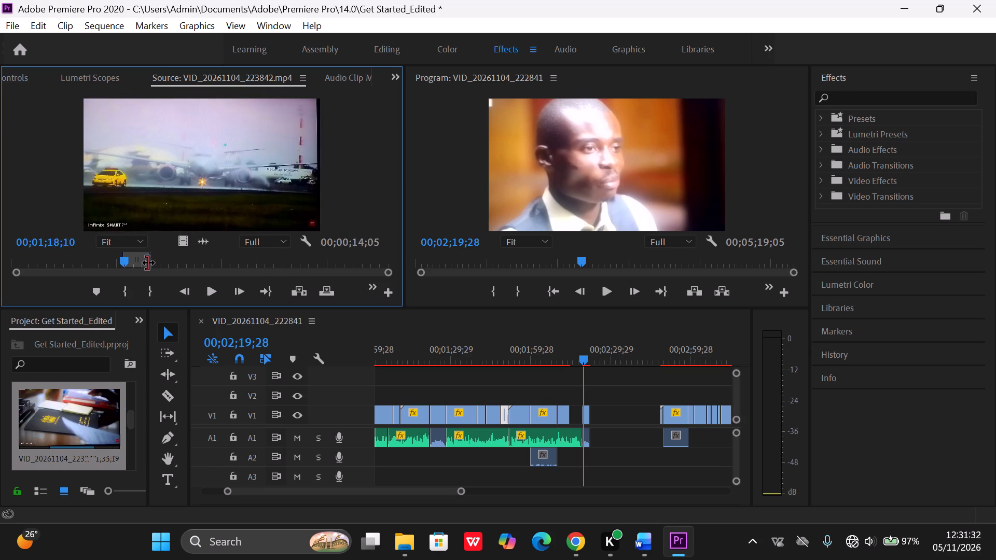
drag(148, 262, 137, 262)
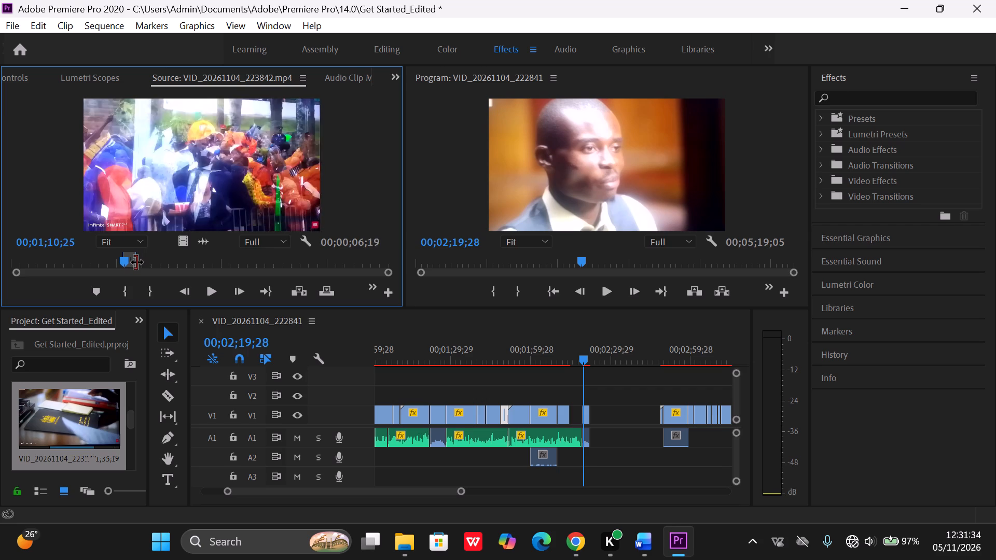
drag(137, 262, 138, 262)
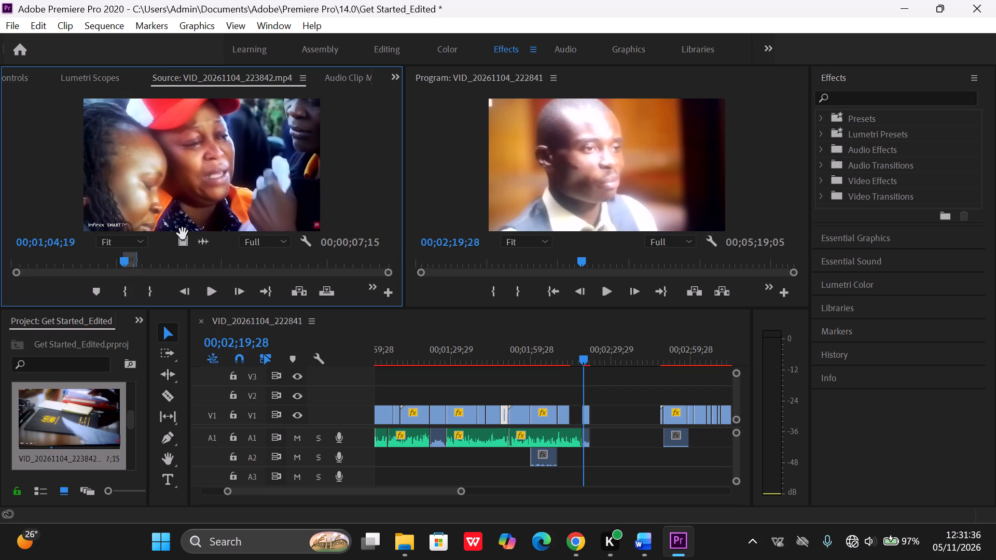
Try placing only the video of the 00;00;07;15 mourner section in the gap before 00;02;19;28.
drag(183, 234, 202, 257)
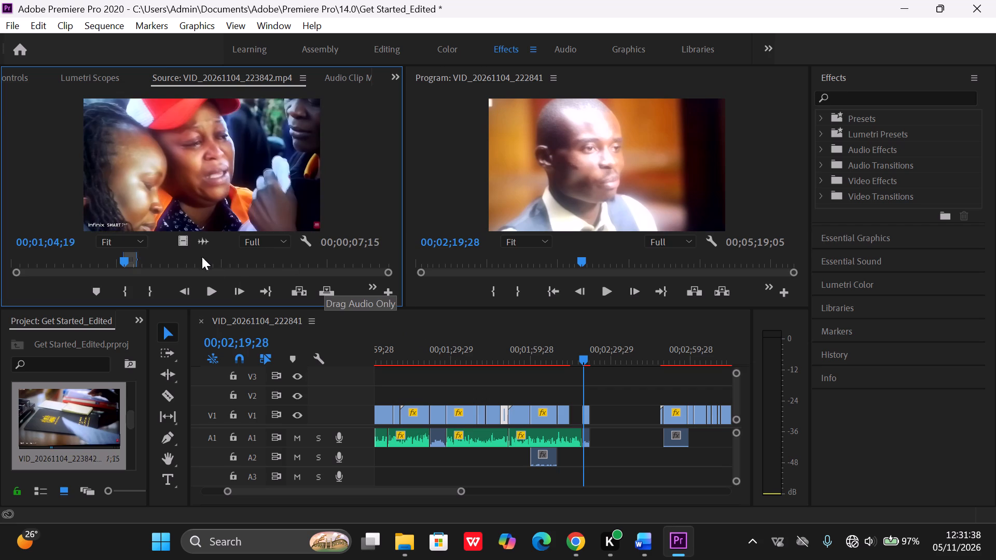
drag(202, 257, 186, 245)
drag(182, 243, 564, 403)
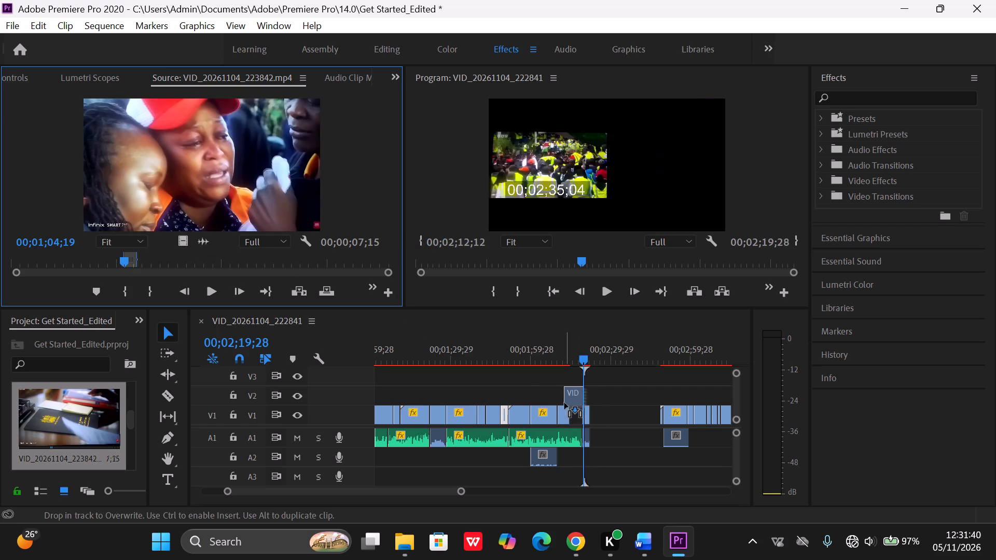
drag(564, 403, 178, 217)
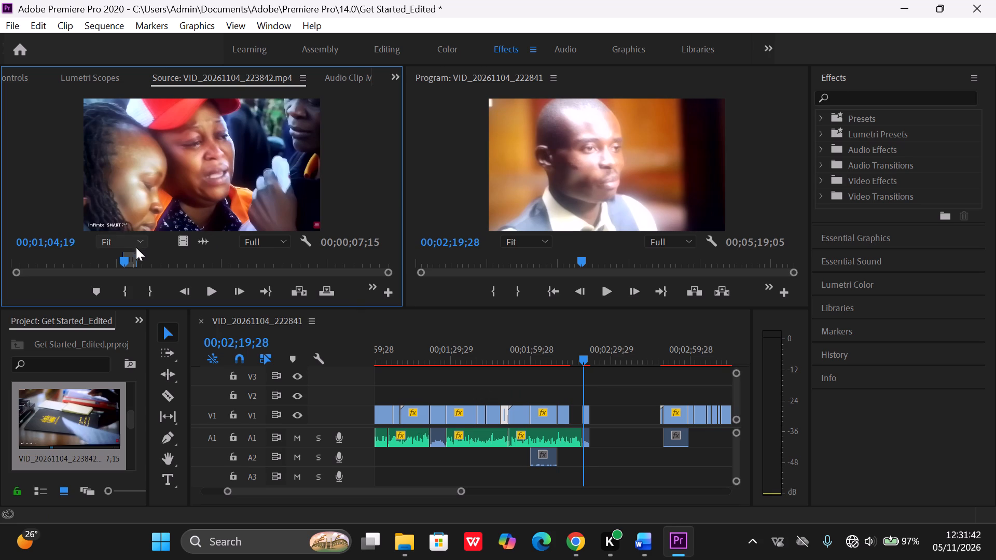
Shorten the crying woman's section to 00;00;03;29 and place only its video on V1 at 00;02;14;23, directly after the airport crowd clip.
drag(137, 257, 132, 258)
drag(185, 240, 184, 241)
drag(184, 241, 566, 413)
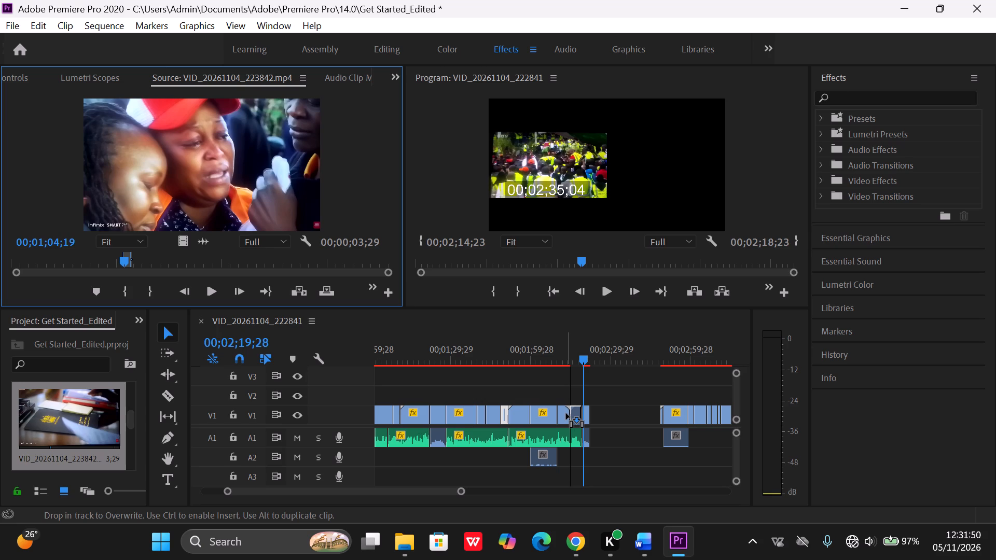
drag(566, 413, 568, 413)
drag(568, 413, 567, 413)
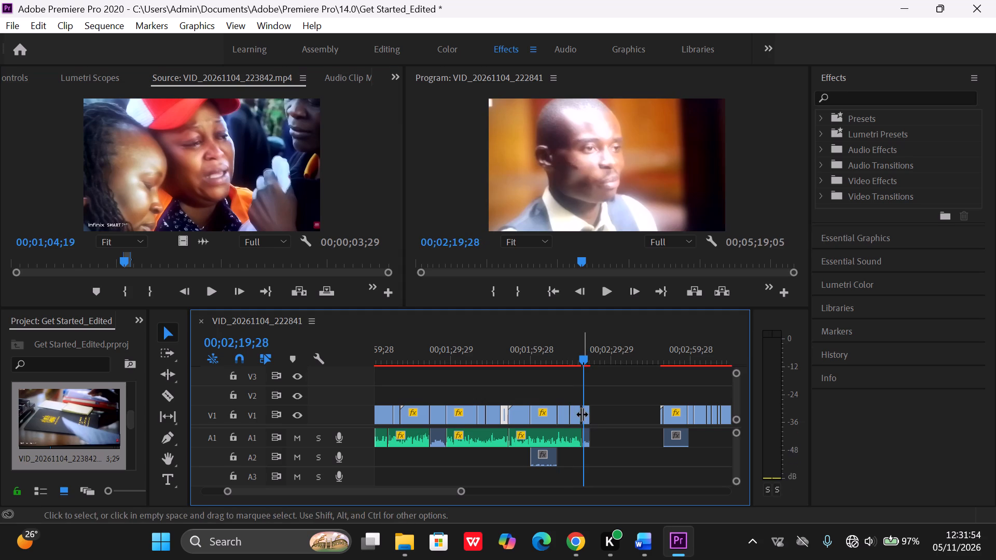
Trim the end of the crying woman's clip on V1 to meet the following clip of the man in the waistcoat.
double_click(588, 412)
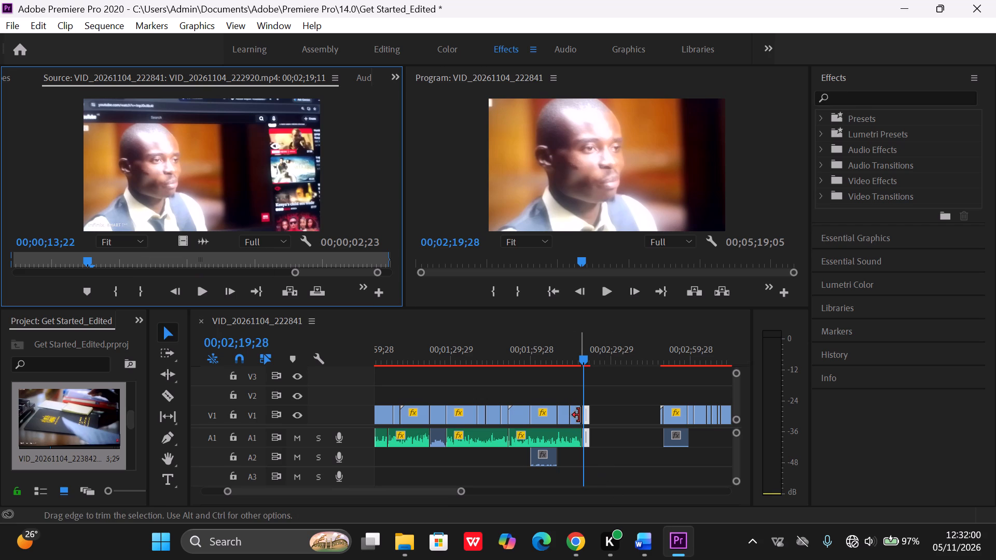
drag(579, 415, 581, 415)
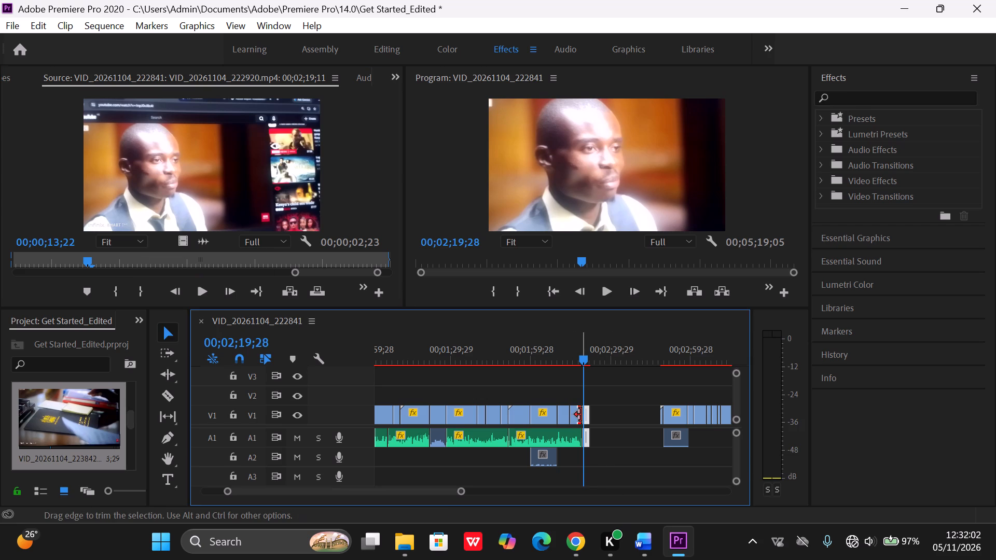
drag(581, 415, 584, 415)
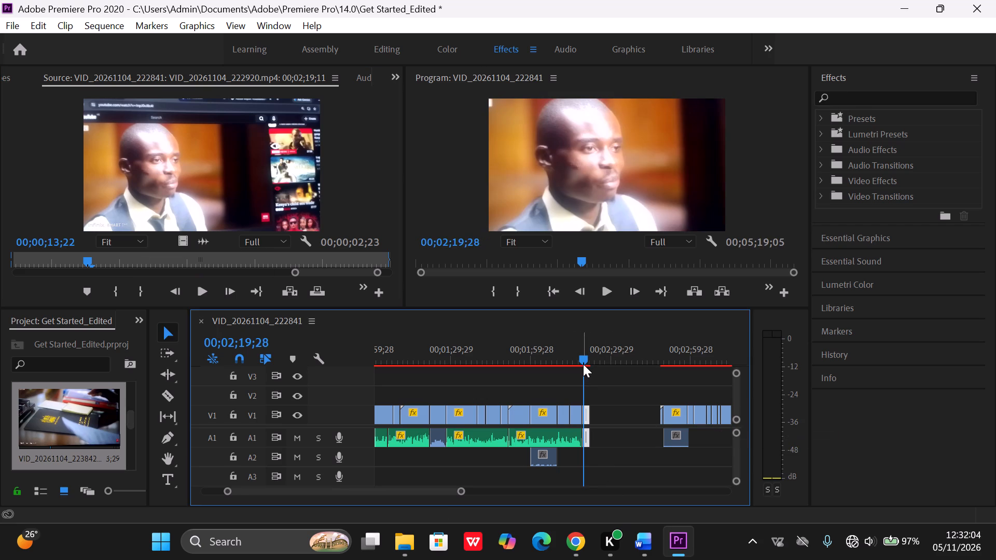
Reframe the airport crowd clip at about 00;02;12;22 by shifting it down and enlarging it to fill the frame.
drag(583, 360, 543, 363)
click(608, 295)
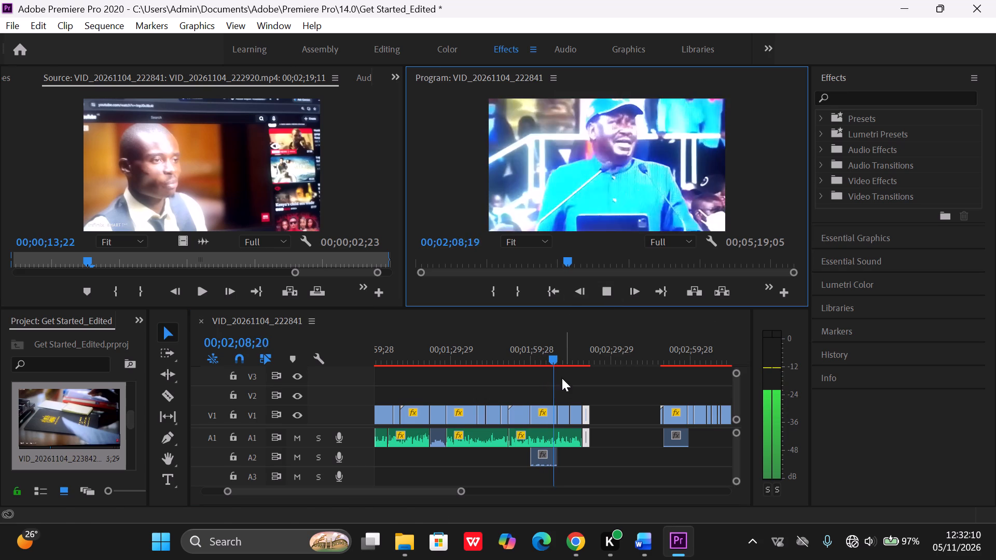
click(563, 421)
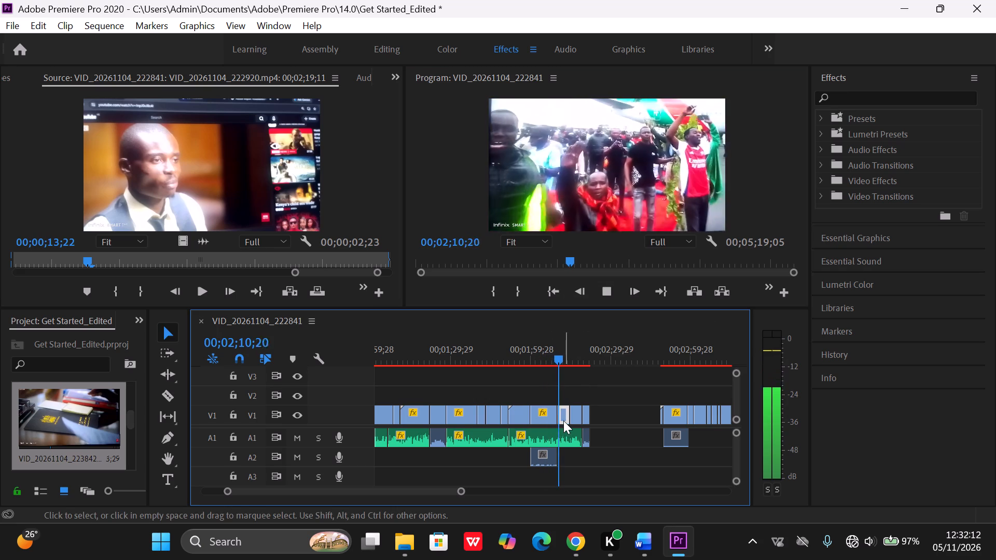
double_click(601, 209)
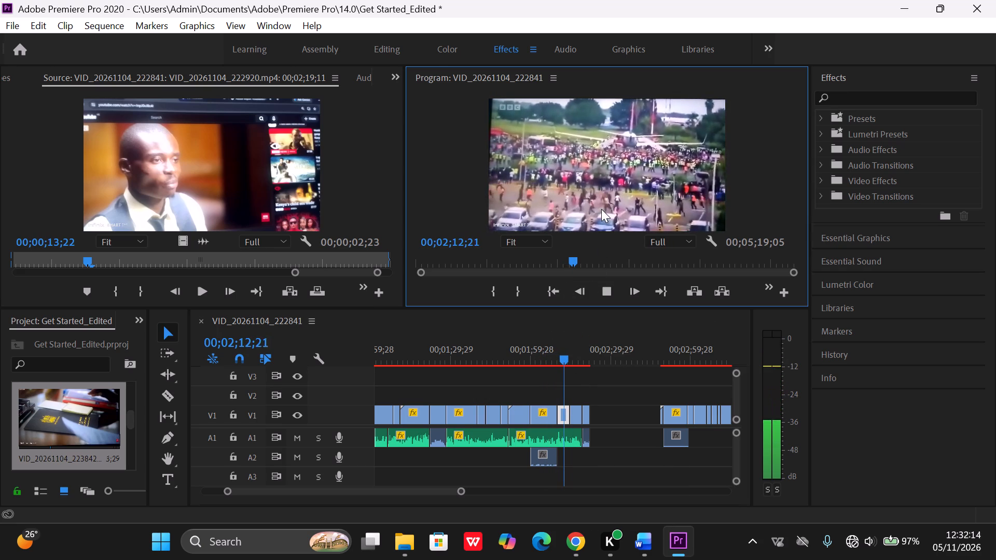
drag(598, 197, 596, 208)
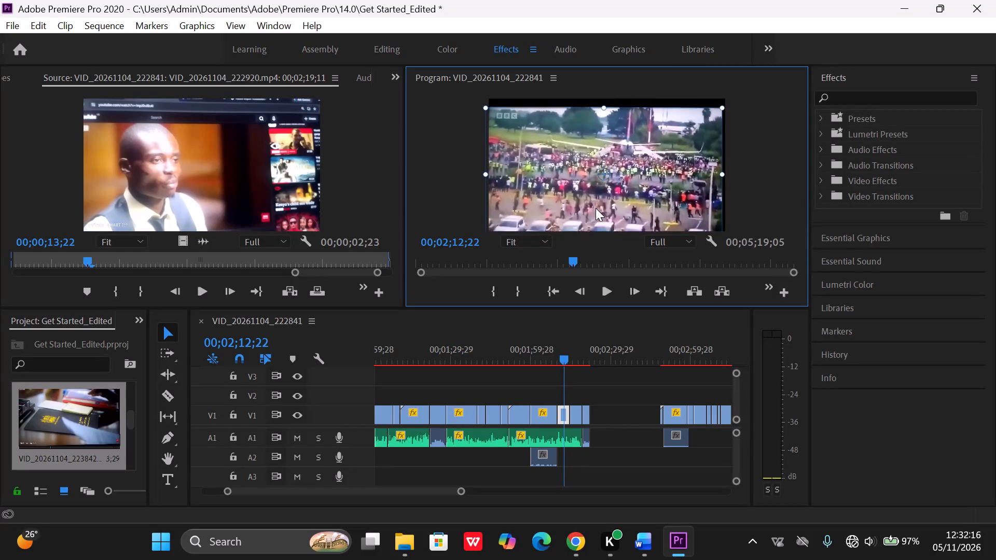
drag(596, 208, 596, 212)
drag(605, 116, 606, 97)
Reframe the mourner clip at 00;02;17;25 by enlarging and repositioning it to fill the frame, and play on to 00;02;23;04 to check.
click(609, 291)
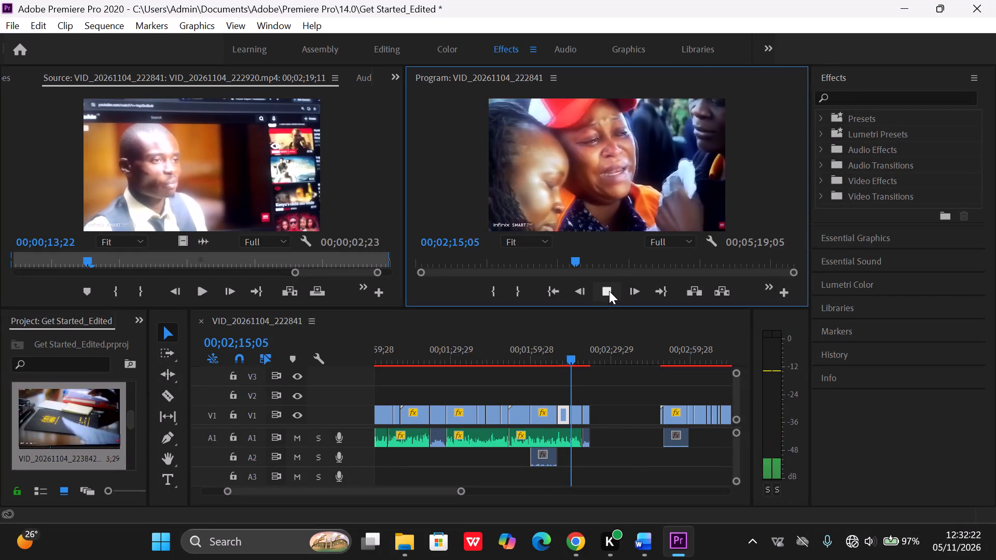
click(591, 169)
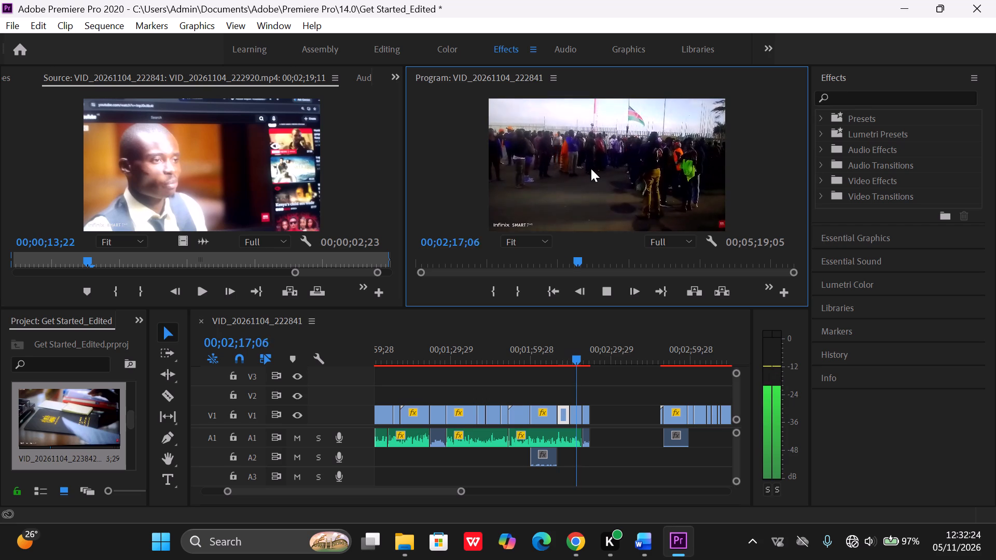
double_click(591, 169)
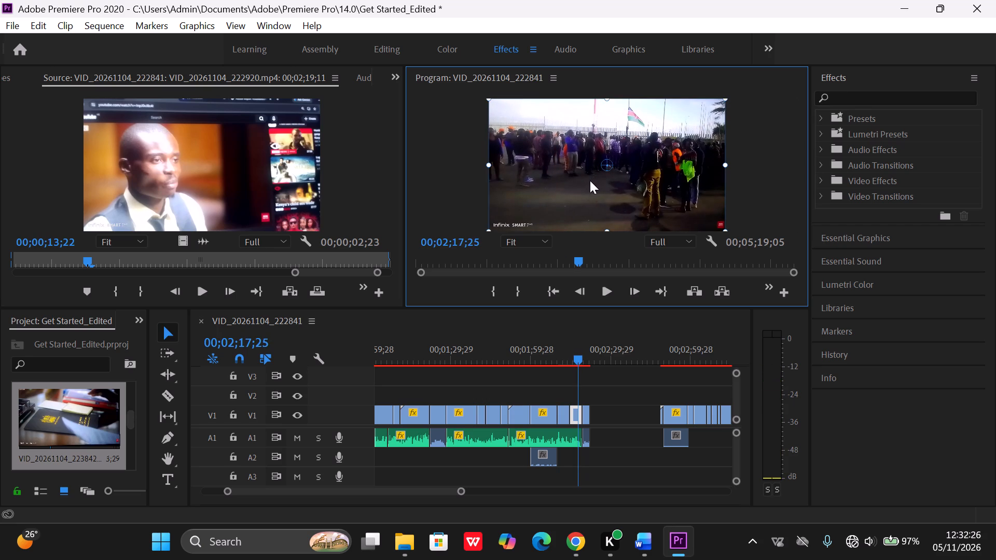
drag(590, 180, 591, 191)
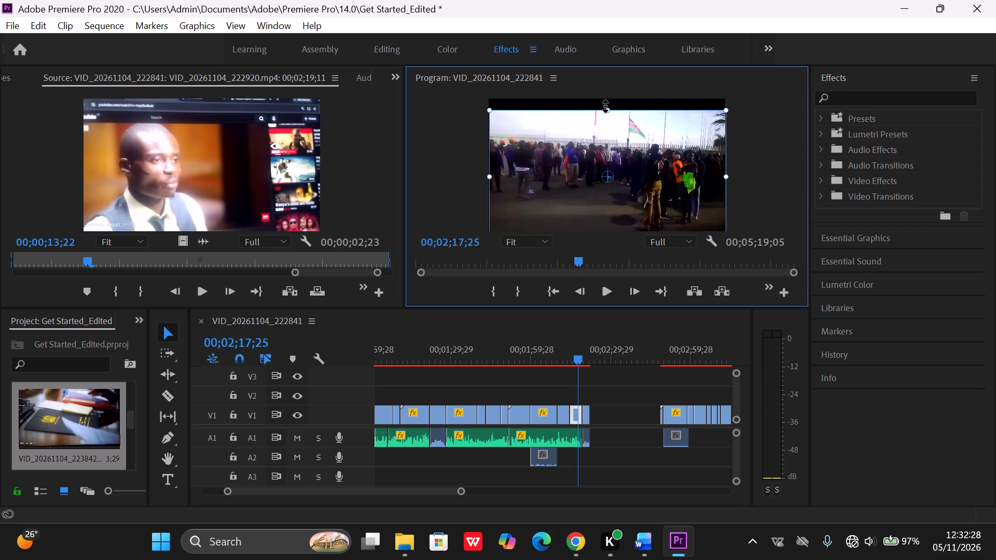
drag(605, 106, 606, 96)
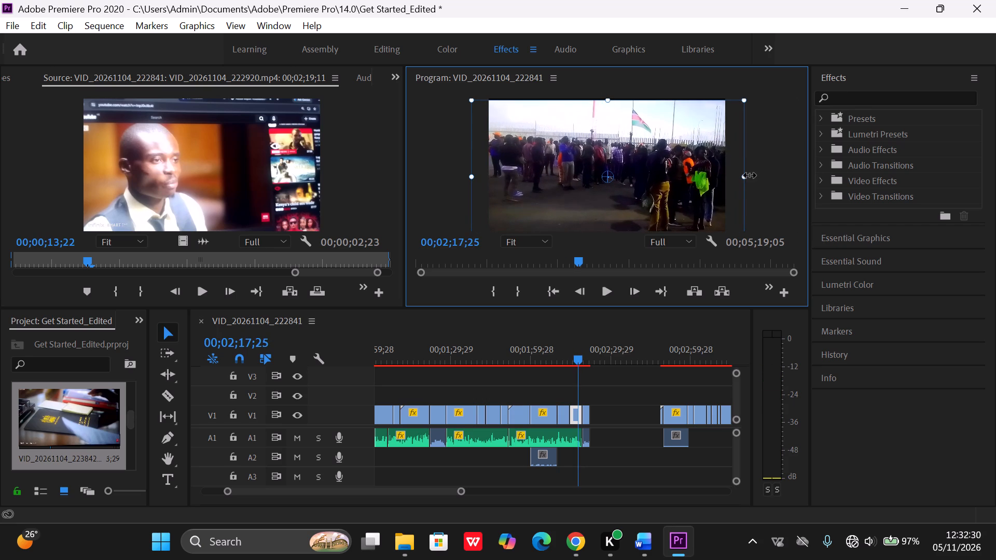
drag(750, 176, 735, 172)
drag(696, 169, 693, 160)
drag(727, 167, 729, 169)
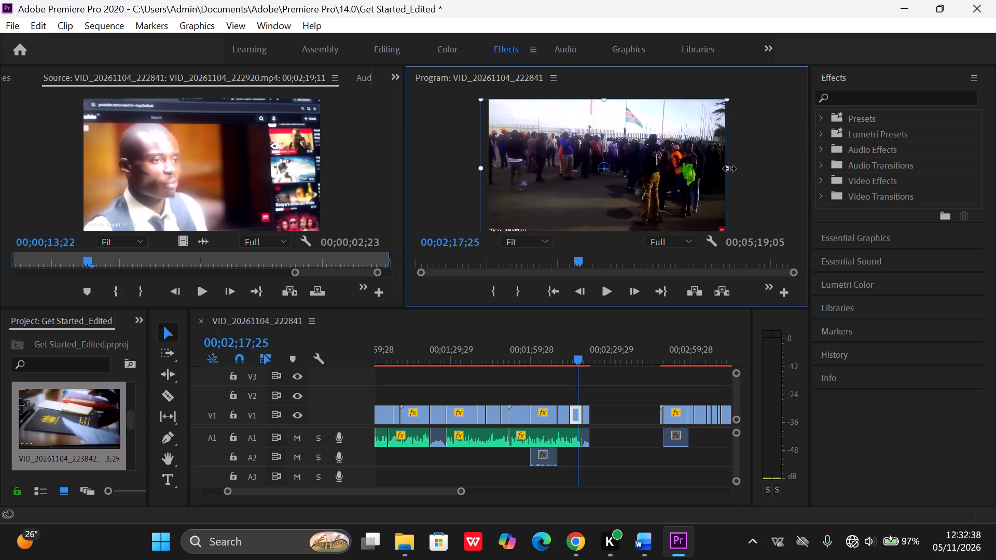
drag(729, 169, 734, 169)
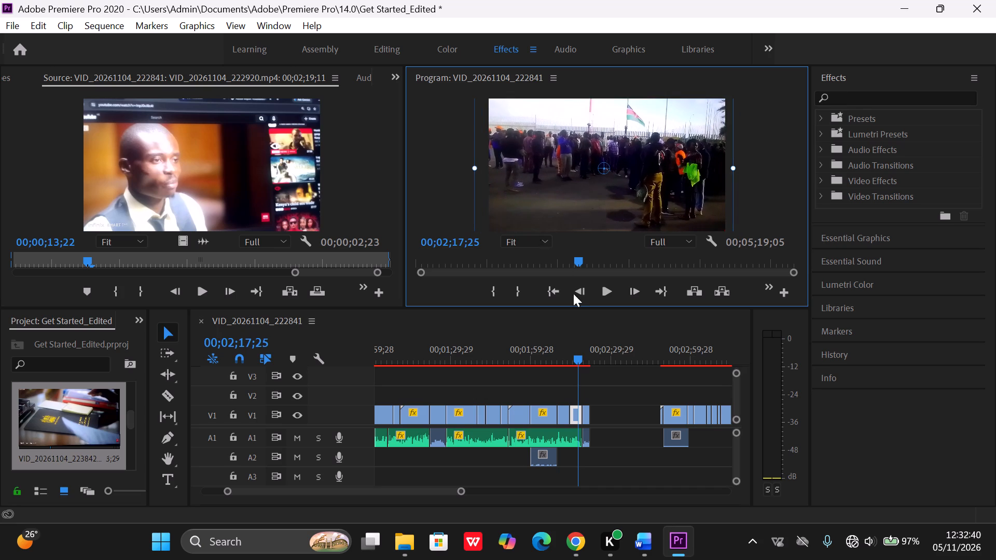
click(610, 285)
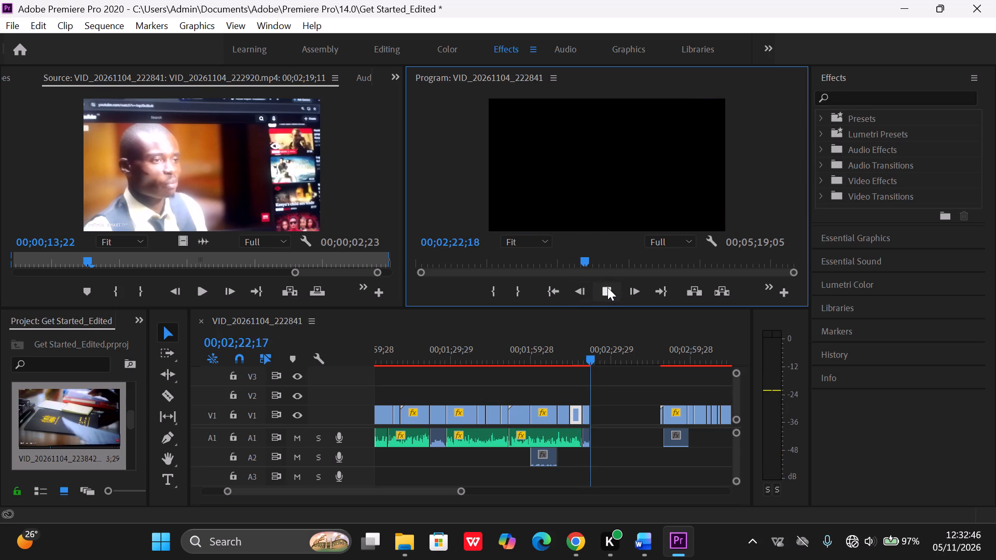
click(607, 287)
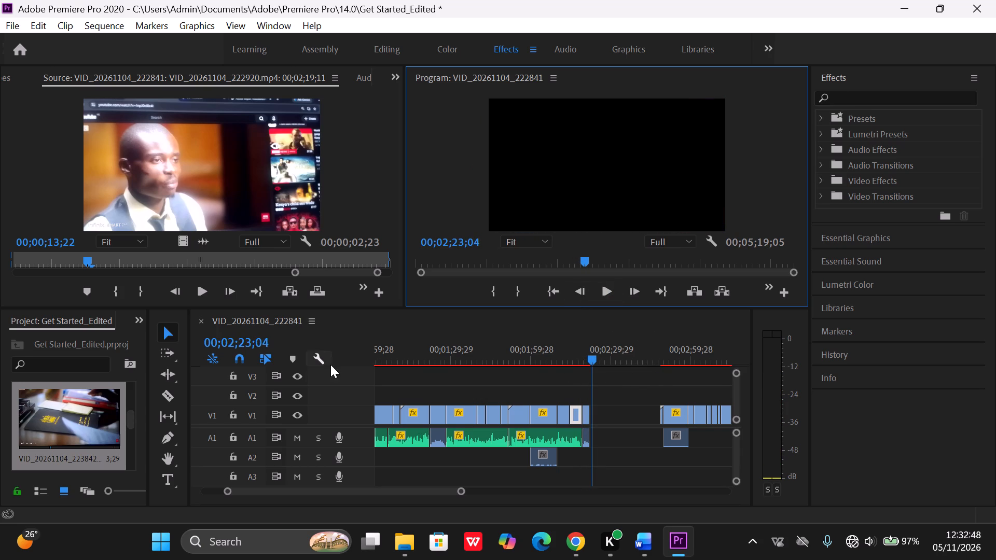
Show the project media as a list.
scroll(96, 431, down, 1)
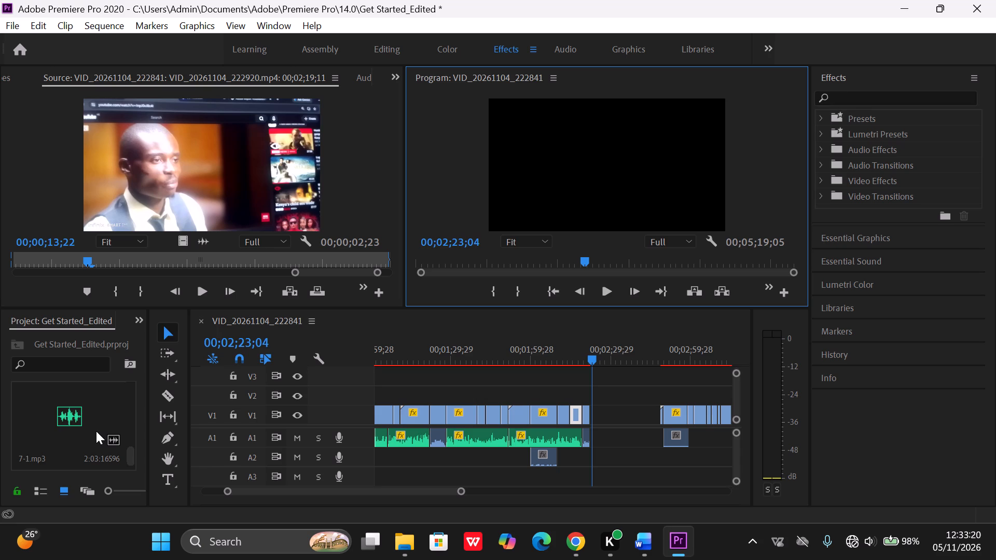
double_click(40, 491)
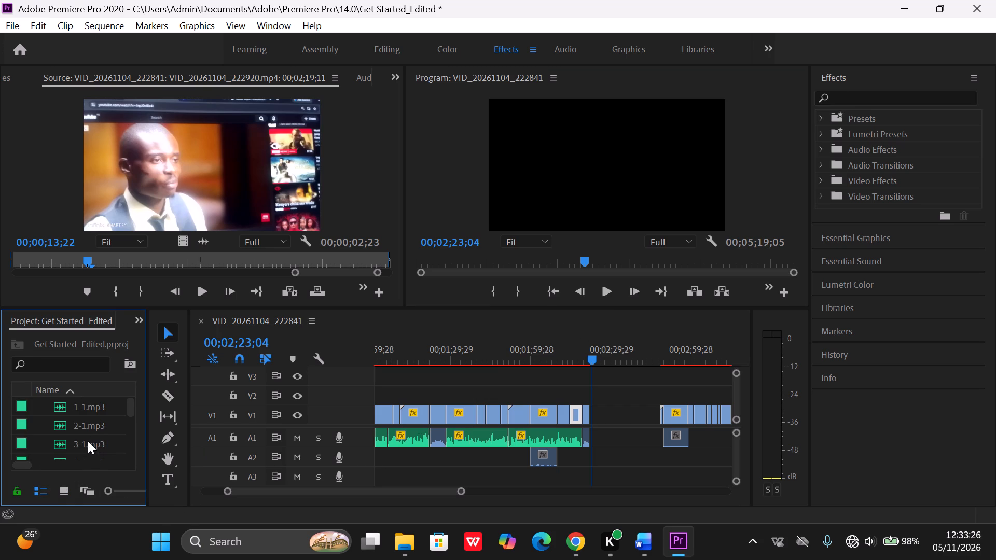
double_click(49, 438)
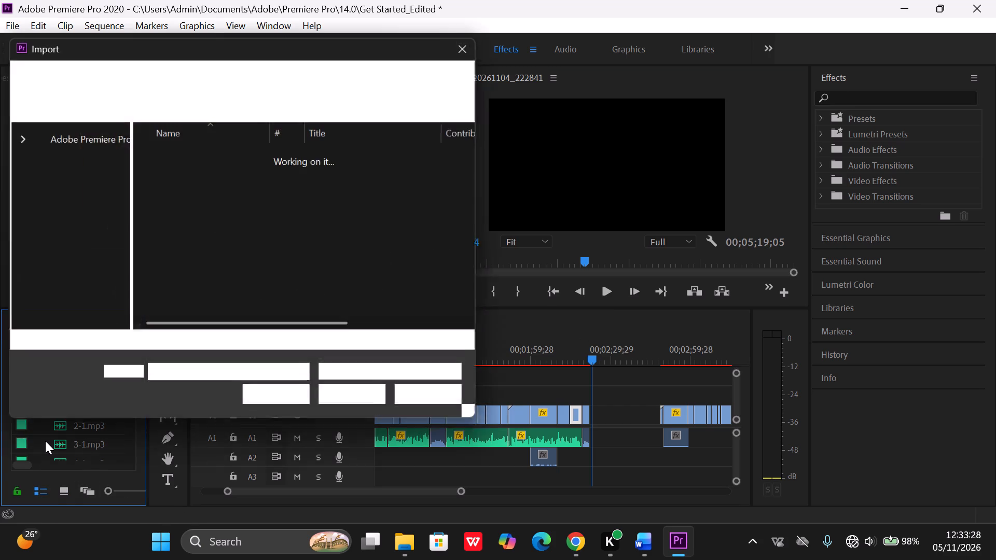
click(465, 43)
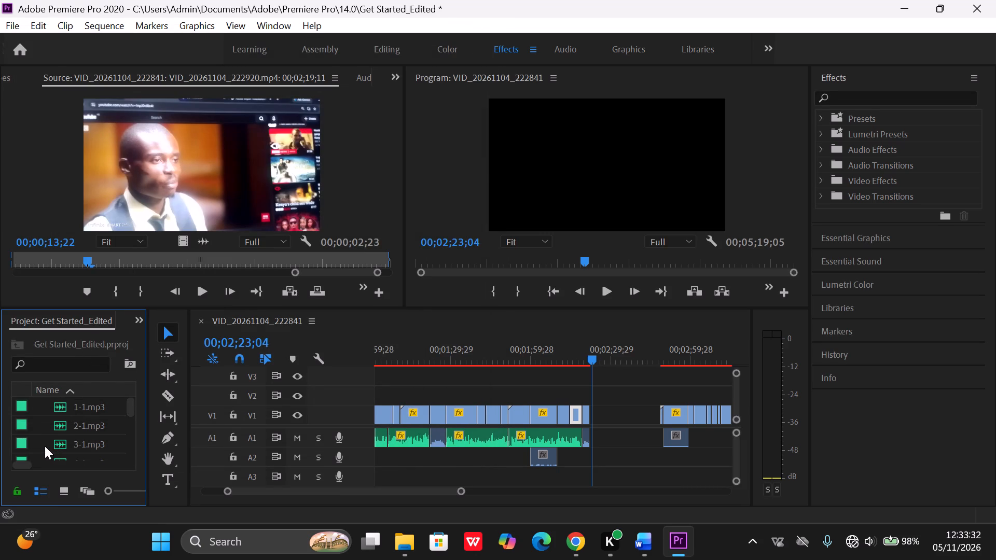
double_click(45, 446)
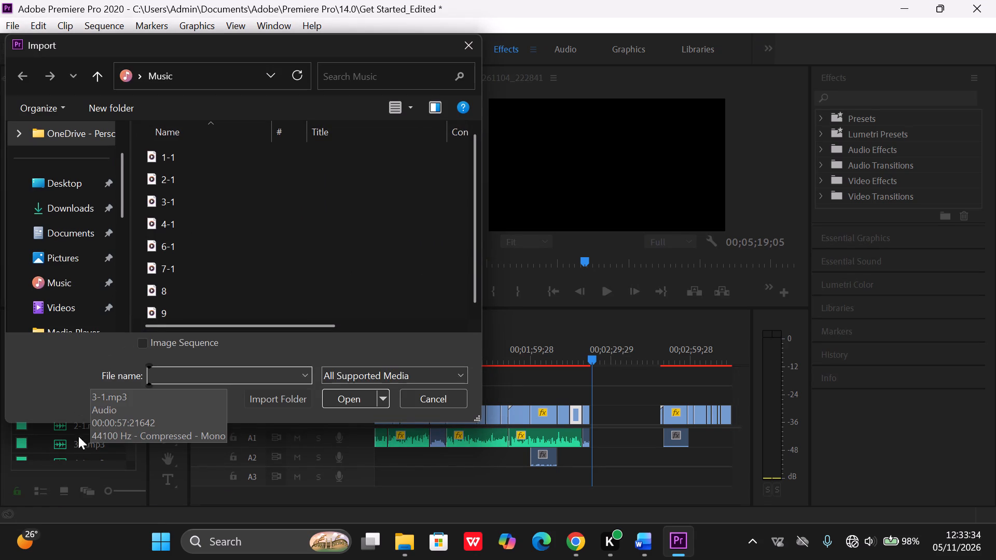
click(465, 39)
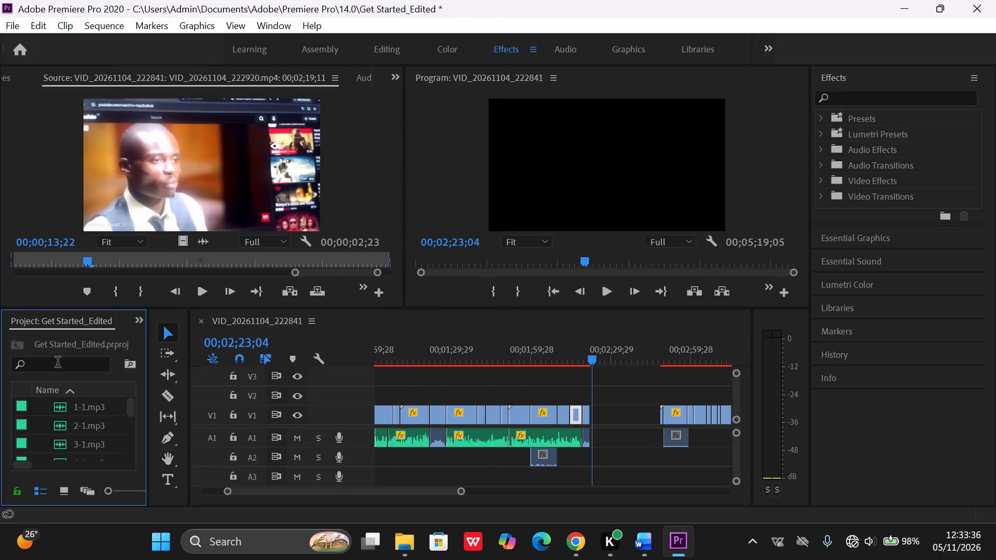
Open 3-1.mp3 for source viewing, audition the narration, and mark an In point at about 00;01;07.
click(31, 446)
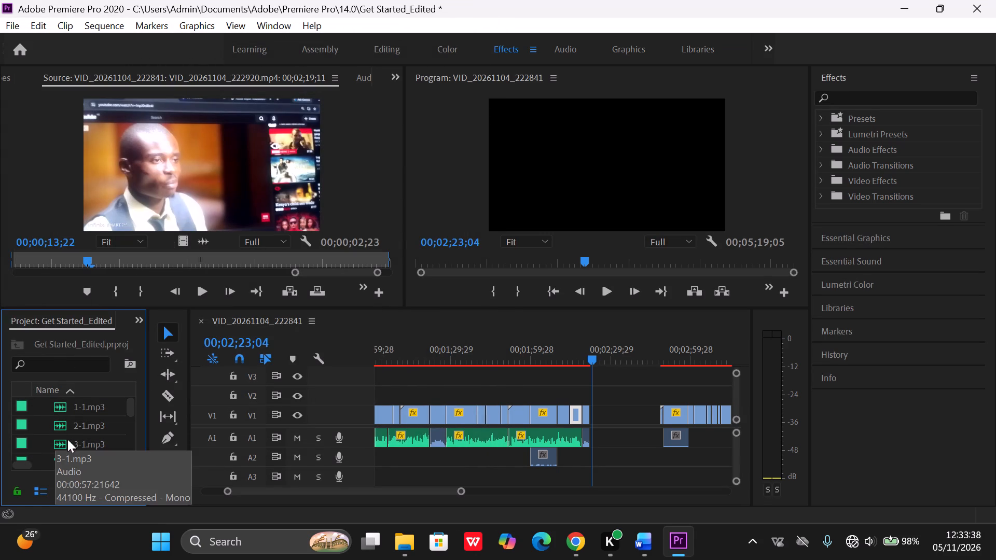
click(74, 439)
double_click(74, 439)
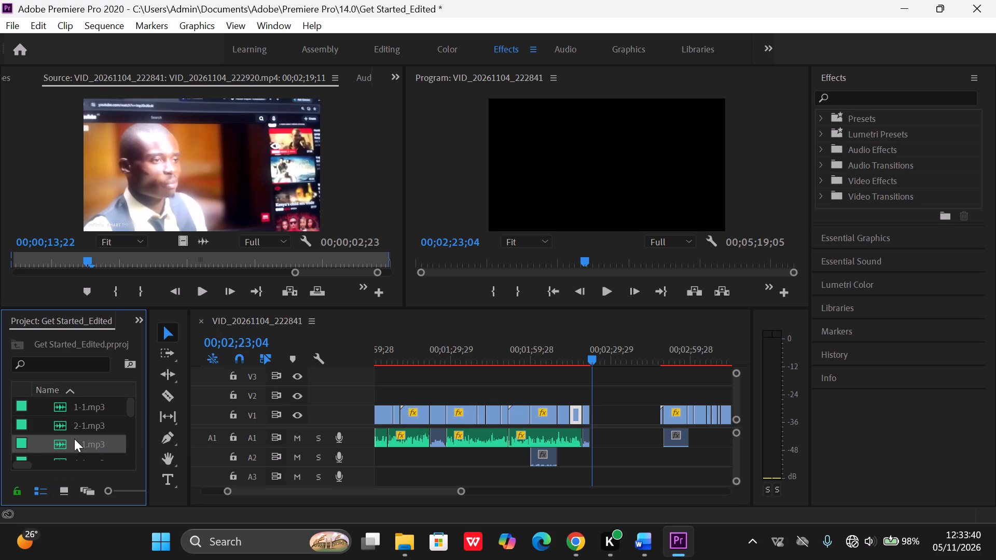
click(50, 445)
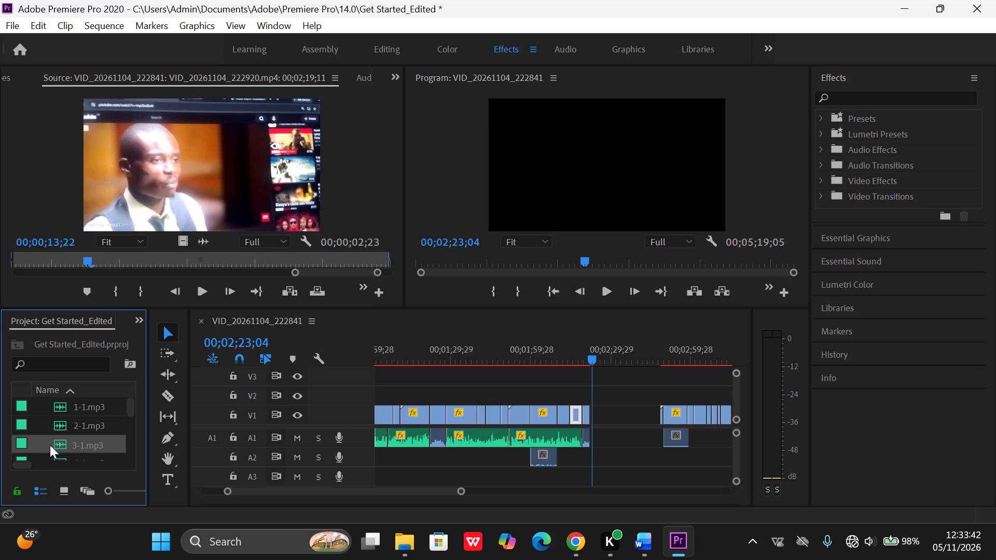
double_click(50, 445)
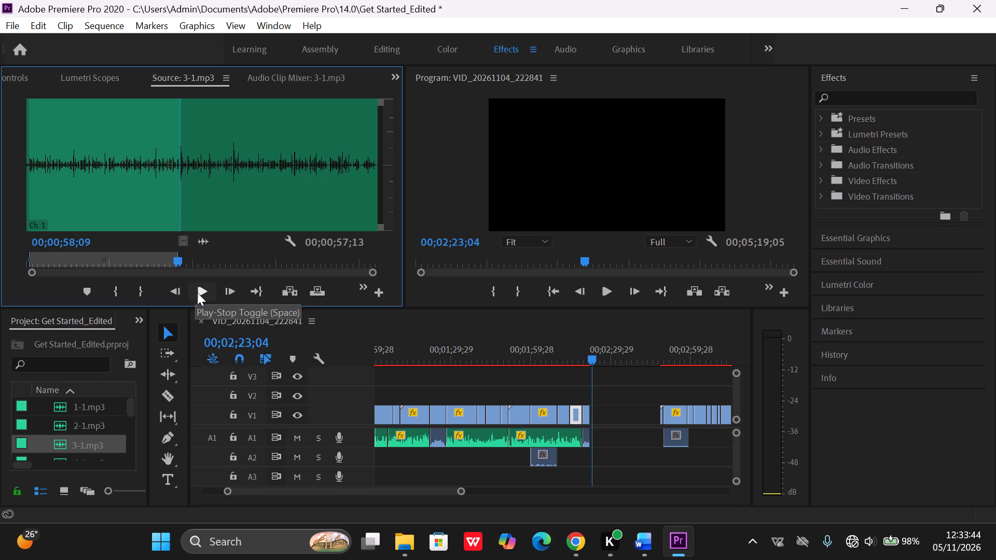
click(200, 292)
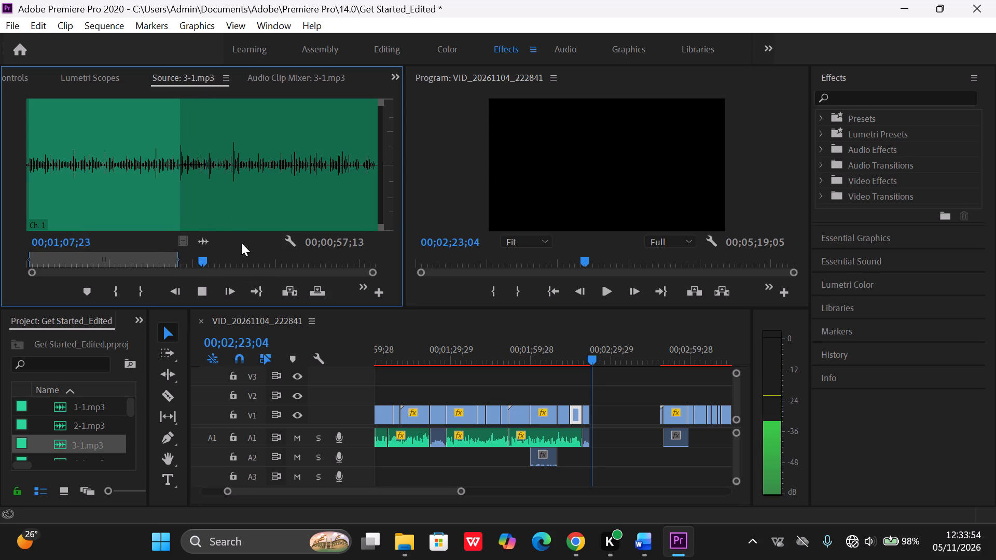
click(205, 259)
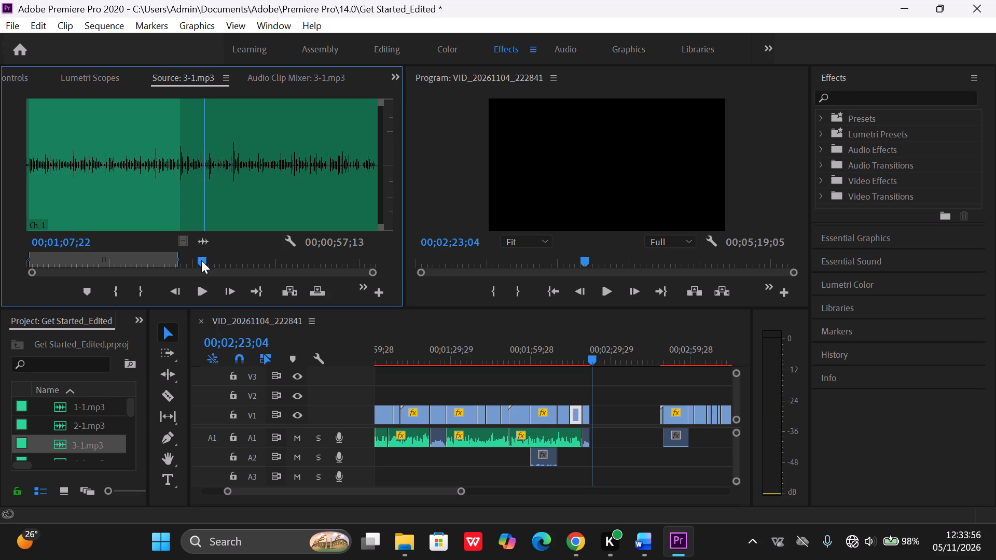
click(201, 260)
drag(200, 291, 114, 293)
click(201, 300)
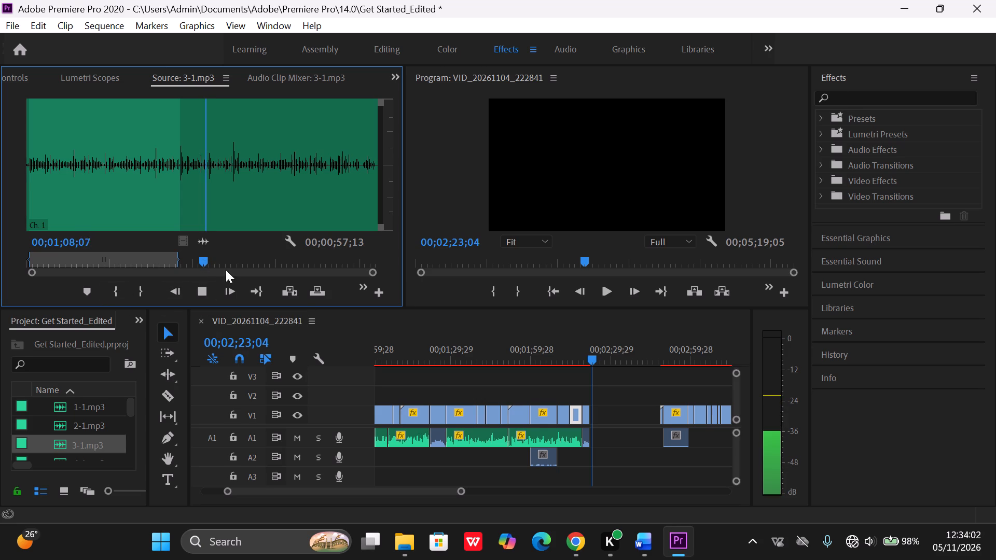
drag(206, 259, 189, 260)
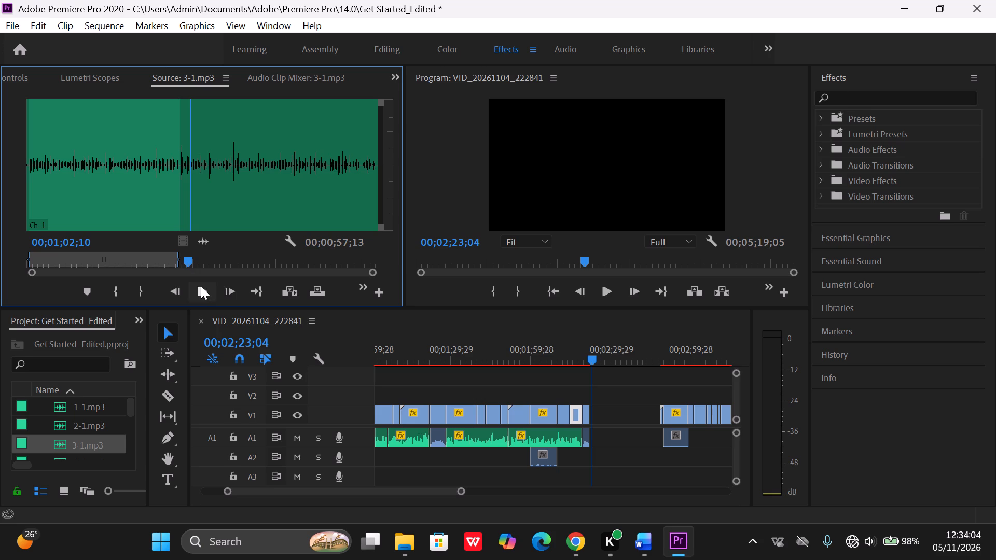
click(201, 286)
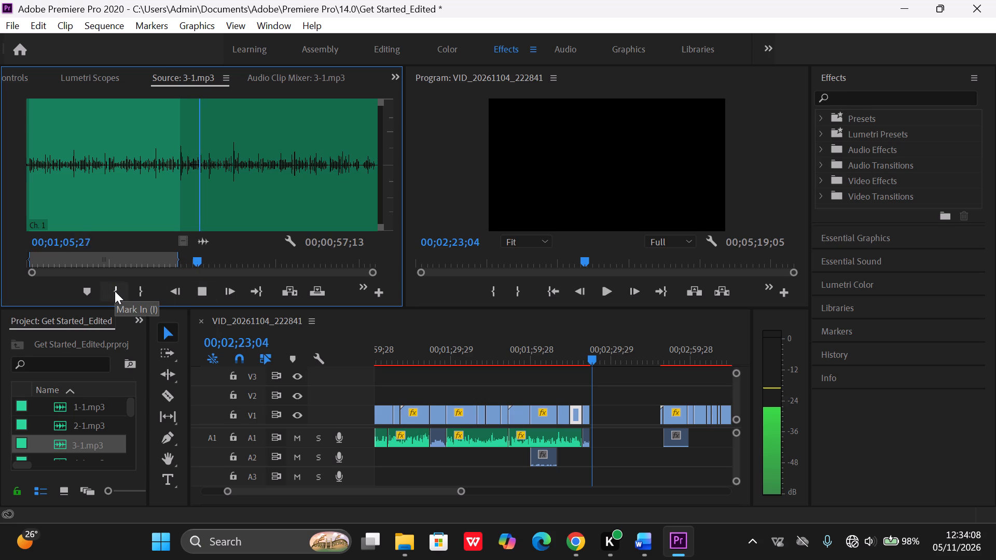
click(115, 291)
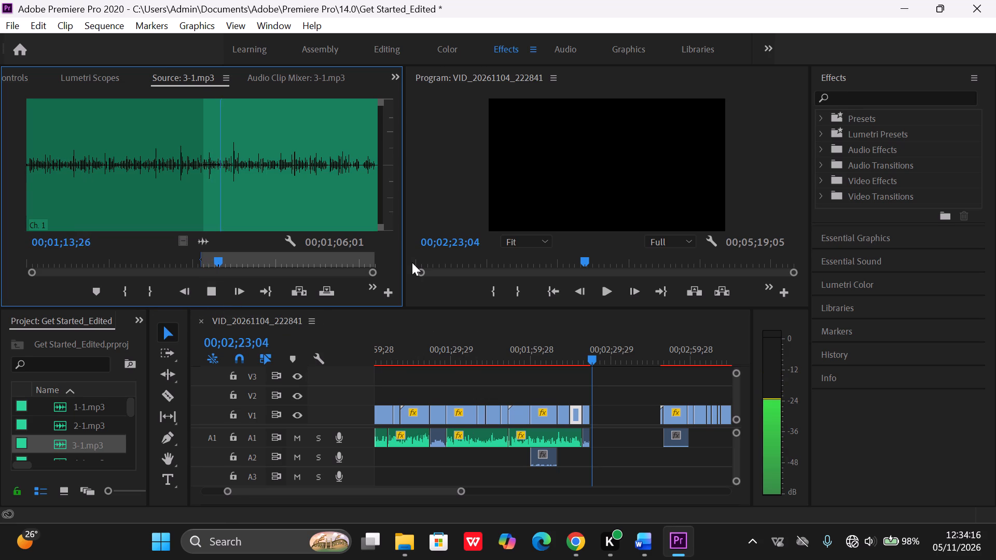
Mark the Out point after the short narration phrase in 3-1.mp3, tighten the selection to 00;00;03;13, and replay it.
click(218, 291)
drag(227, 256, 210, 260)
click(213, 292)
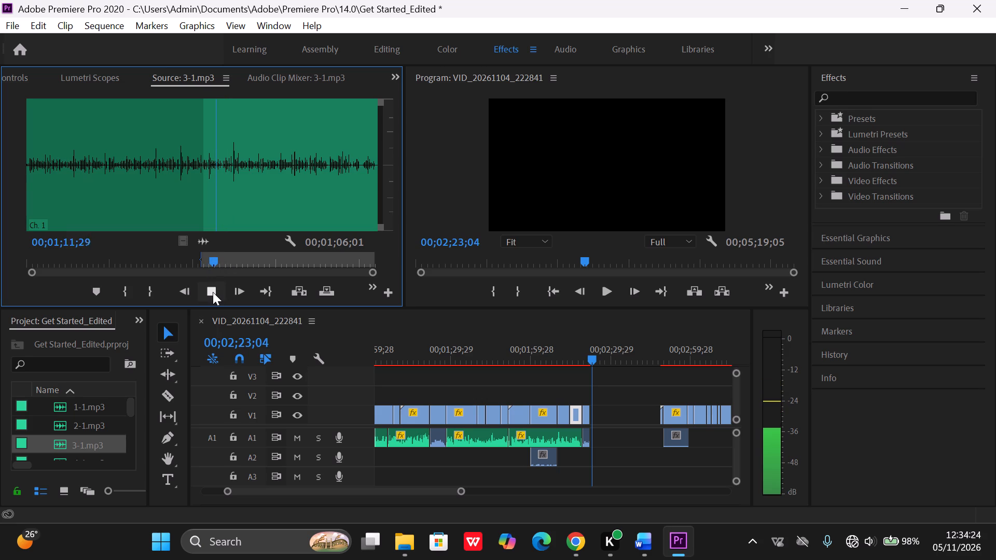
click(213, 292)
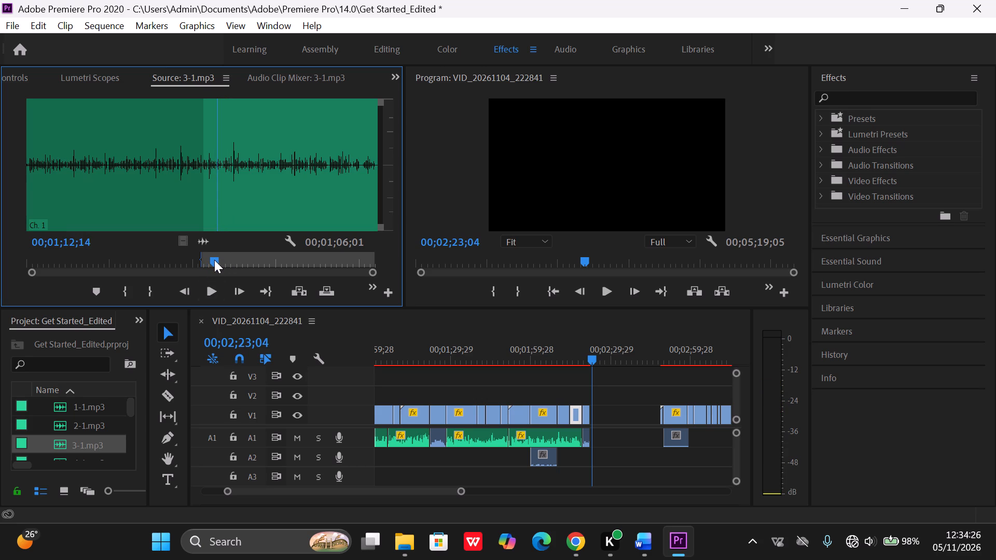
drag(214, 260, 208, 260)
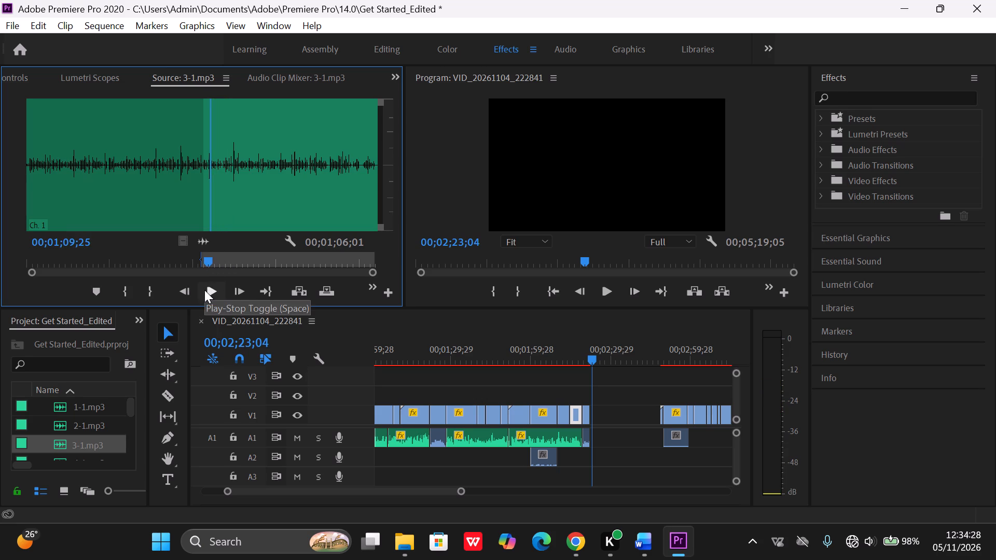
click(204, 290)
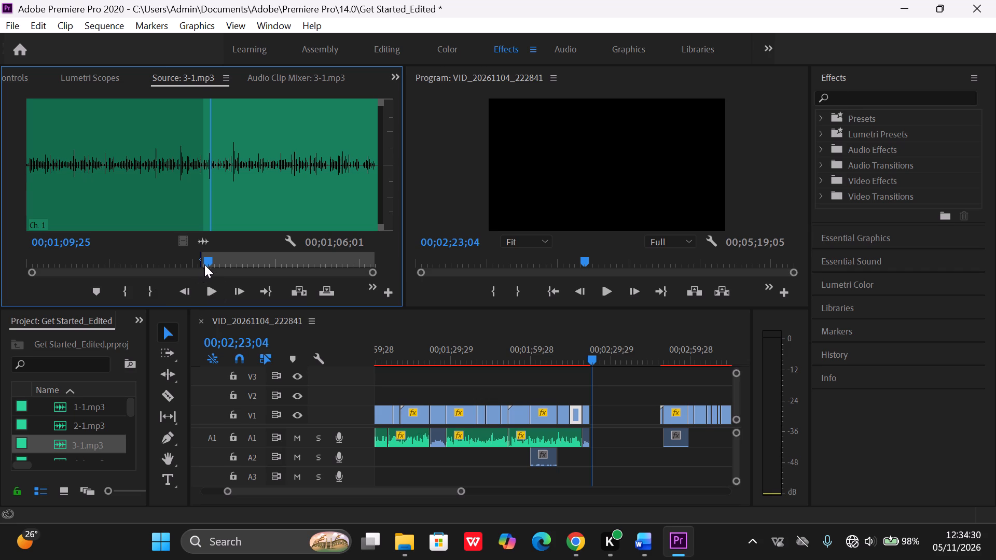
click(202, 261)
click(209, 260)
click(212, 291)
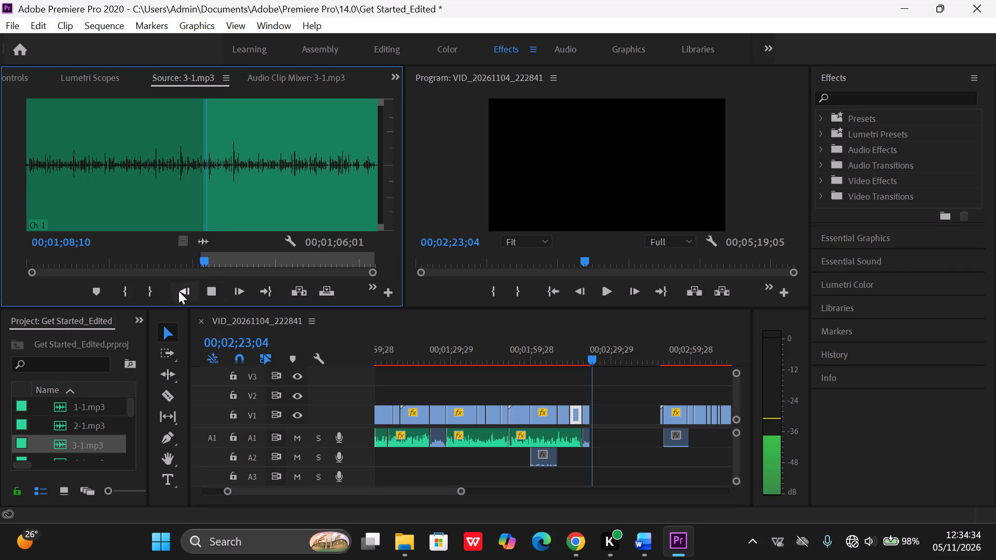
click(150, 290)
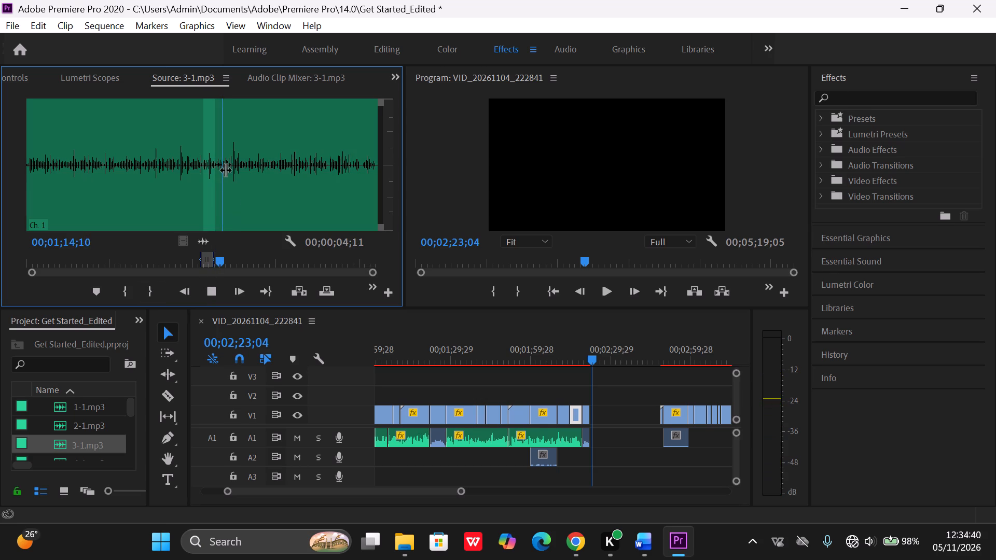
click(214, 262)
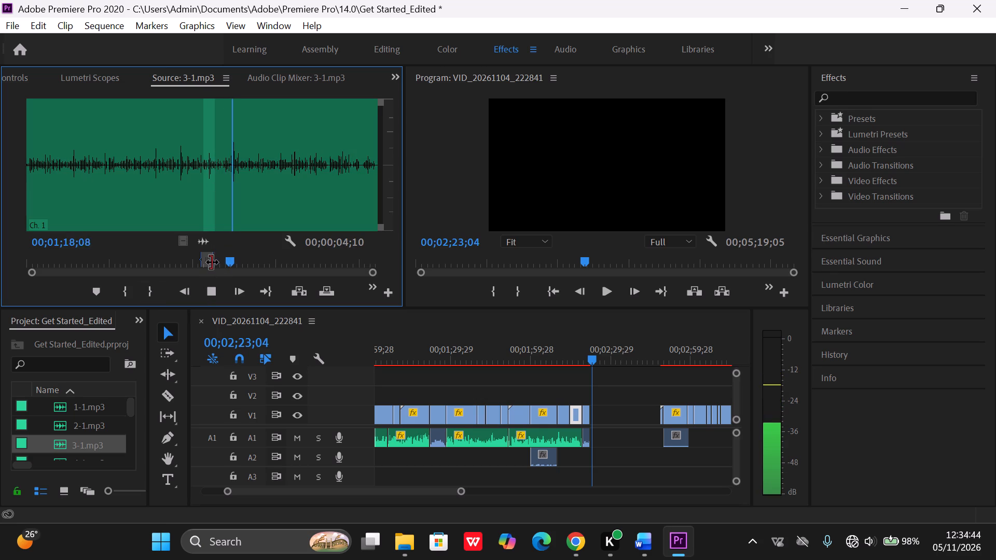
click(215, 258)
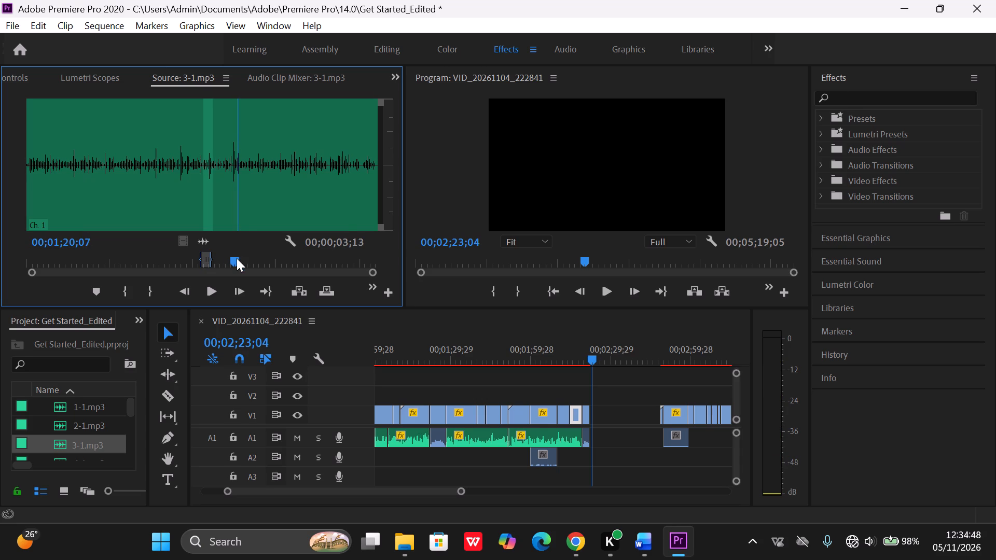
drag(238, 258, 204, 264)
click(211, 289)
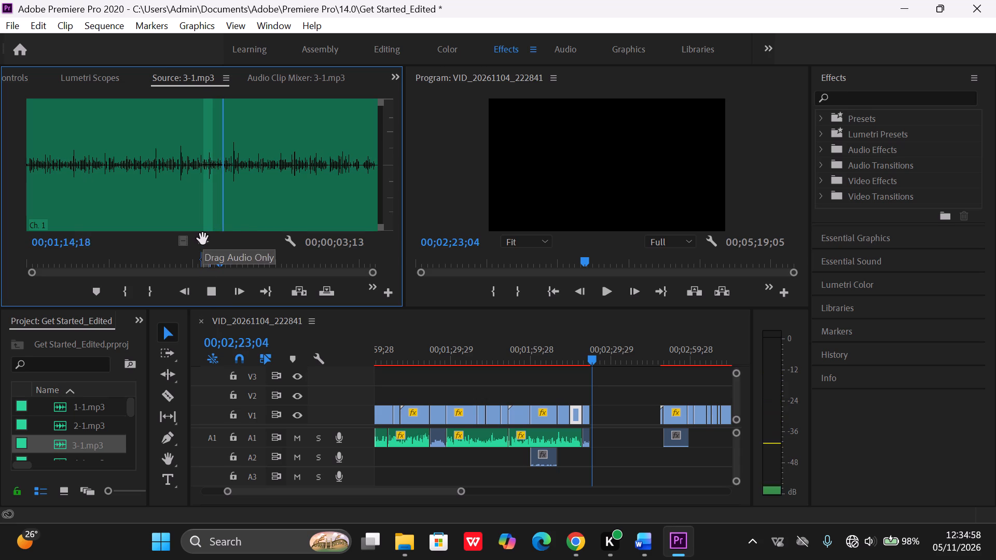
Place the selected 3-1.mp3 audio on A1 at about 00;02;22;04, directly after the last clip before the gap.
drag(203, 239, 588, 440)
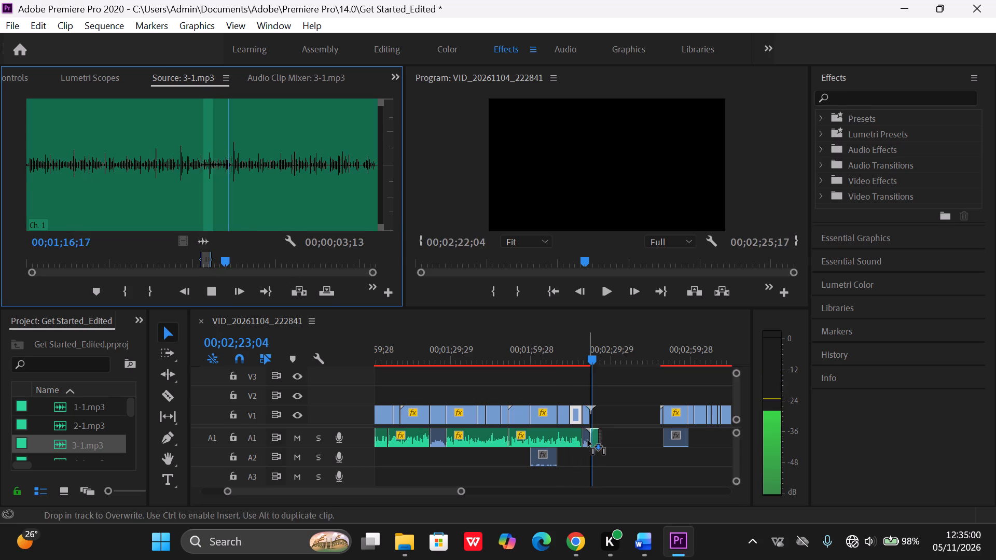
drag(588, 440, 590, 439)
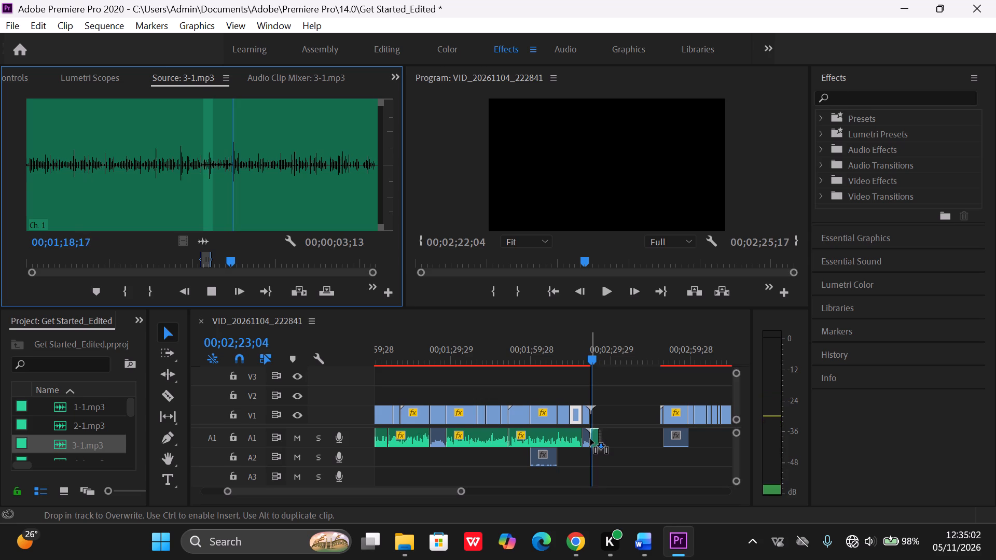
drag(590, 439, 590, 438)
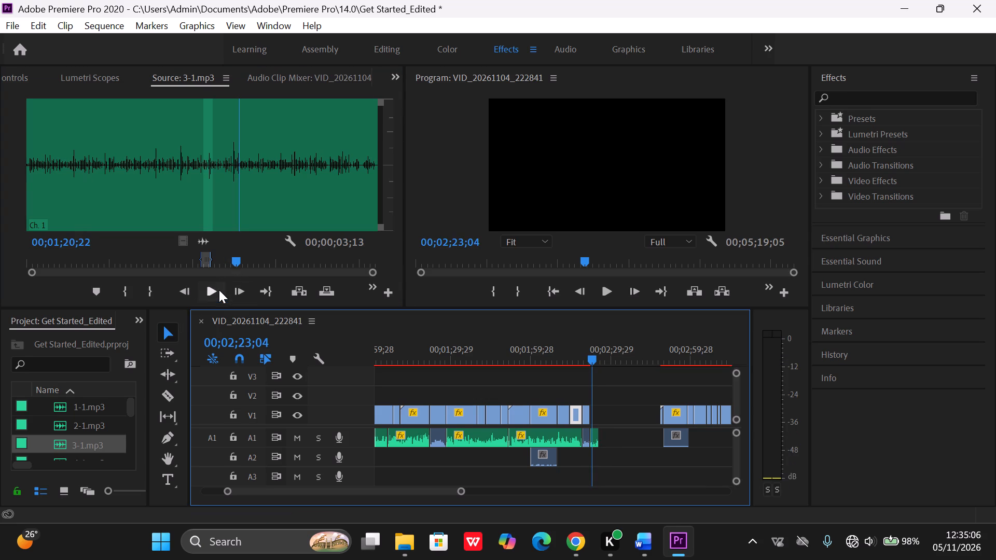
Locate the start of the following narration section in 3-1.mp3 and mark a new In point at about 00;01;13.
click(216, 287)
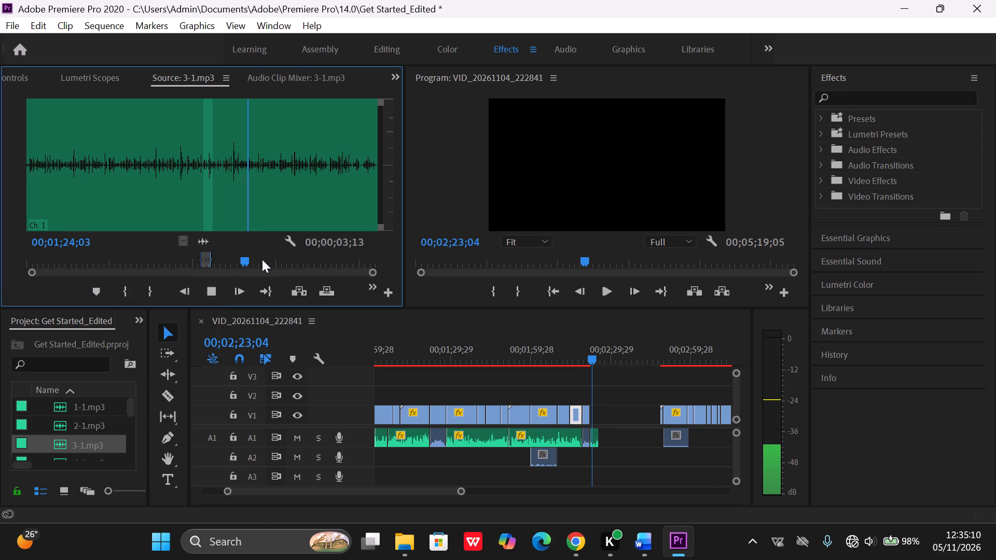
drag(246, 262, 215, 262)
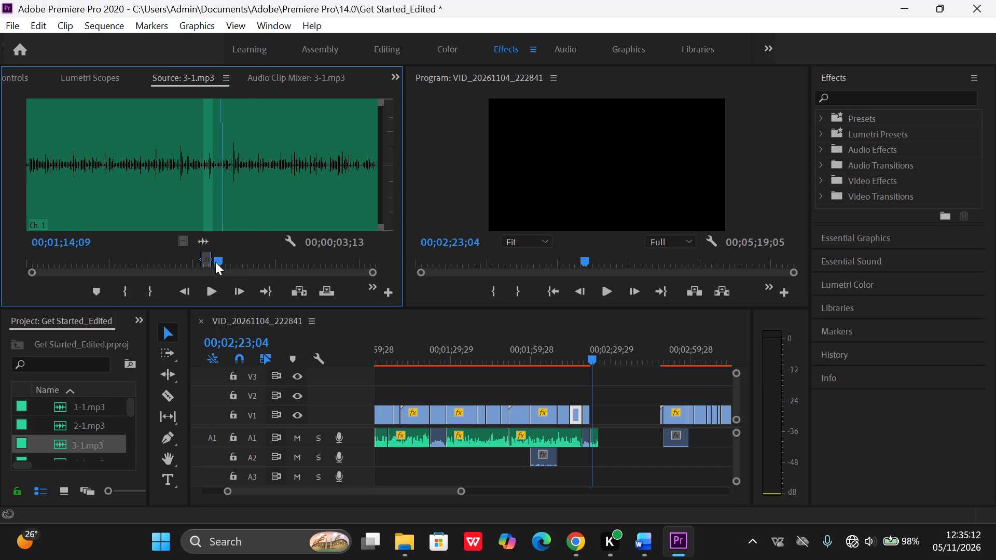
drag(215, 262, 212, 263)
click(210, 289)
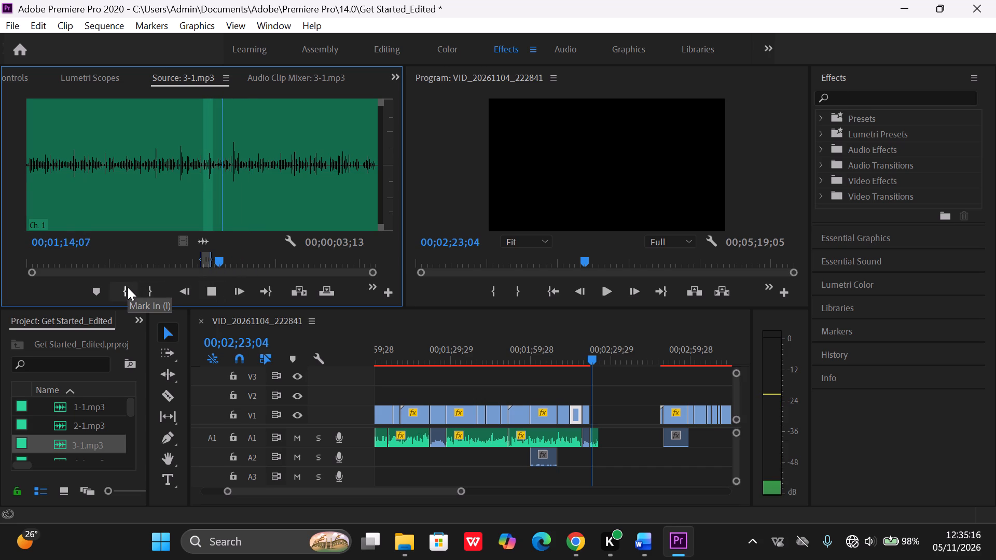
drag(225, 257, 212, 259)
click(215, 297)
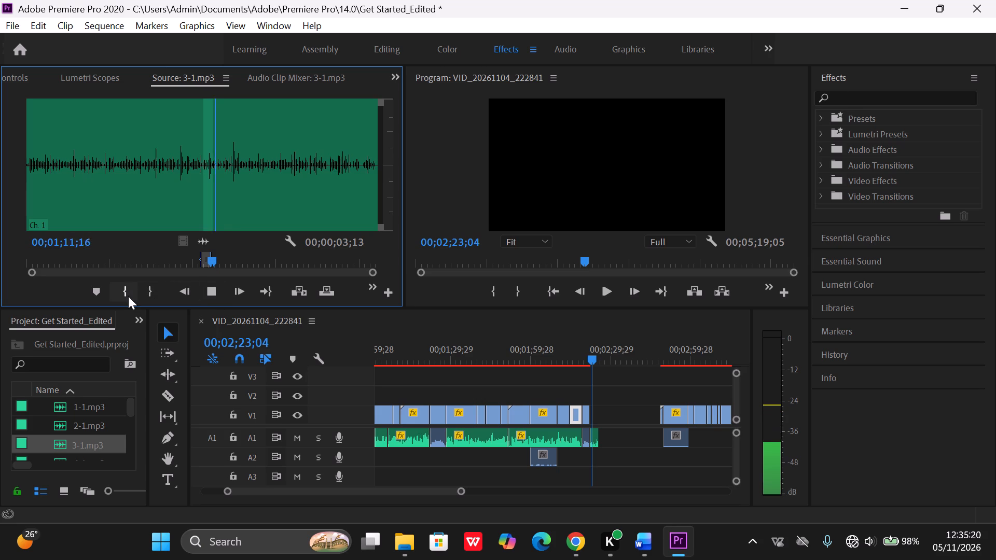
click(128, 296)
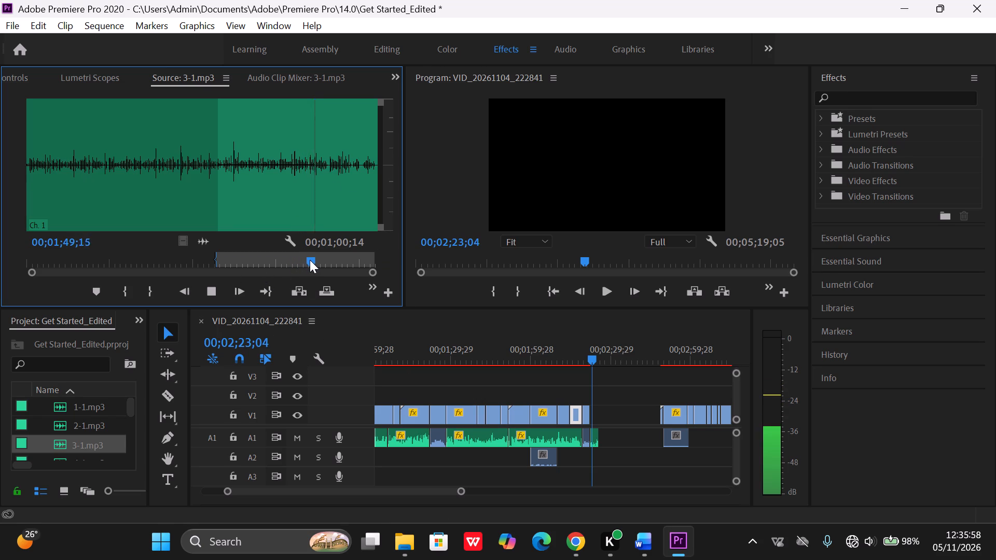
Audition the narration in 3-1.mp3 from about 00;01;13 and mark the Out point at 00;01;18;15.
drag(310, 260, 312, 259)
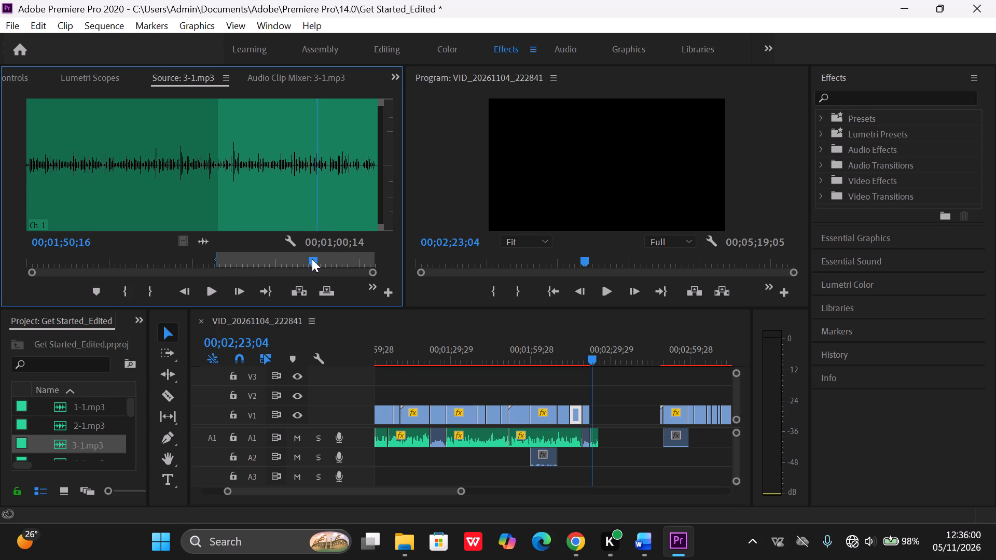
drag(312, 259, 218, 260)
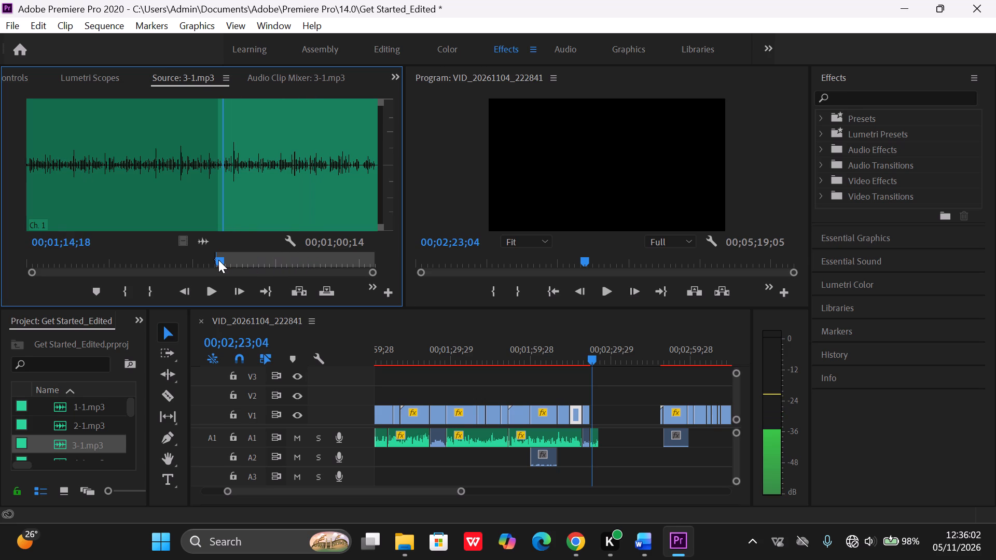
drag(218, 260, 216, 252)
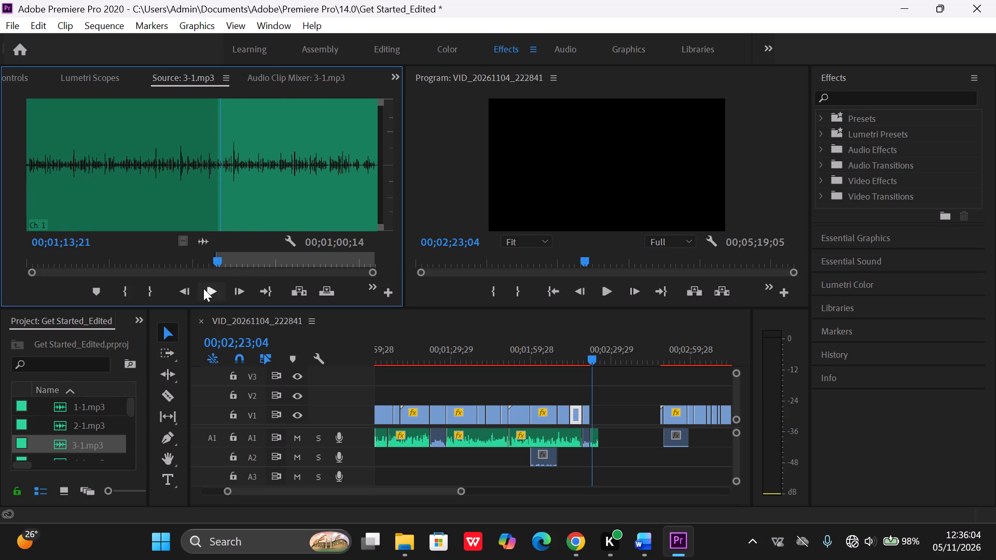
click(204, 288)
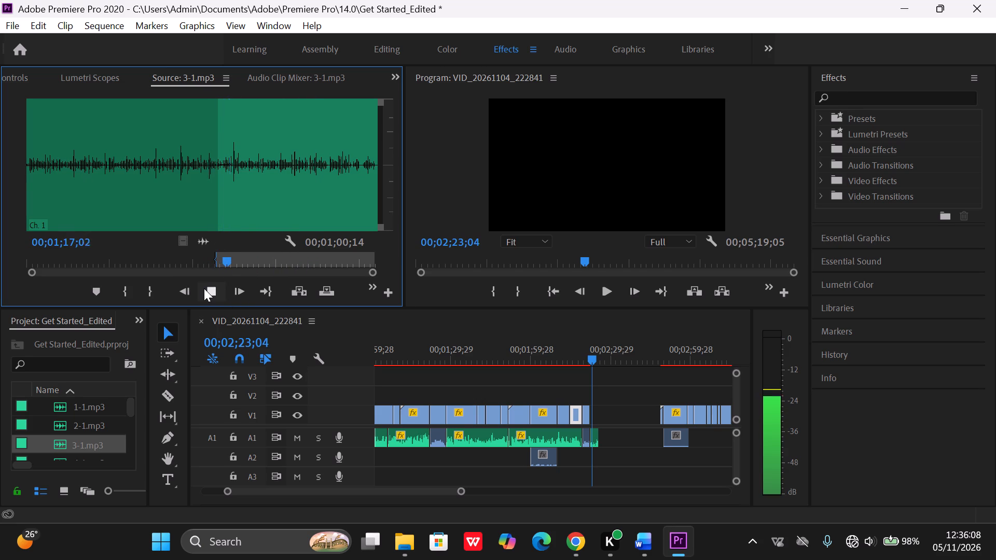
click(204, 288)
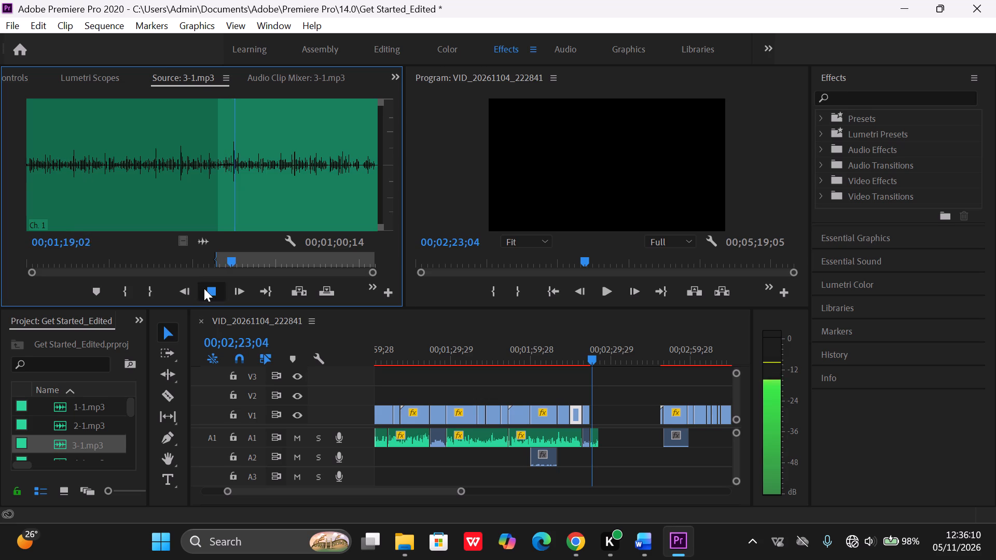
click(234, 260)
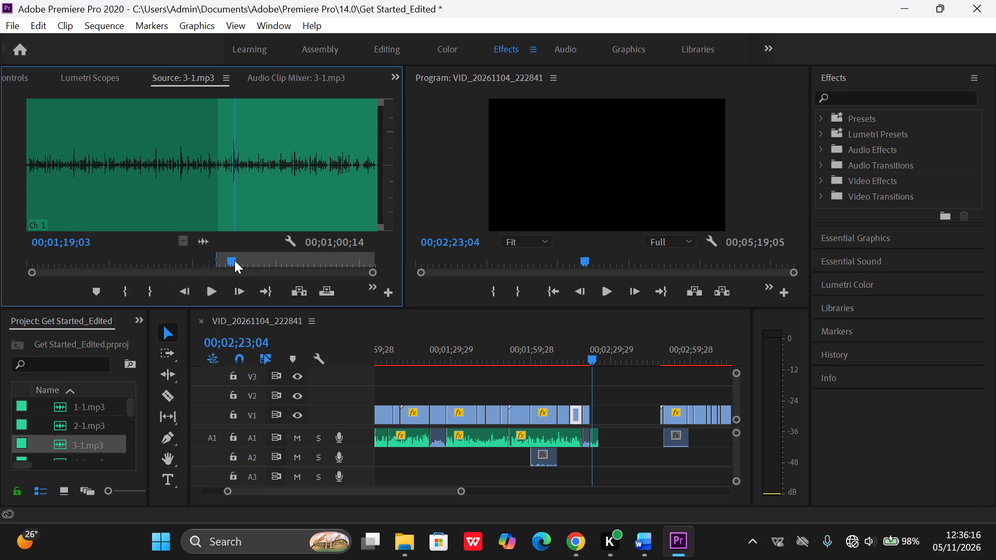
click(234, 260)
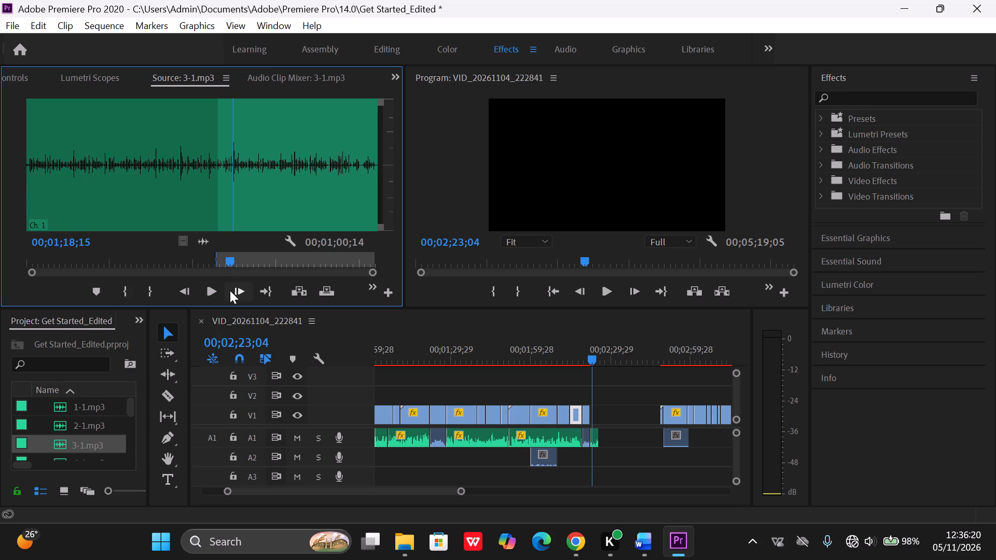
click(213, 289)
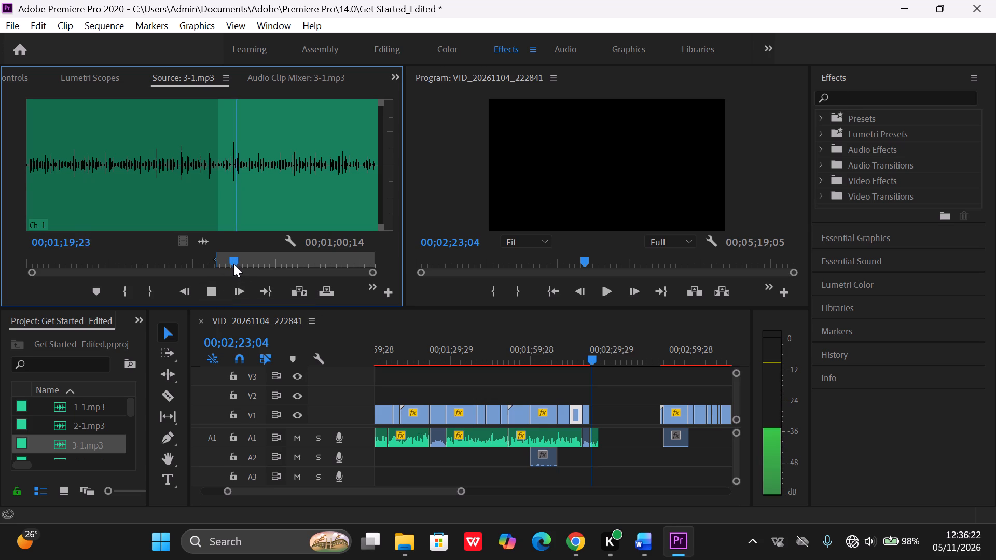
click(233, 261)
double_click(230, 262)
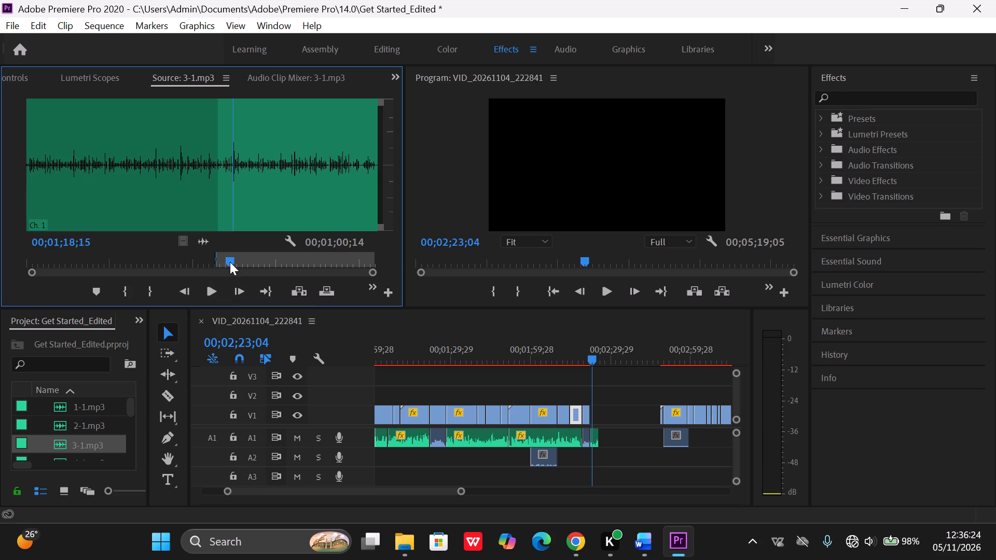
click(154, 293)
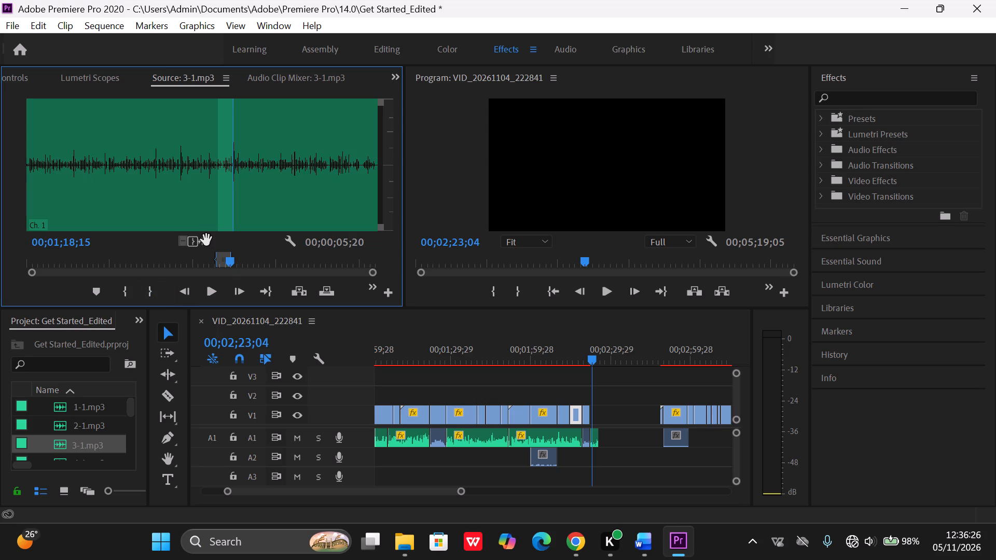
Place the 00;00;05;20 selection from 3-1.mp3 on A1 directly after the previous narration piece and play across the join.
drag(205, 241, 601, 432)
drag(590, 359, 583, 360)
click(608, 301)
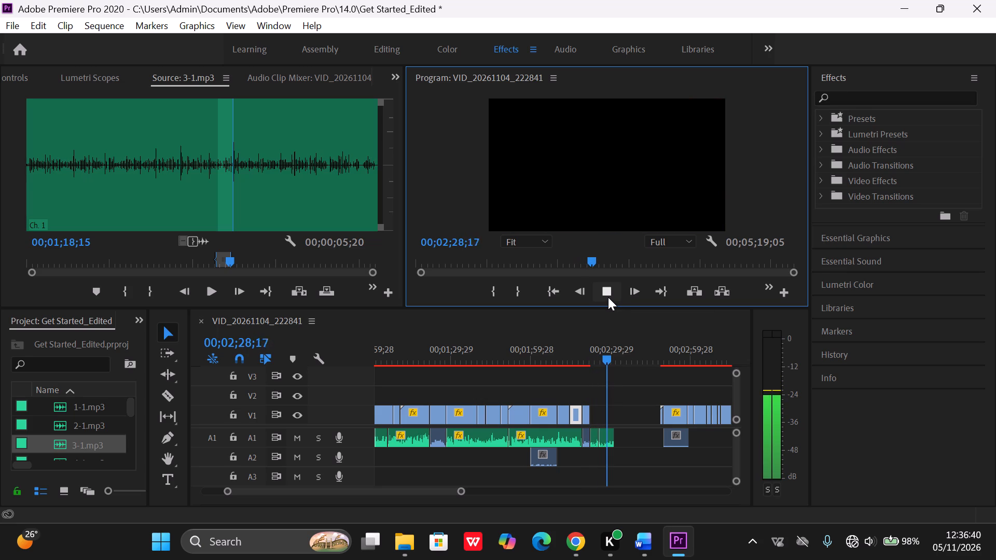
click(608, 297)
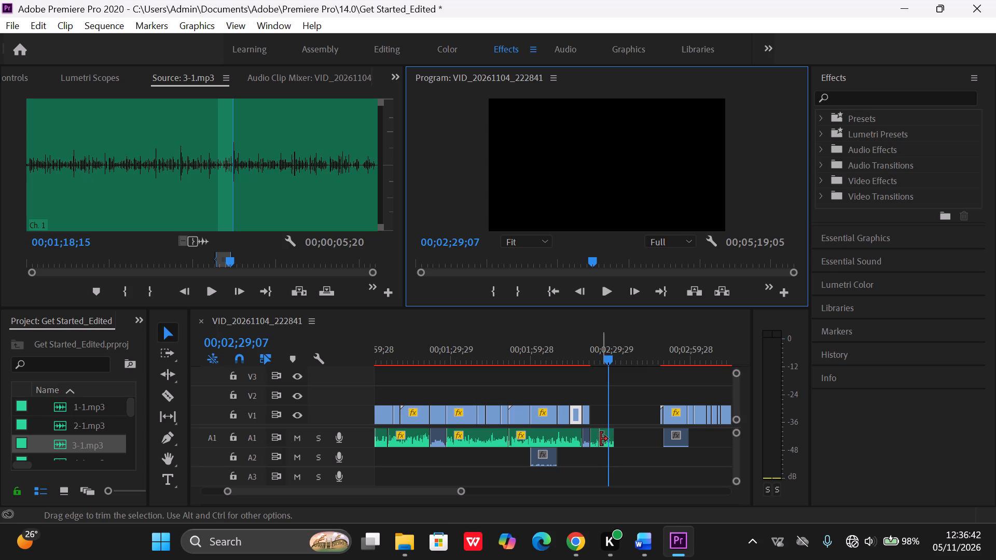
Cut the last two 3-1.mp3 narration pieces from A1 after the end of the V1 footage.
click(605, 437)
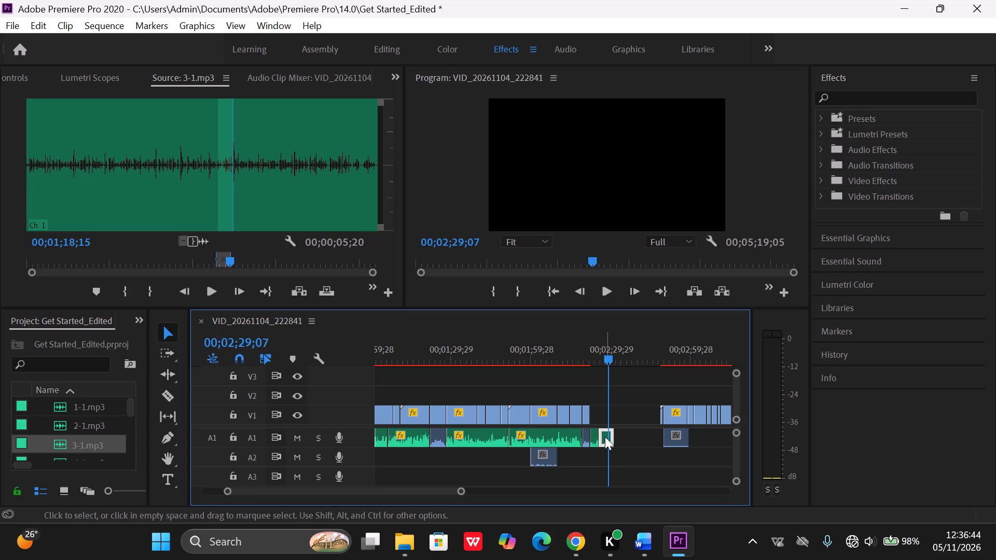
right_click(605, 437)
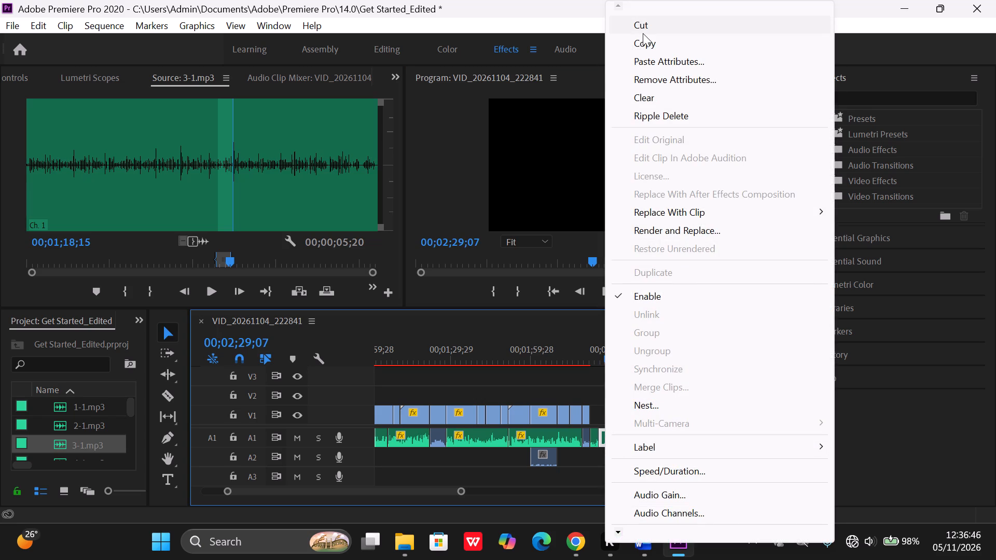
click(643, 23)
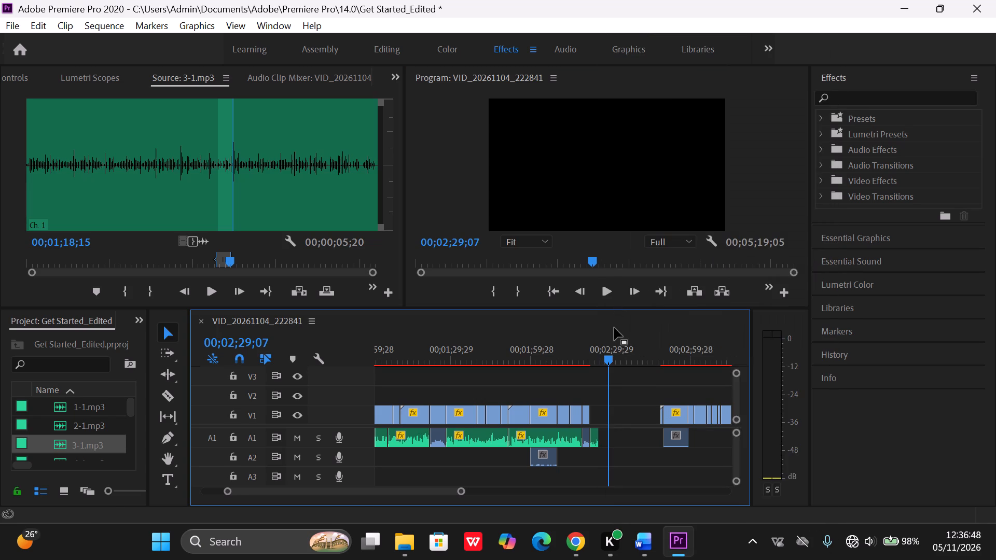
click(594, 440)
right_click(594, 440)
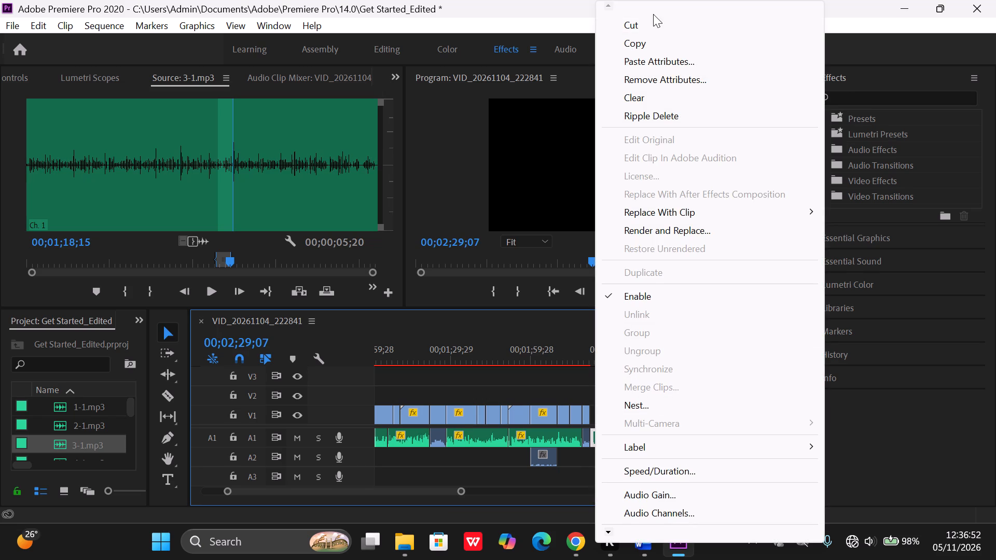
click(639, 20)
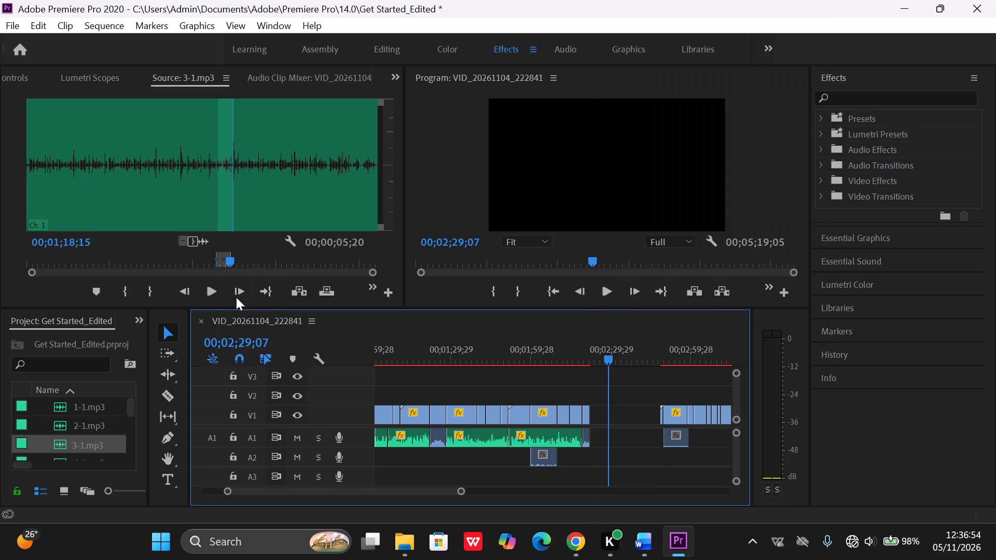
Select the narration section in 3-1.mp3 with an In point at about 00;01;18 and an Out point at 00;01;47;16.
click(215, 293)
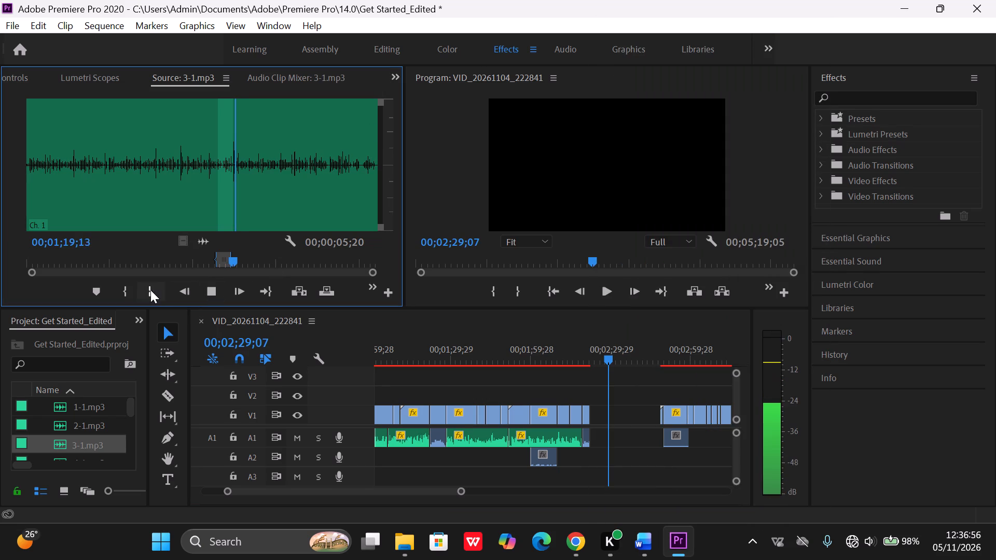
click(115, 293)
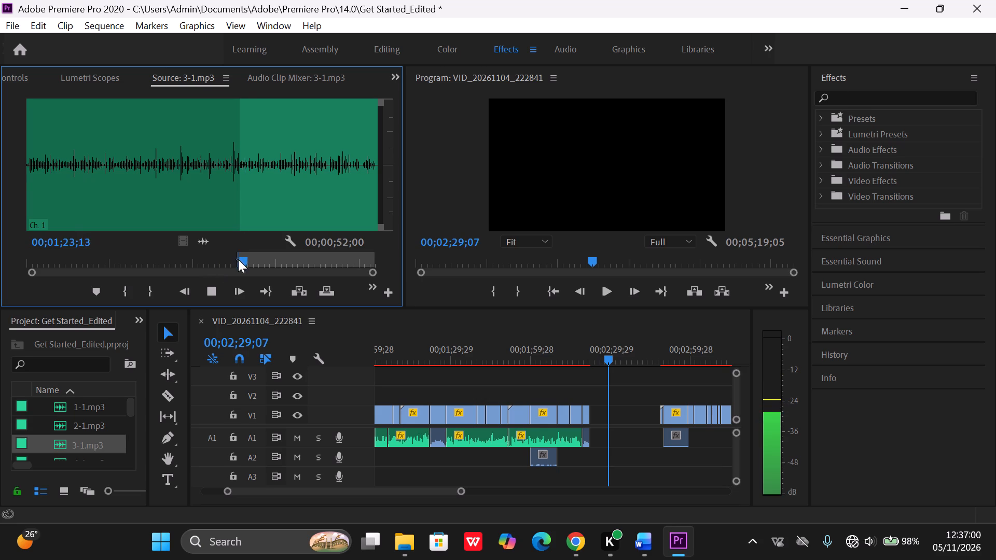
drag(238, 260, 230, 262)
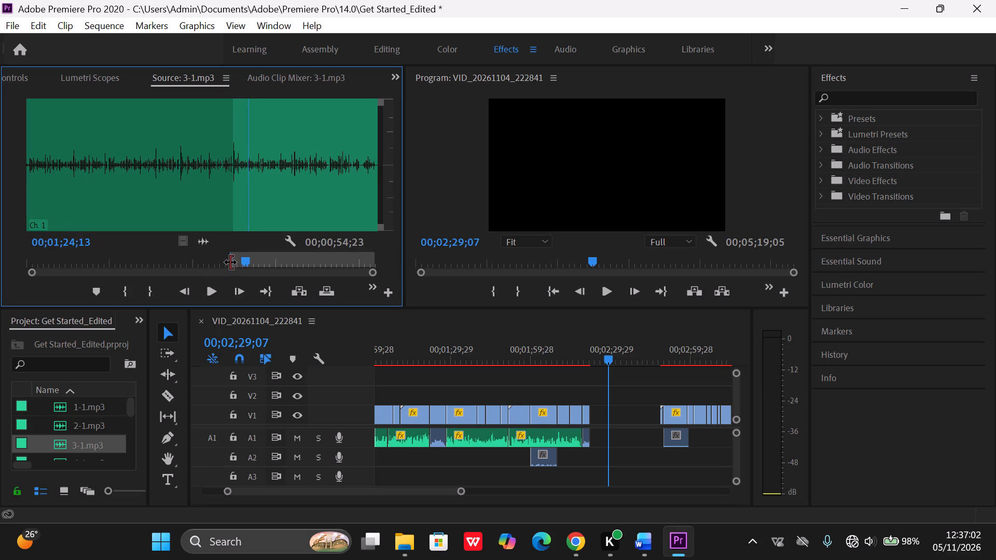
click(219, 283)
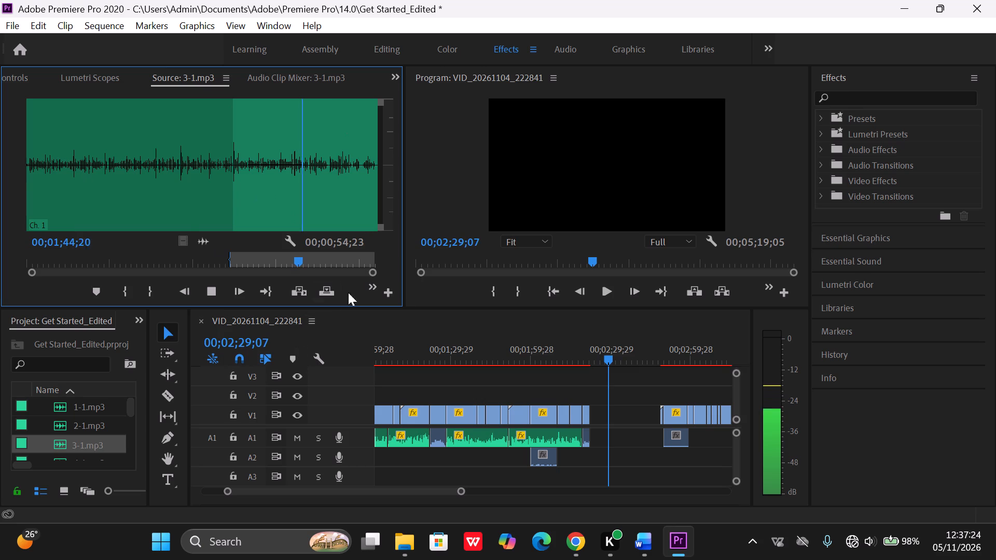
click(212, 297)
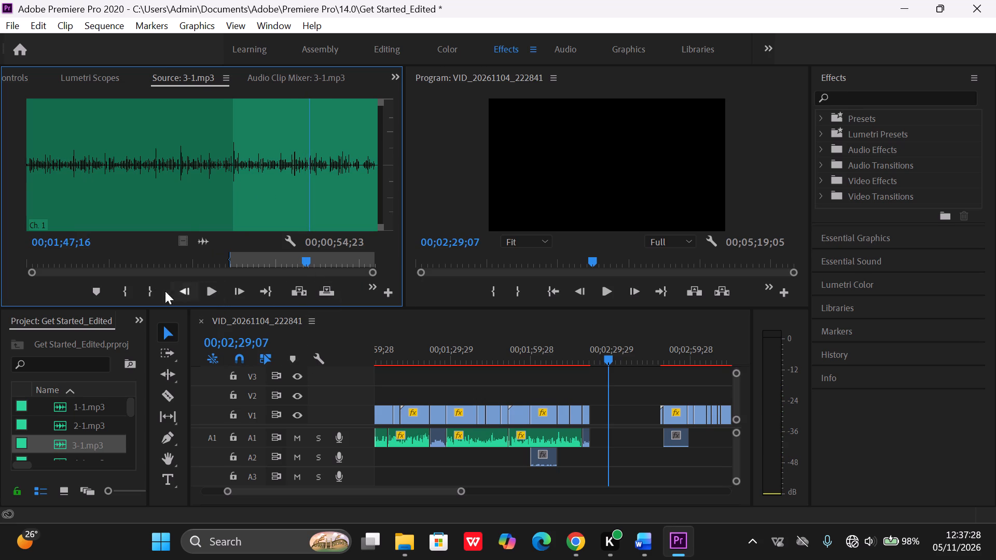
click(153, 293)
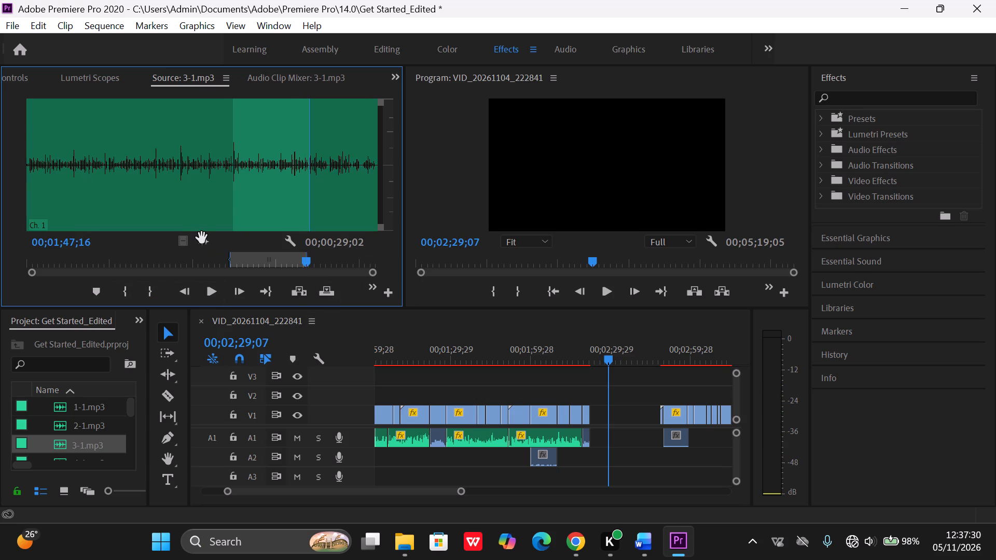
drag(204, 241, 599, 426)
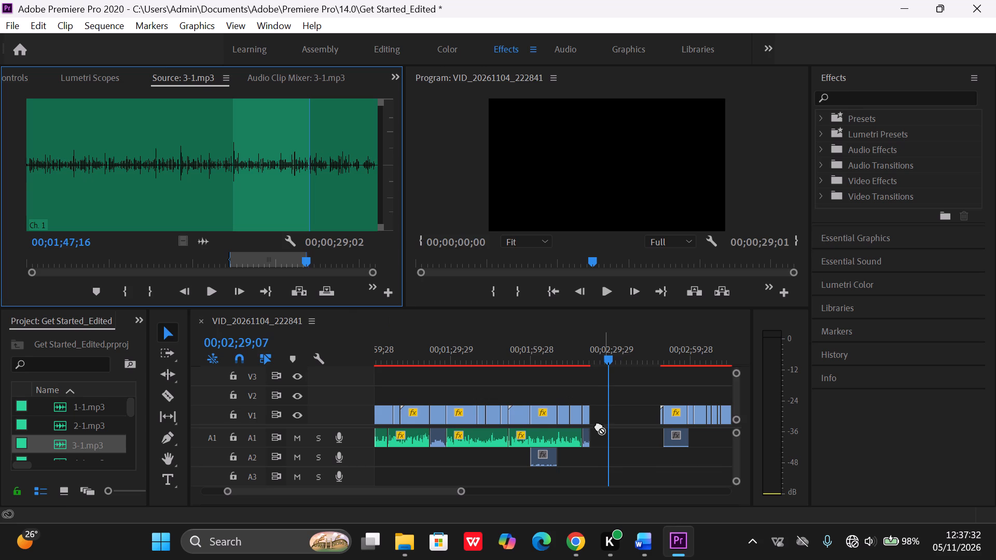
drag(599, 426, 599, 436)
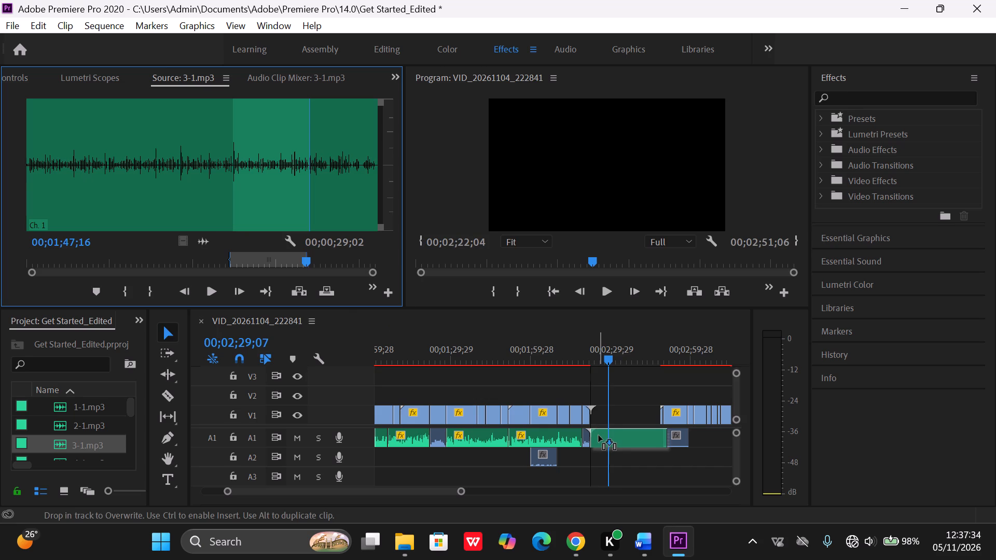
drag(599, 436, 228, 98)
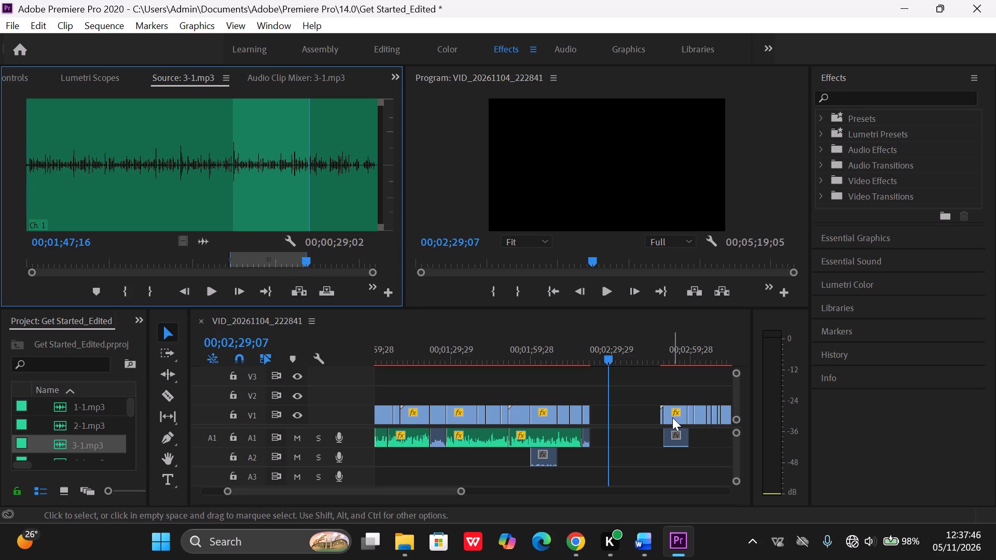
Move the clip after the V1 gap to V3 with its audio on A2, and the short clip before it to V2, slightly earlier.
drag(674, 414, 674, 389)
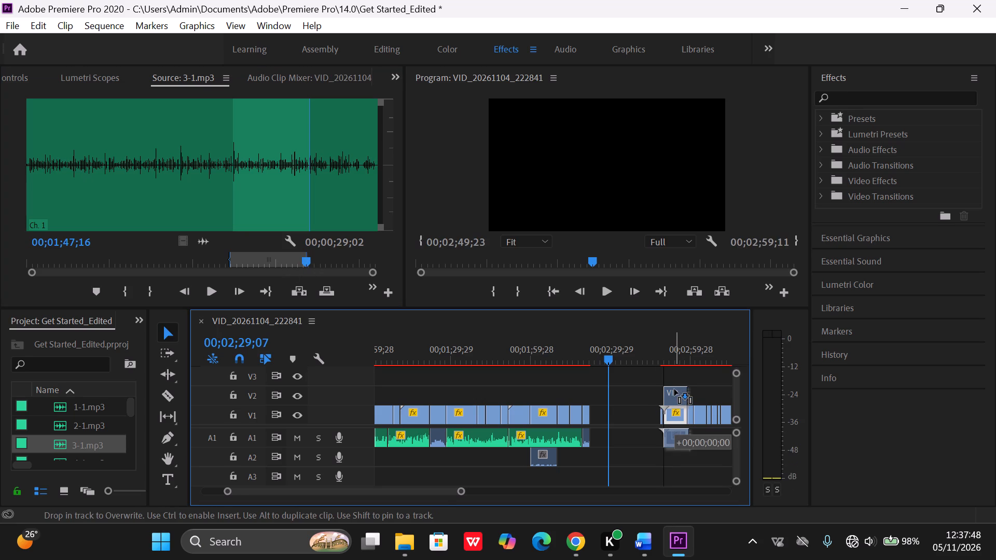
drag(674, 389, 672, 381)
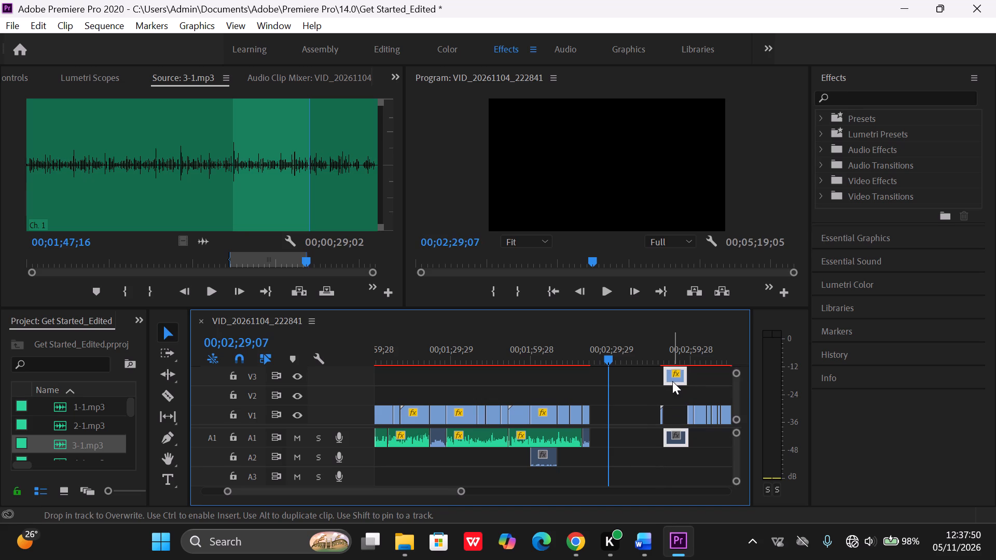
drag(675, 437, 675, 452)
drag(661, 412, 651, 396)
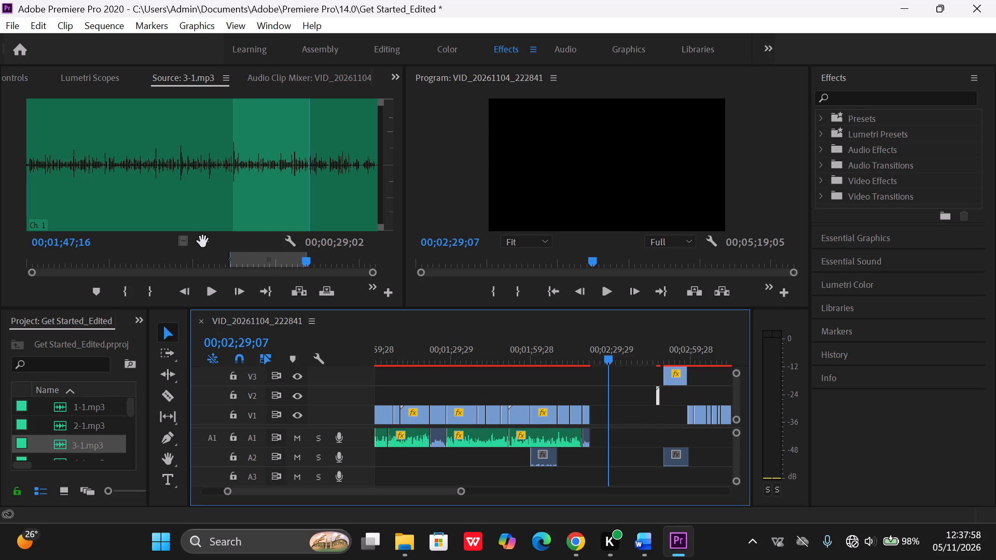
Place the 00;00;29;02 selection from 3-1.mp3 on A1 at about 00;02;22;04 and play across the join.
drag(202, 241, 598, 436)
drag(608, 358, 590, 358)
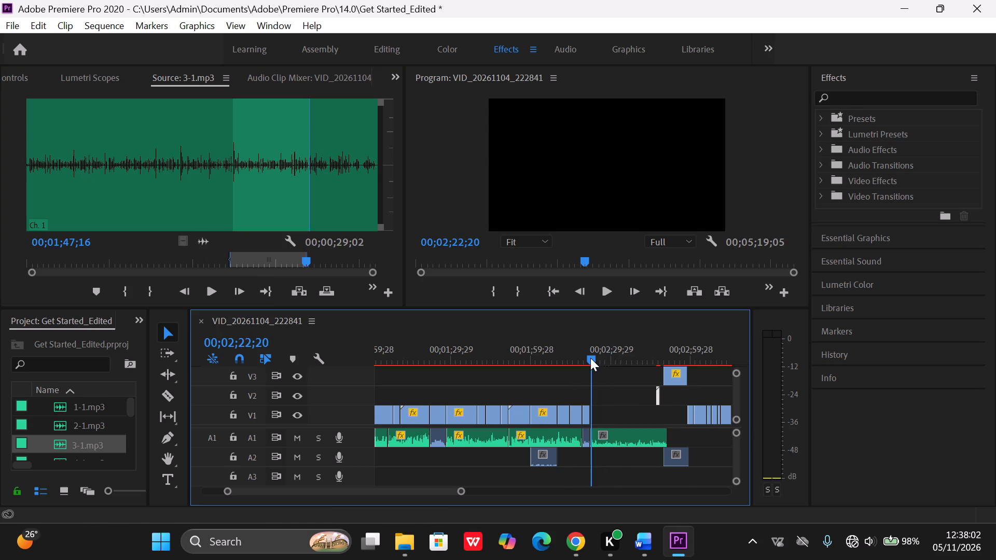
drag(590, 358, 585, 358)
click(605, 296)
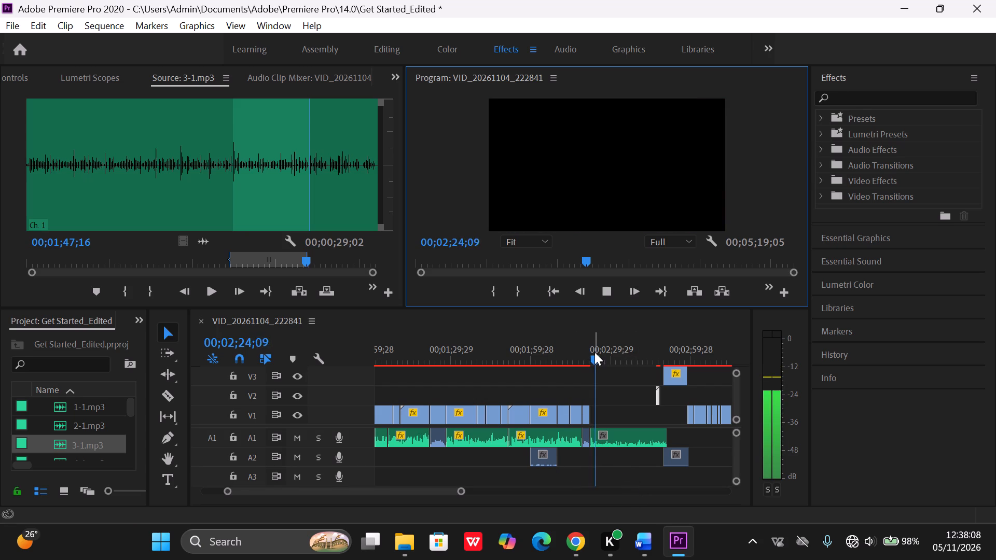
Play the sequence from just before 00;02;00 through the A2 clip and into the last narration section on A1.
drag(594, 353, 532, 380)
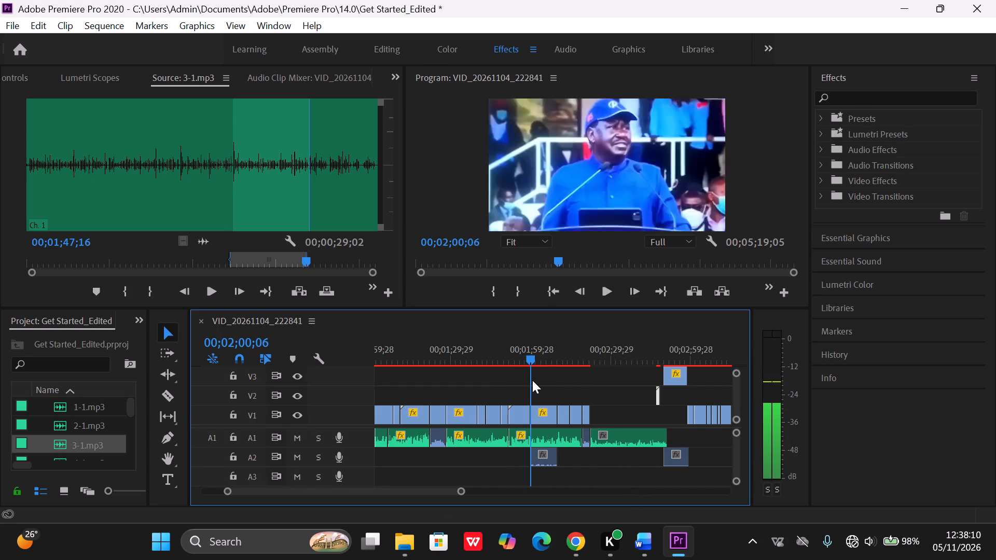
drag(532, 380, 525, 381)
click(606, 291)
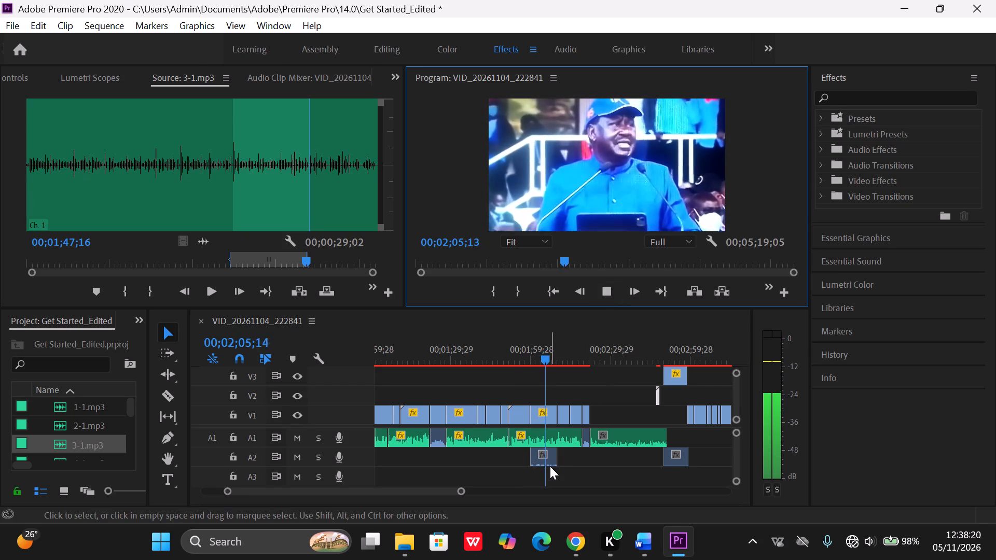
click(540, 452)
right_click(540, 452)
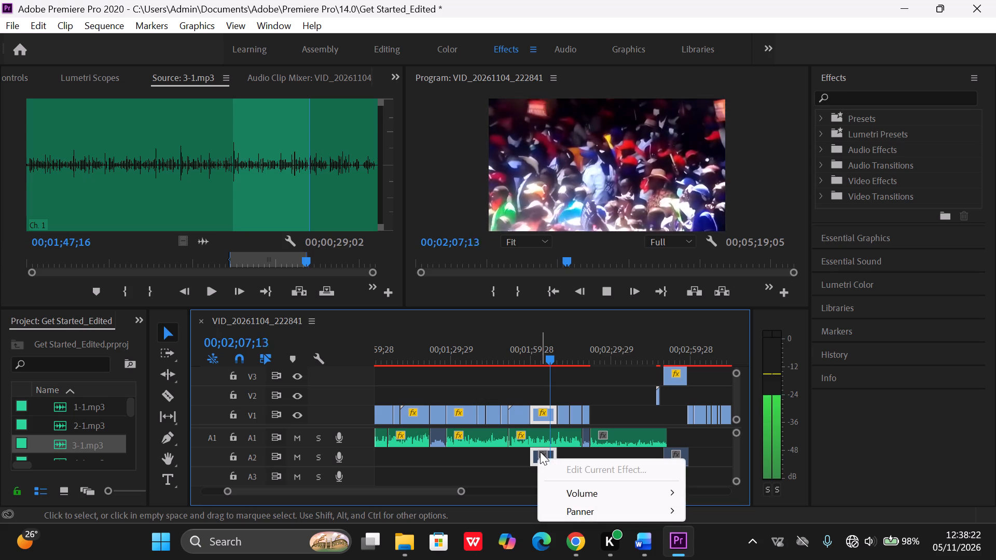
click(537, 451)
right_click(537, 451)
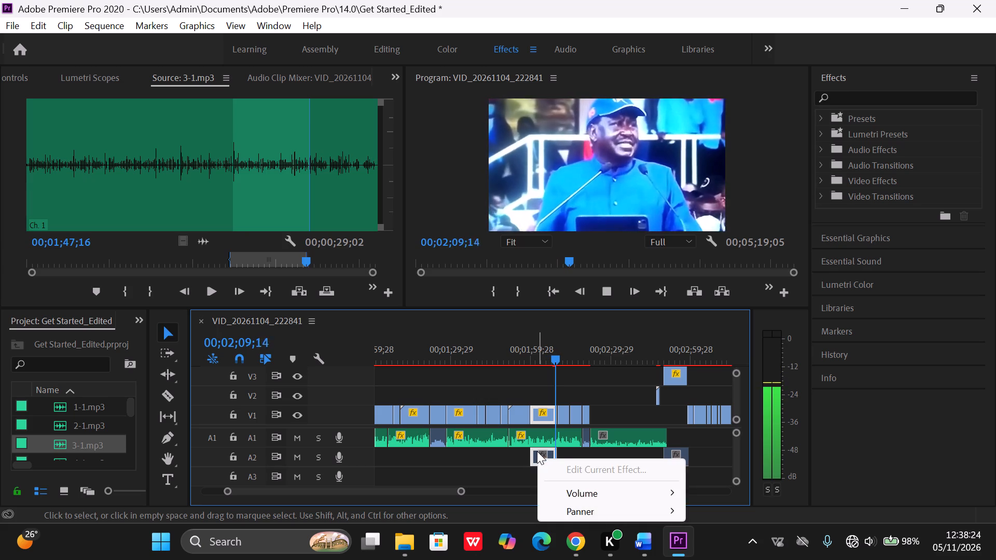
right_click(537, 451)
right_click(537, 451)
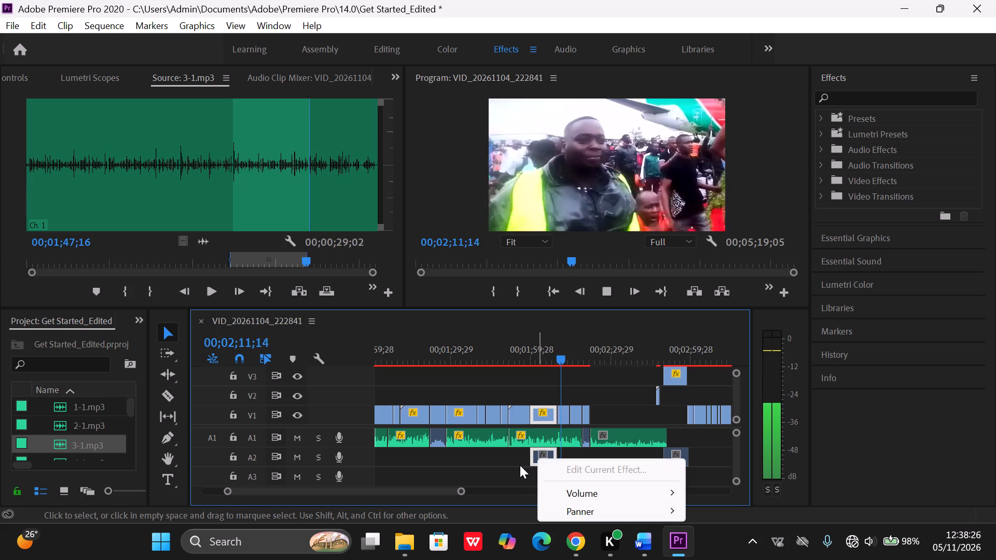
click(520, 465)
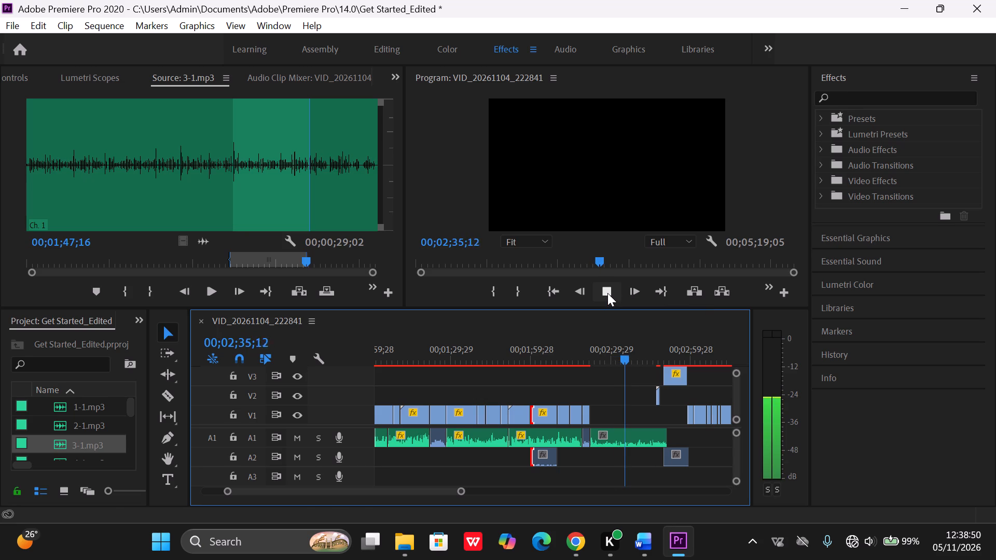
Raise the audio gain of the last 3-1.mp3 narration clip on A1 by 10 dB and play part of it back.
click(616, 437)
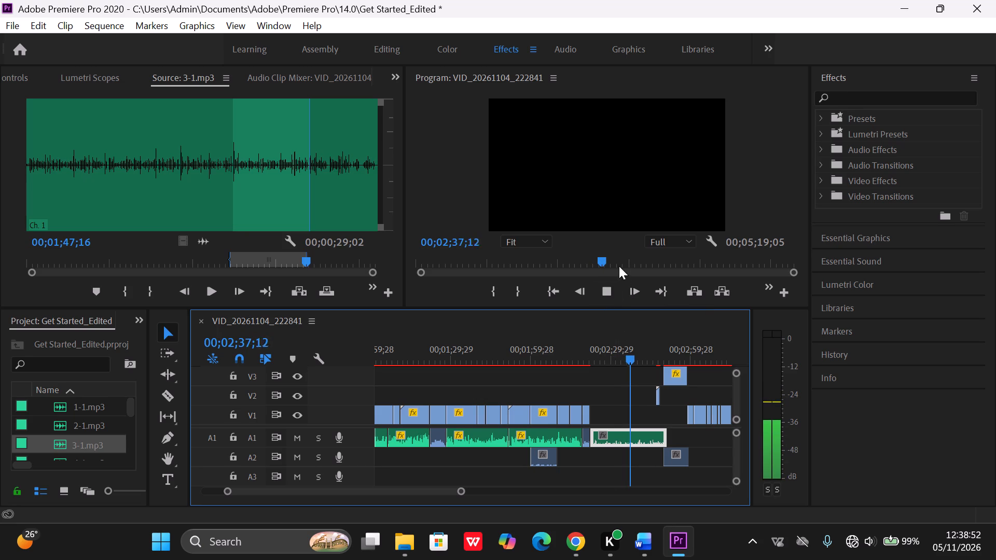
click(612, 292)
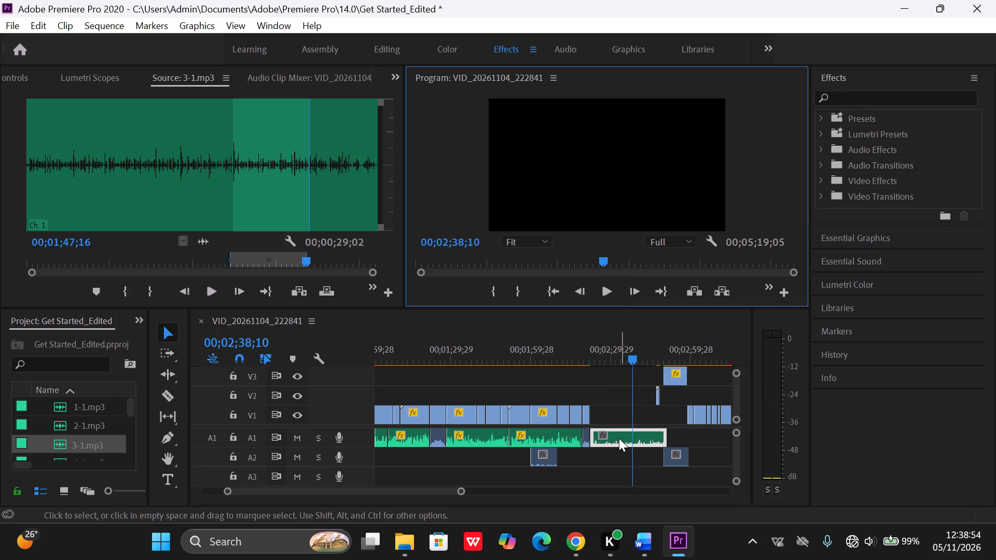
right_click(619, 438)
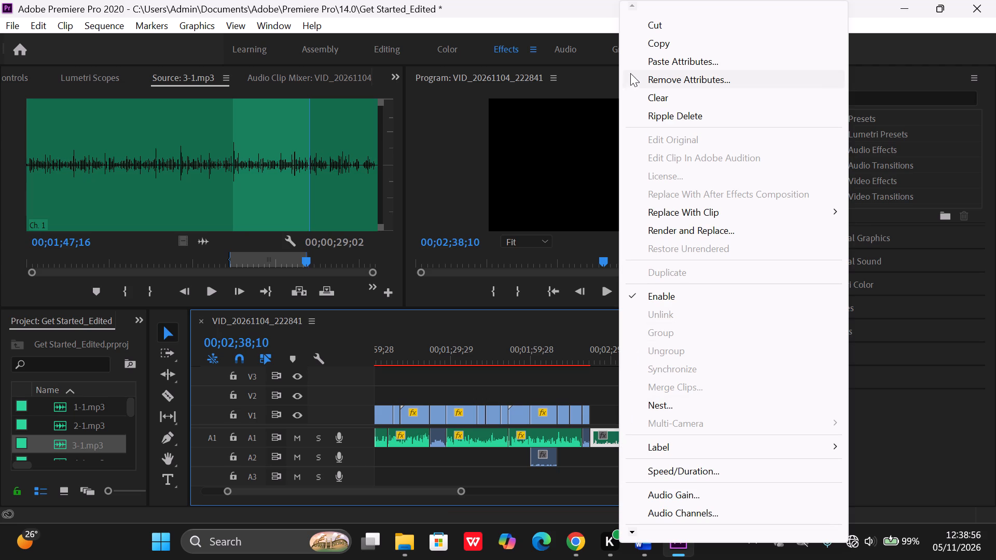
click(684, 493)
click(521, 253)
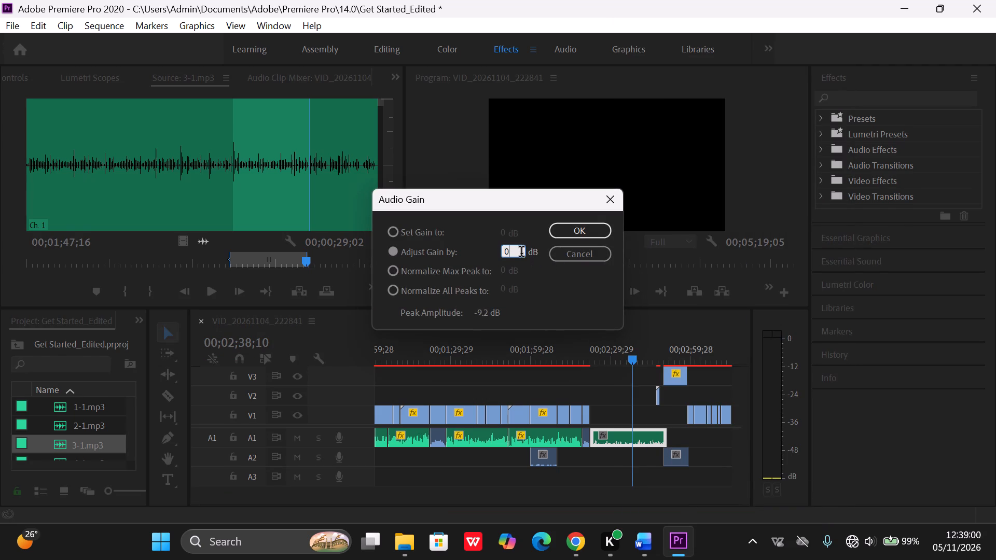
key(BackSpace)
text(10)
key(Return)
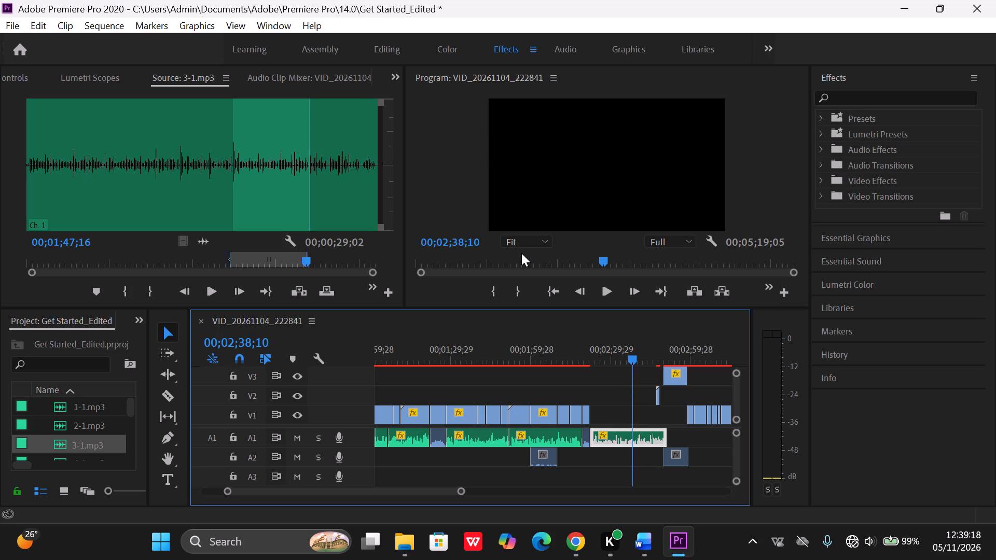
click(602, 298)
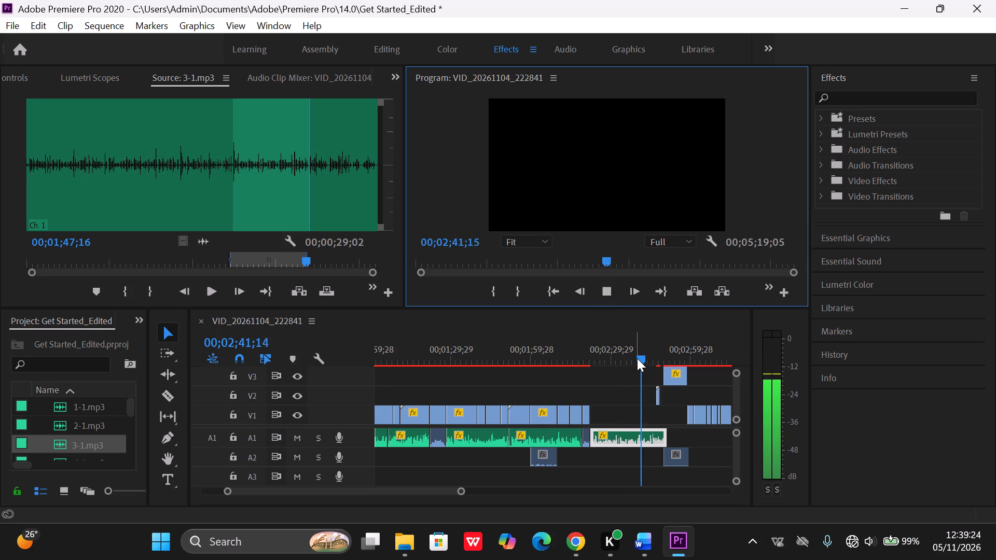
drag(637, 358, 642, 362)
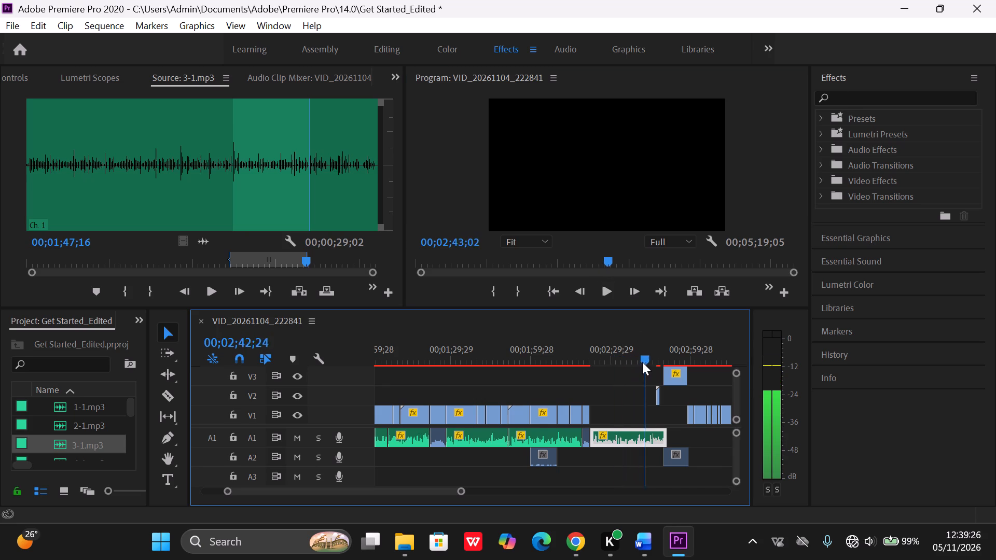
drag(642, 362, 575, 372)
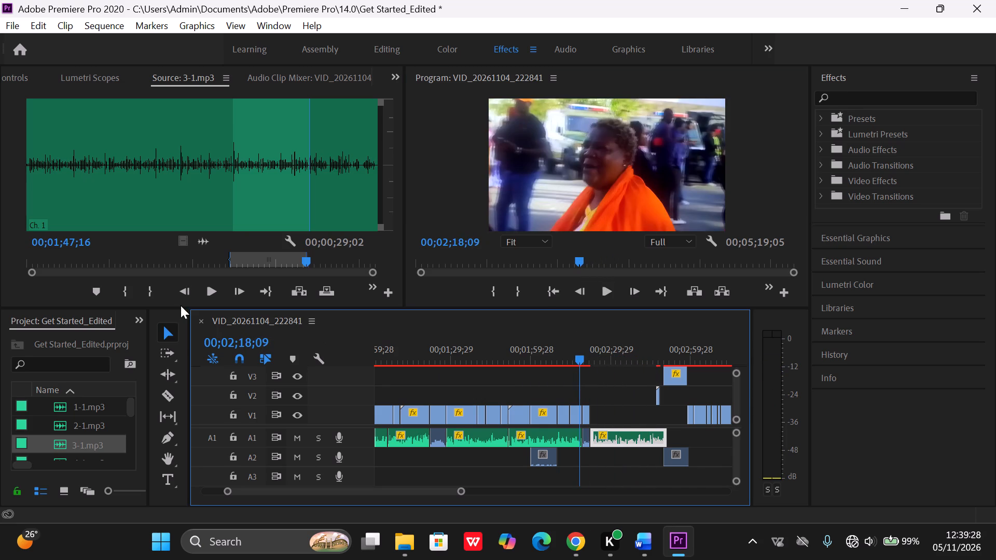
Browse the project's clips as thumbnails and open VID_20261104_225429.mp4 in the Source monitor.
click(90, 417)
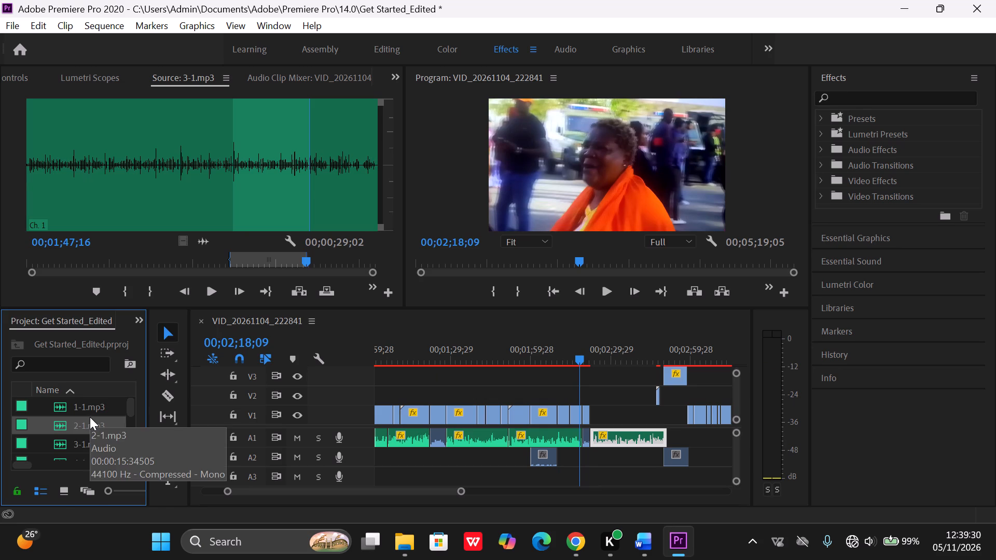
click(84, 489)
double_click(67, 491)
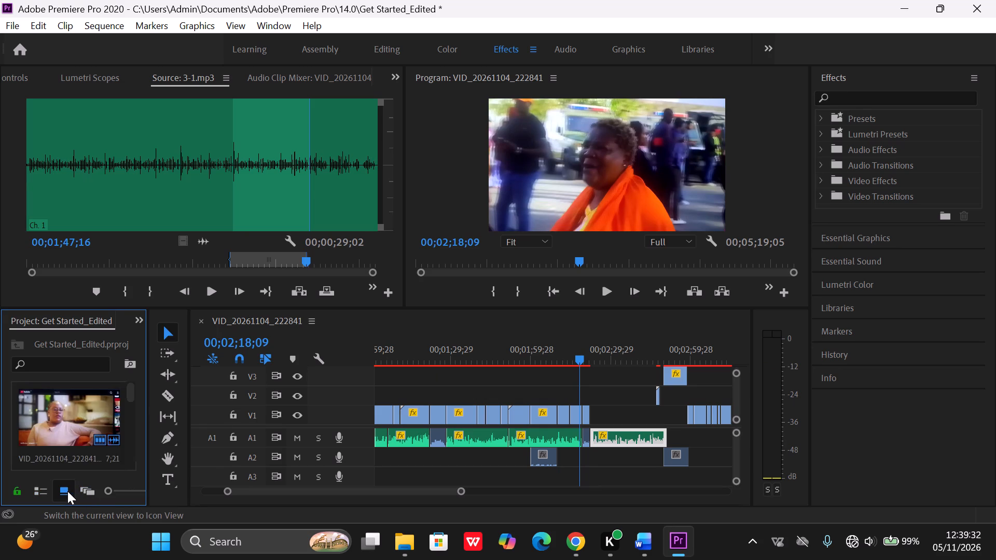
scroll(67, 445, down, 1)
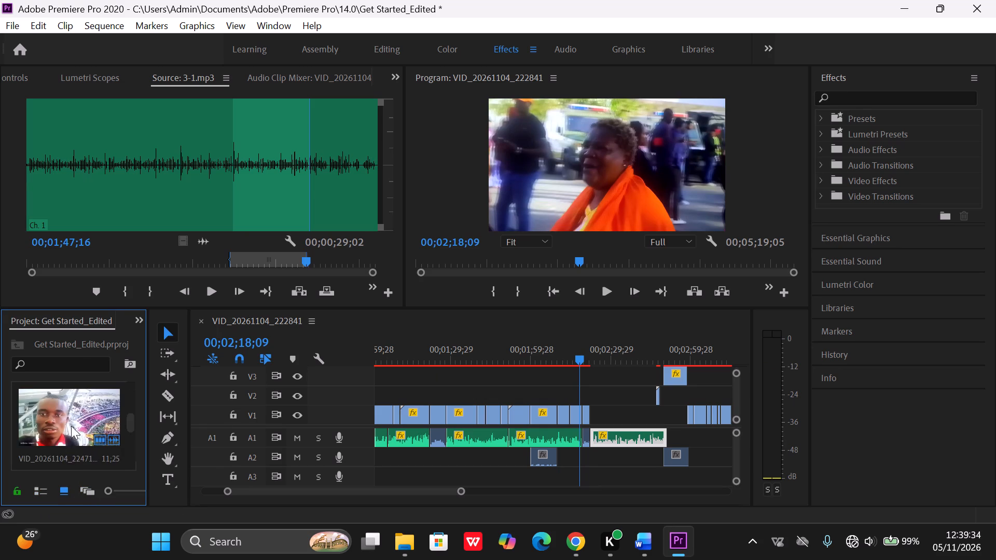
scroll(76, 420, down, 1)
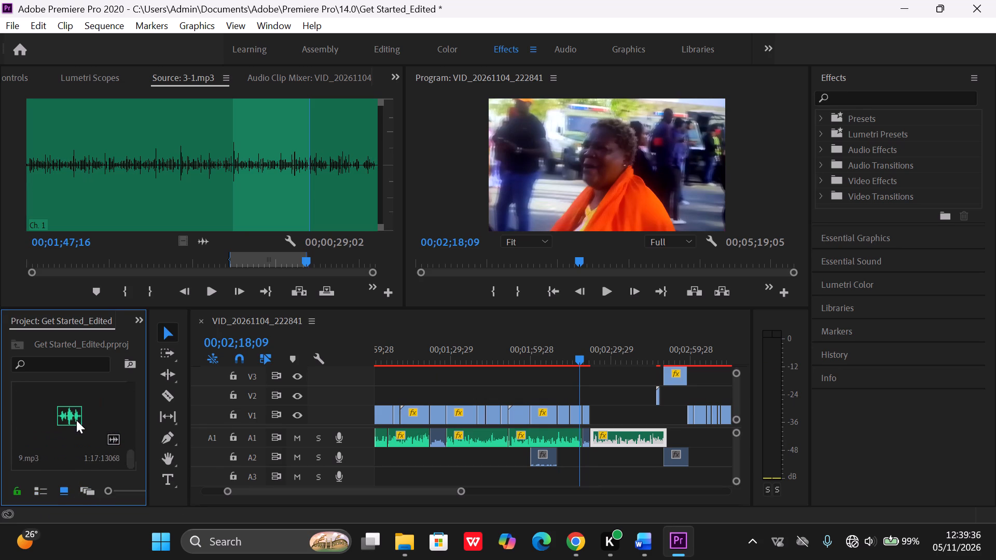
scroll(76, 420, down, 1)
scroll(76, 420, up, 3)
scroll(76, 420, down, 1)
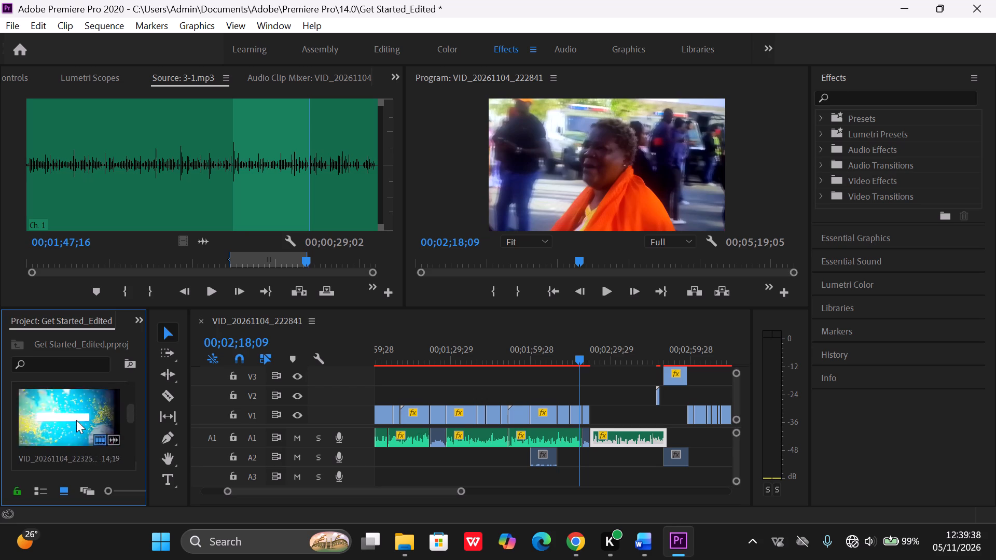
scroll(76, 420, down, 2)
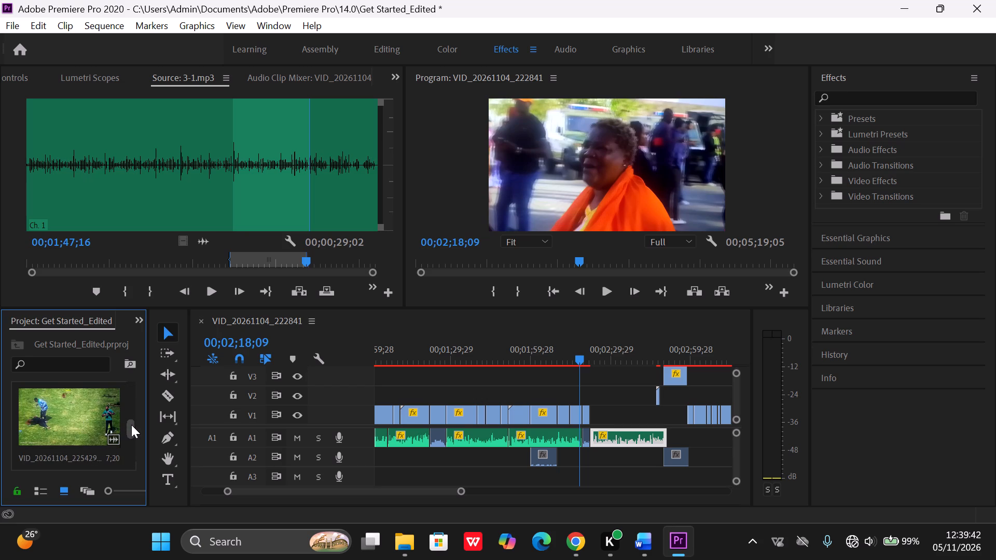
double_click(74, 416)
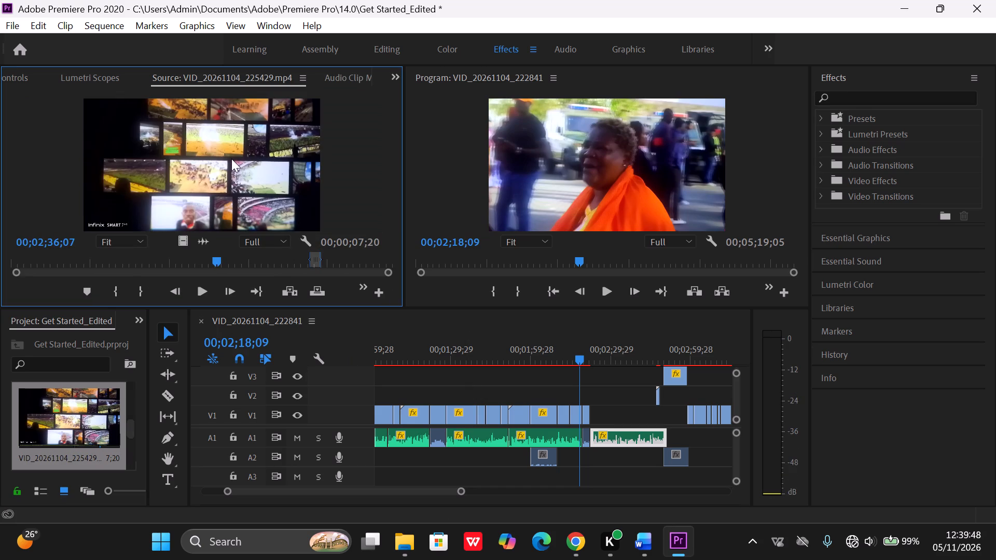
Mark a 00;00;36;15 section of stadium footage in VID_20261104_225429.mp4, with the In point at 00;02;05;20.
drag(219, 260, 193, 263)
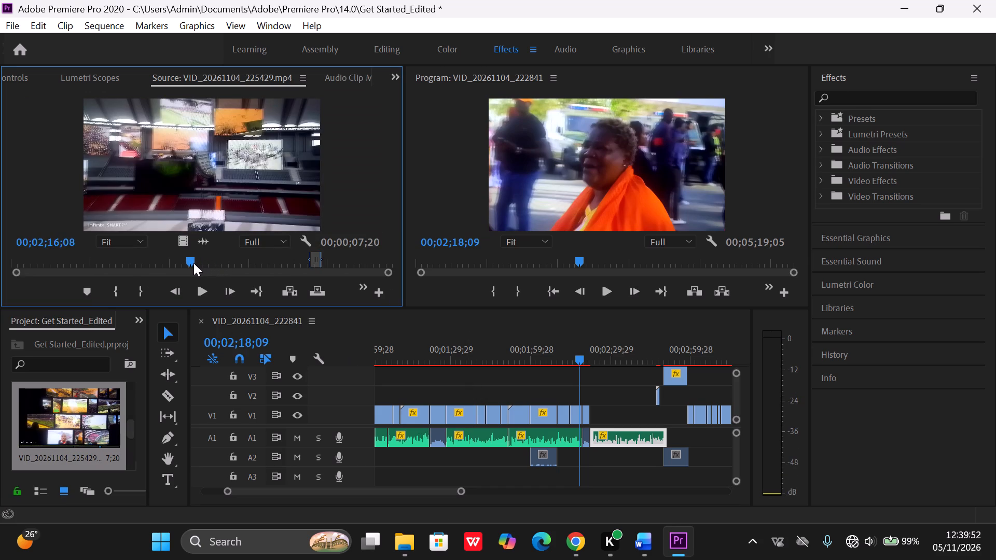
drag(193, 263, 171, 264)
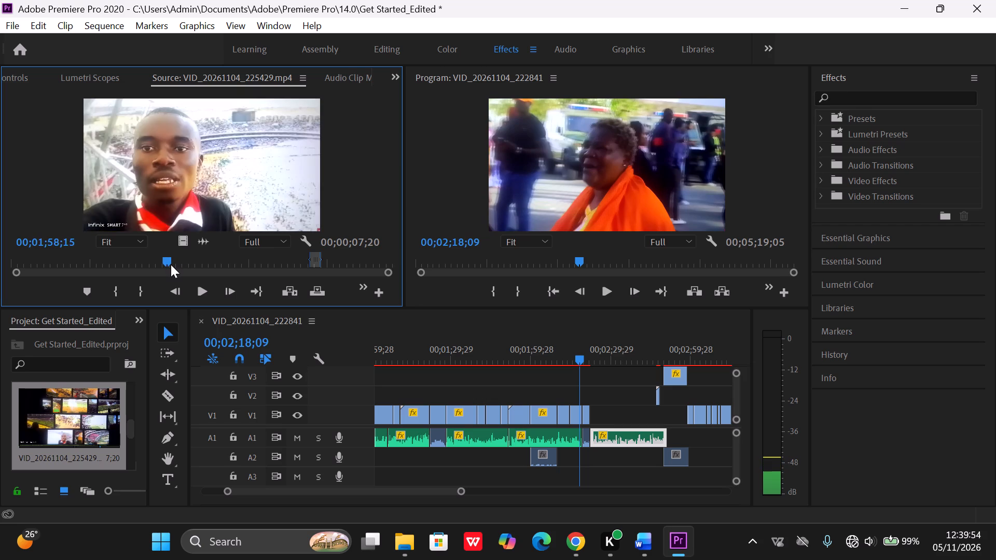
drag(171, 264, 181, 265)
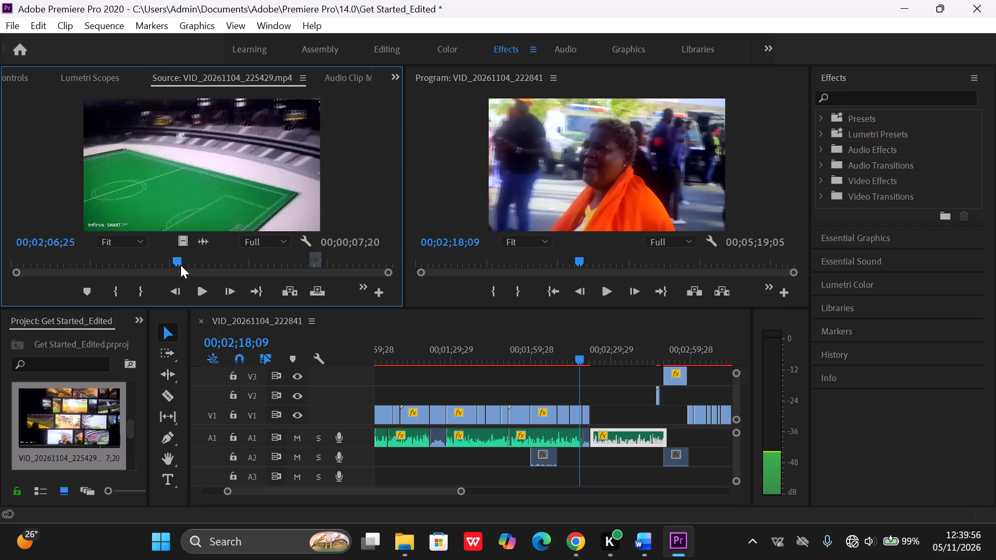
drag(181, 265, 179, 264)
click(121, 293)
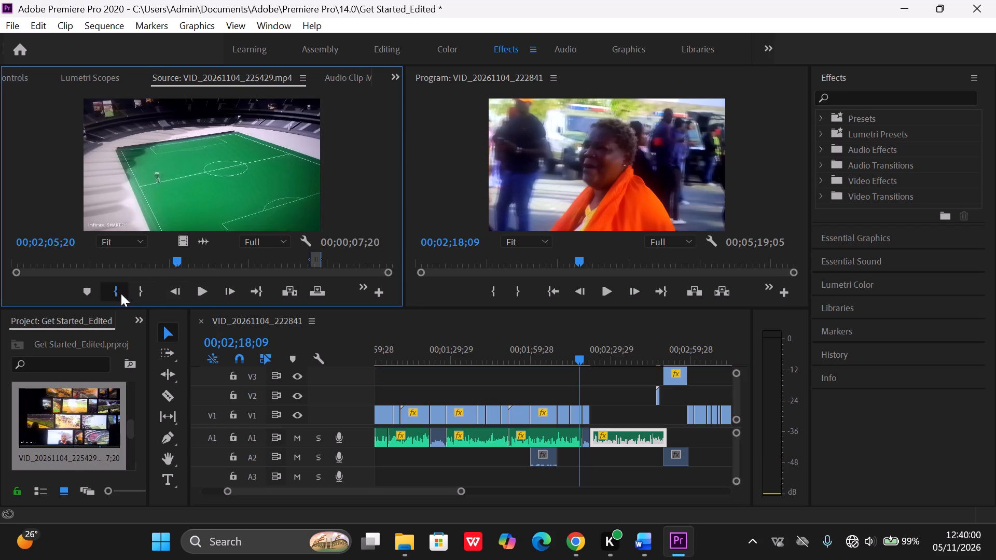
click(212, 291)
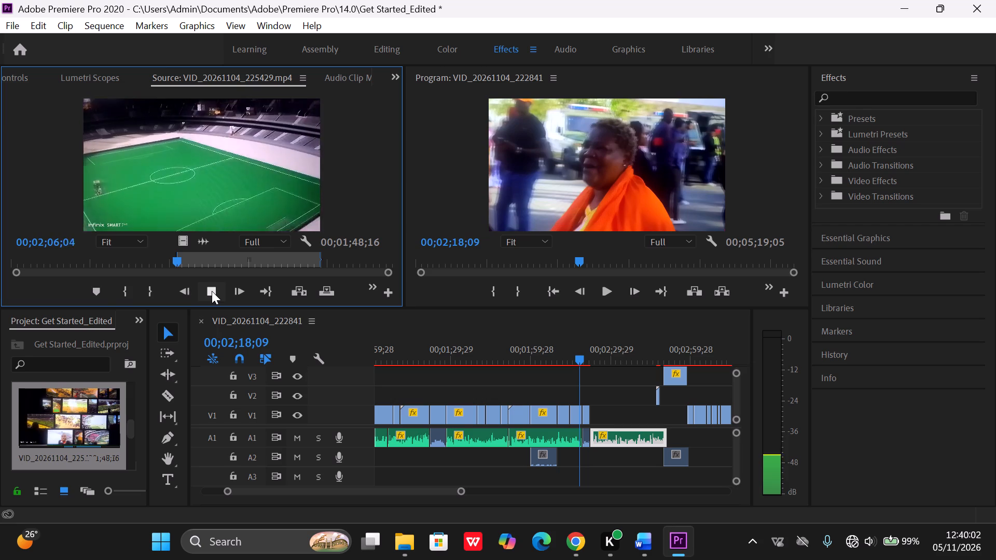
click(151, 291)
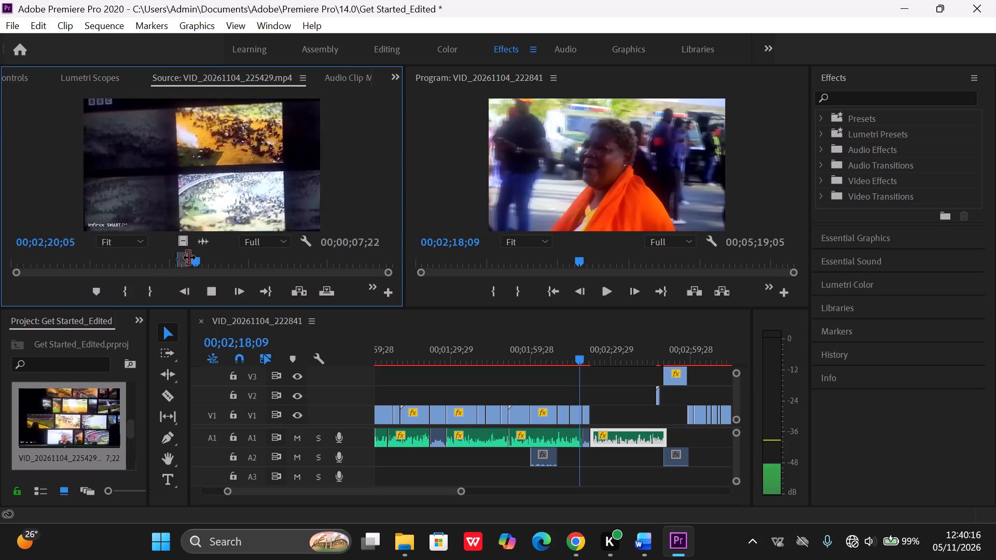
drag(189, 257, 201, 257)
click(211, 254)
click(217, 254)
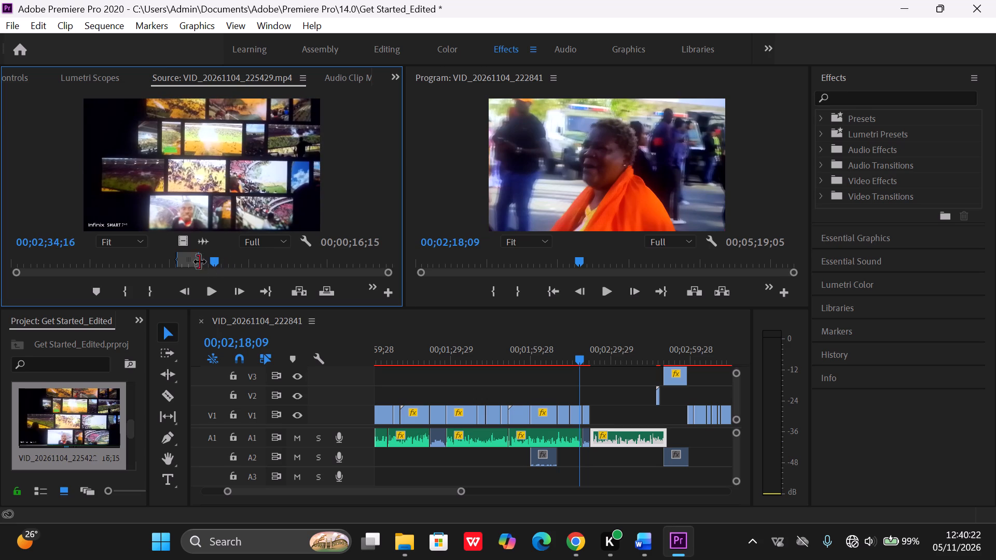
drag(200, 258, 224, 258)
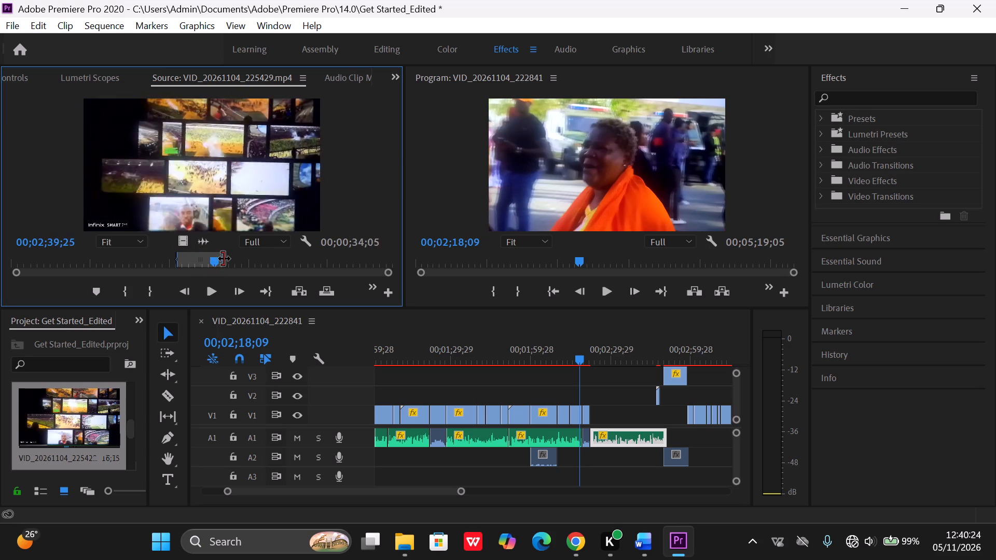
drag(224, 258, 226, 259)
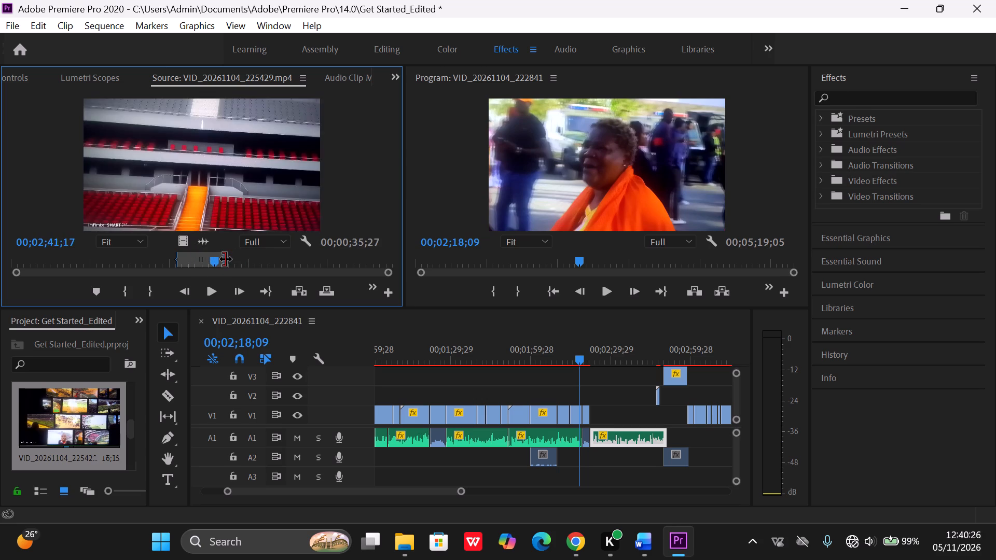
drag(226, 259, 222, 257)
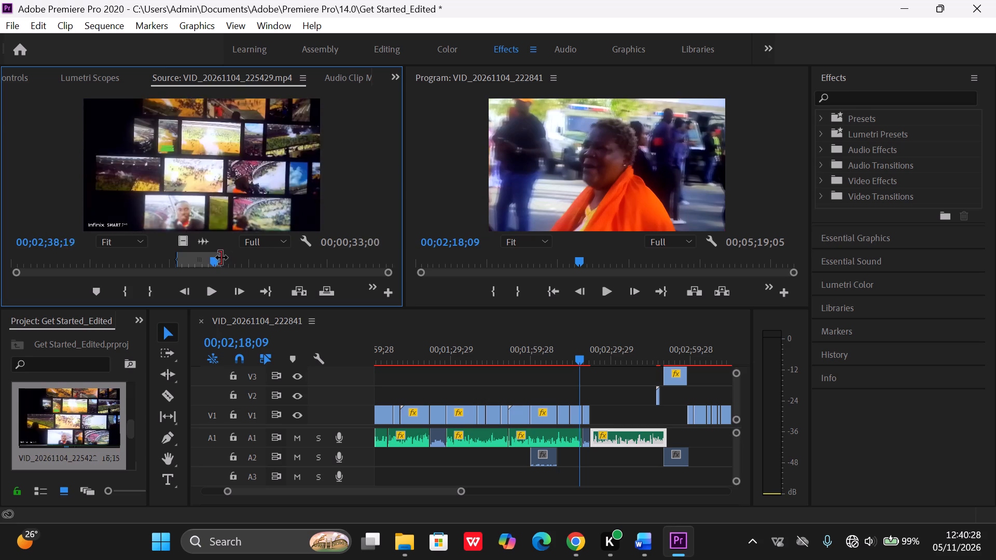
drag(222, 257, 226, 259)
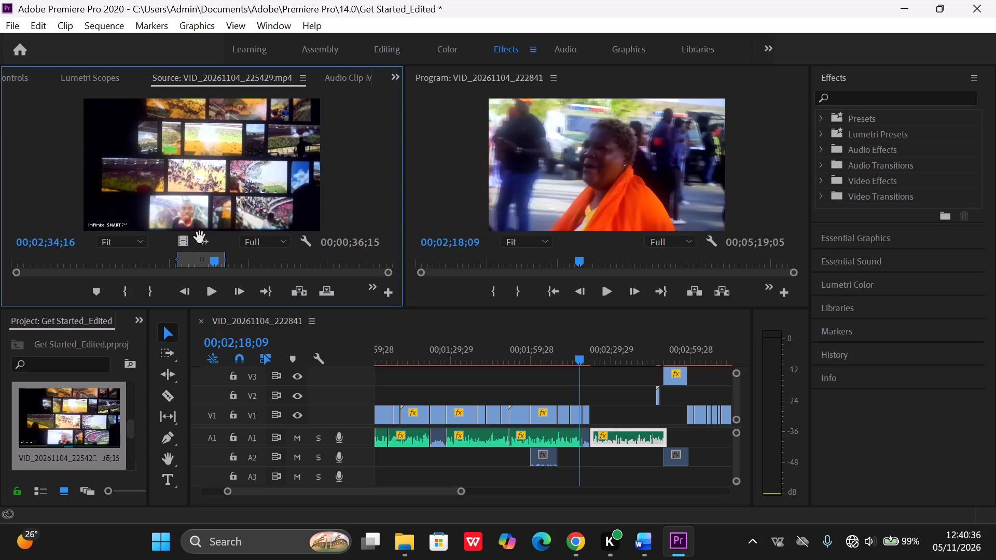
Move the Out point of VID_20261104_225429.mp4 earlier to shorten the marked stadium section to 00;00;21;23.
drag(185, 242, 532, 356)
drag(532, 356, 247, 263)
drag(247, 263, 226, 263)
drag(225, 260, 210, 262)
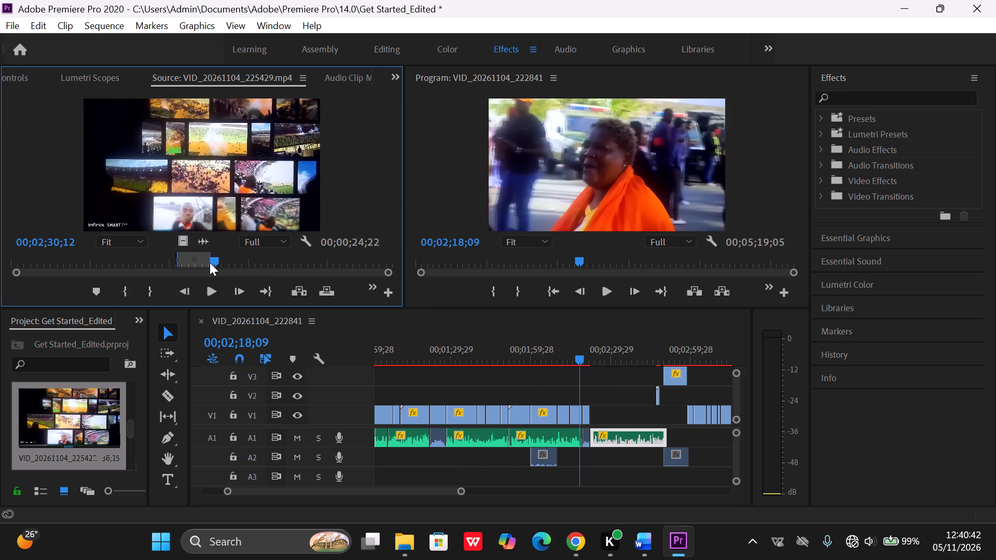
drag(210, 262, 206, 262)
Place only the video of the marked stadium section on V1 at 00;02;22;04, directly after the existing clips.
drag(184, 244, 358, 343)
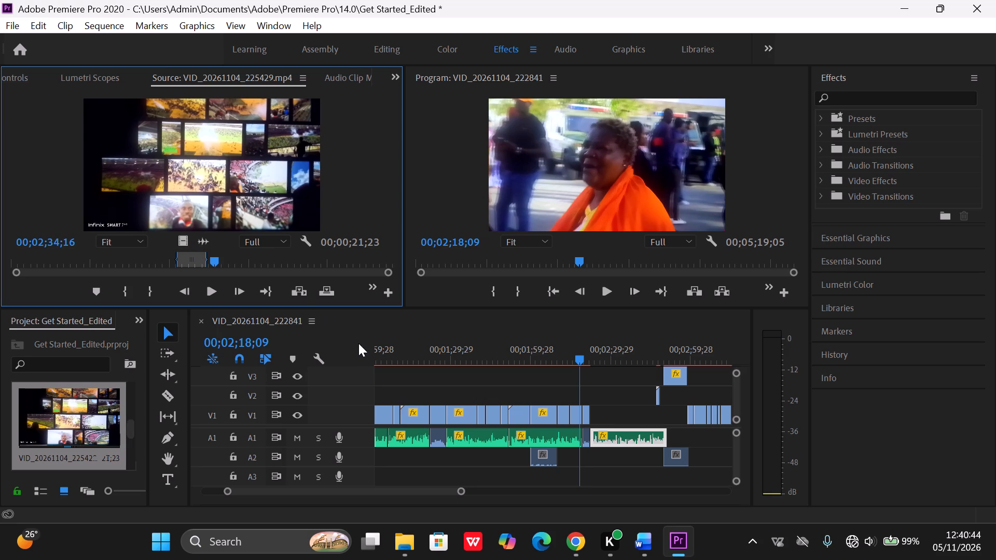
drag(358, 343, 287, 227)
drag(287, 227, 590, 413)
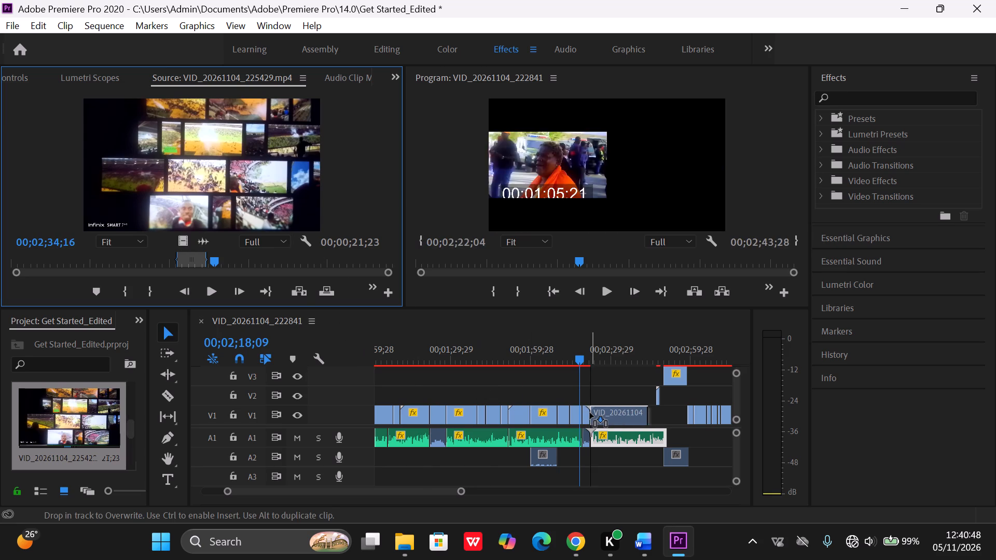
drag(590, 413, 597, 414)
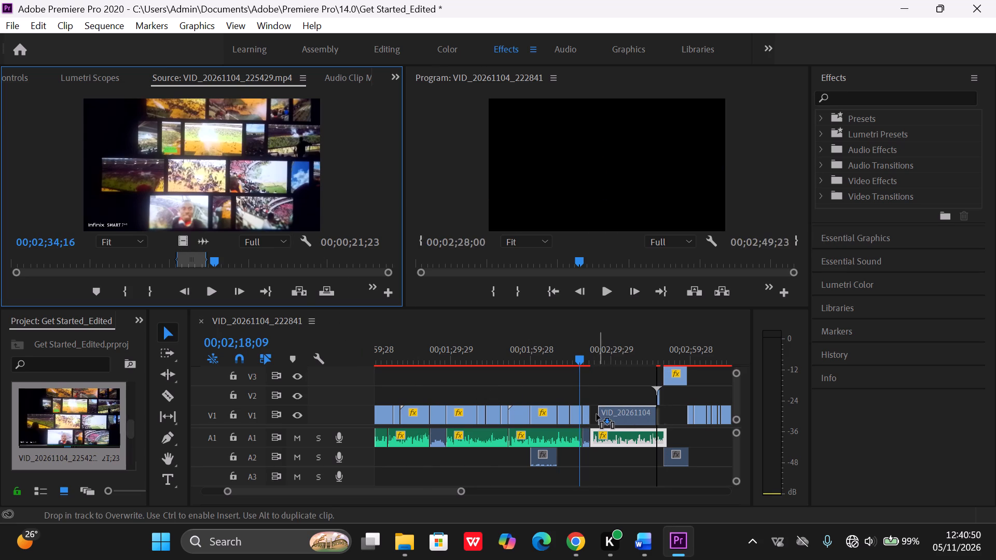
drag(597, 414, 590, 414)
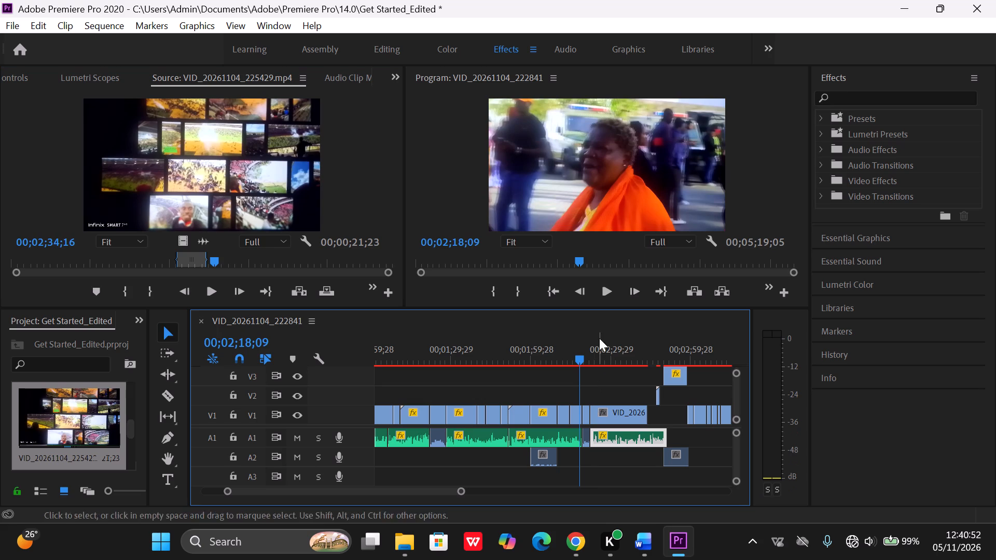
Play the sequence from 00;02;18;09 through the added stadium footage to about 00;02;47;26.
click(600, 300)
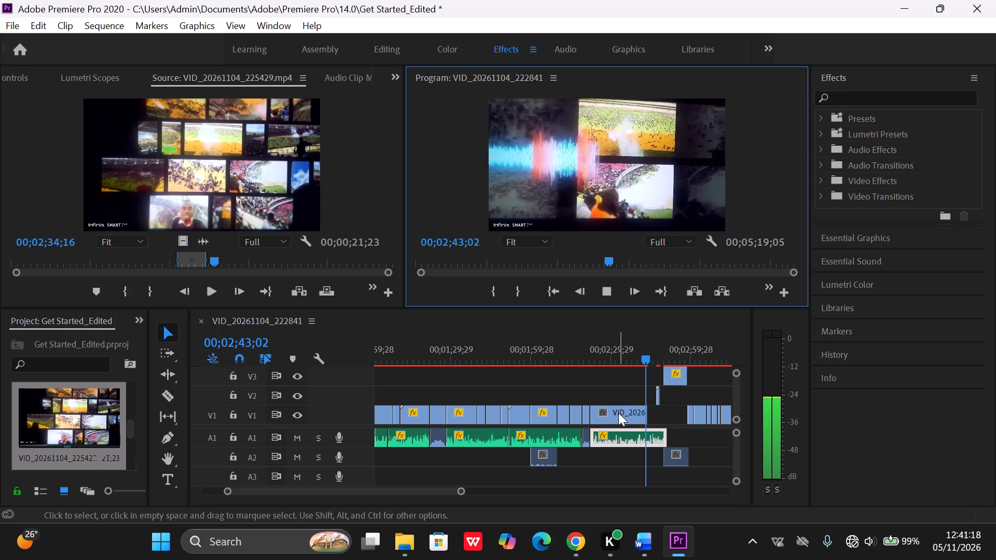
click(610, 297)
Browse the project's clip thumbnails and open VID_20261104_223842.mp4 in the Source monitor.
scroll(103, 402, down, 1)
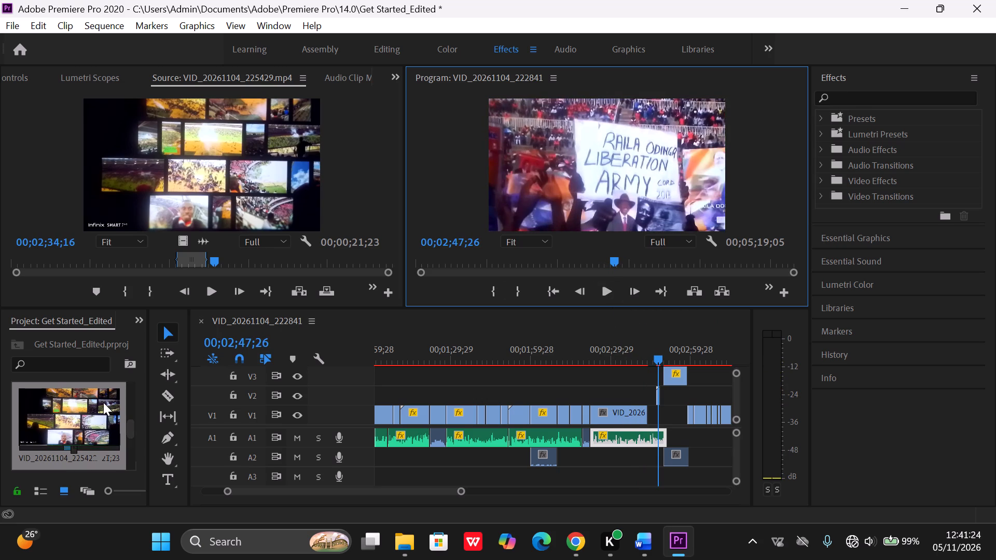
scroll(103, 402, down, 1)
scroll(104, 416, up, 1)
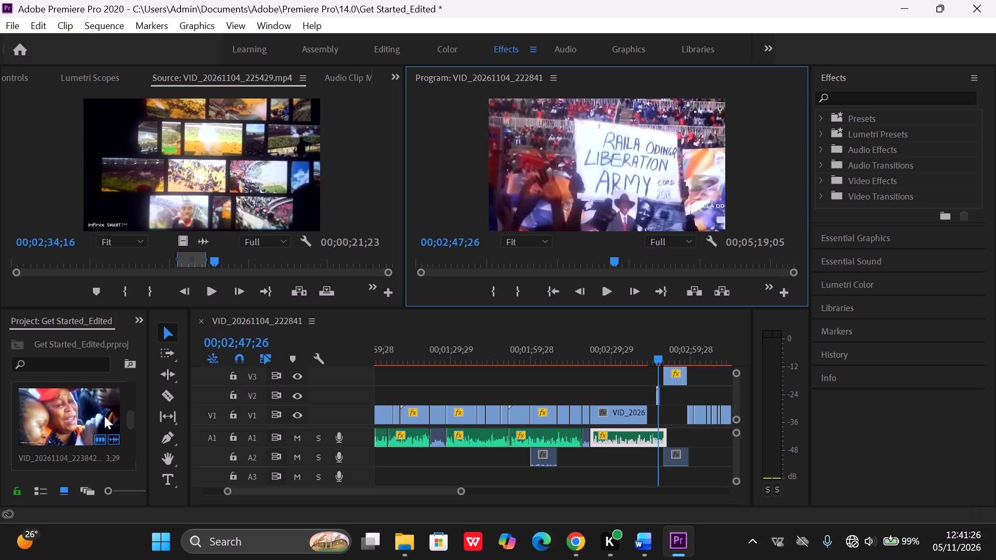
double_click(87, 416)
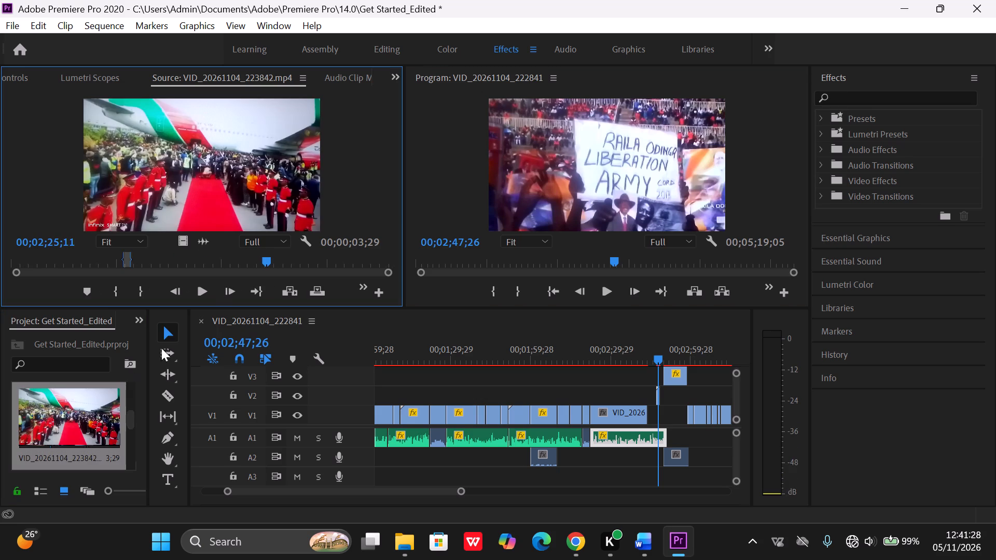
Scrub through VID_20261104_223842.mp4 and mark a 00;00;04;23 section with the In point at 00;03;20;18.
drag(262, 261, 133, 277)
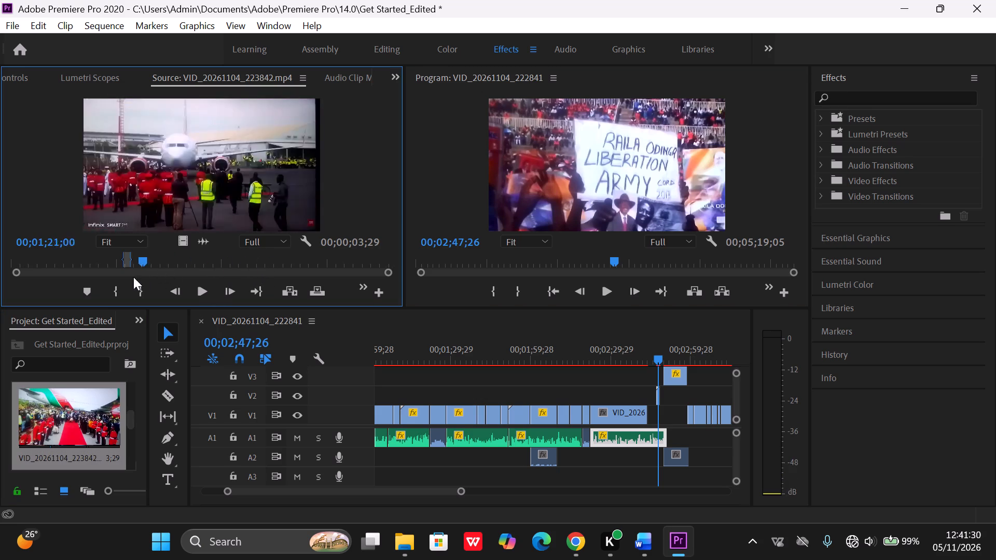
drag(133, 277, 116, 279)
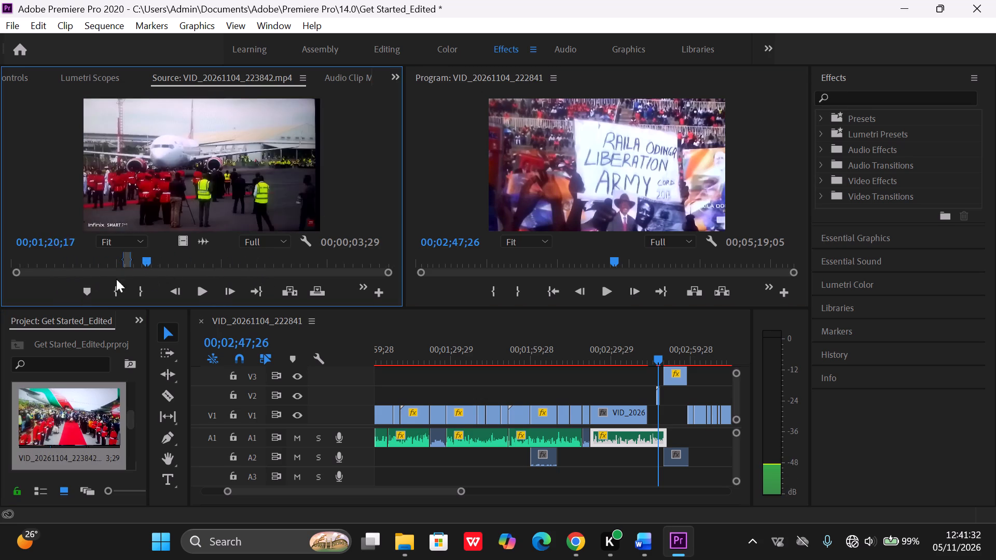
drag(116, 279, 45, 285)
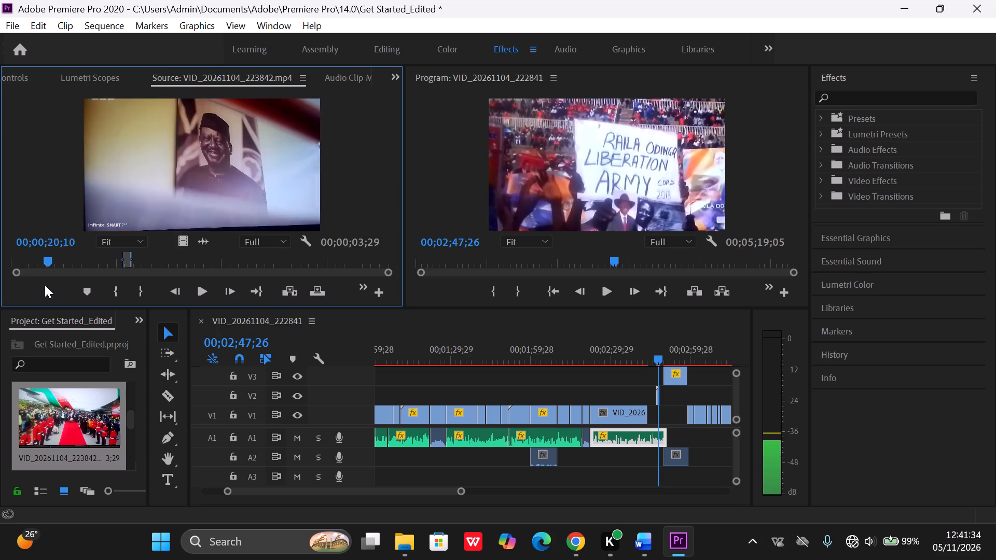
drag(45, 285, 270, 312)
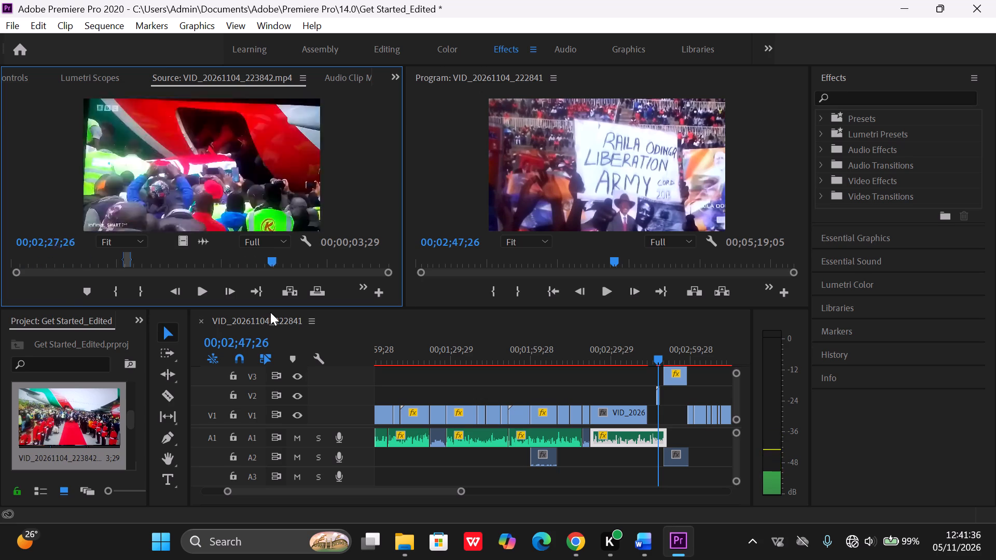
drag(270, 312, 363, 322)
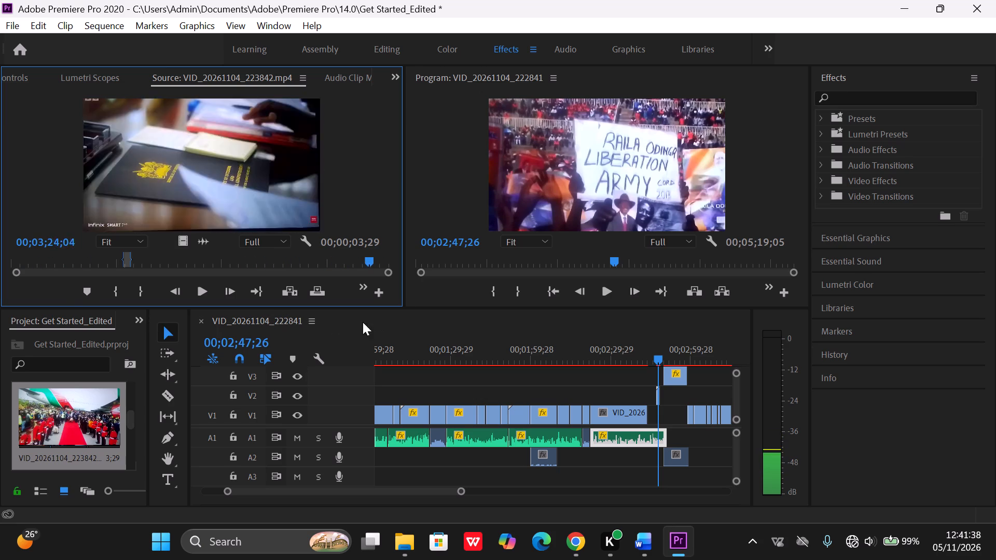
drag(363, 322, 352, 327)
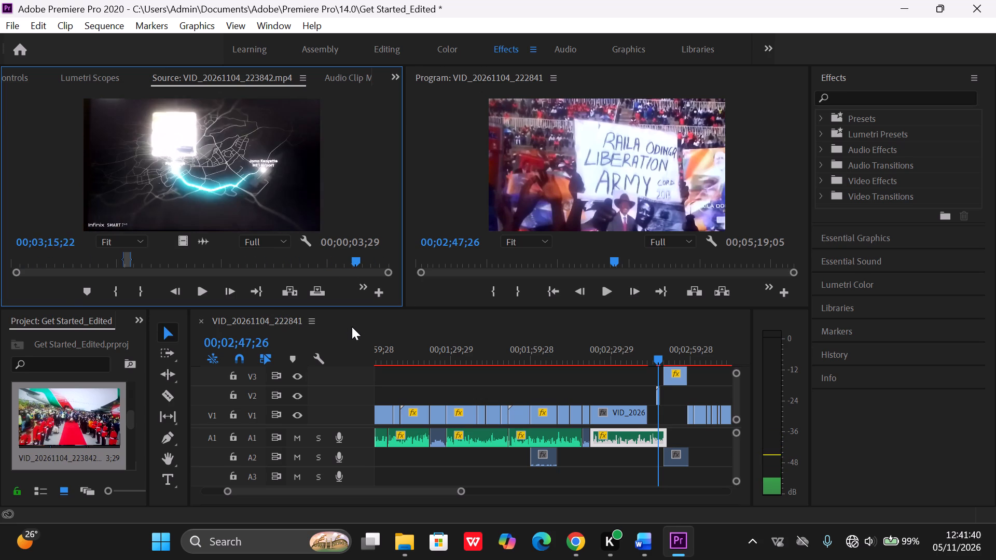
drag(352, 327, 359, 327)
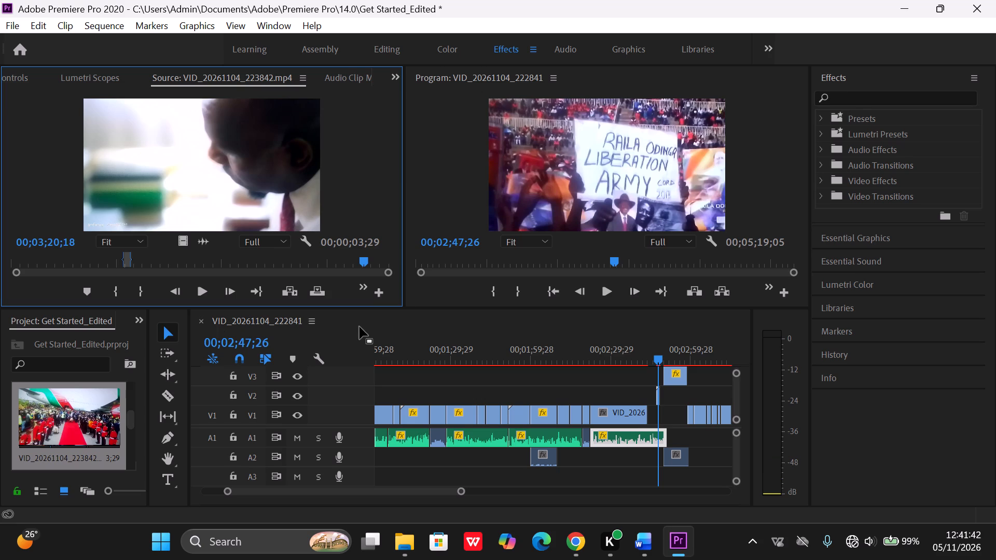
click(120, 296)
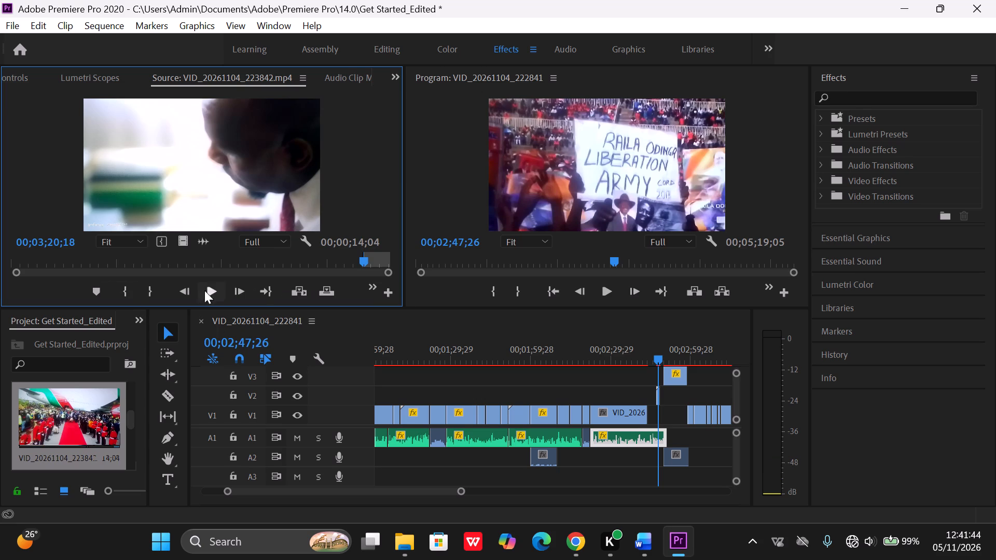
click(216, 298)
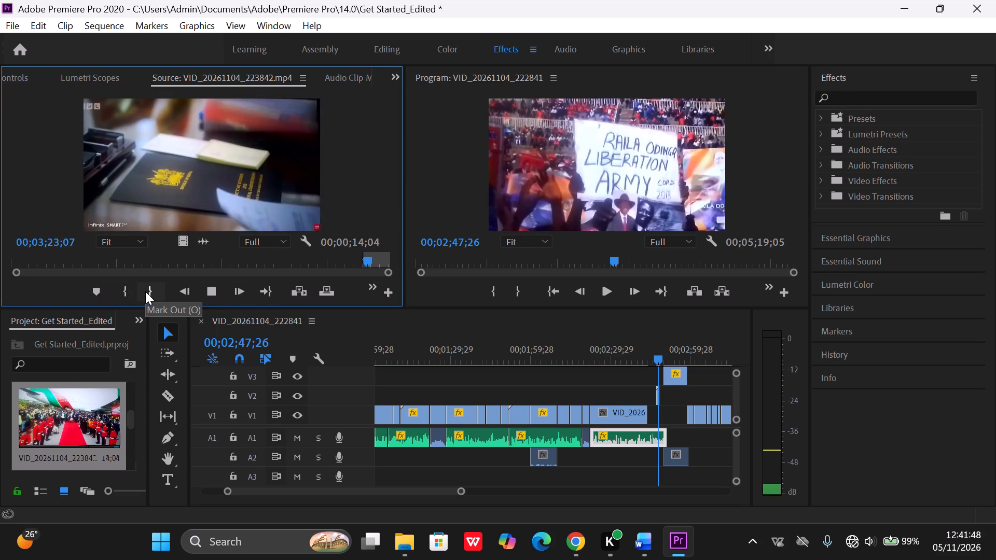
click(145, 291)
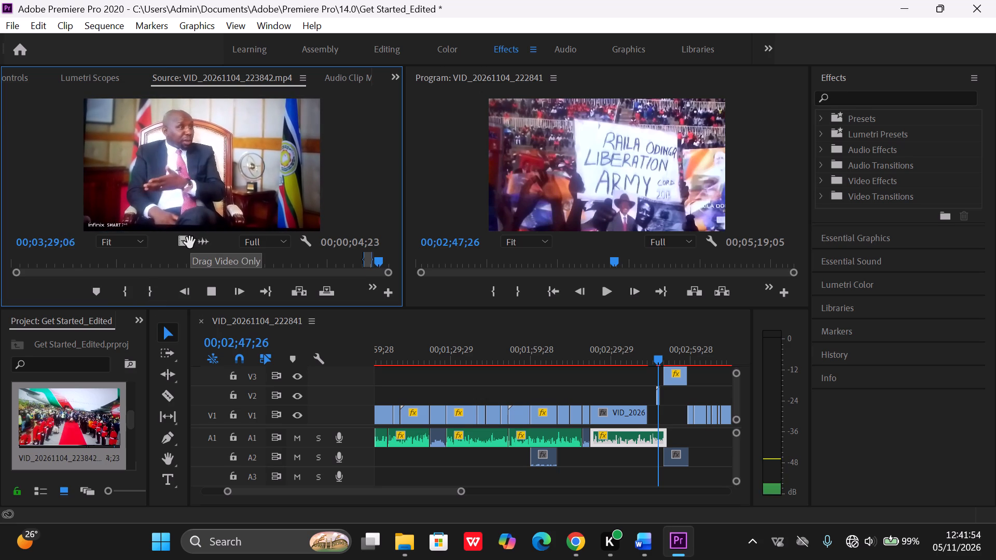
Place only the video of the marked VID_20261104_223842.mp4 section on V1 directly after the stadium footage.
drag(185, 244, 561, 369)
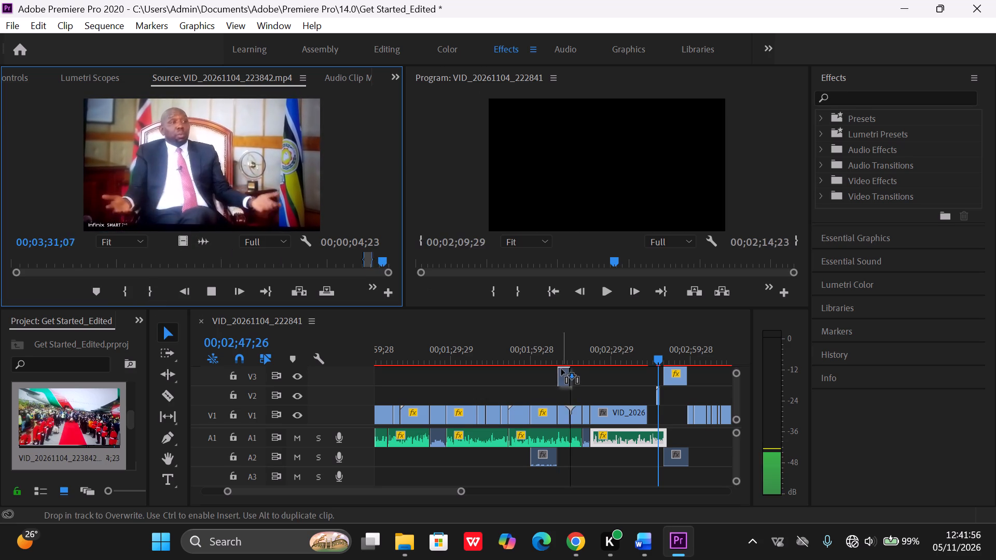
drag(561, 369, 647, 419)
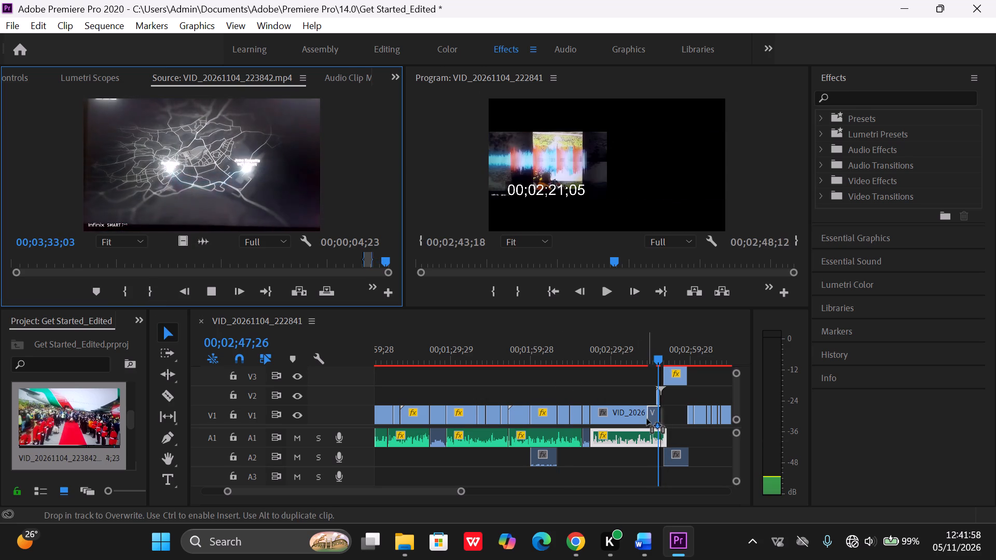
drag(647, 419, 647, 418)
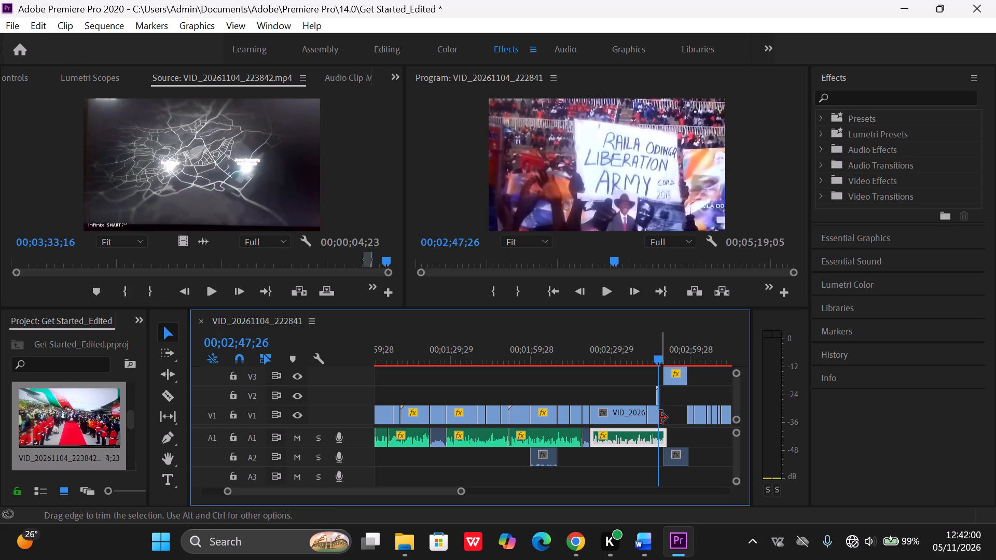
Extend the end of the short VID_20261104_223842.mp4 clip on V1 to about the start of the V3 clip.
drag(660, 418, 661, 418)
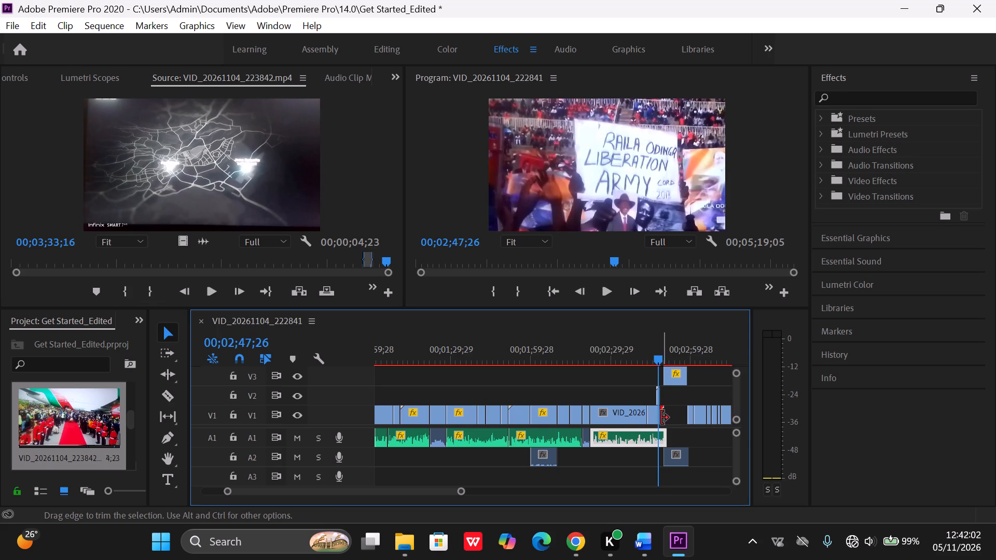
drag(661, 418, 665, 417)
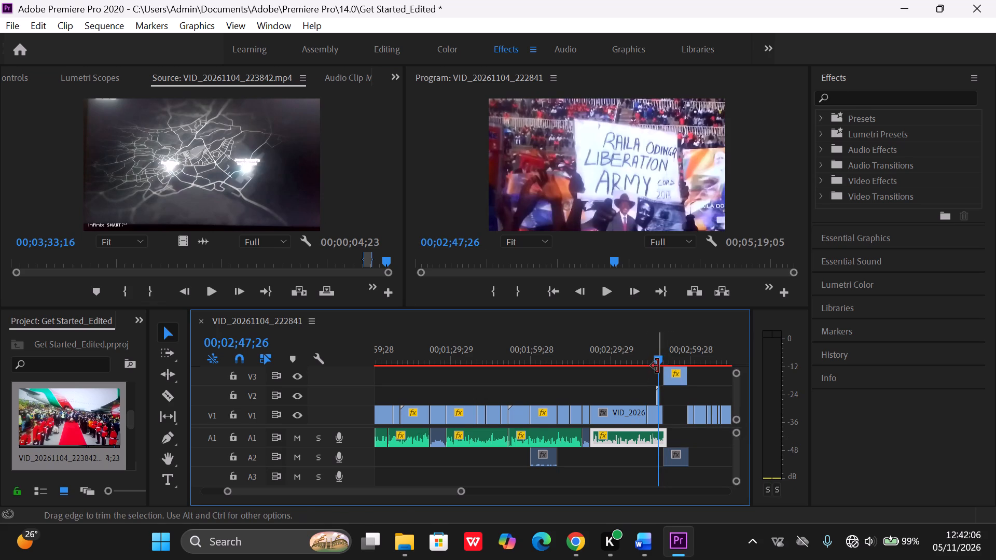
Open the V1 stadium clip in the Source monitor and select the short clip that follows it on V1.
click(621, 421)
double_click(621, 421)
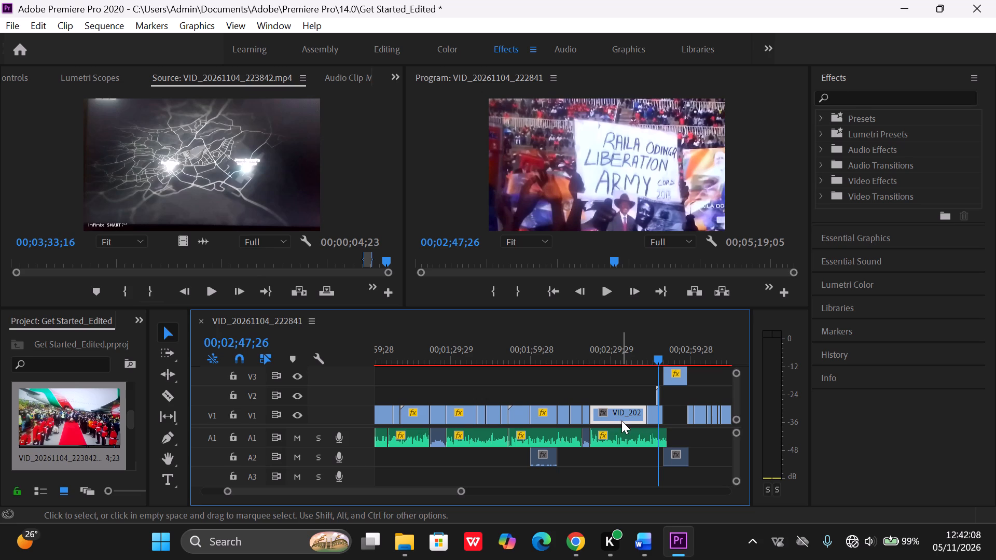
click(621, 413)
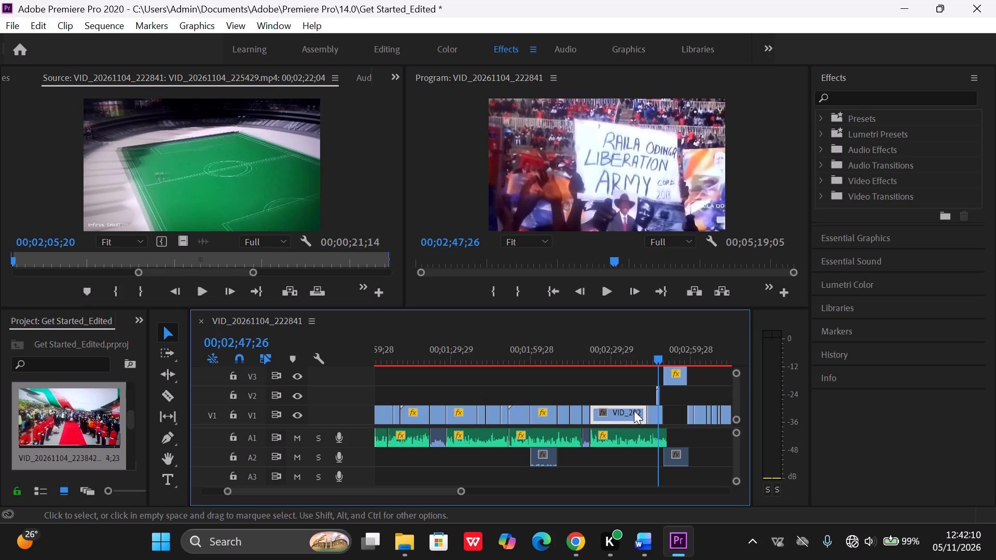
click(661, 412)
click(654, 421)
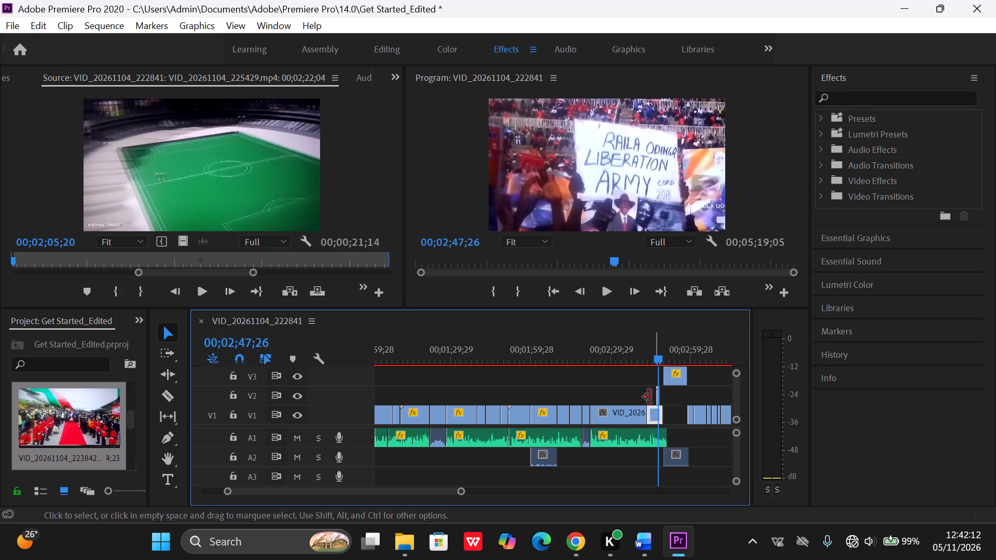
click(656, 418)
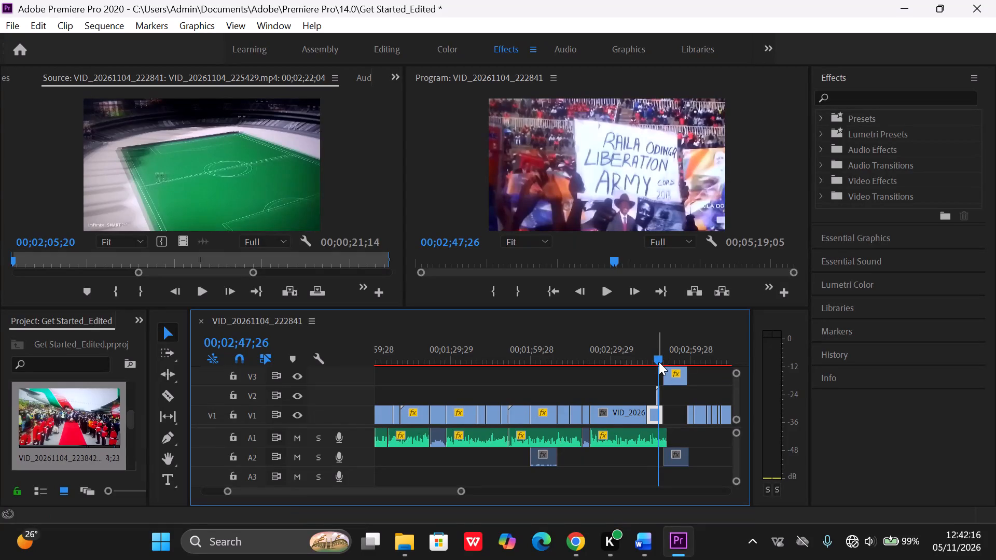
Play the V1 stadium footage from 00;02;26;23 to check its picture.
drag(659, 362, 610, 362)
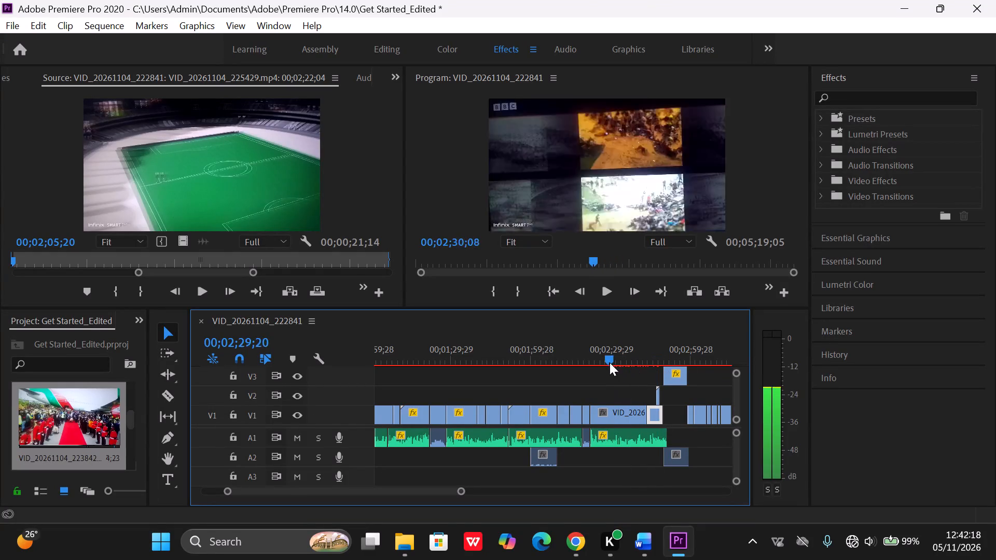
drag(610, 362, 602, 359)
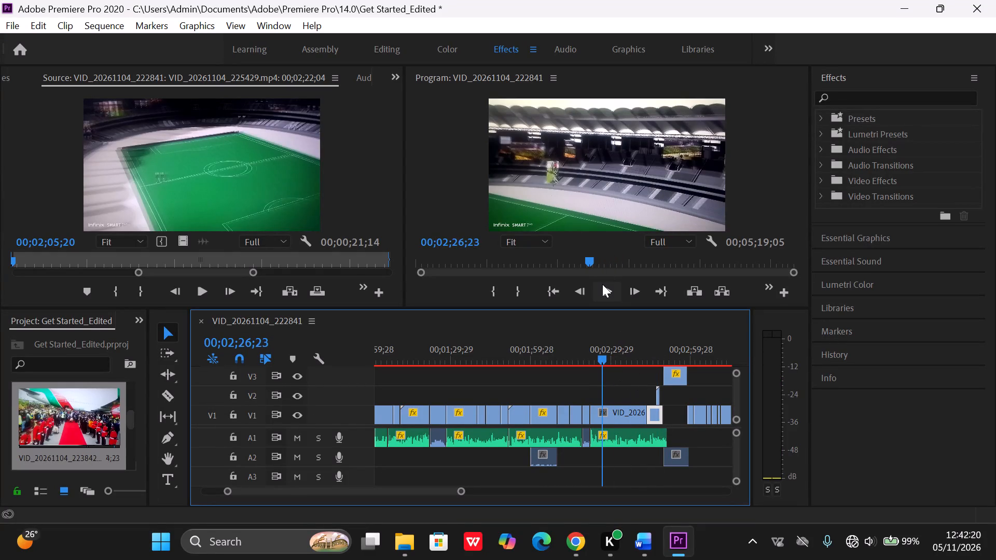
click(602, 284)
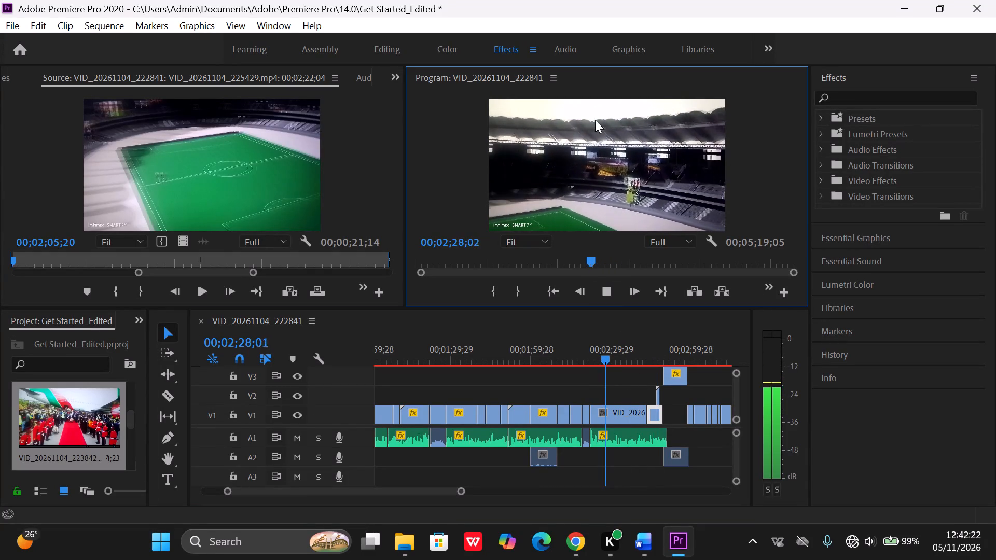
Shift the V1 stadium clip's picture slightly down at 00;02;28;18 and enlarge it past the frame's sides and top.
double_click(595, 120)
drag(580, 151, 579, 152)
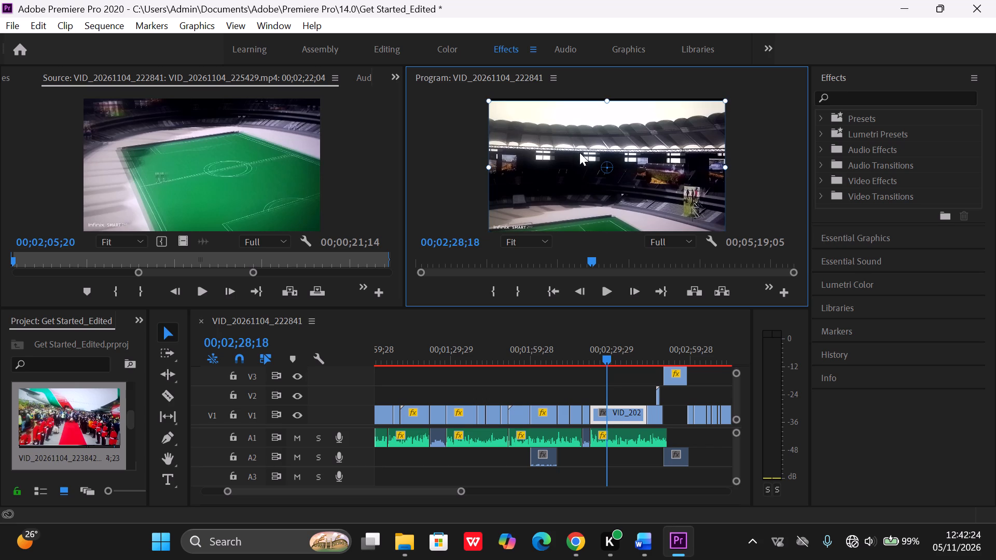
drag(579, 152, 579, 156)
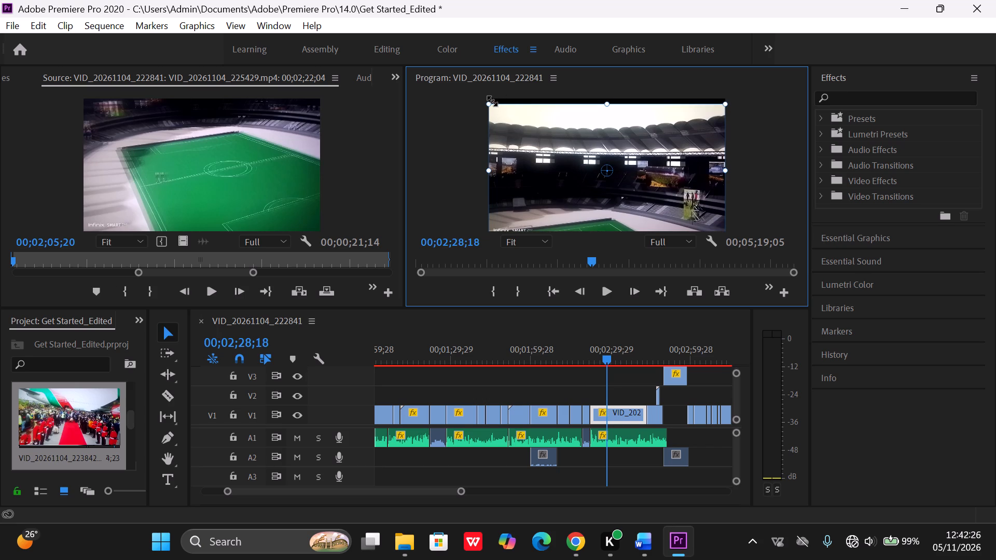
drag(488, 104, 485, 97)
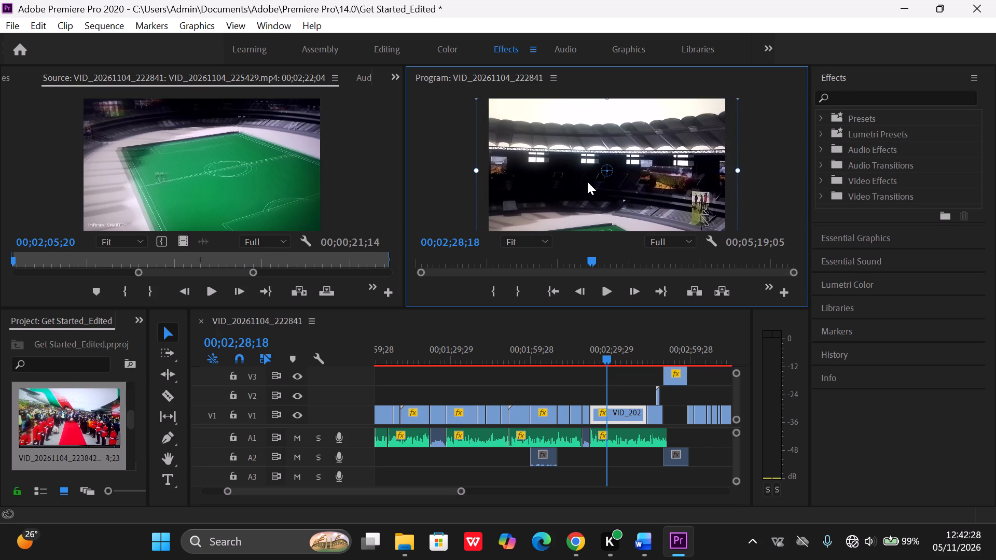
Play the enlarged stadium clip to 00;02;38;23 and nudge its picture so it covers the frame's top edge.
click(614, 291)
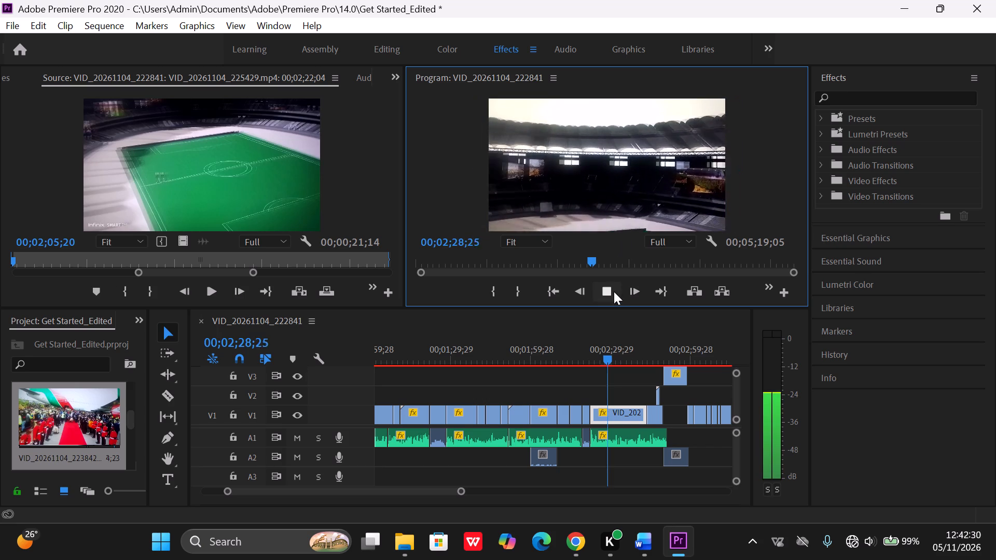
drag(604, 195, 601, 162)
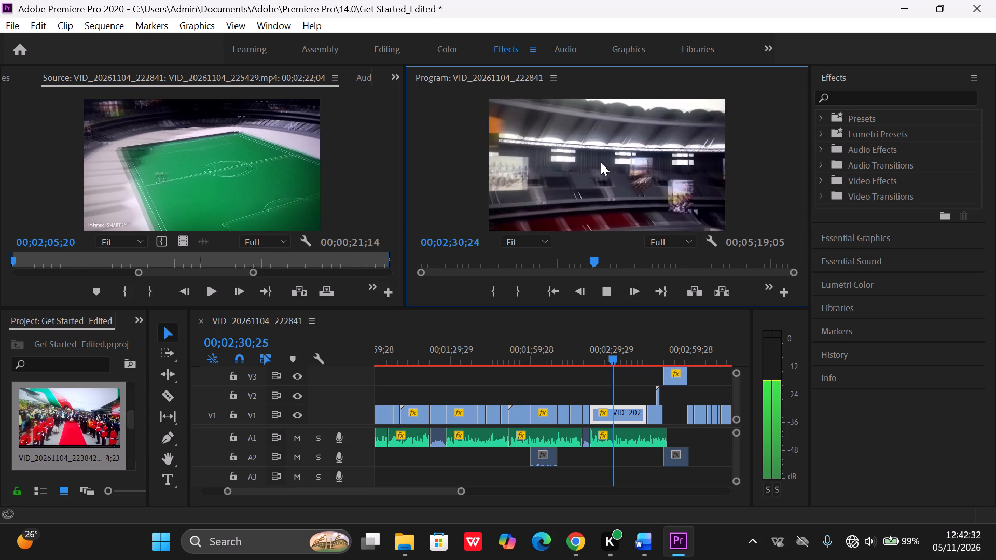
drag(601, 162, 600, 158)
double_click(591, 174)
triple_click(615, 189)
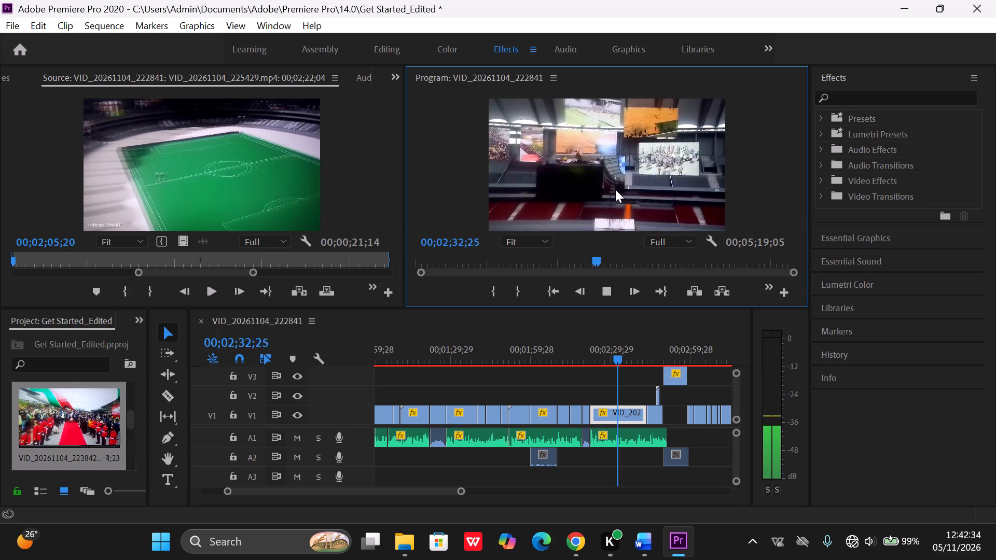
click(628, 191)
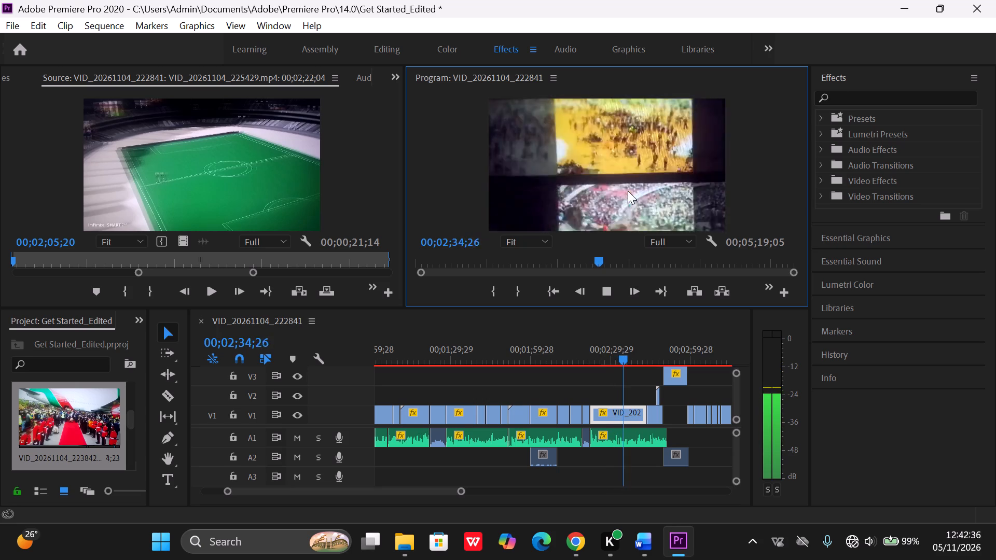
drag(610, 293, 609, 147)
double_click(609, 147)
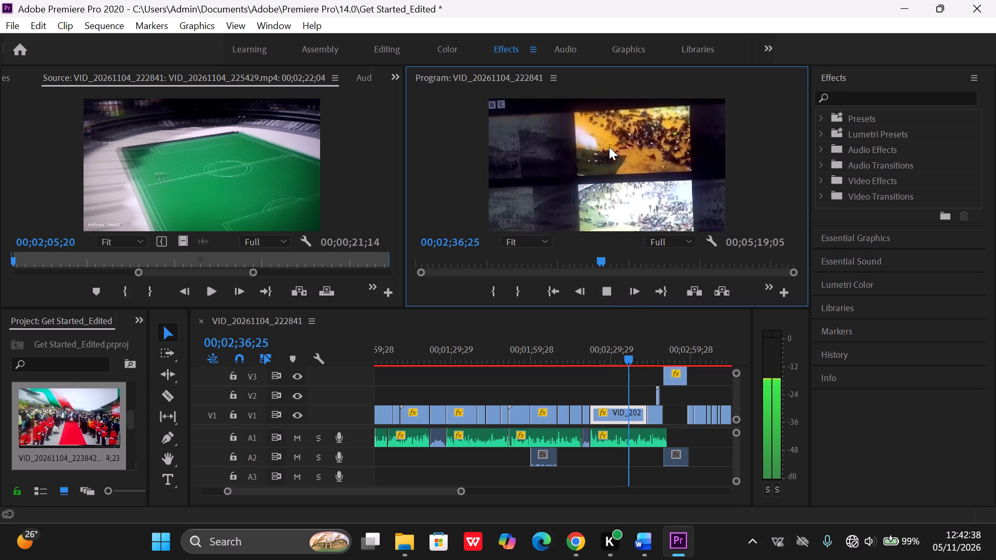
click(605, 291)
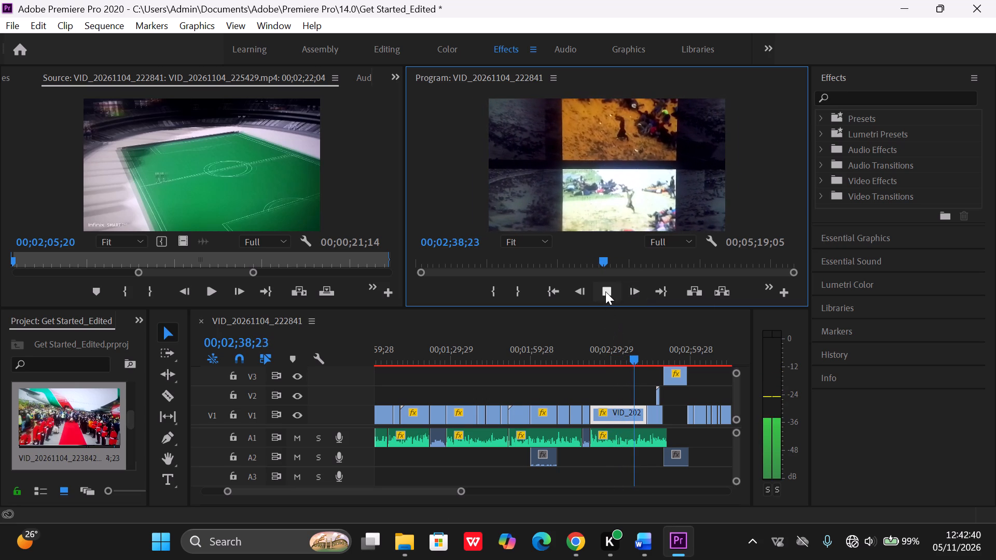
click(632, 181)
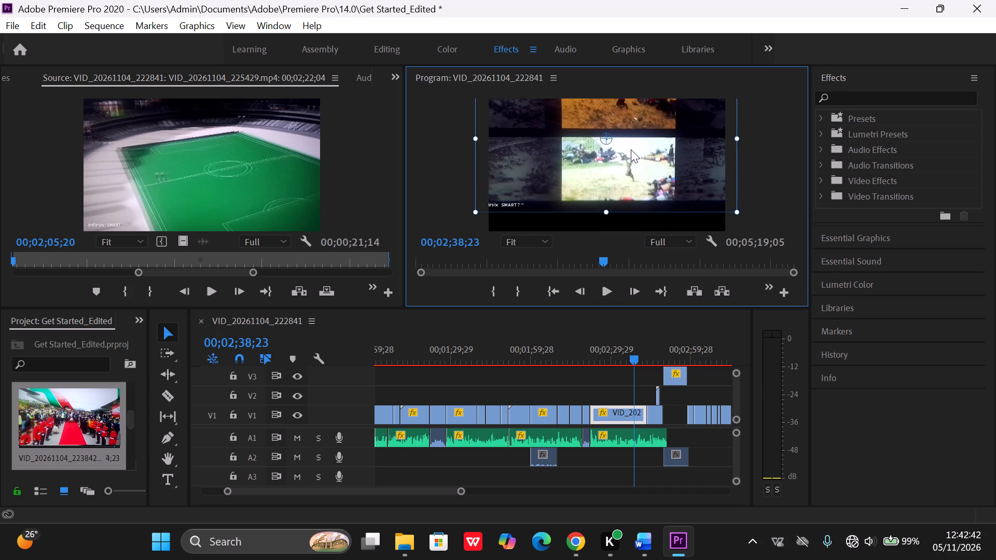
click(631, 178)
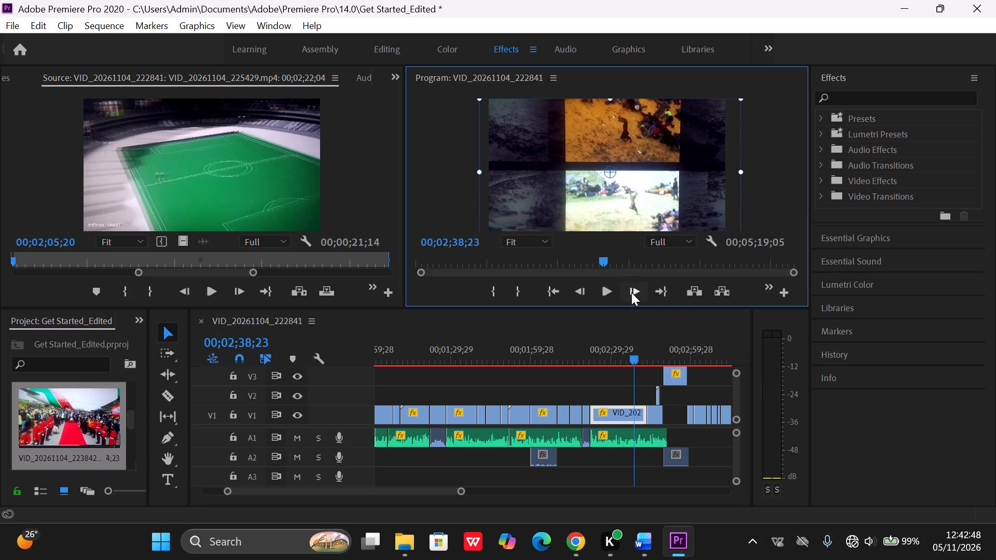
Enlarge and reposition the short V1 clip after the stadium footage to fill the frame, and play on into the V3 interview.
click(610, 292)
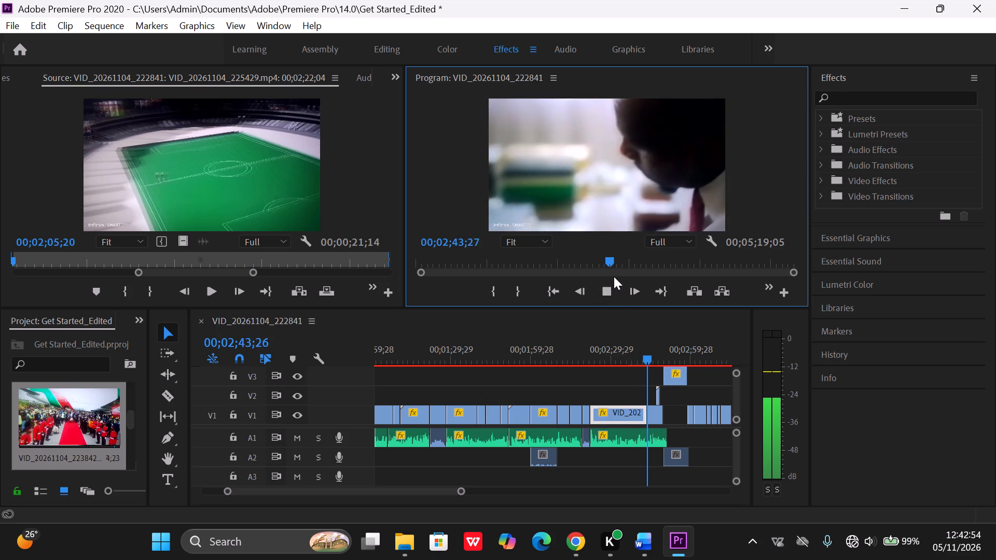
double_click(621, 152)
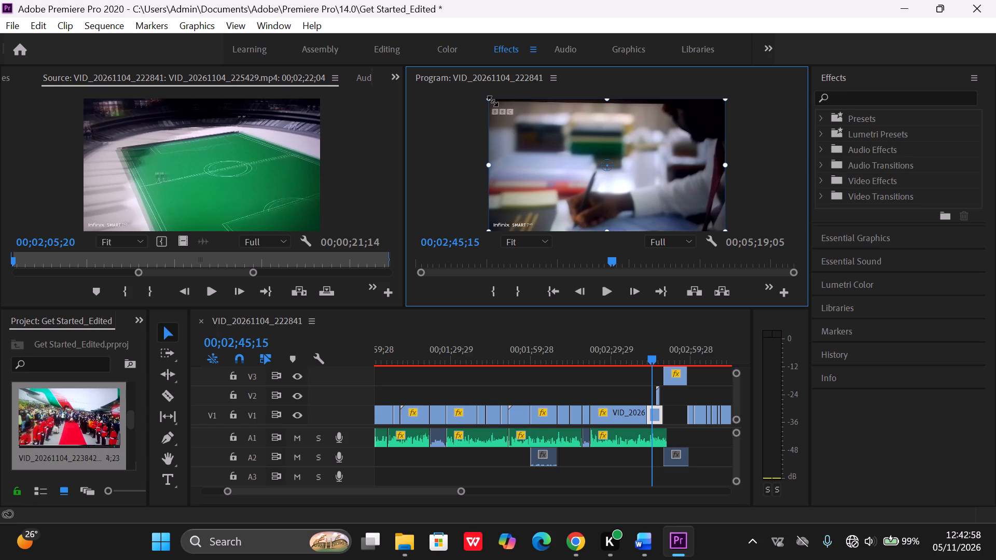
drag(493, 101, 479, 97)
drag(479, 97, 463, 85)
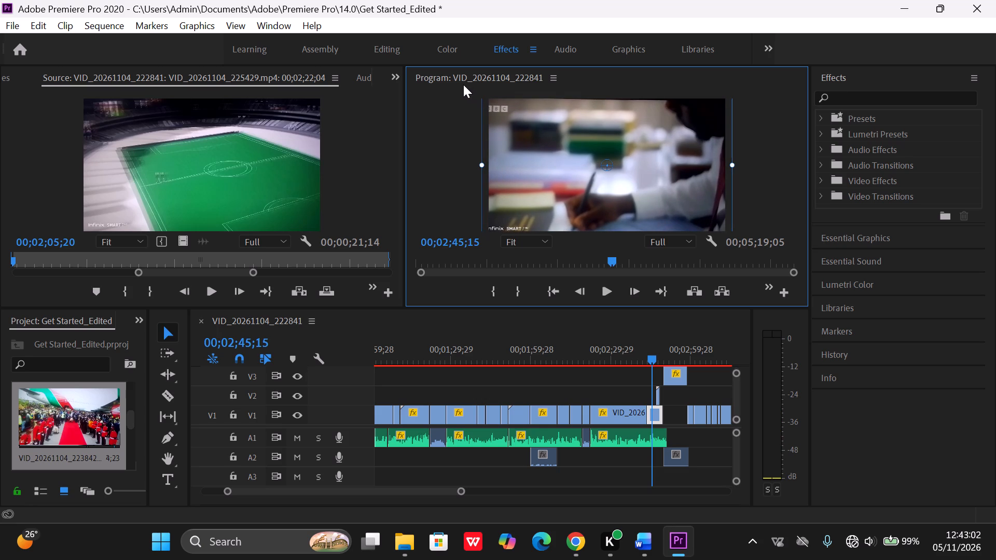
drag(573, 184, 571, 188)
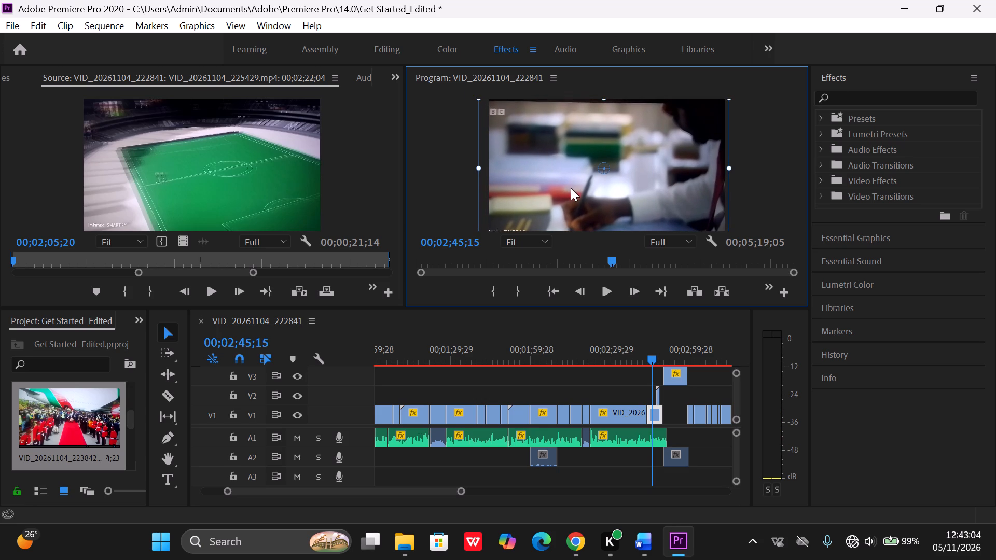
drag(571, 188, 567, 190)
drag(725, 104, 728, 97)
click(612, 290)
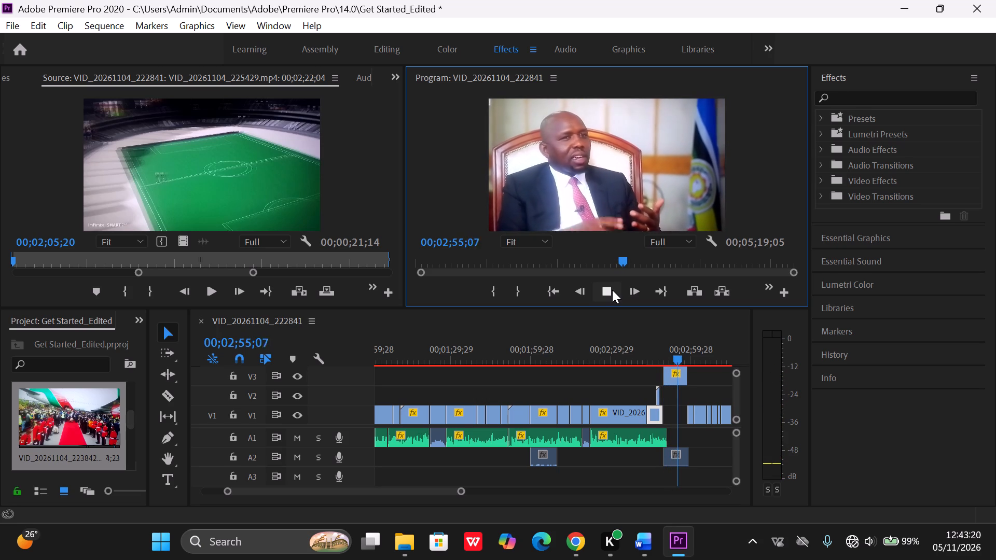
click(612, 290)
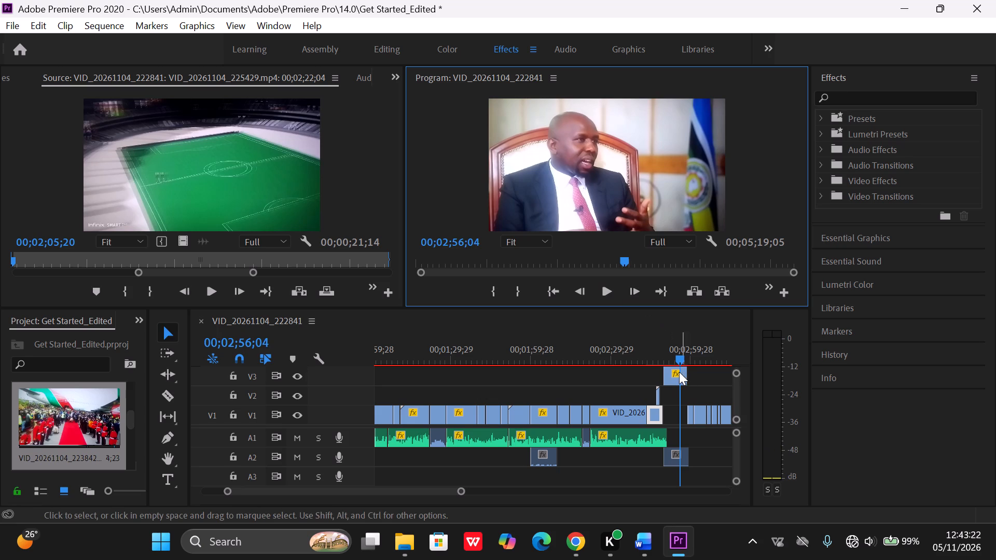
Move the V3 interview clip and its A2 audio earlier, above the end of the V1 stadium clip.
drag(678, 372, 668, 373)
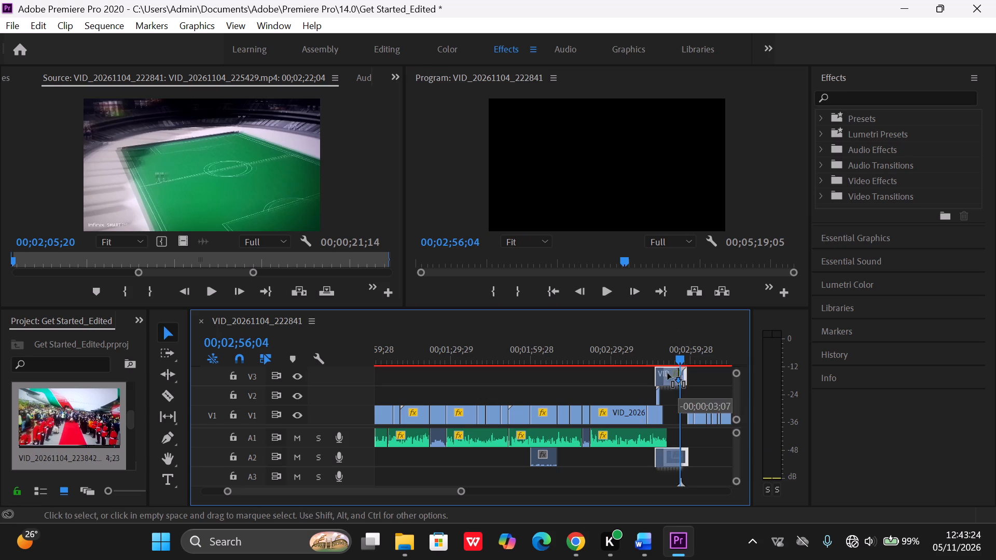
drag(668, 373, 632, 374)
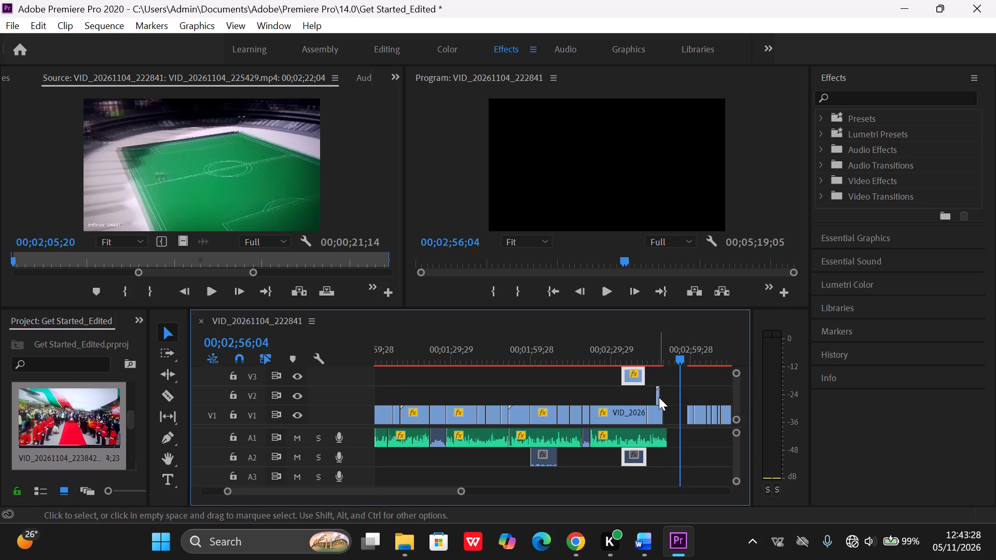
Move the very short V2 clip down to V1, directly after the short clip that follows the stadium footage.
drag(659, 397, 666, 401)
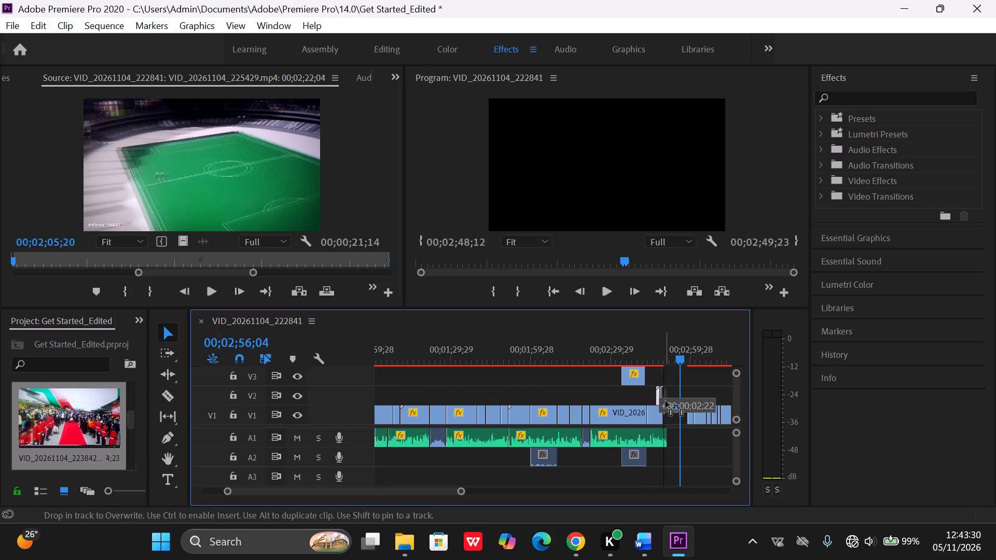
drag(666, 401, 654, 387)
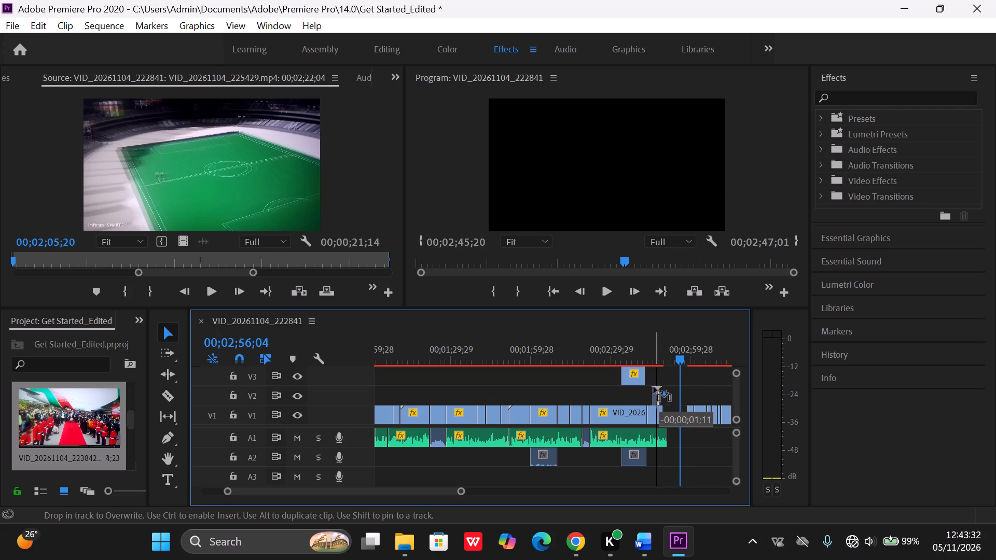
drag(654, 387, 668, 421)
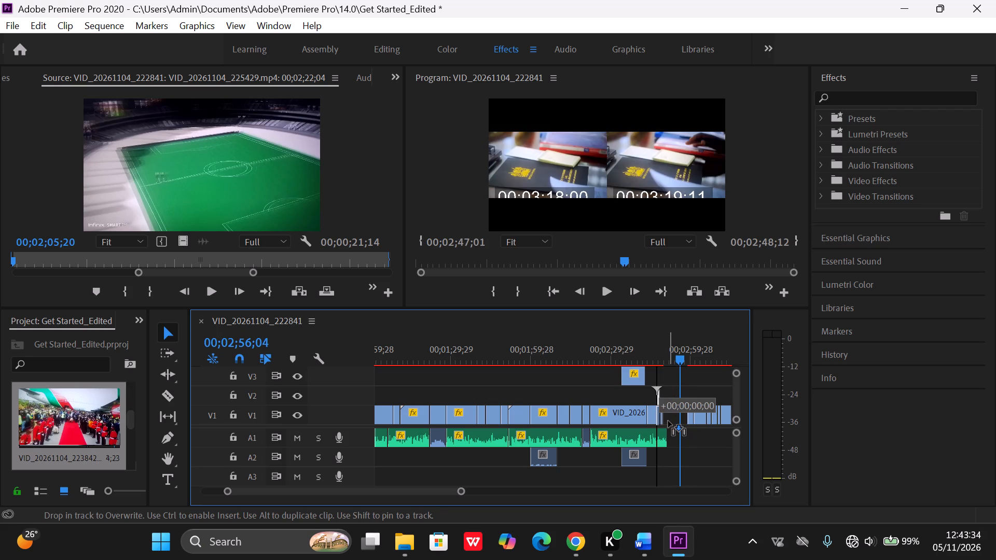
drag(668, 421, 675, 425)
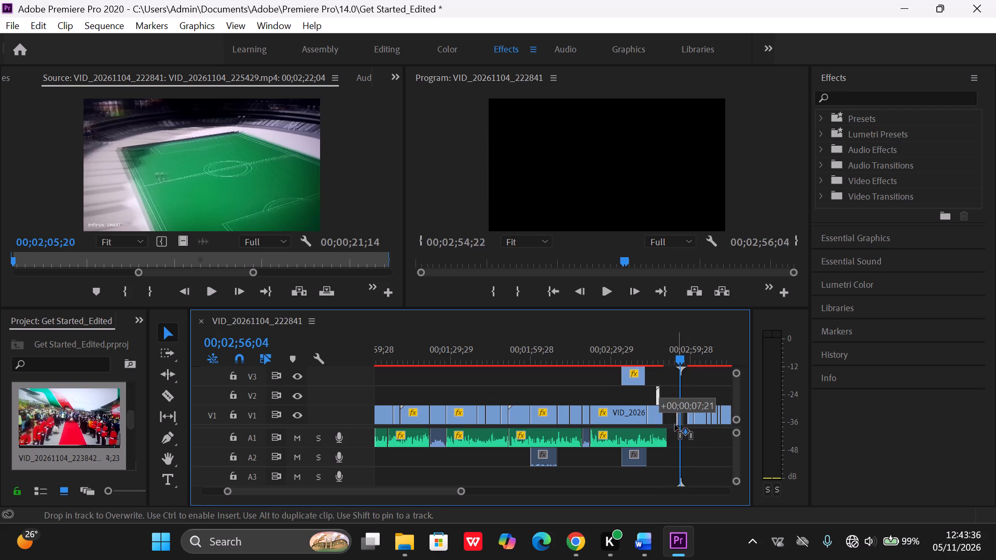
drag(675, 425, 665, 377)
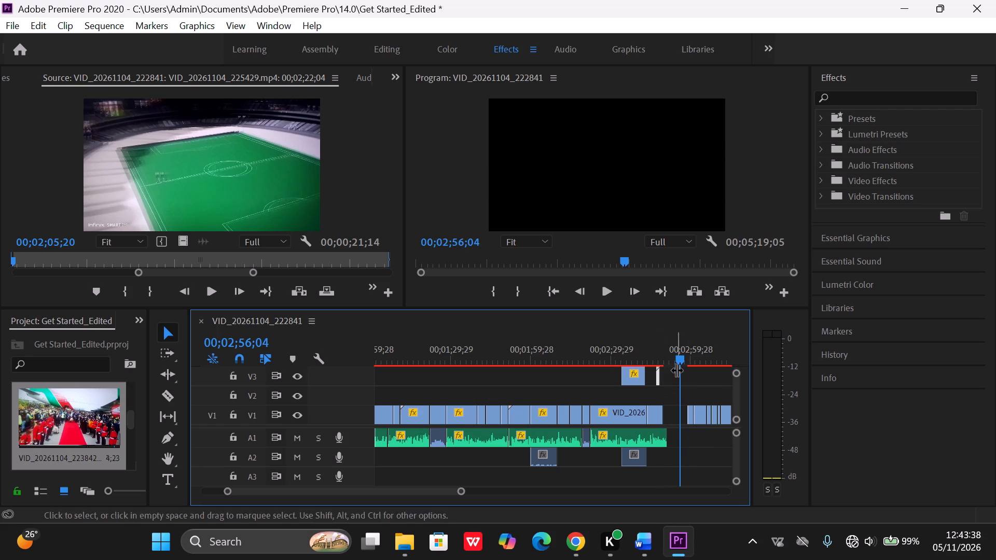
drag(657, 377, 667, 412)
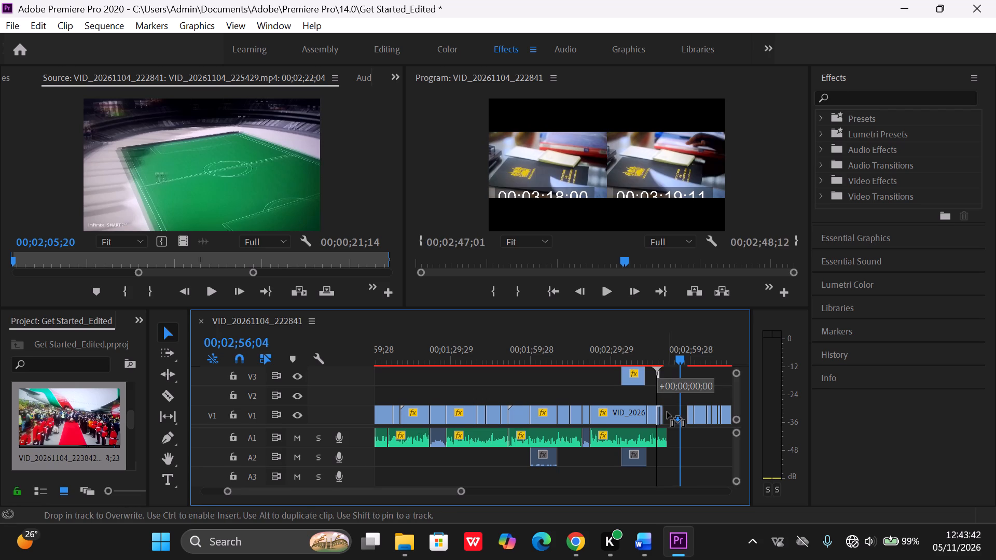
drag(667, 412, 666, 411)
drag(666, 411, 669, 415)
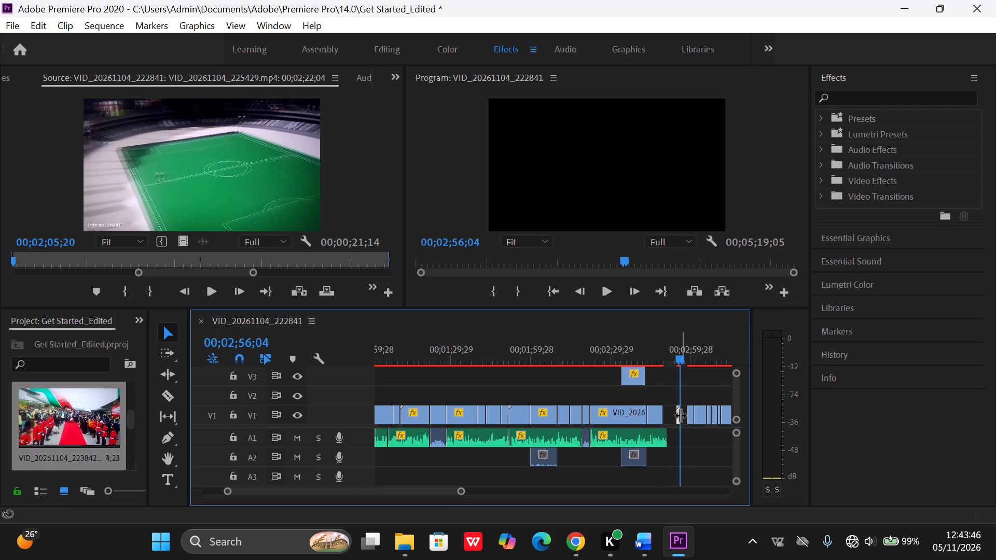
drag(677, 416, 673, 416)
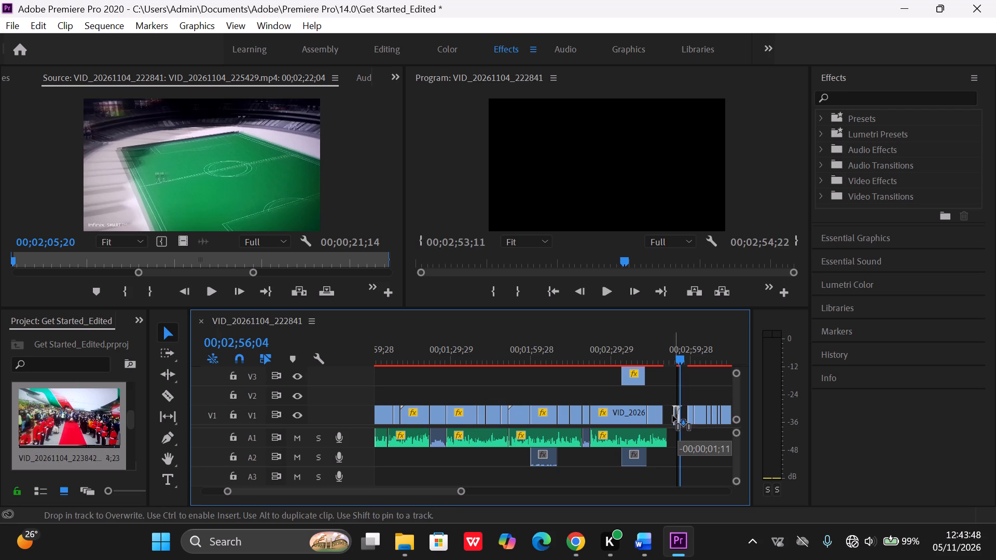
drag(673, 416, 667, 418)
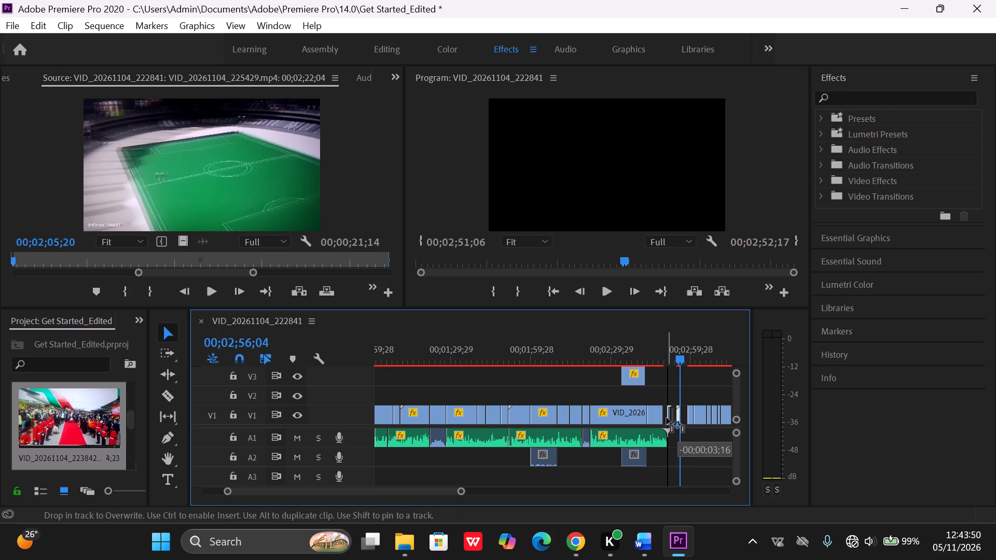
drag(667, 418, 663, 419)
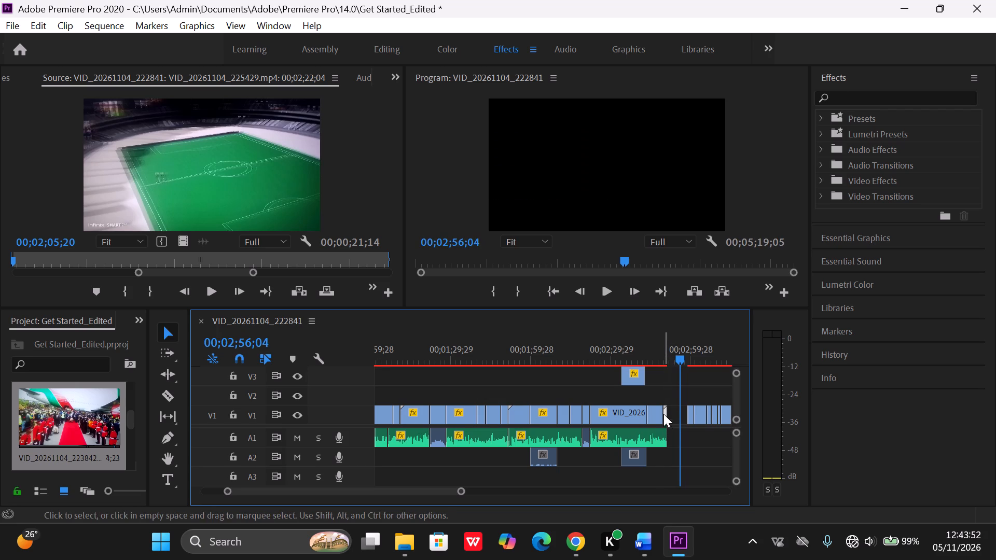
Play the sequence from 00;02;46;26 across the join on V1 and return the playhead to 00;02;46;26.
drag(677, 358, 653, 367)
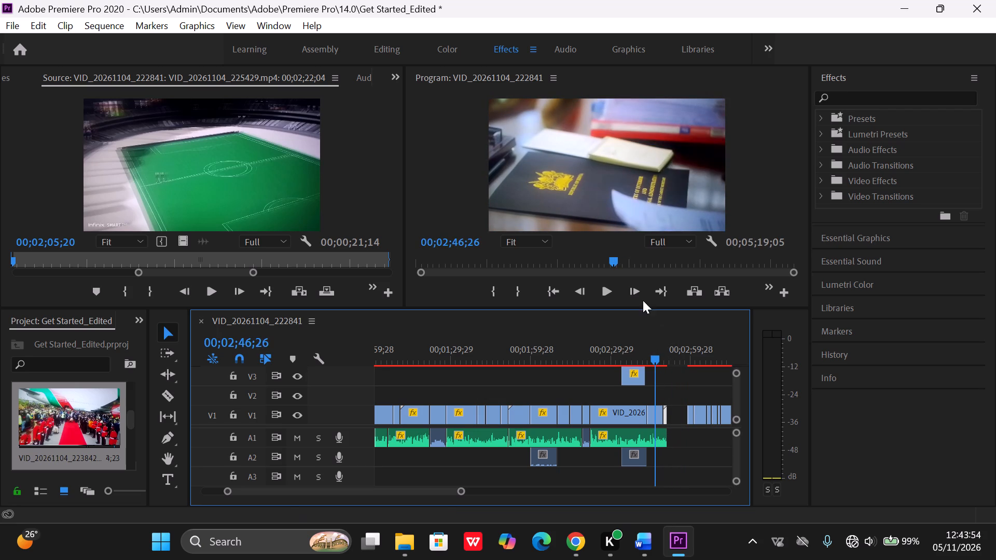
click(609, 298)
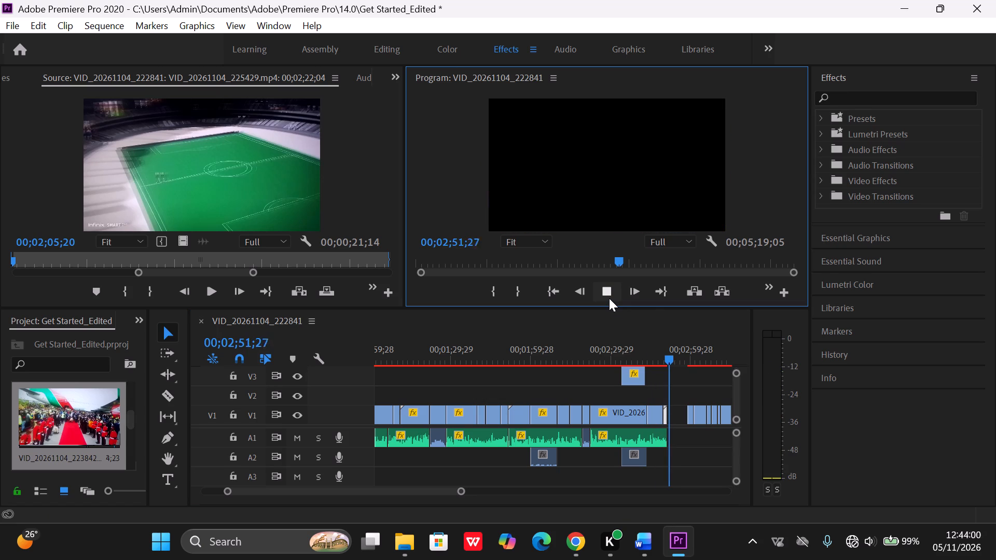
click(608, 295)
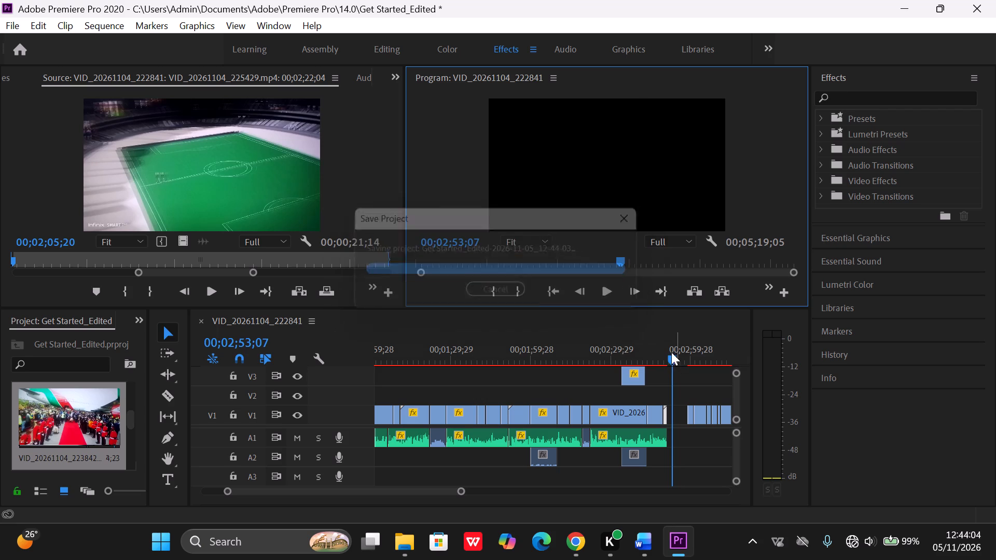
drag(670, 357, 657, 357)
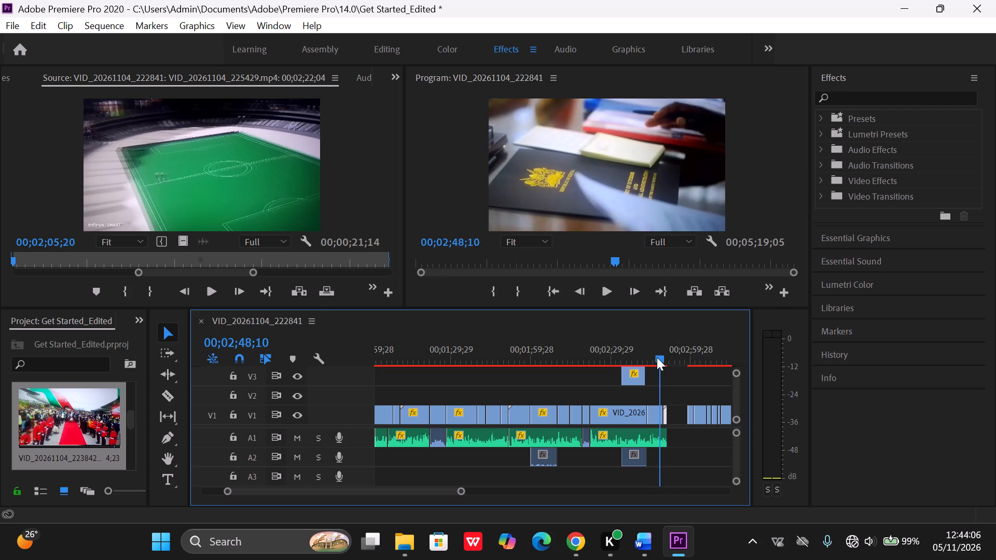
drag(657, 357, 653, 360)
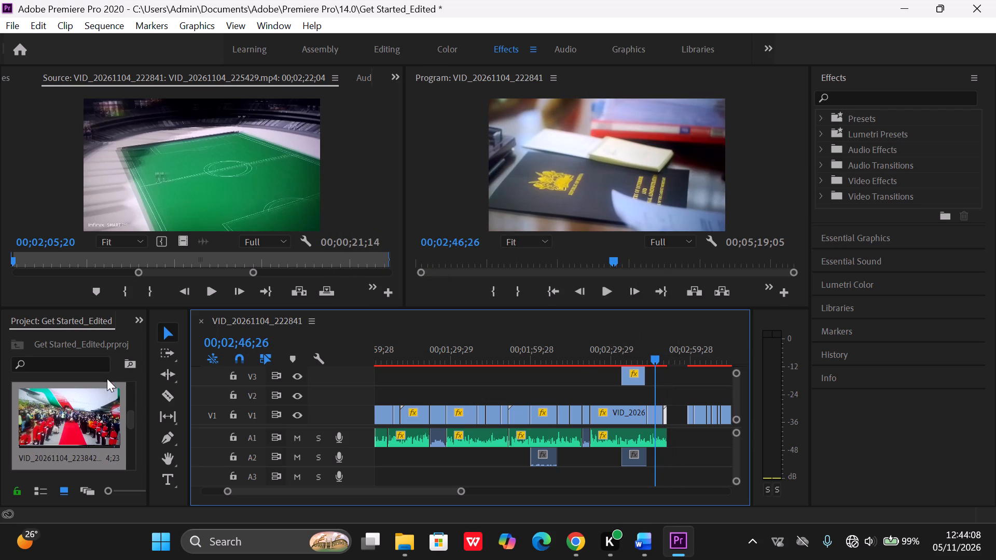
Play the sequence from the short clip just before the stadium footage on V1 until 00;02;29;22.
scroll(101, 437, down, 1)
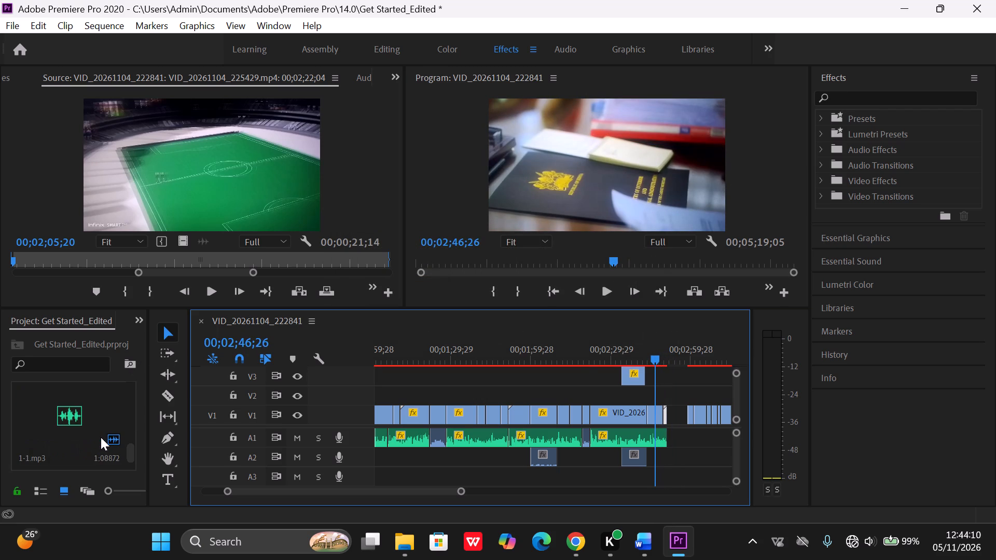
scroll(101, 437, up, 1)
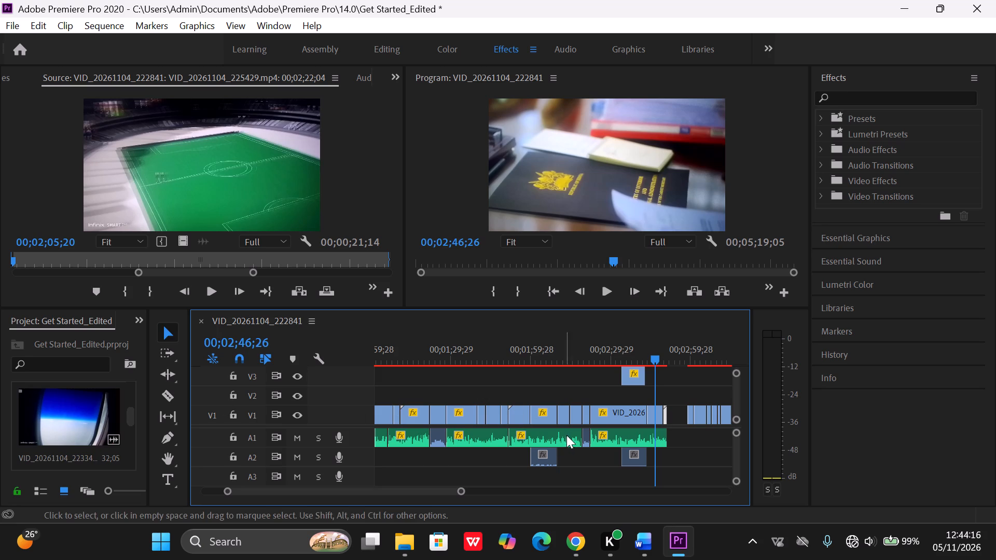
click(583, 433)
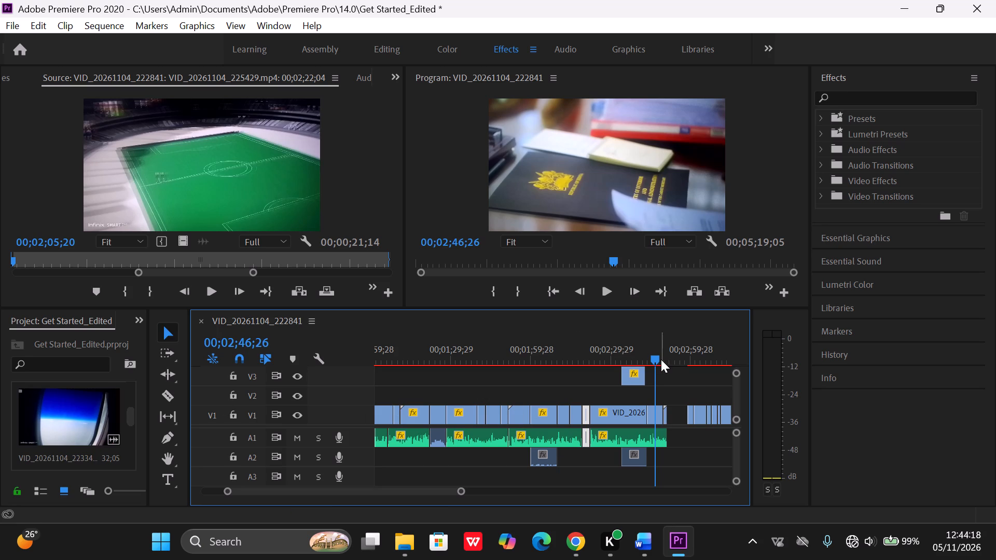
drag(656, 359, 585, 363)
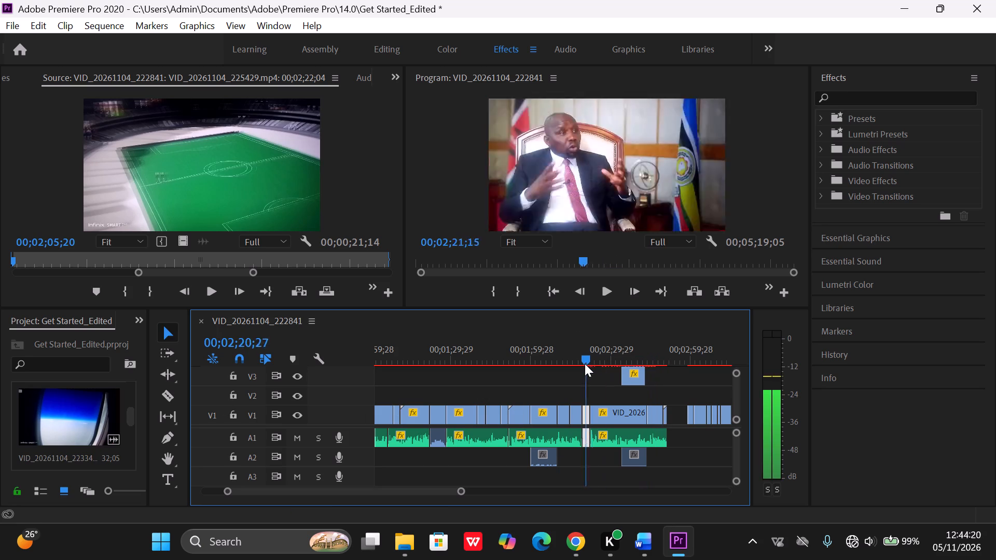
drag(585, 363, 583, 363)
click(611, 297)
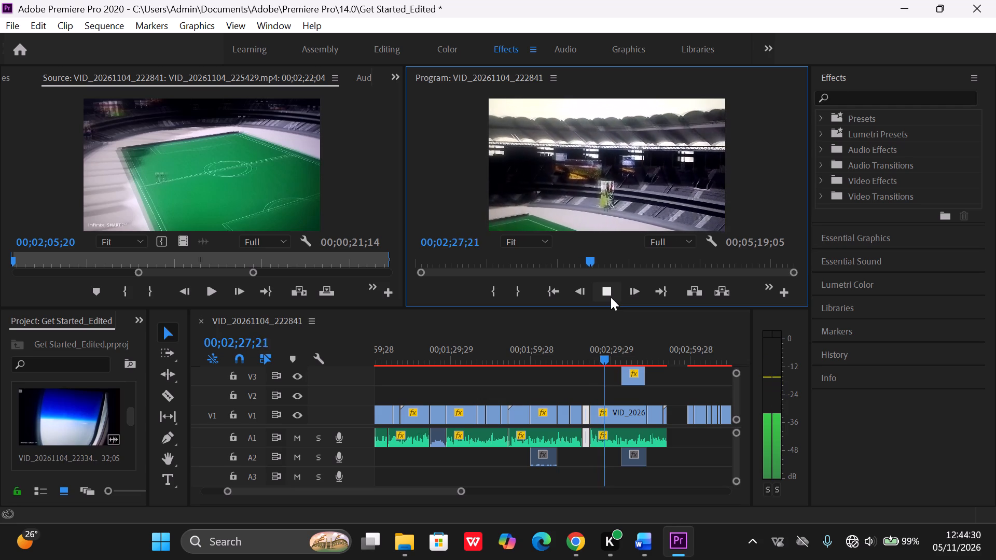
click(611, 297)
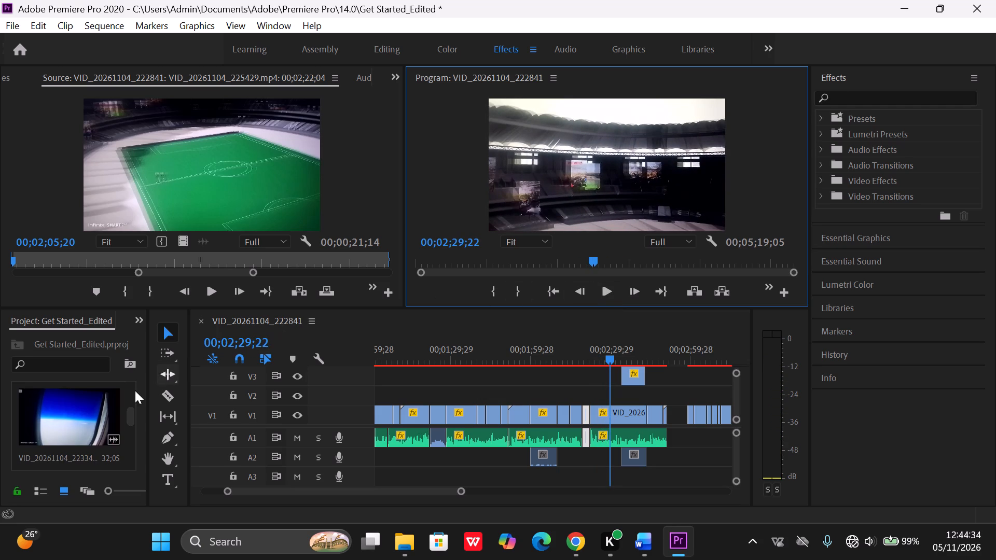
Show the project items as a list and open the narration file 4-1.mp3 in the Source monitor.
triple_click(76, 408)
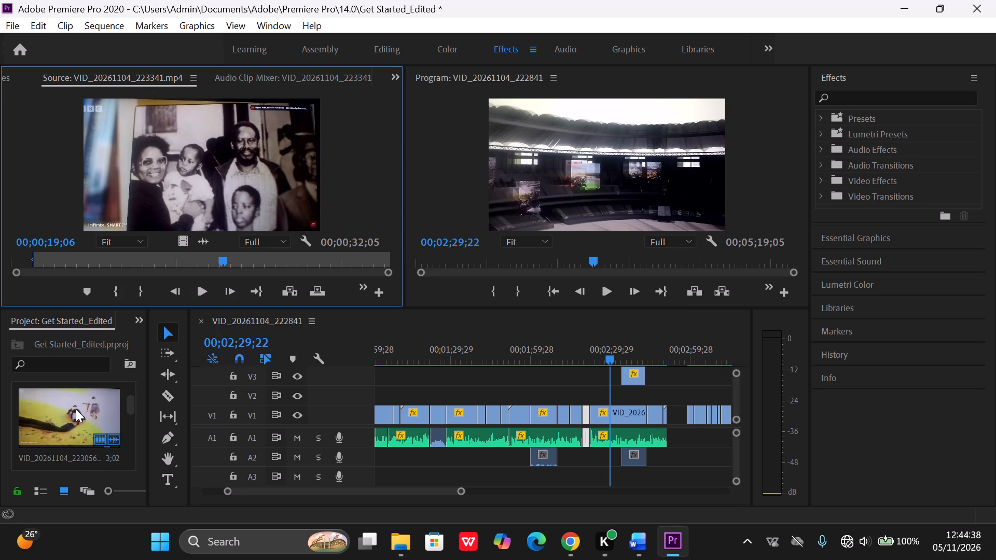
scroll(85, 412, up, 2)
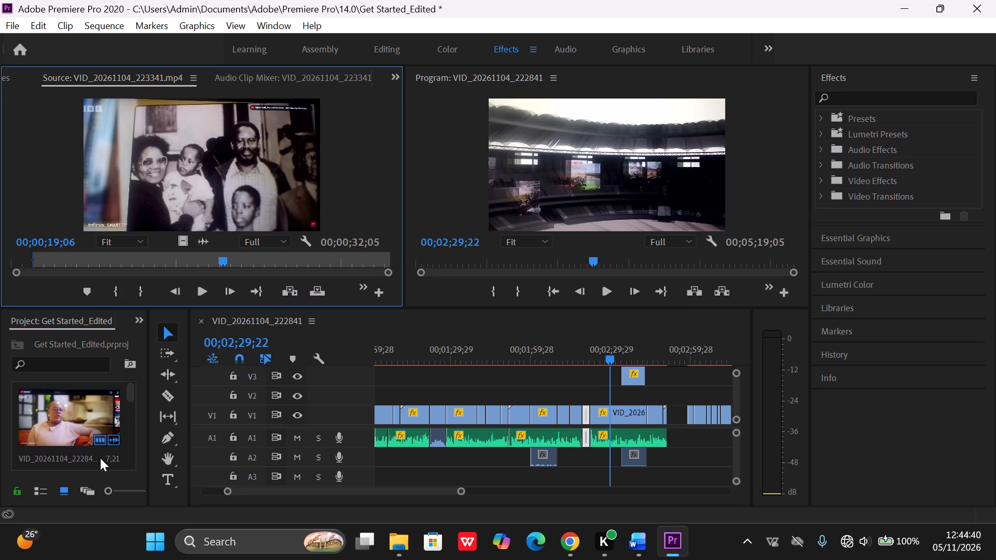
scroll(90, 454, down, 2)
click(40, 492)
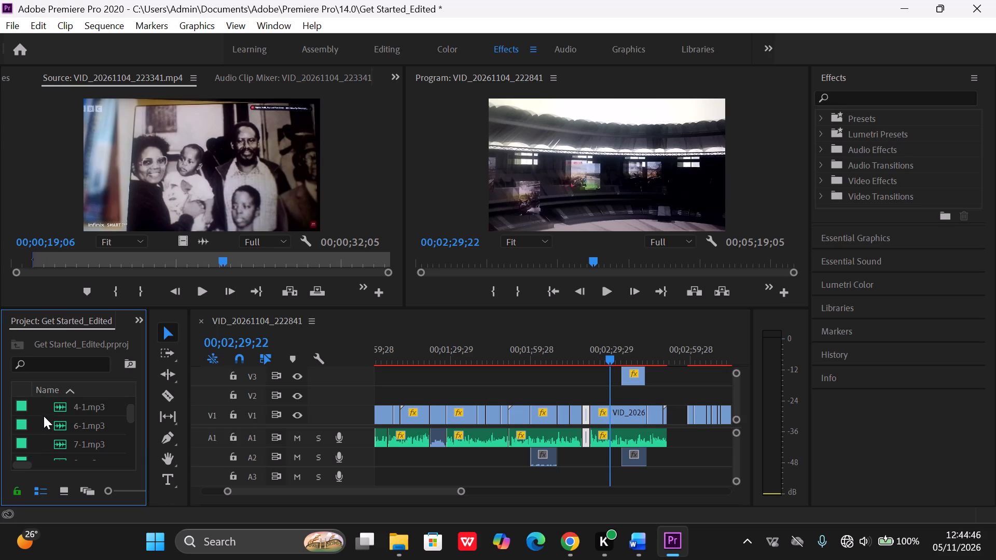
triple_click(43, 408)
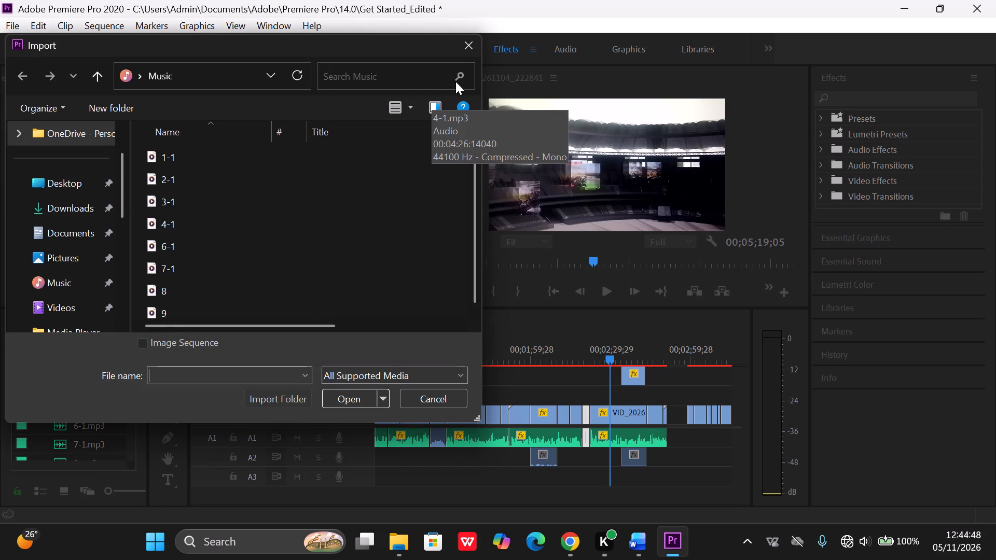
click(467, 48)
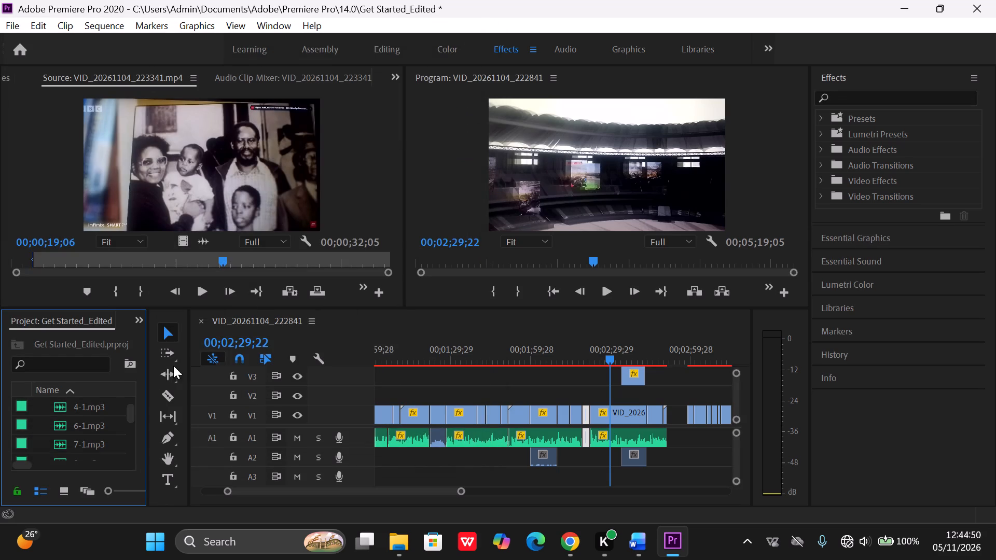
click(107, 404)
click(107, 404)
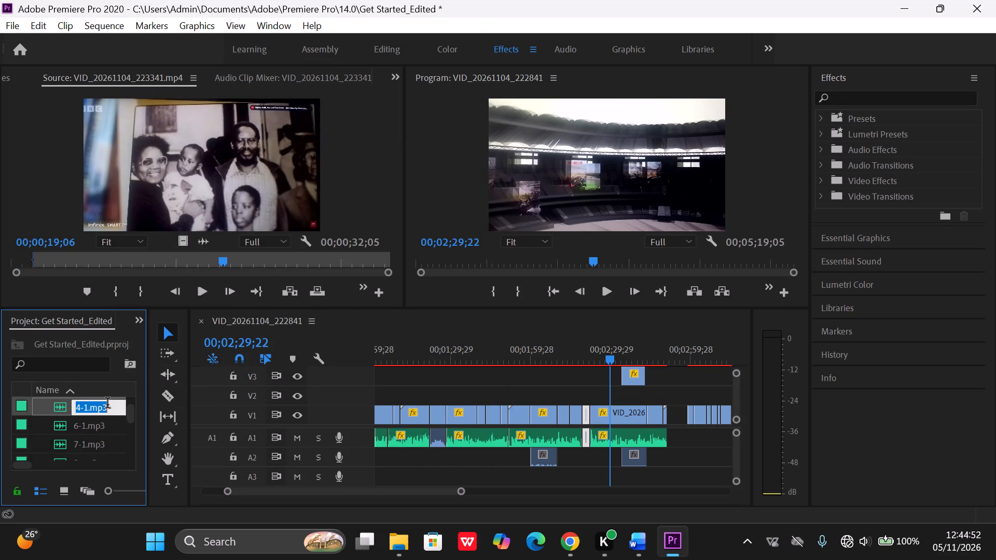
double_click(61, 406)
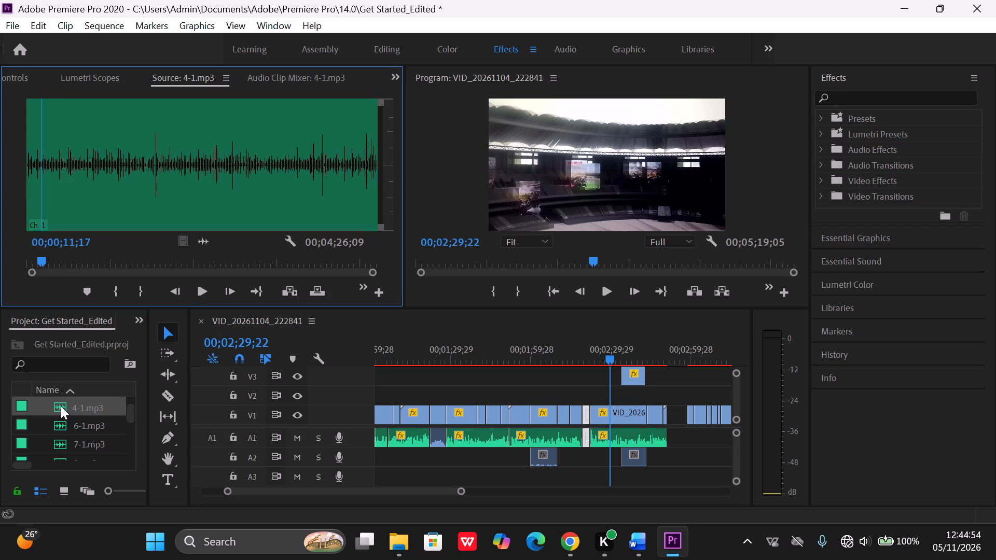
Set the In point of 4-1.mp3 at its very beginning, 00;00;00;00.
click(201, 290)
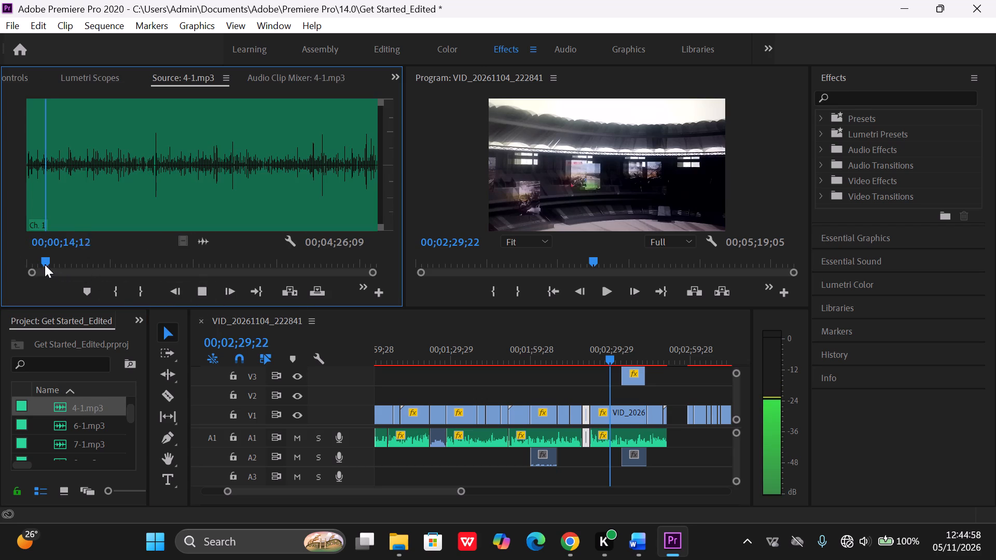
drag(45, 264, 13, 264)
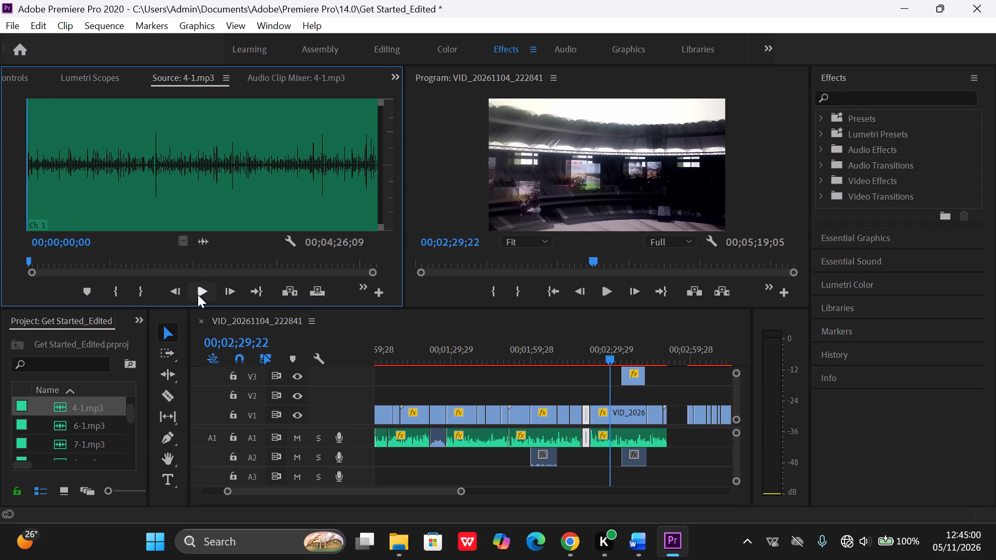
click(198, 295)
double_click(128, 296)
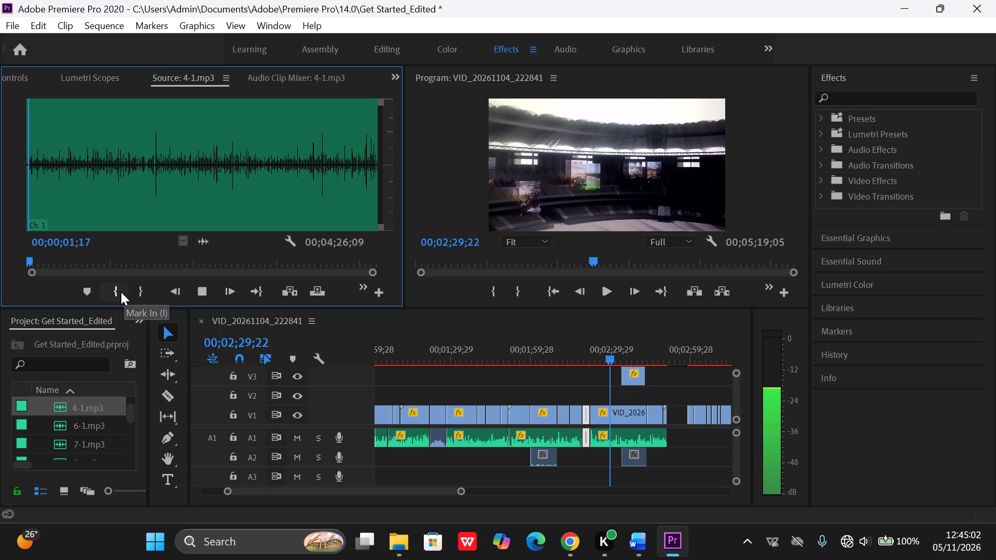
click(121, 292)
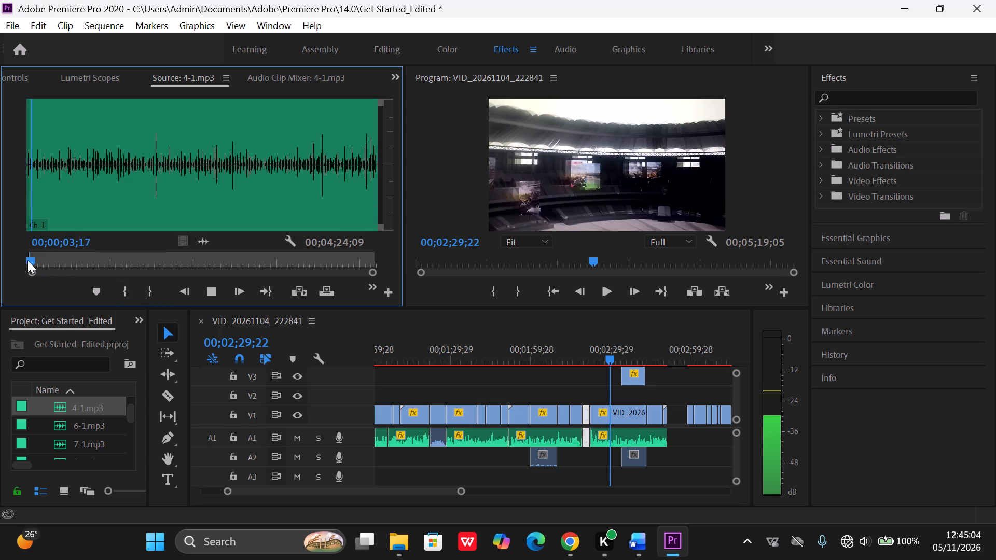
drag(27, 260, 20, 260)
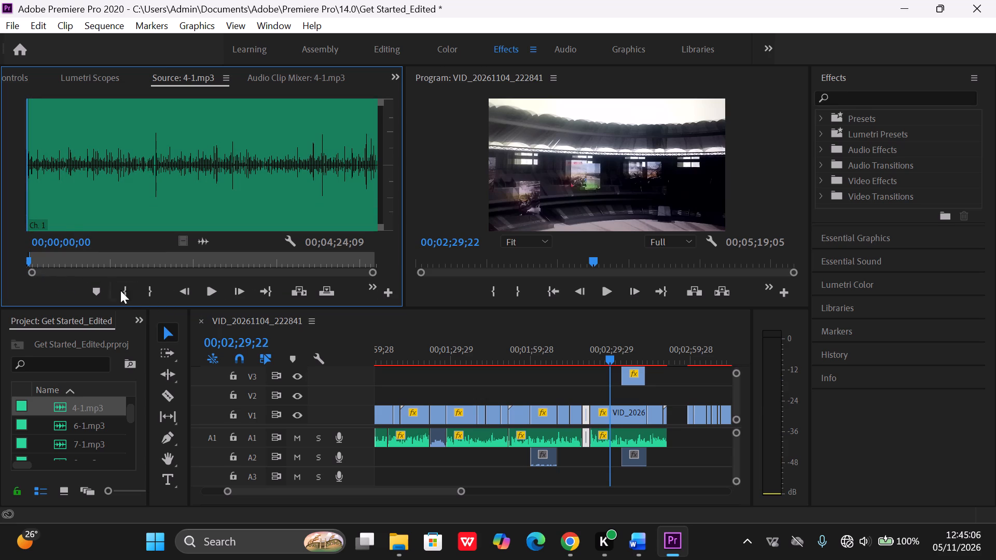
click(127, 296)
Listen to 4-1.mp3 from its start and set the Out point so the marked section lasts 00;00;18;12.
click(212, 292)
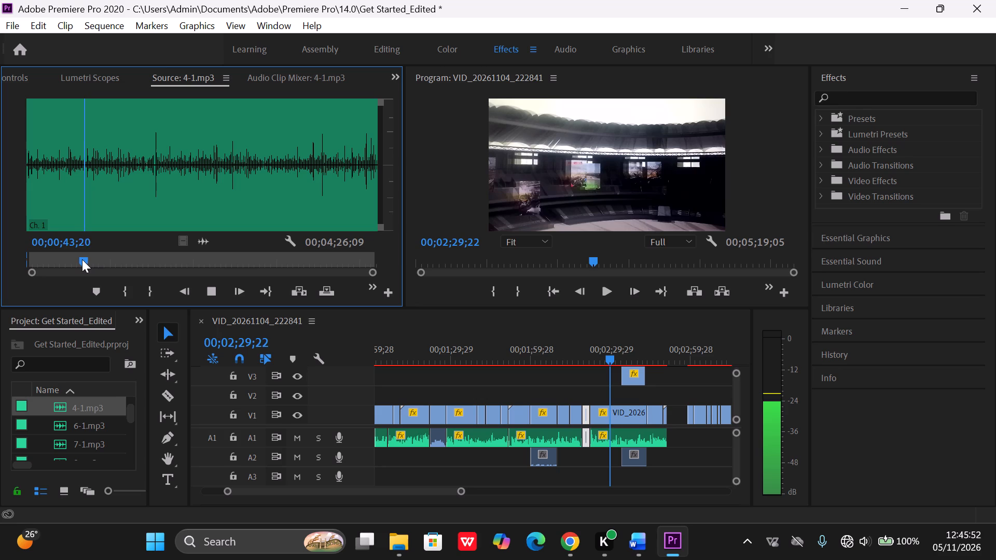
drag(82, 259, 65, 259)
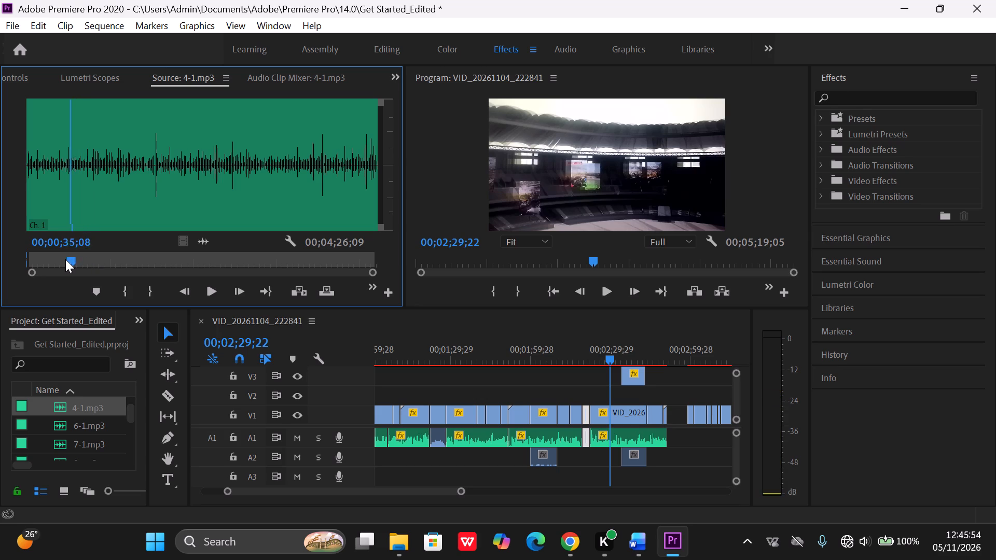
drag(65, 259, 21, 260)
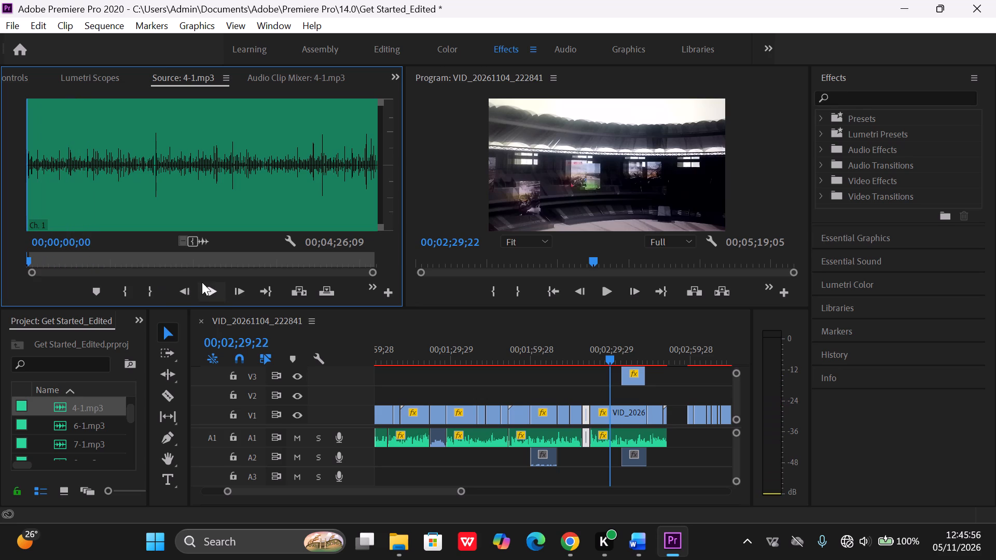
click(217, 294)
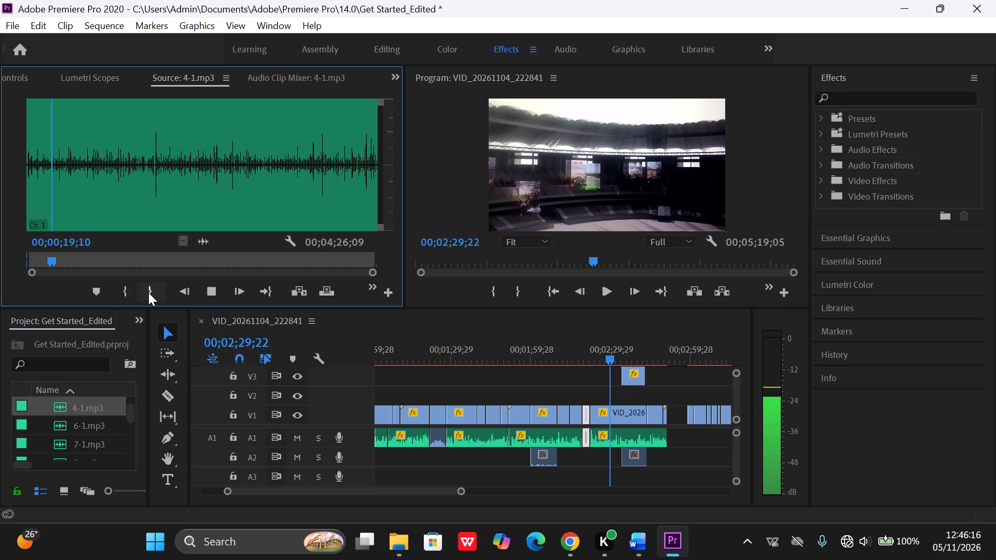
click(148, 292)
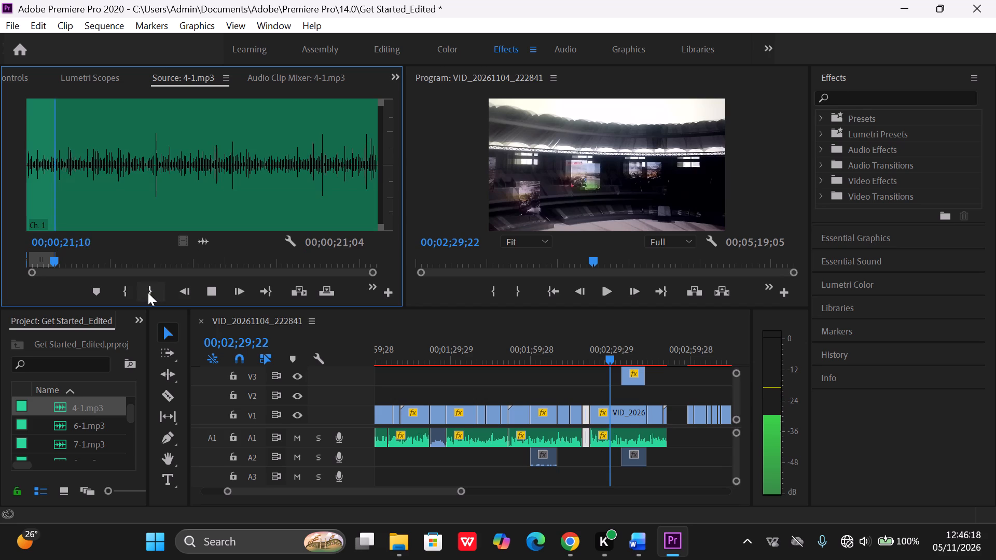
drag(53, 261, 51, 261)
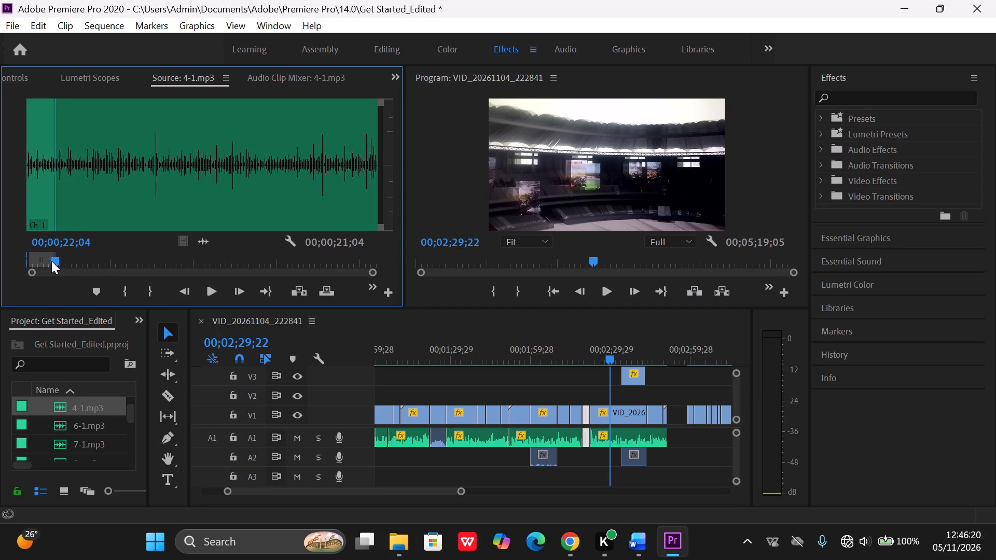
drag(51, 261, 41, 260)
click(145, 290)
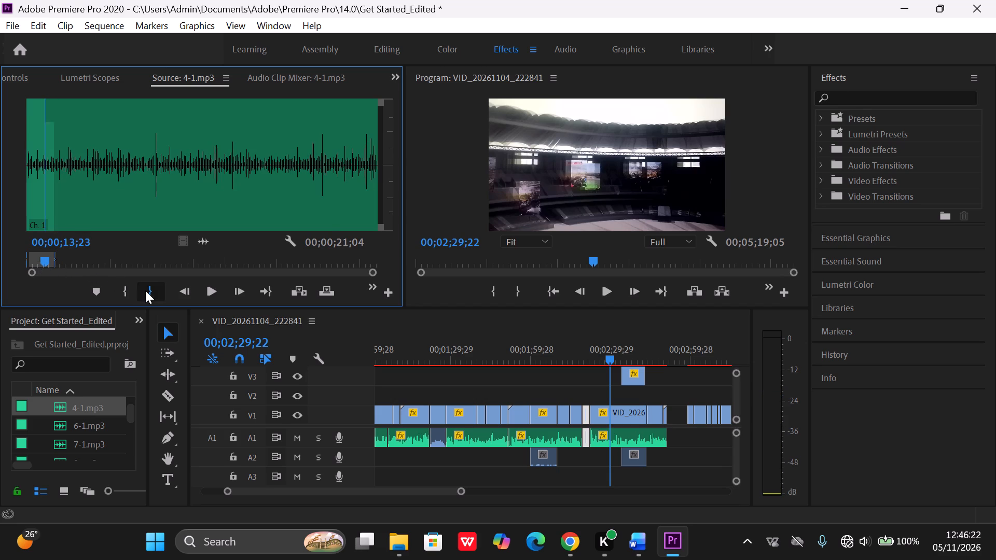
click(211, 288)
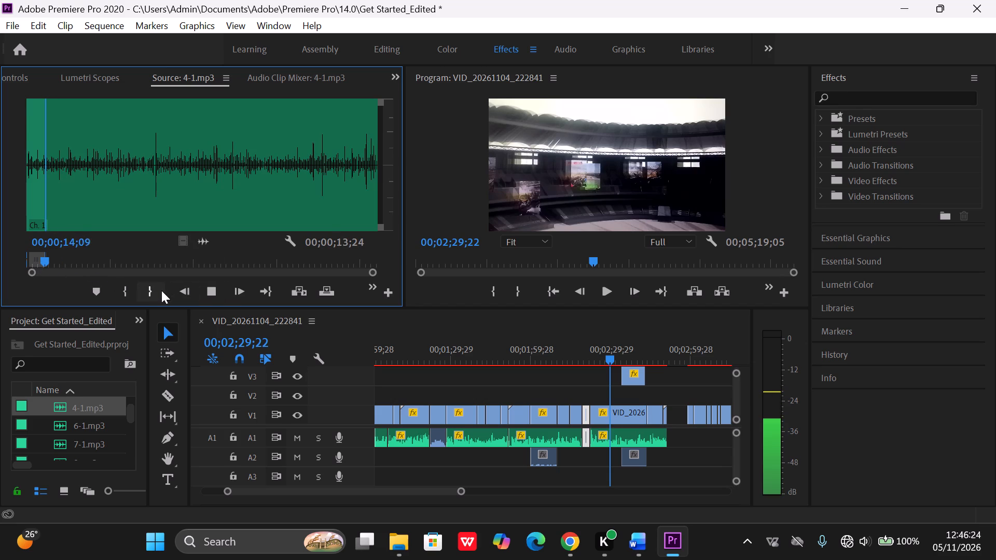
click(151, 291)
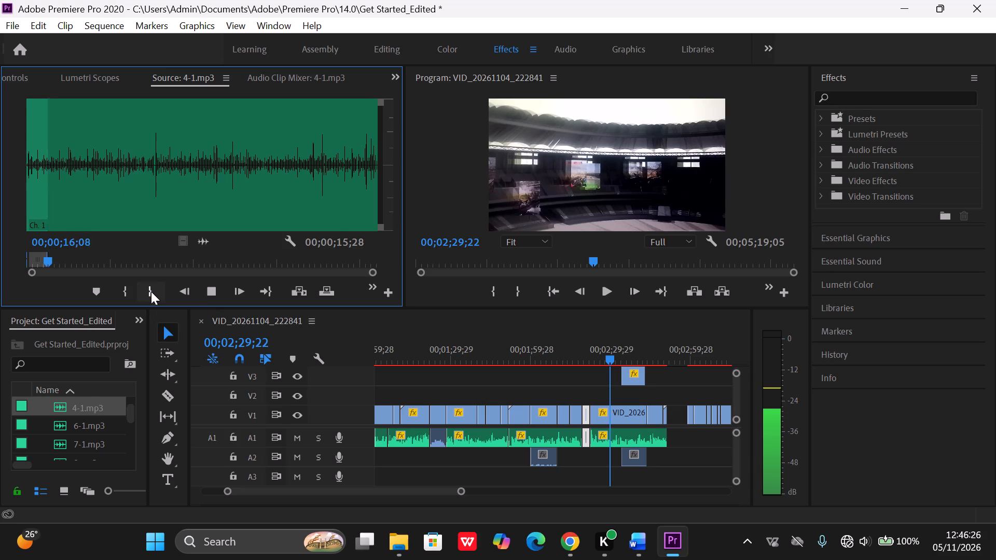
click(151, 291)
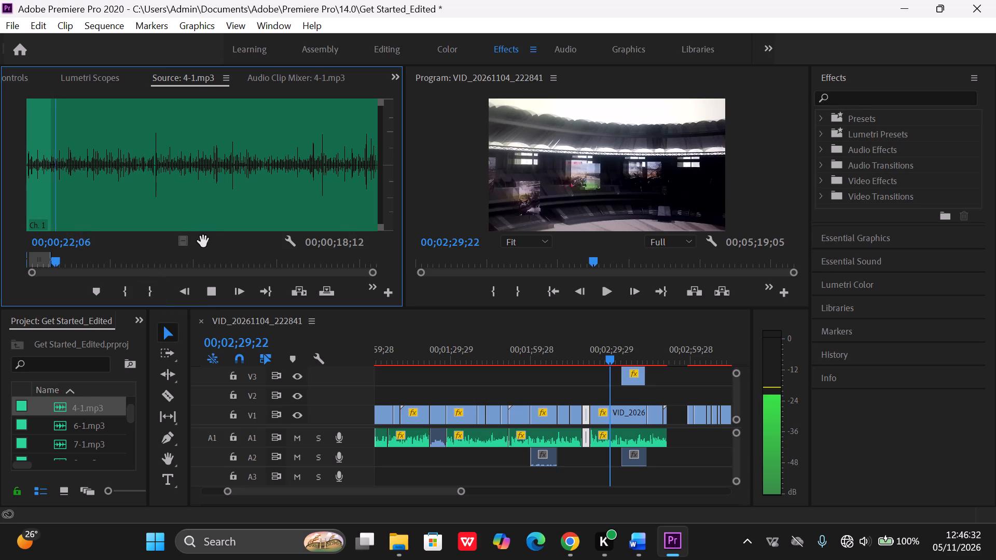
Place the marked section of 4-1.mp3 on A1, directly after the existing narration.
drag(203, 243, 669, 436)
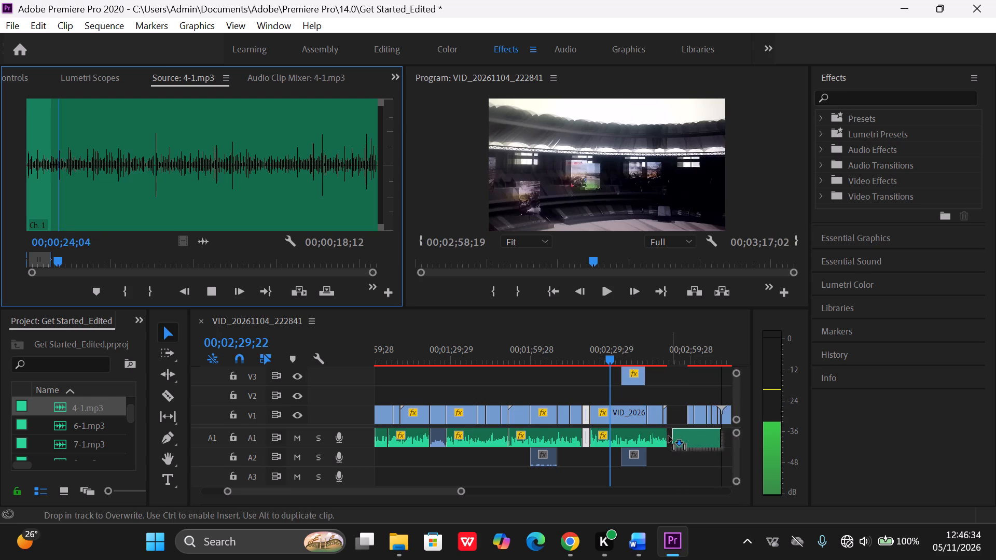
drag(669, 436, 666, 436)
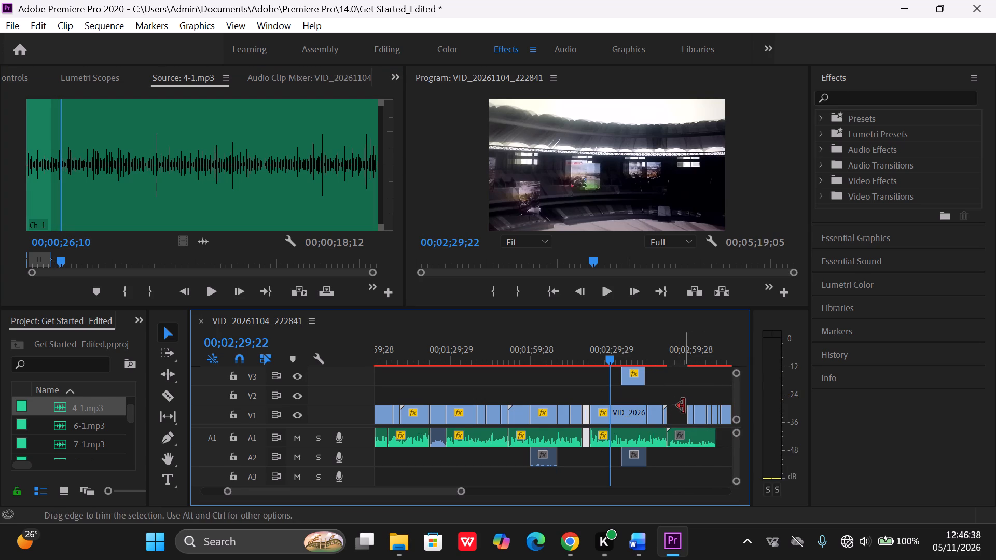
Select the V1 clips after the gap through to the sequence end, with their A1 audio pieces, and move them about 30 seconds later.
drag(677, 416, 688, 414)
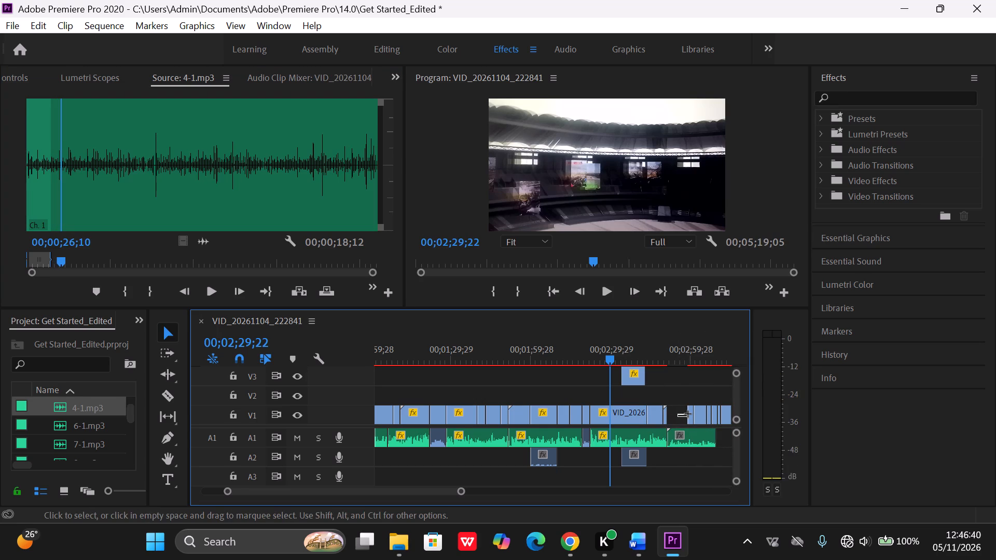
drag(688, 414, 717, 438)
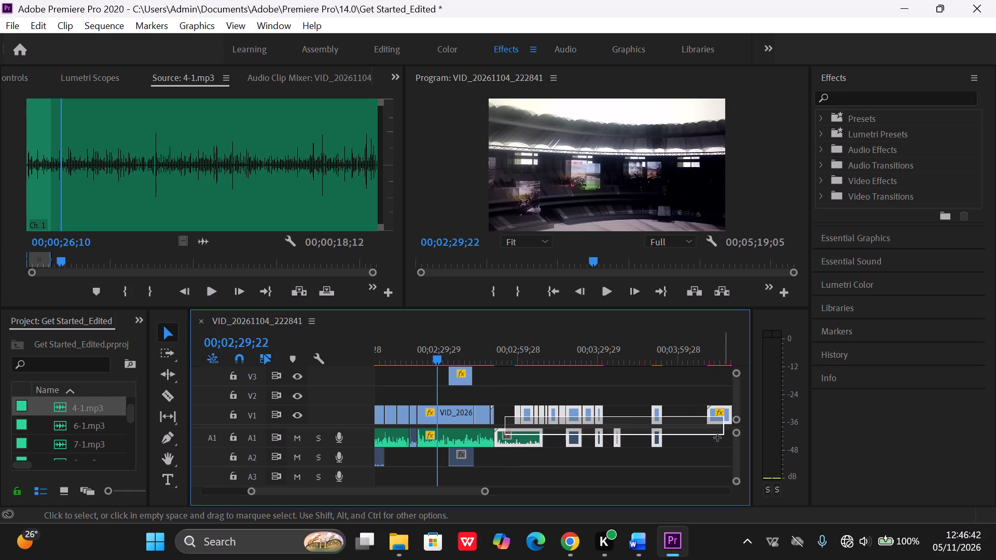
drag(717, 438, 718, 416)
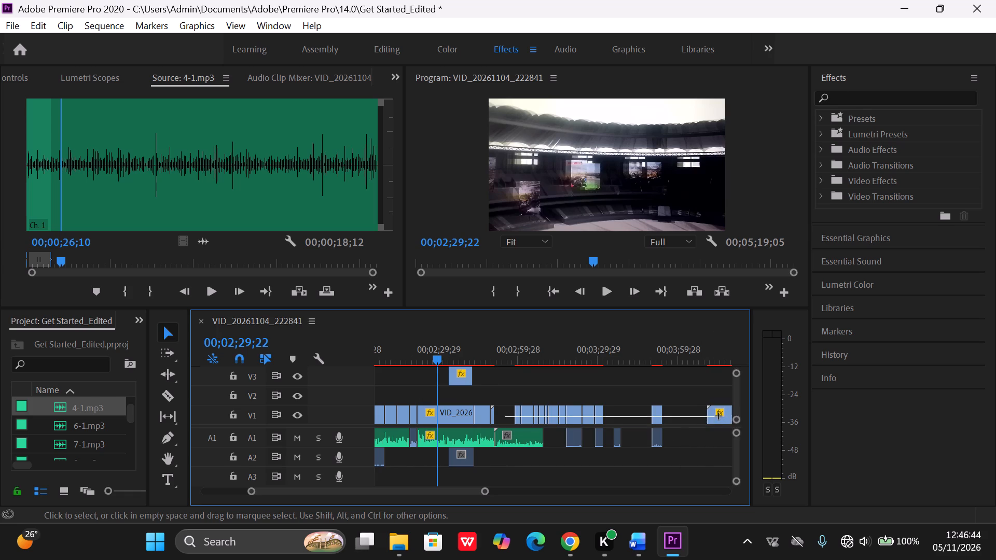
drag(718, 416, 687, 421)
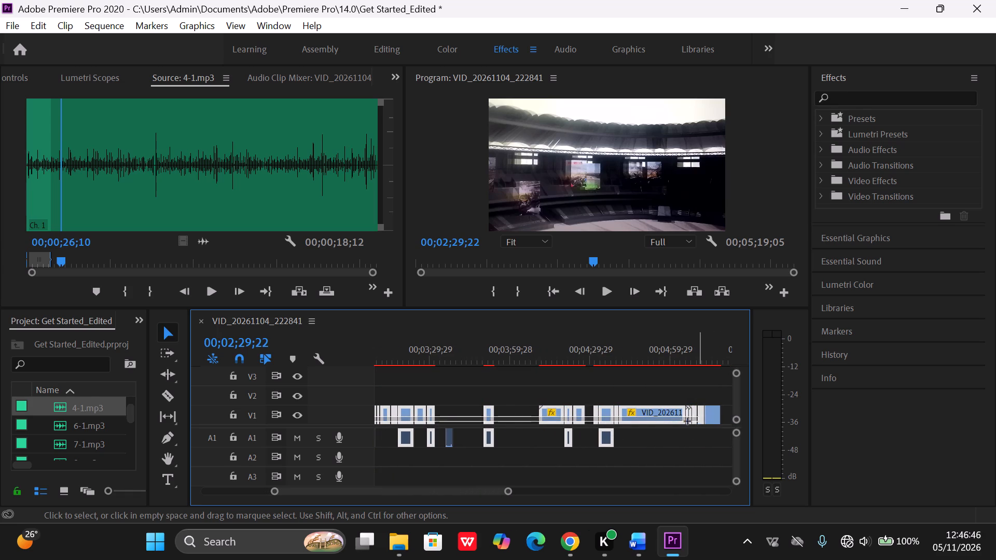
drag(687, 421, 722, 423)
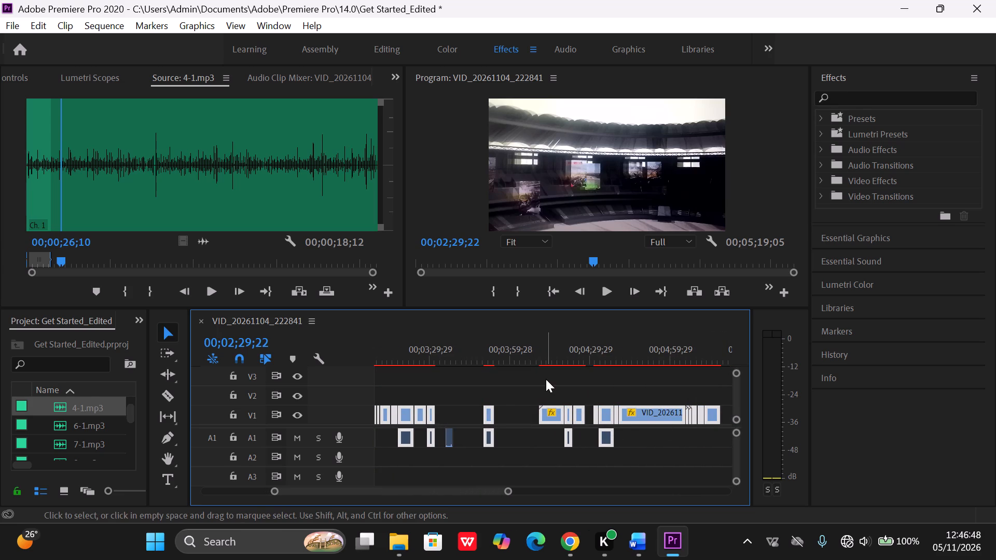
drag(550, 414, 551, 414)
drag(551, 414, 632, 411)
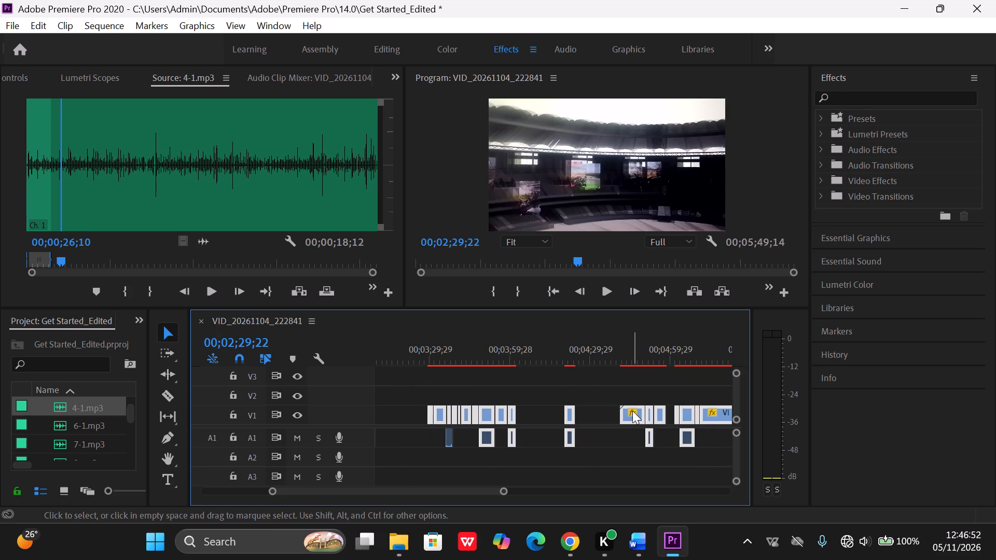
Review the opening shots of the moved V1 footage between about 00;03;29 and 00;03;38, and play it from 00;03;35;10.
scroll(451, 399, right, 1)
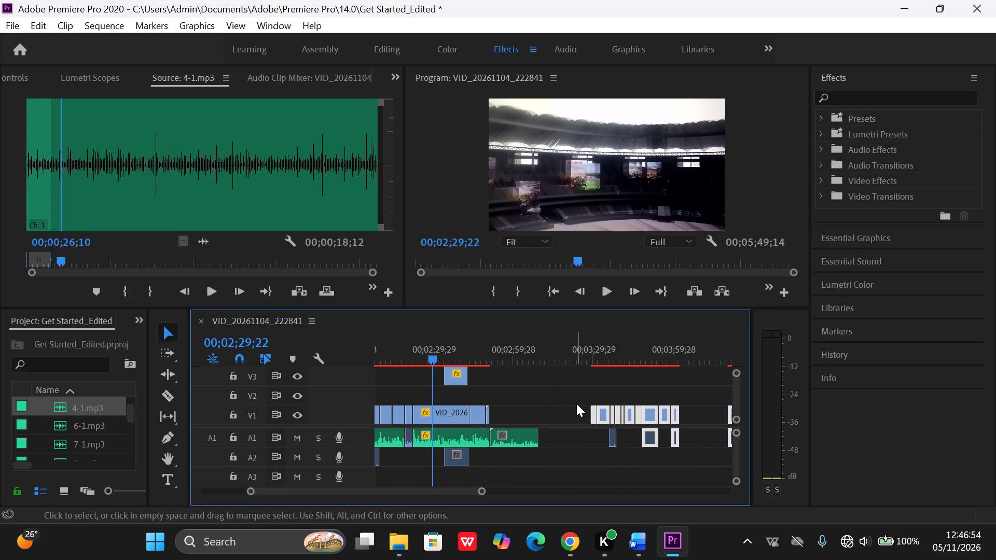
click(592, 415)
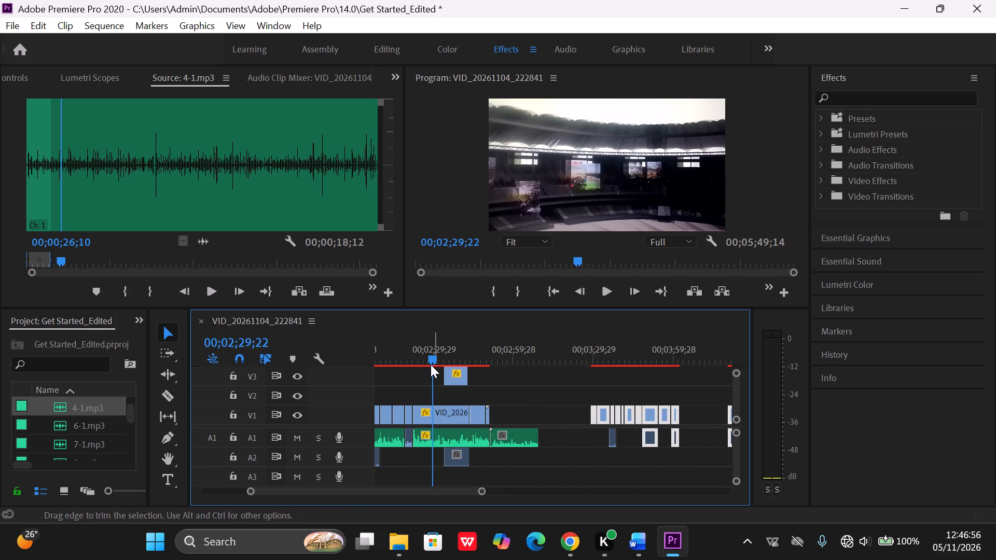
drag(431, 361, 588, 380)
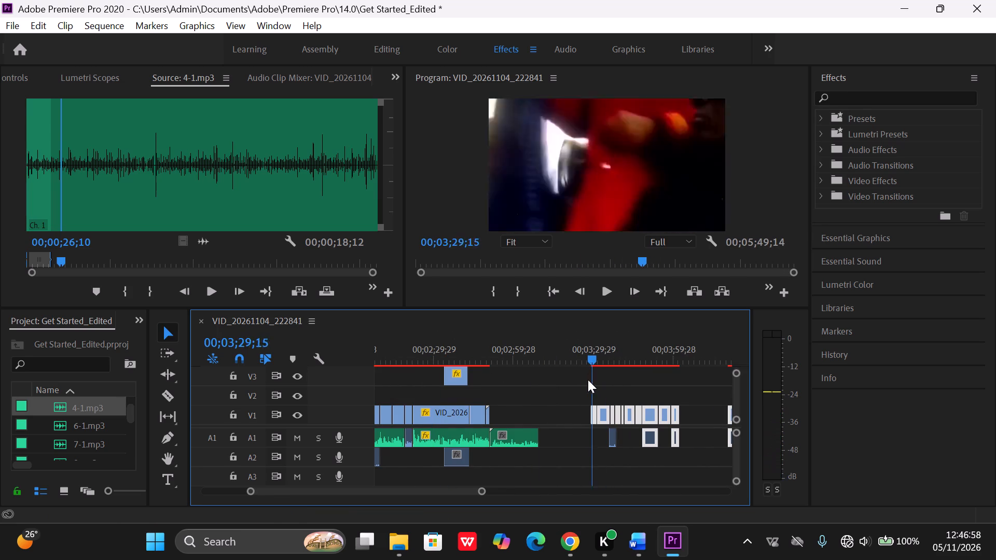
drag(588, 380, 592, 379)
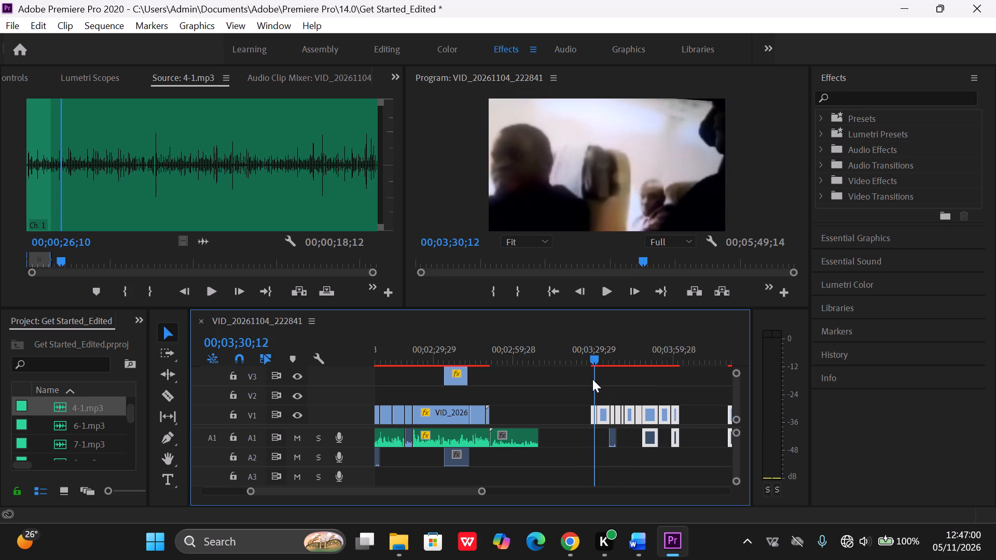
drag(592, 379, 589, 378)
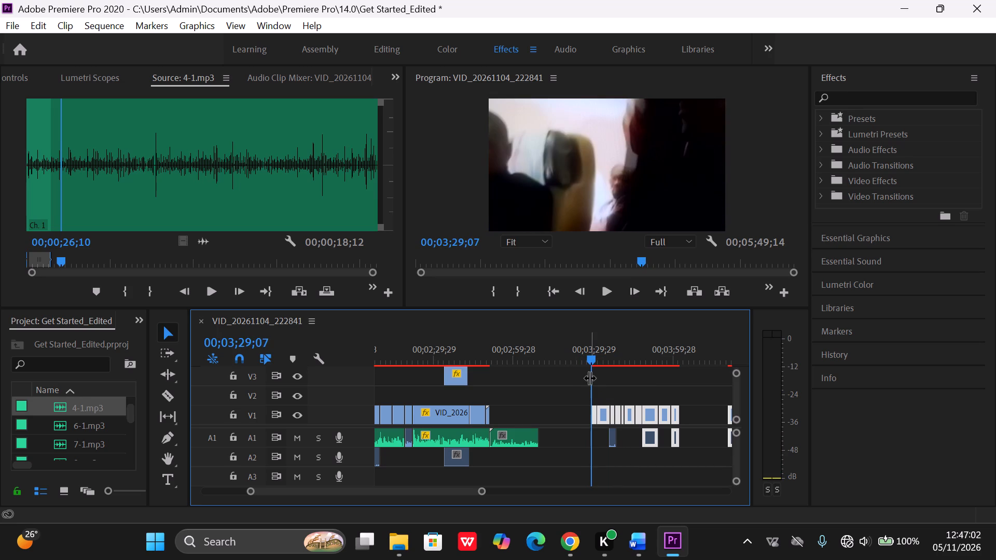
drag(589, 359, 589, 358)
drag(589, 358, 607, 358)
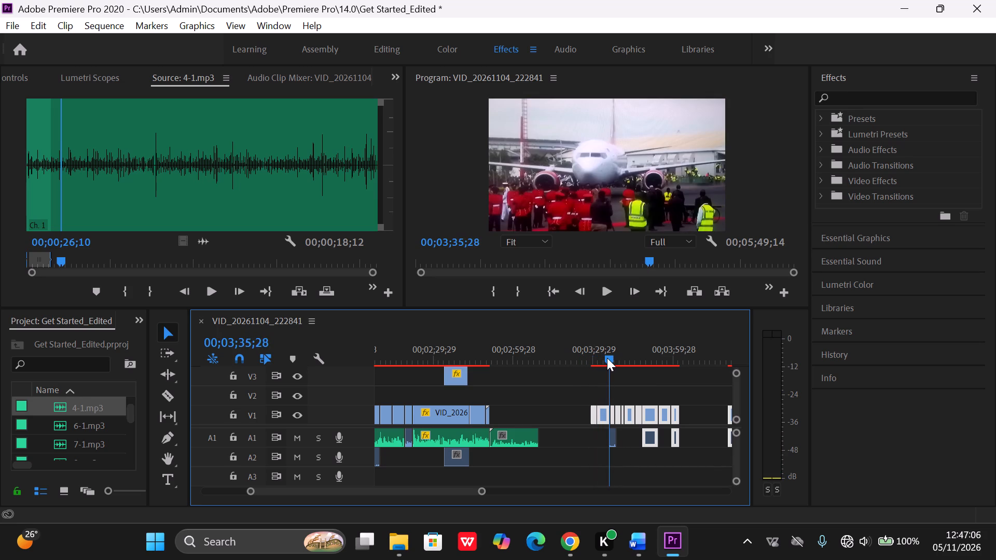
drag(607, 358, 614, 358)
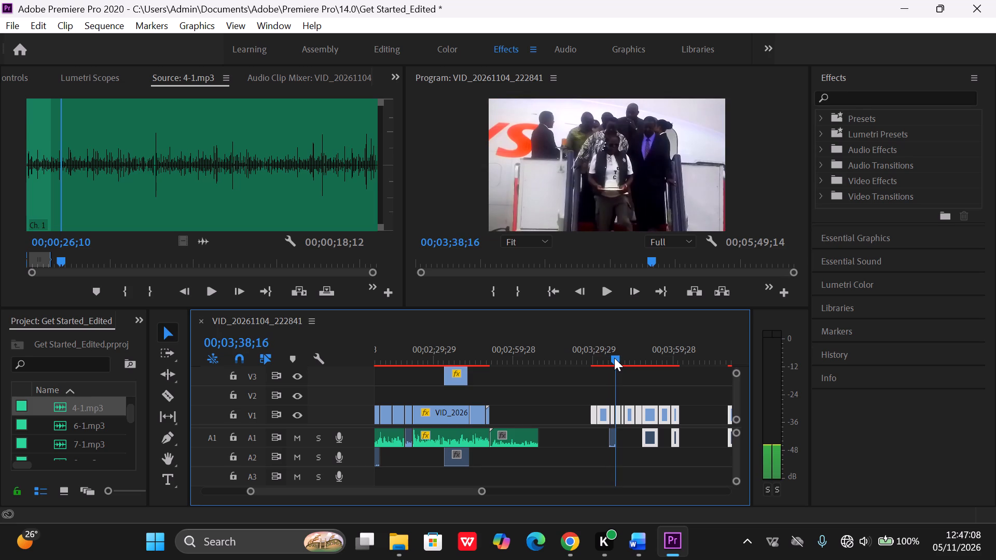
drag(614, 358, 609, 358)
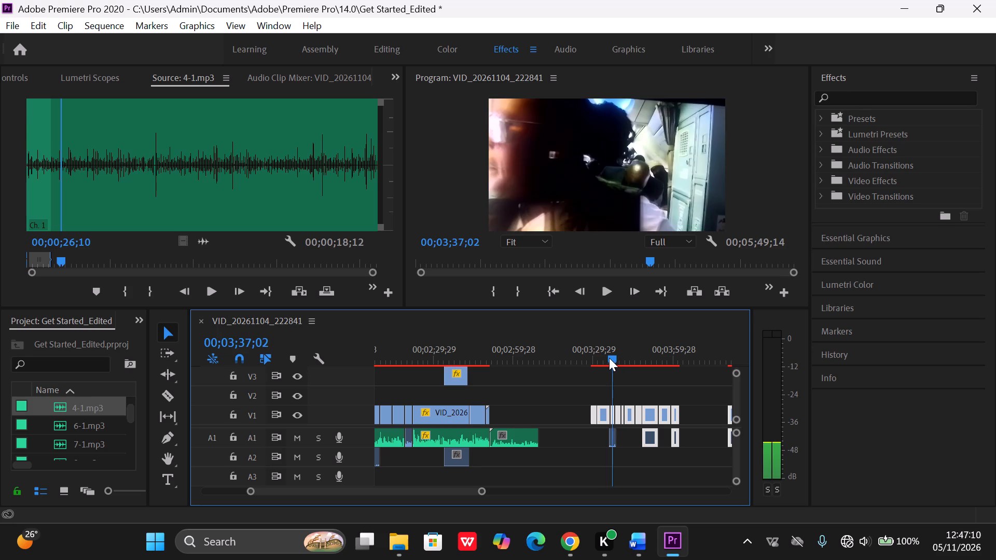
drag(609, 358, 605, 358)
click(608, 289)
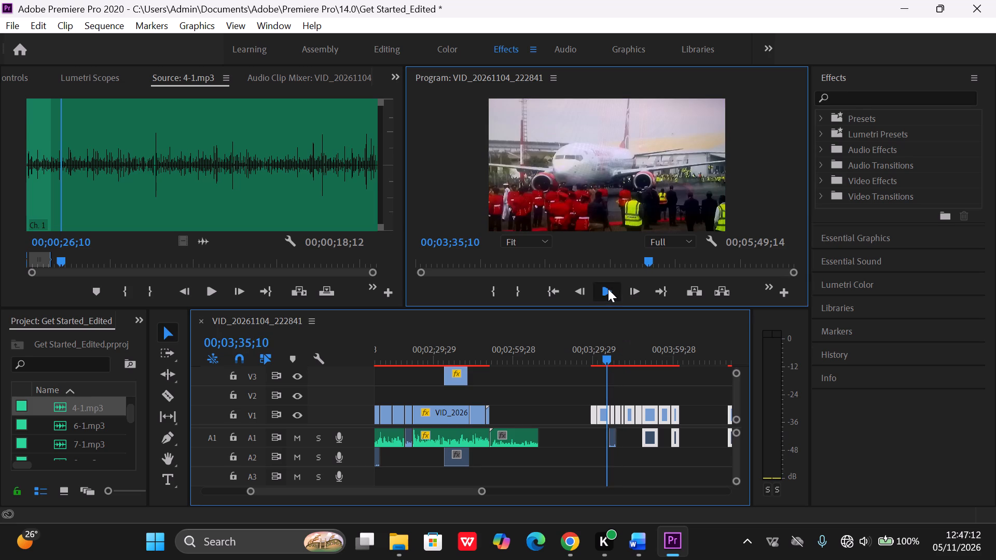